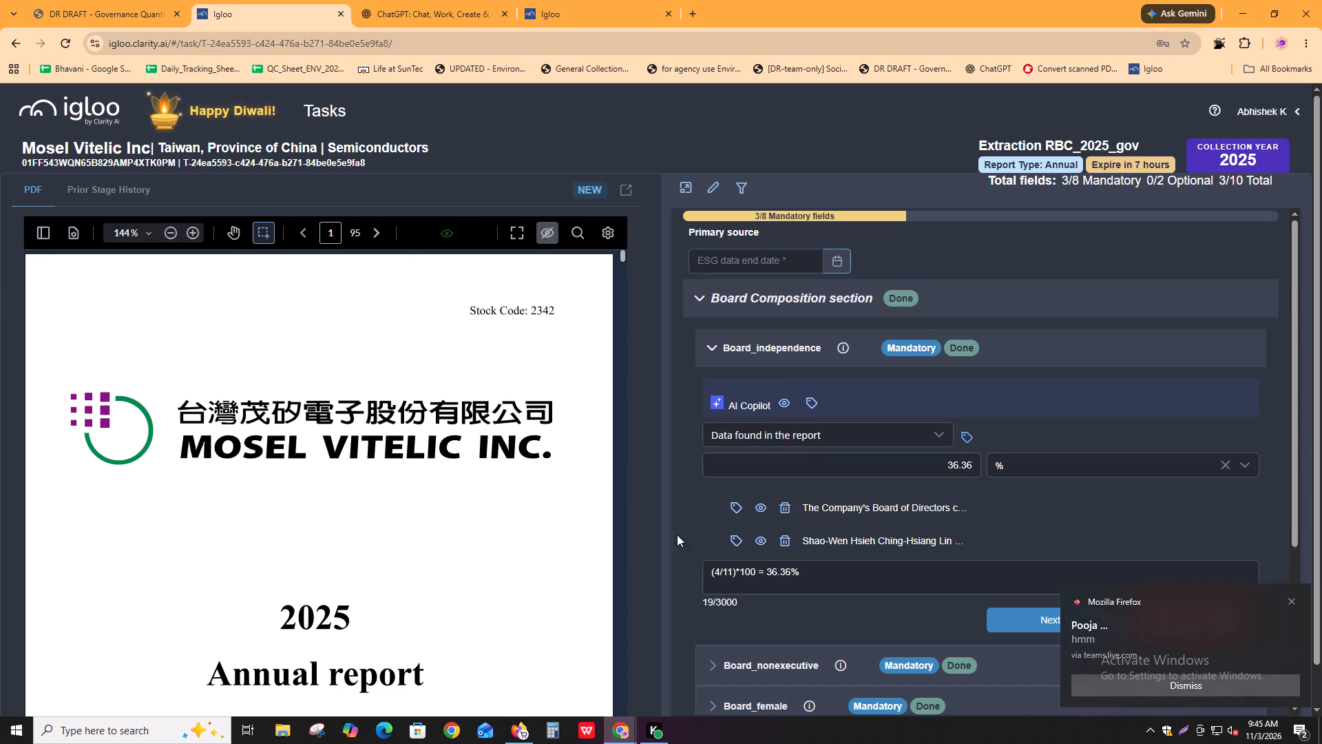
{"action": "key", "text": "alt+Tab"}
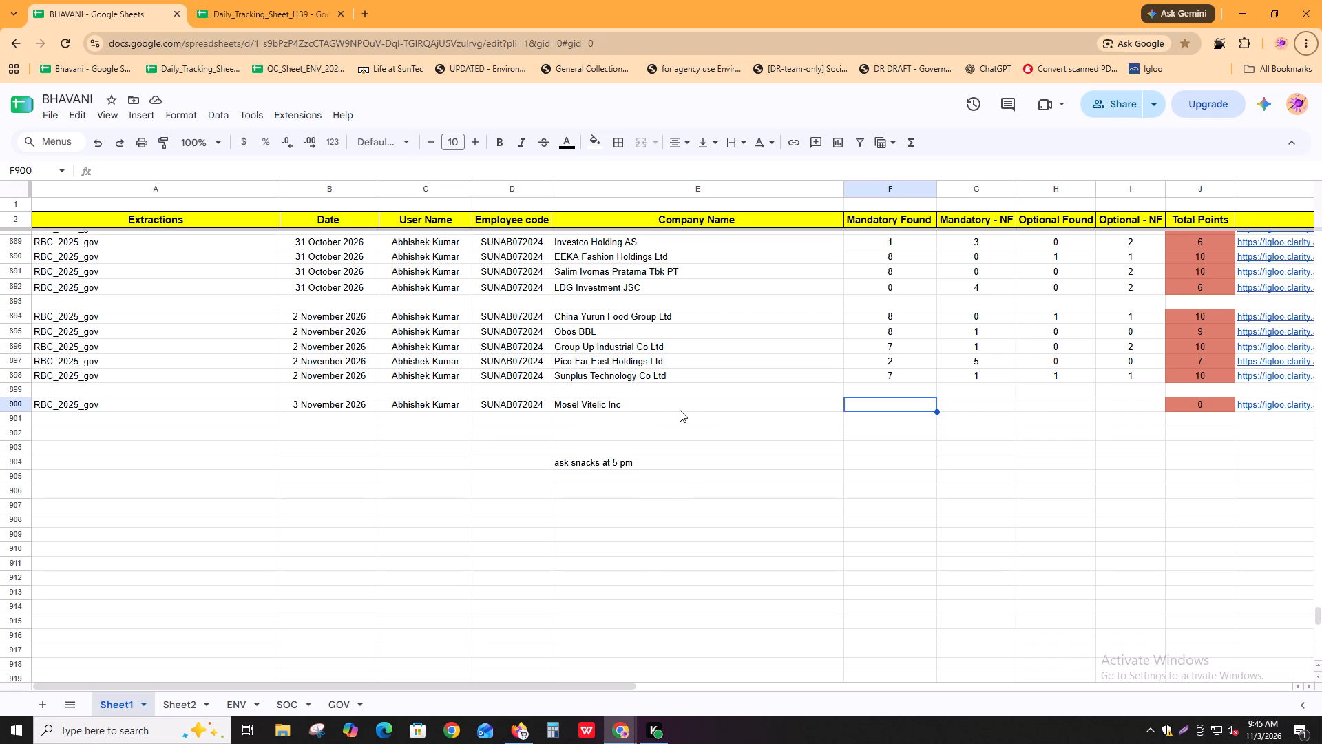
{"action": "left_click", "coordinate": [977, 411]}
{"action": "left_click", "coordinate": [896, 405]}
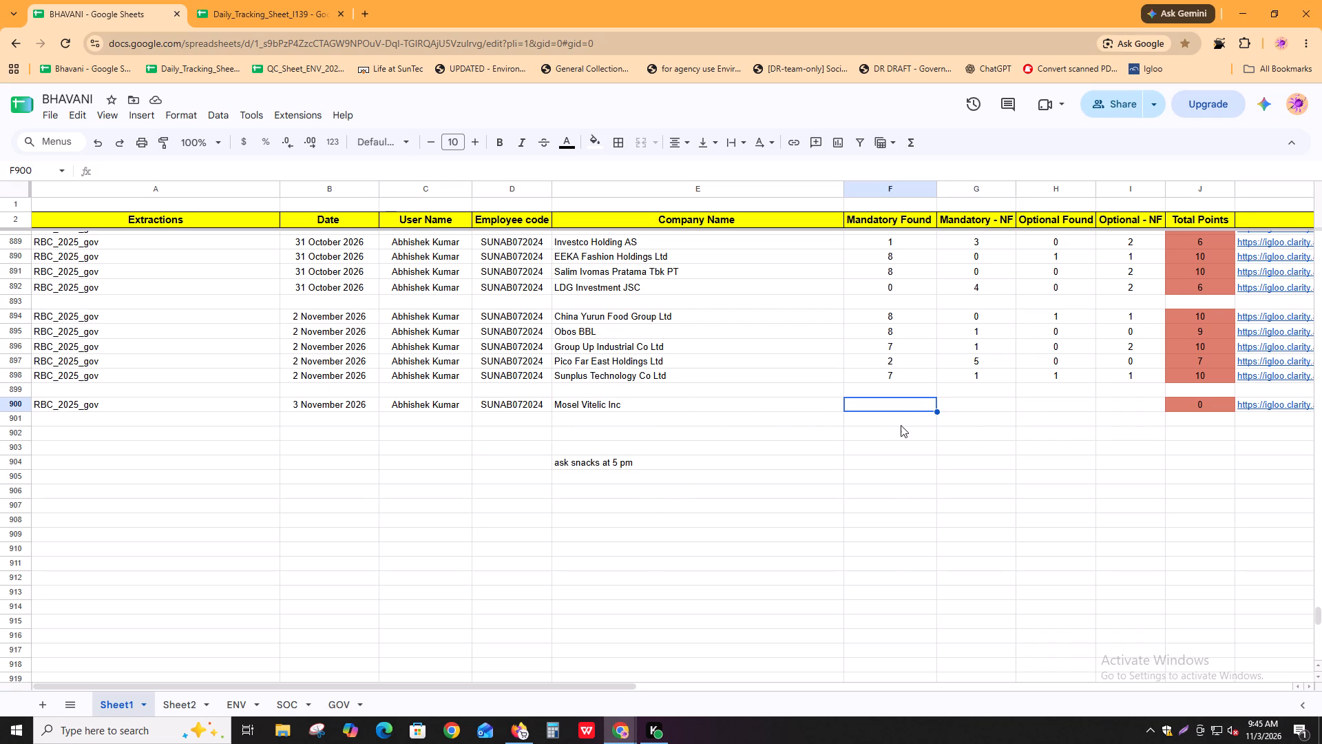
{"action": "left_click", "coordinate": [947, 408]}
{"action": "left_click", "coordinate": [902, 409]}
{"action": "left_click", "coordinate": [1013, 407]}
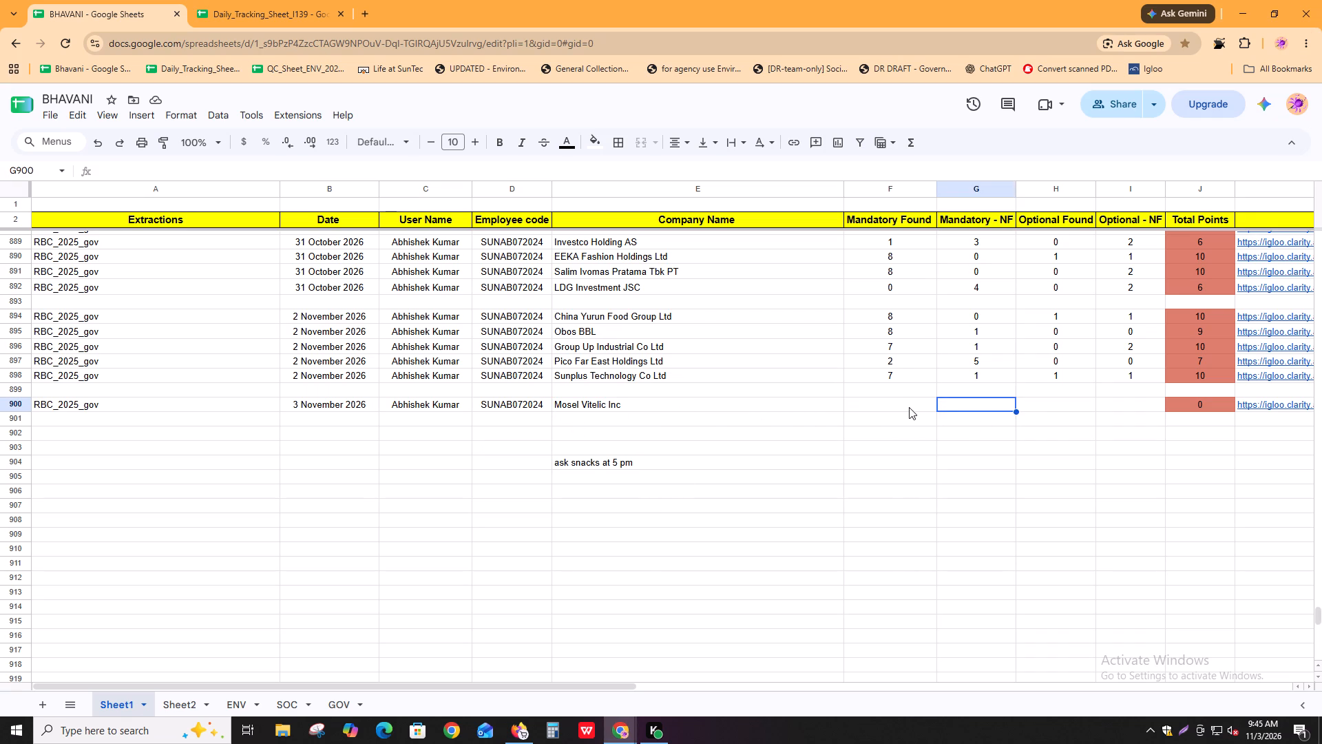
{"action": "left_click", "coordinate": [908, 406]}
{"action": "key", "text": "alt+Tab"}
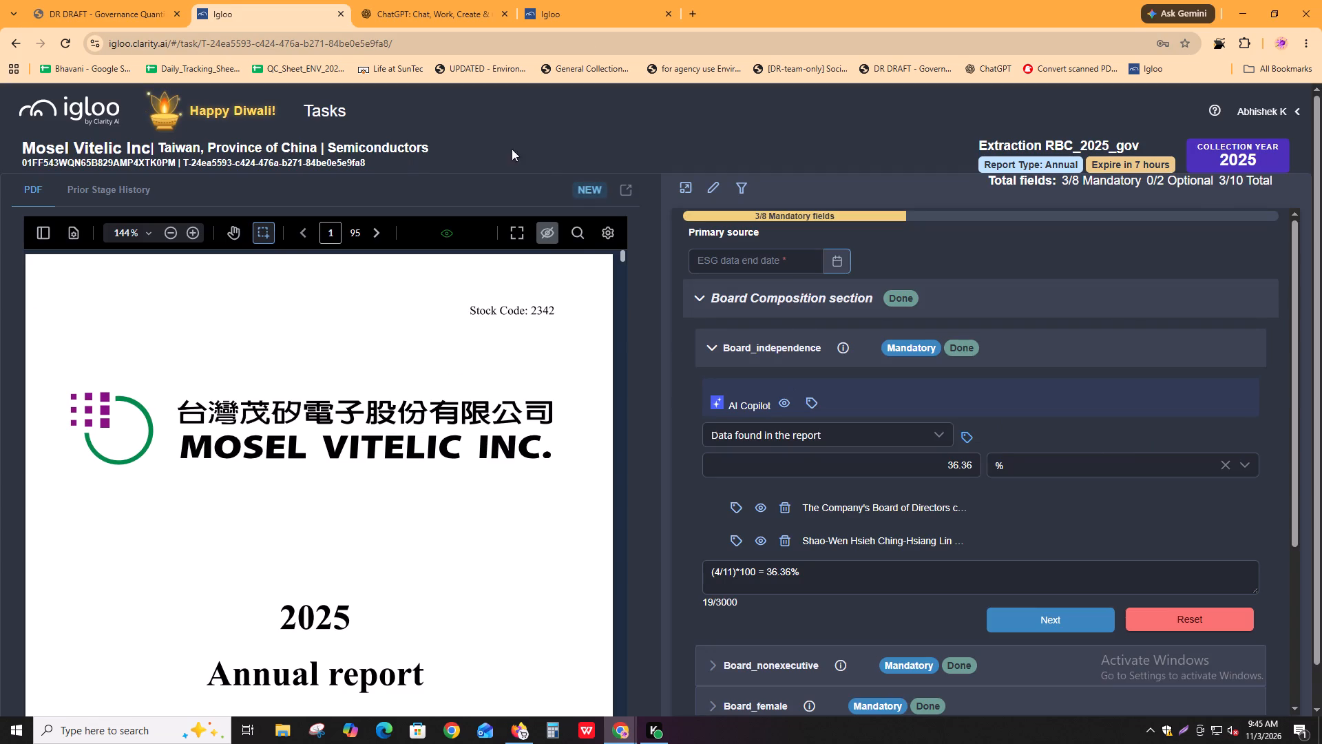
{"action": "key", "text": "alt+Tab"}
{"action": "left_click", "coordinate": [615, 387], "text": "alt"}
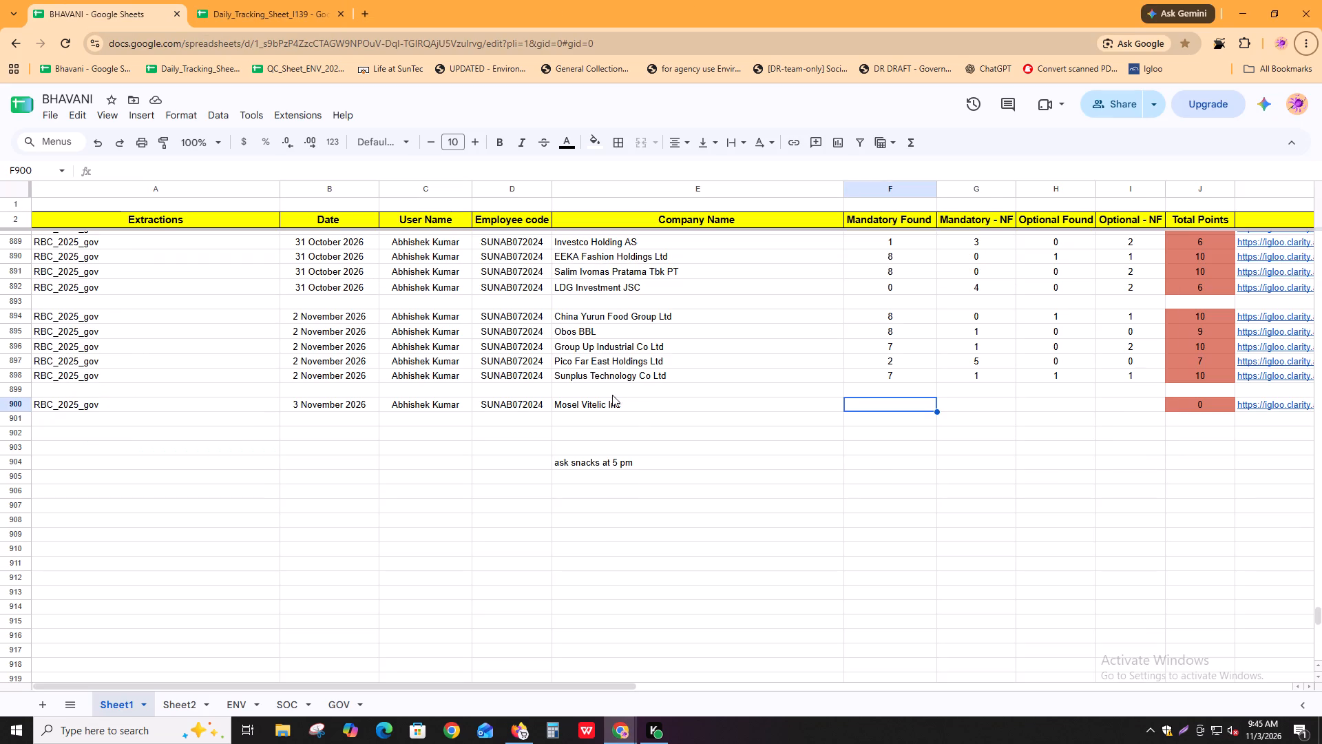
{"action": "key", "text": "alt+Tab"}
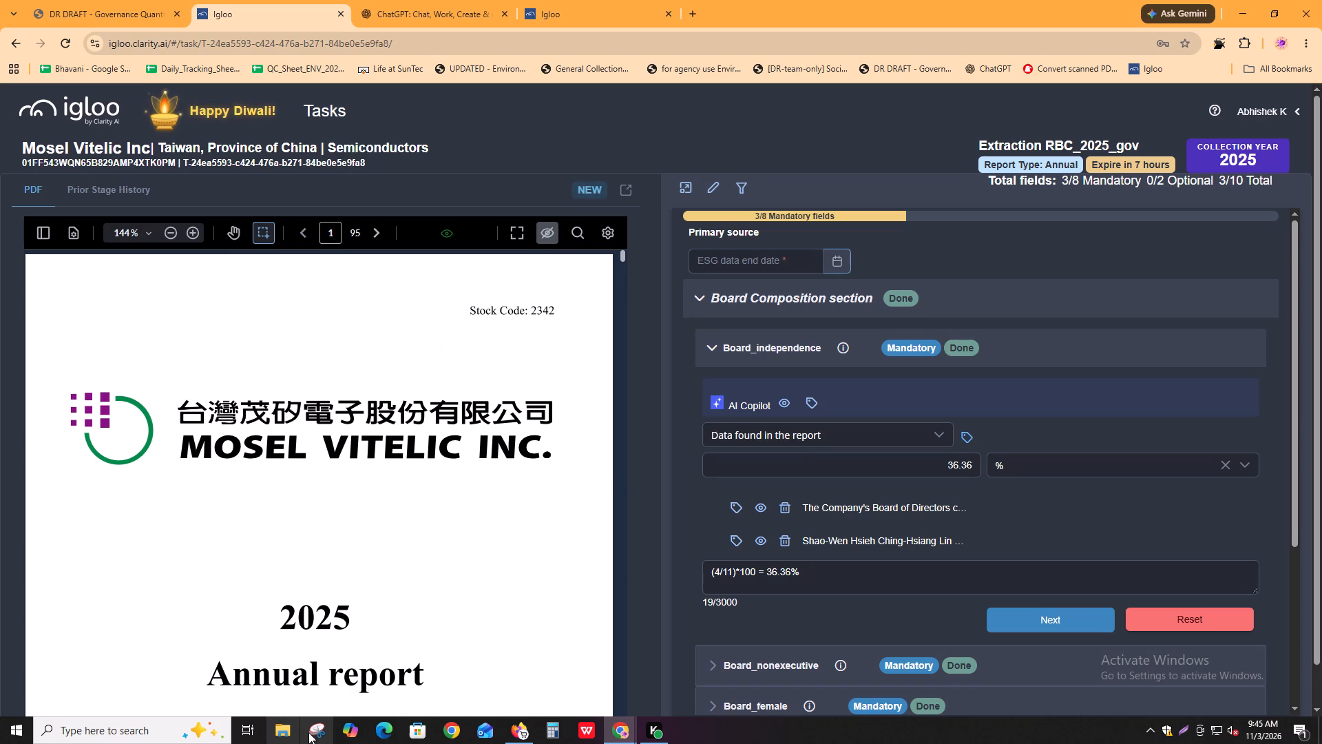
Download the Mosel Vitelic annual report PDF from the task's document viewer and check for it in the Downloads folder.
{"action": "left_click", "coordinate": [279, 732]}
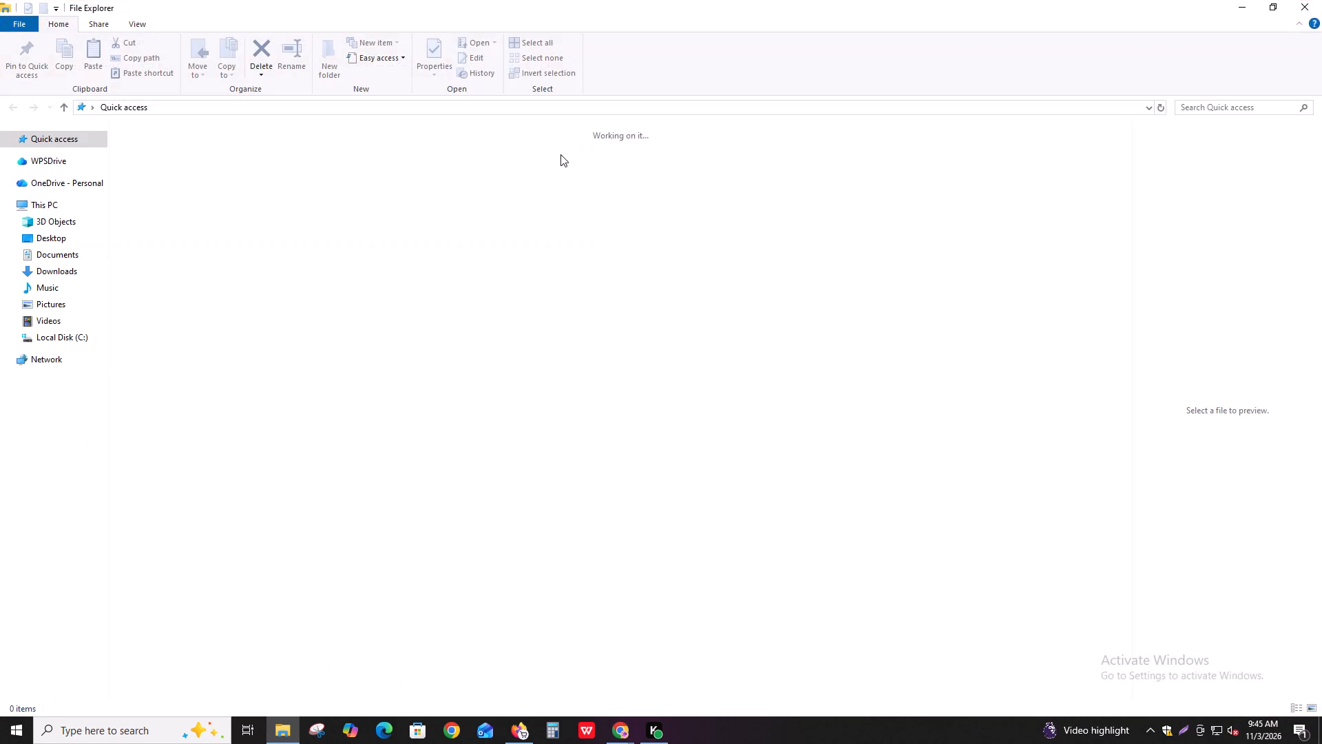
{"action": "key", "text": "alt+Tab"}
{"action": "left_click", "coordinate": [619, 233]}
{"action": "left_click", "coordinate": [611, 239]}
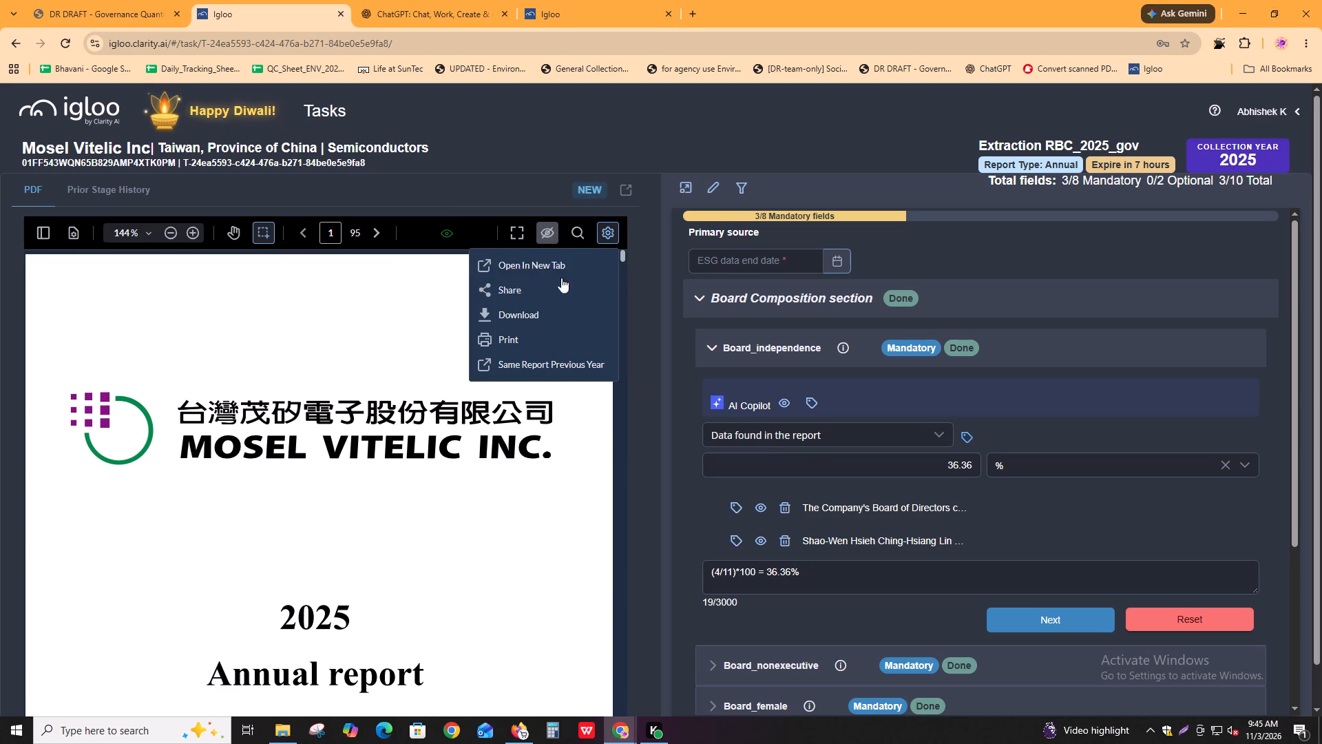
{"action": "left_click", "coordinate": [523, 309]}
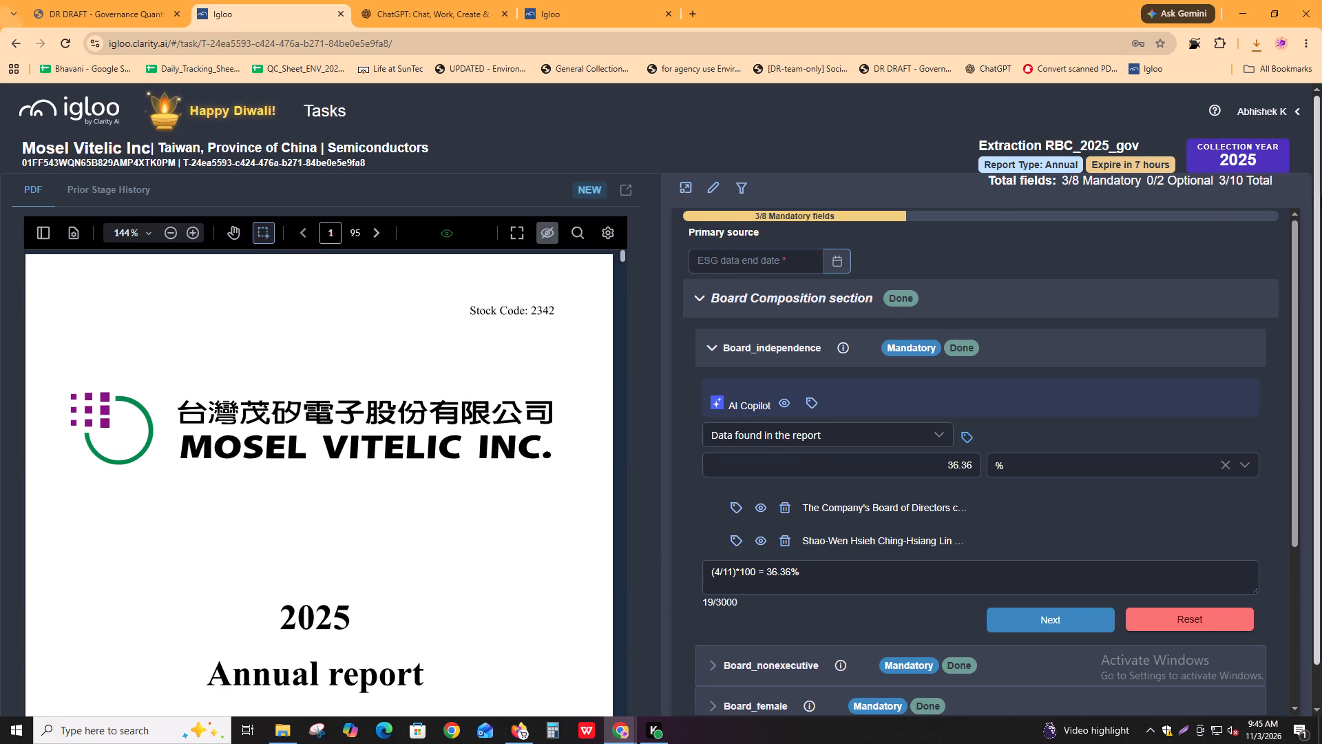
{"action": "key", "text": "alt+Tab"}
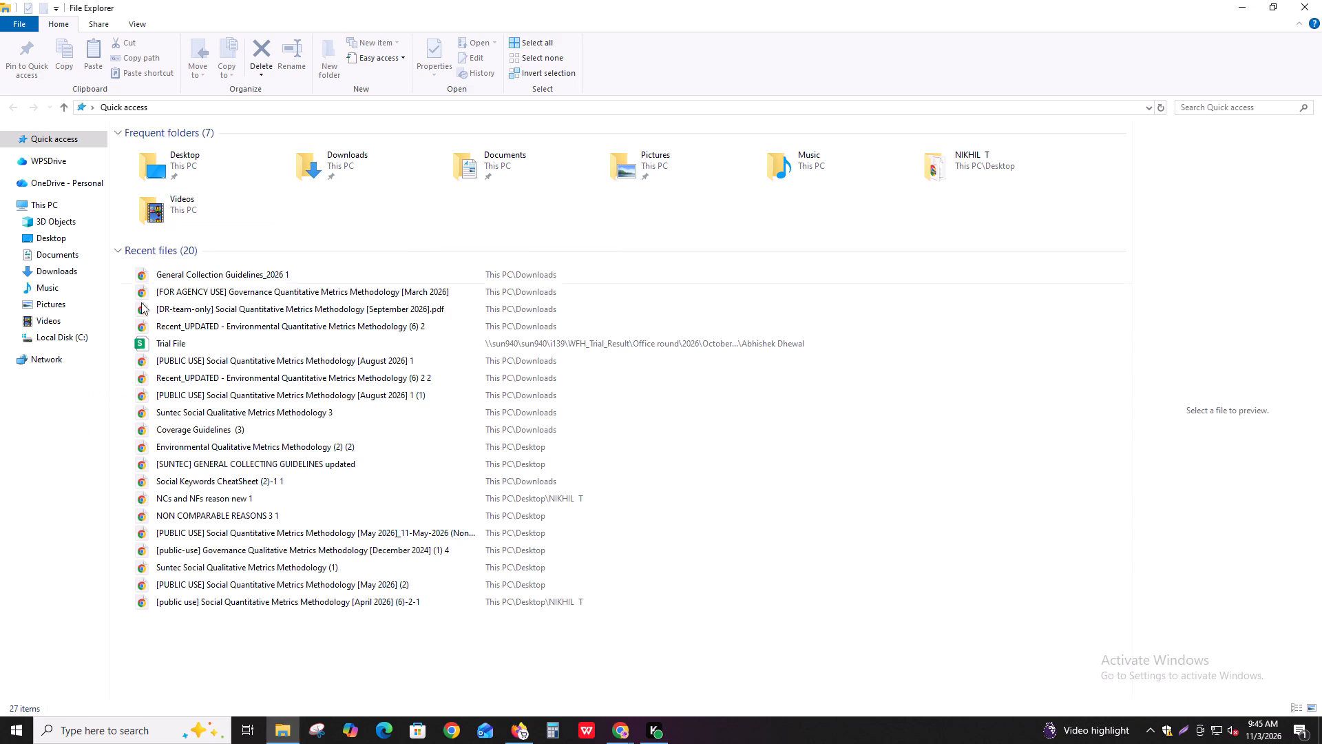
{"action": "left_click", "coordinate": [52, 271]}
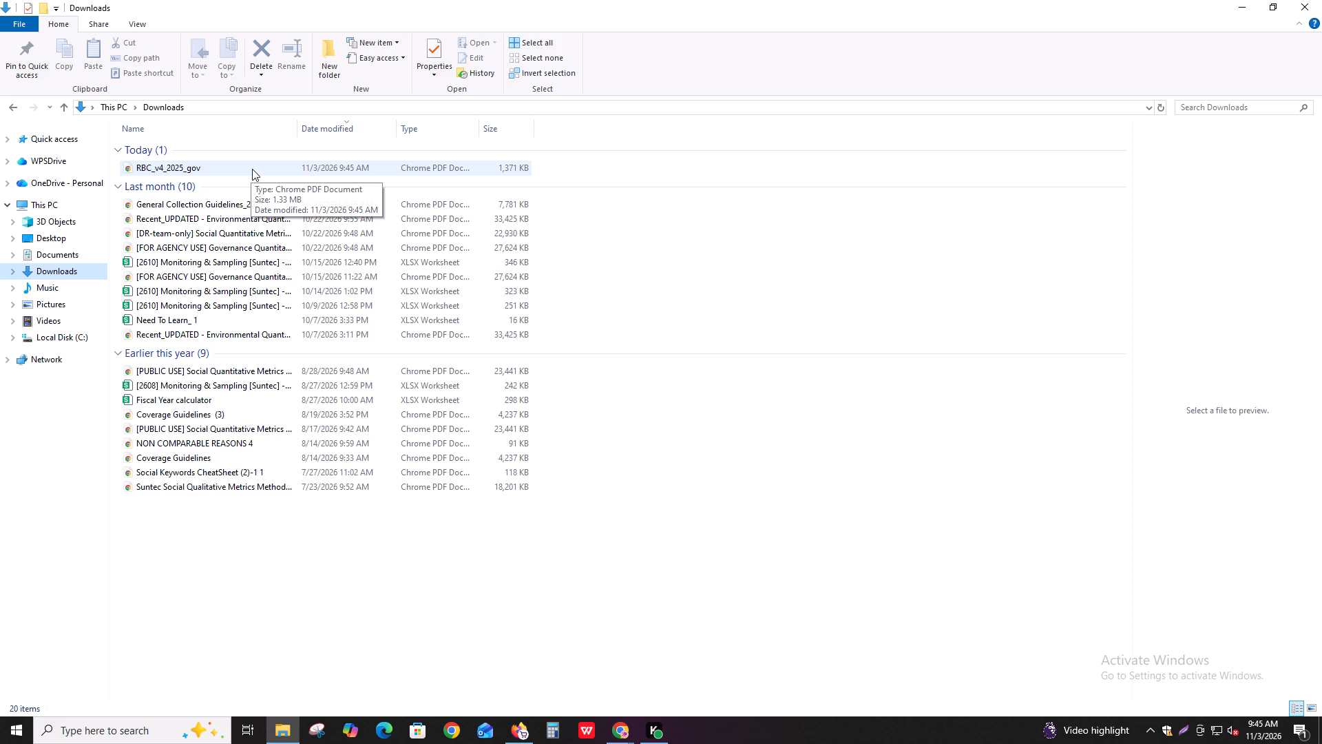
{"action": "left_click", "coordinate": [1312, 0]}
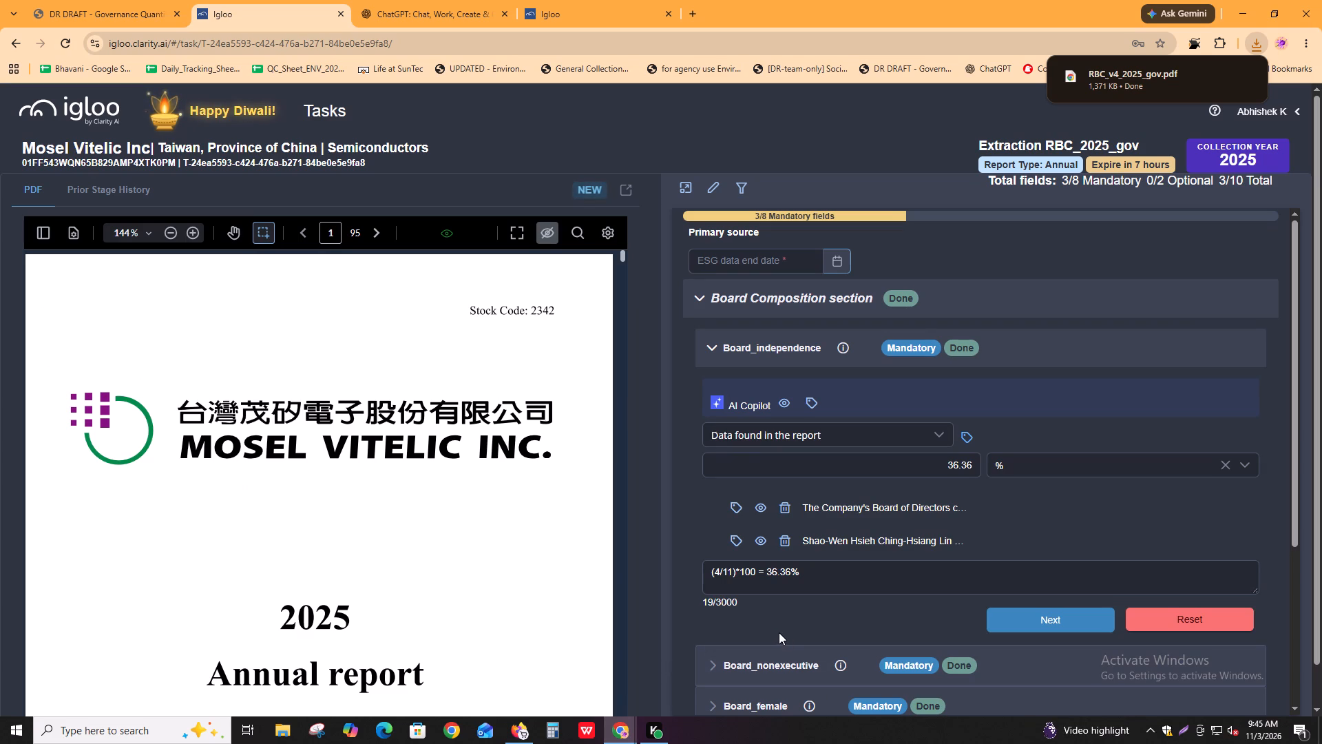
Open the downloaded RBC_v4_2025_gov.pdf in a separate browser window and close the blank tab.
{"action": "key", "text": "ctrl+n"}
{"action": "left_click", "coordinate": [1252, 48]}
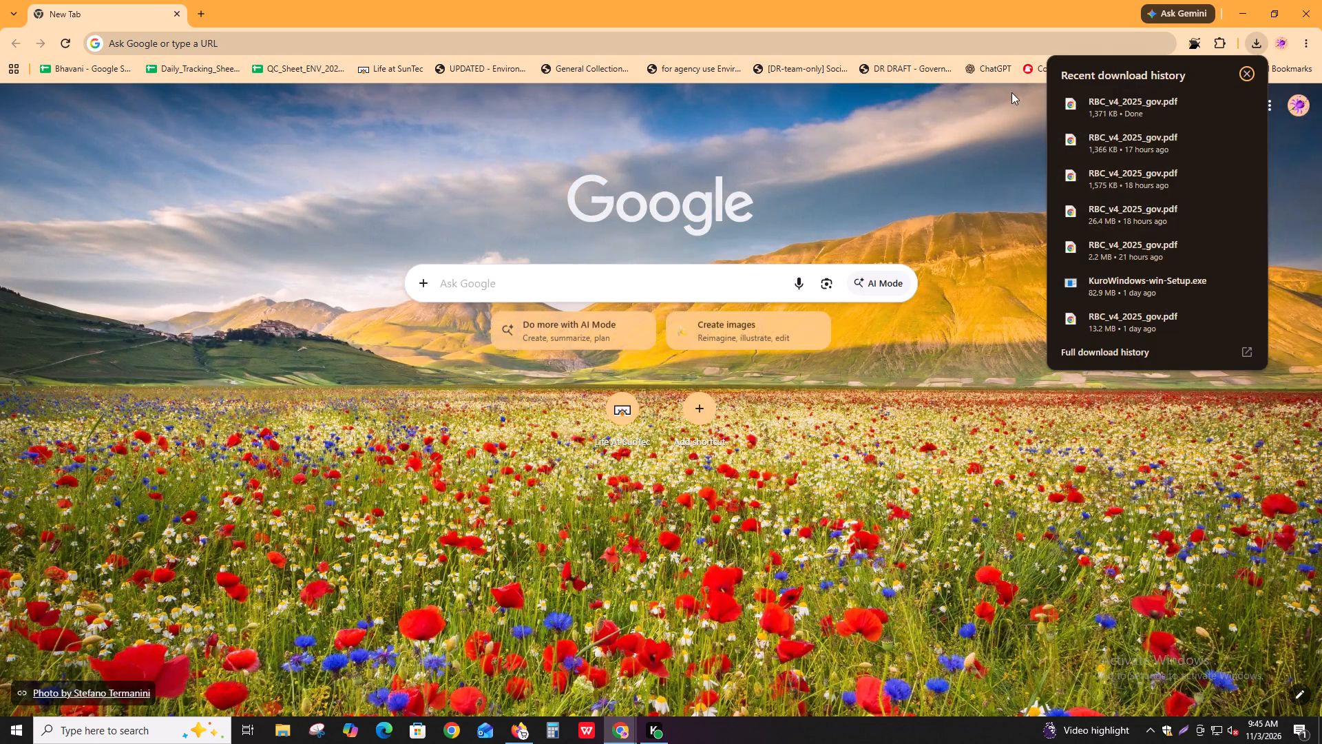
{"action": "left_click", "coordinate": [1119, 102]}
{"action": "left_click", "coordinate": [178, 14]}
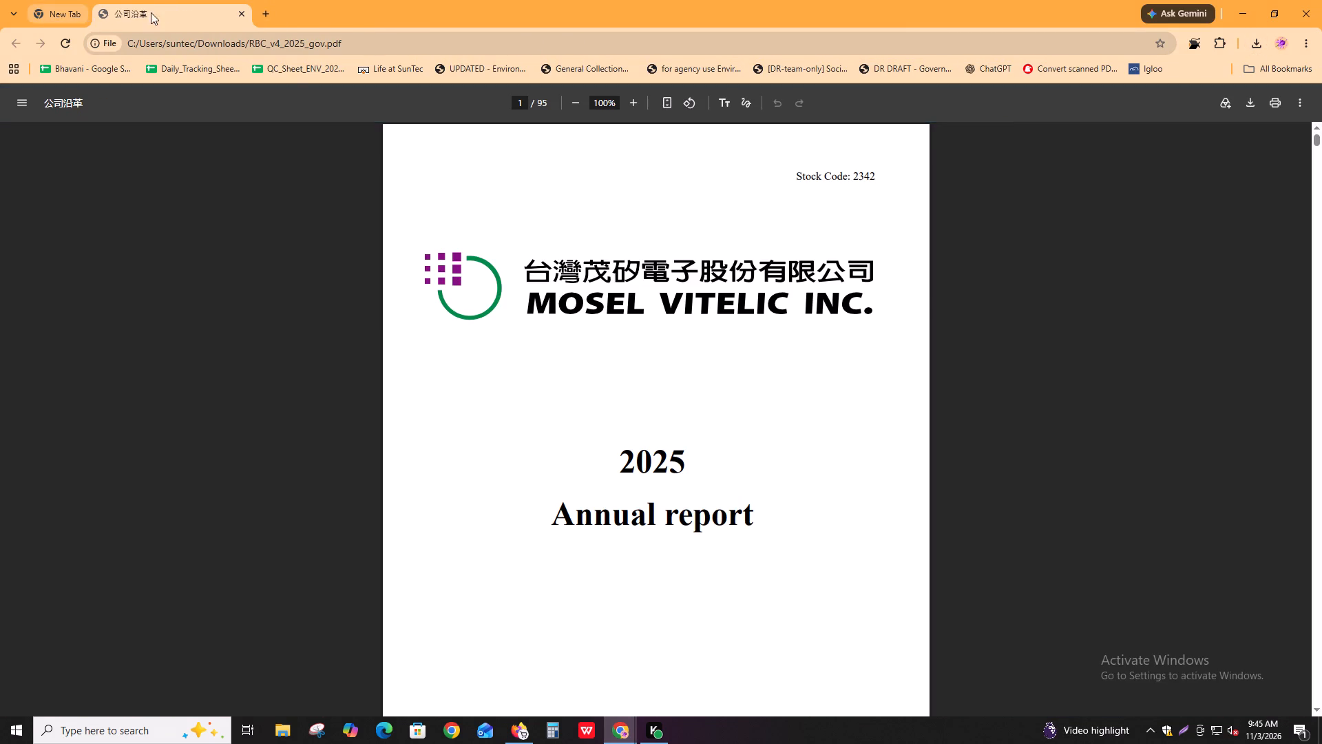
Duplicate the report tab three times for four copies of the PDF, and go back to the first copy.
{"action": "right_click", "coordinate": [110, 6]}
{"action": "left_click", "coordinate": [182, 130]}
{"action": "right_click", "coordinate": [267, 0]}
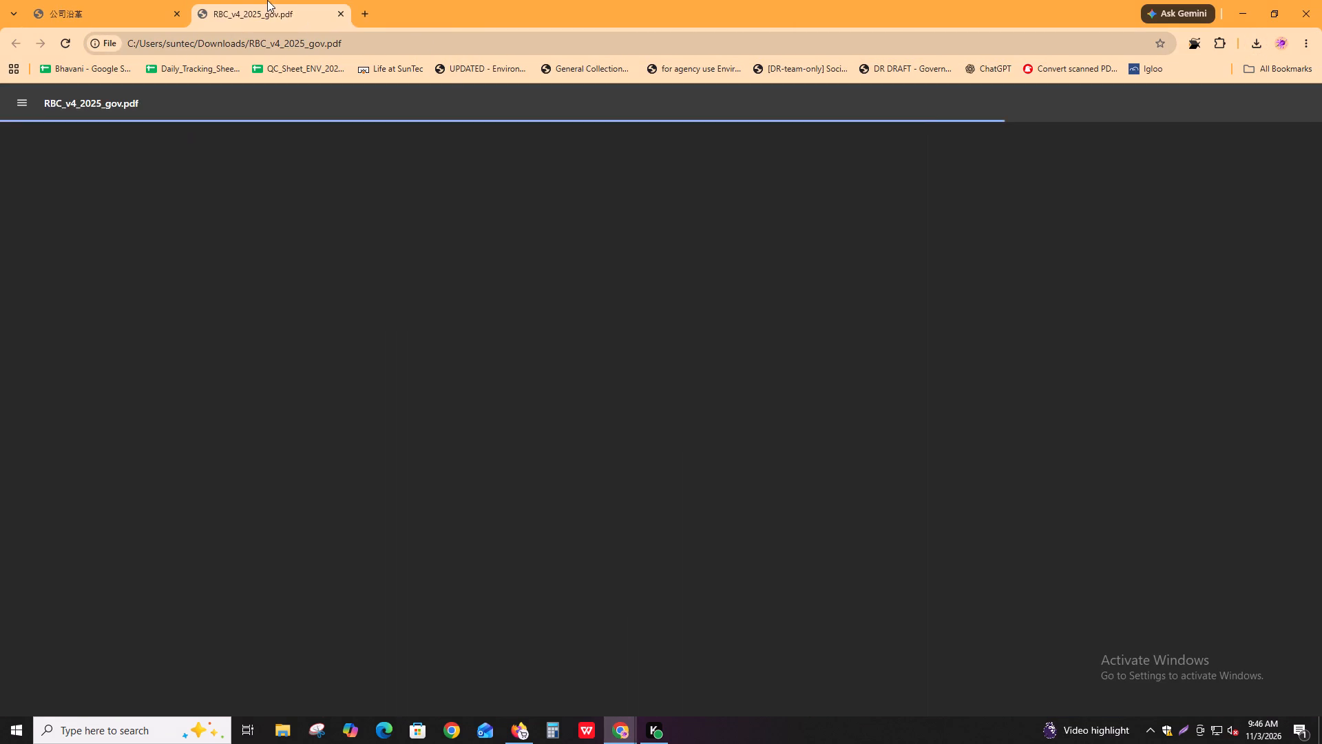
{"action": "left_click", "coordinate": [350, 127]}
{"action": "right_click", "coordinate": [445, 3]}
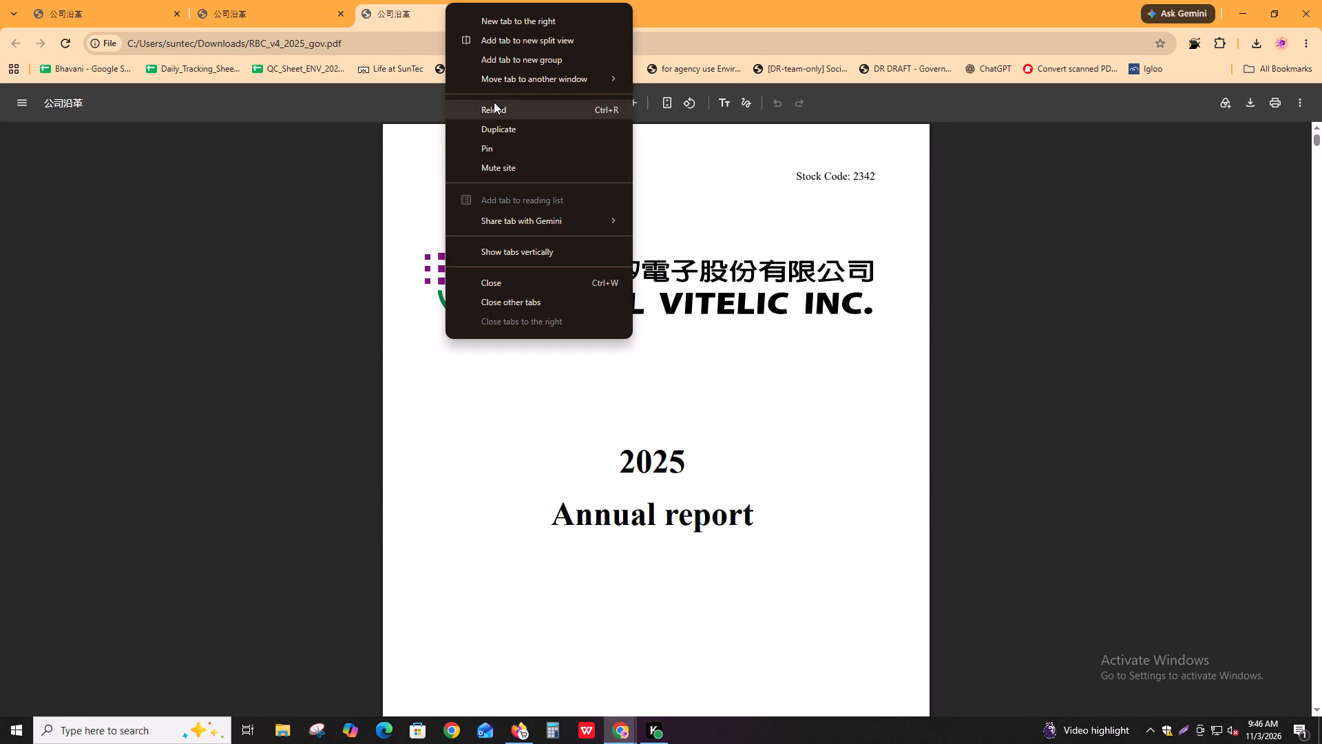
{"action": "left_click", "coordinate": [498, 129]}
{"action": "left_click", "coordinate": [70, 1]}
In the Igloo task, go to the first Board_independence annotation and review the highlighted passage and directors table.
{"action": "key", "text": "alt+Tab"}
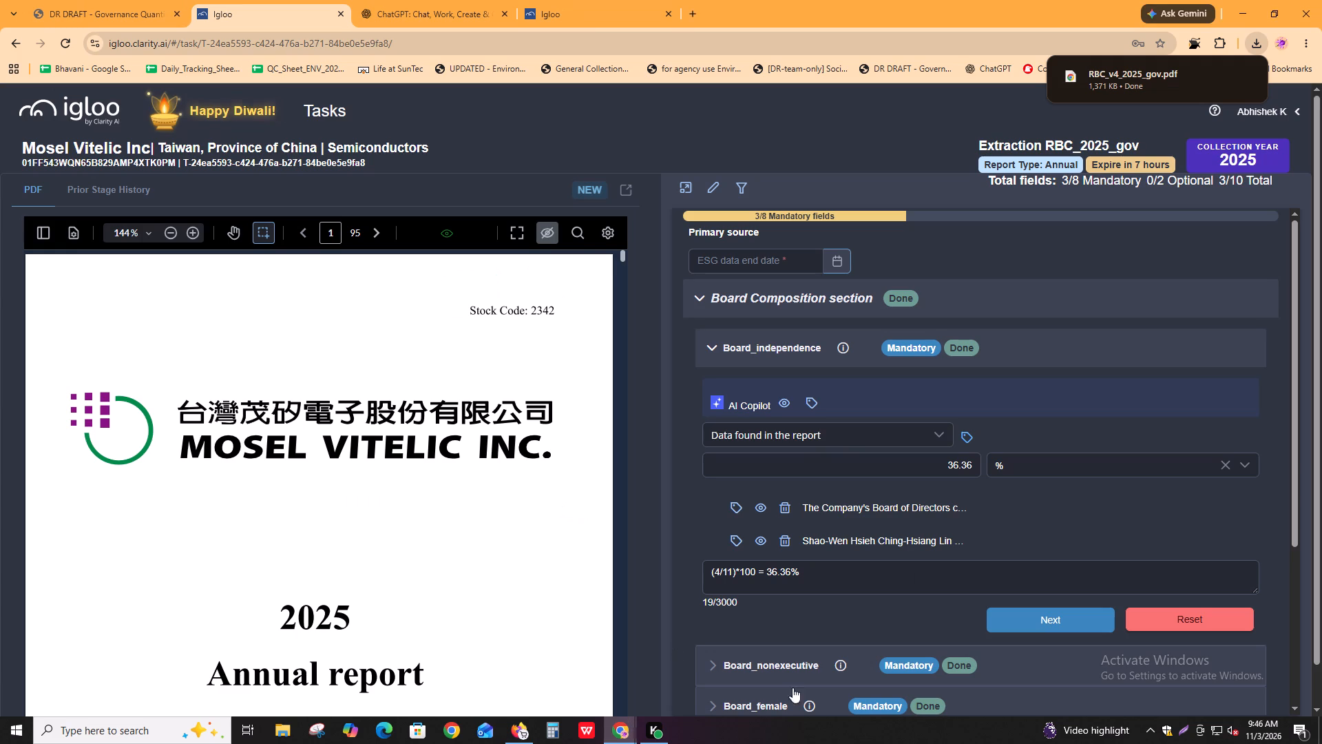
{"action": "left_click", "coordinate": [744, 508]}
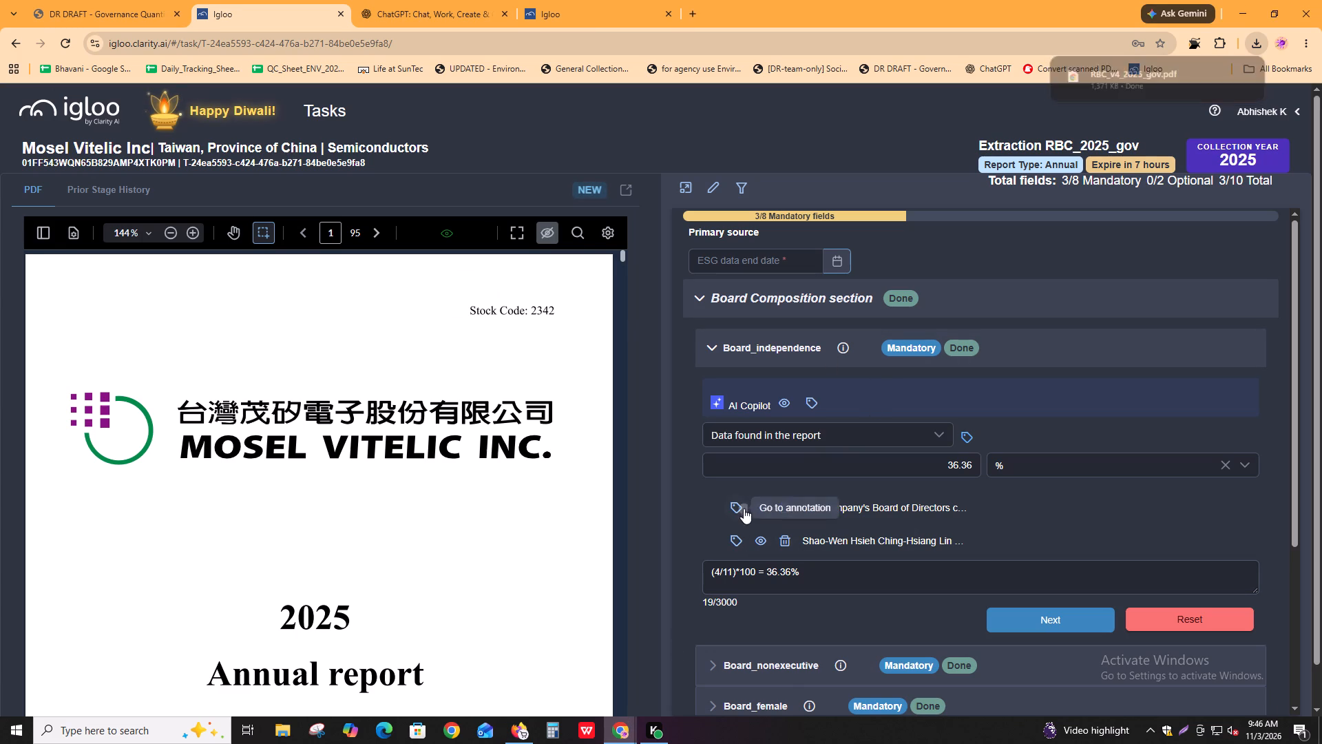
{"action": "scroll", "coordinate": [444, 576], "scroll_direction": "down", "scroll_amount": 3}
{"action": "scroll", "coordinate": [450, 586], "scroll_direction": "up", "scroll_amount": 1}
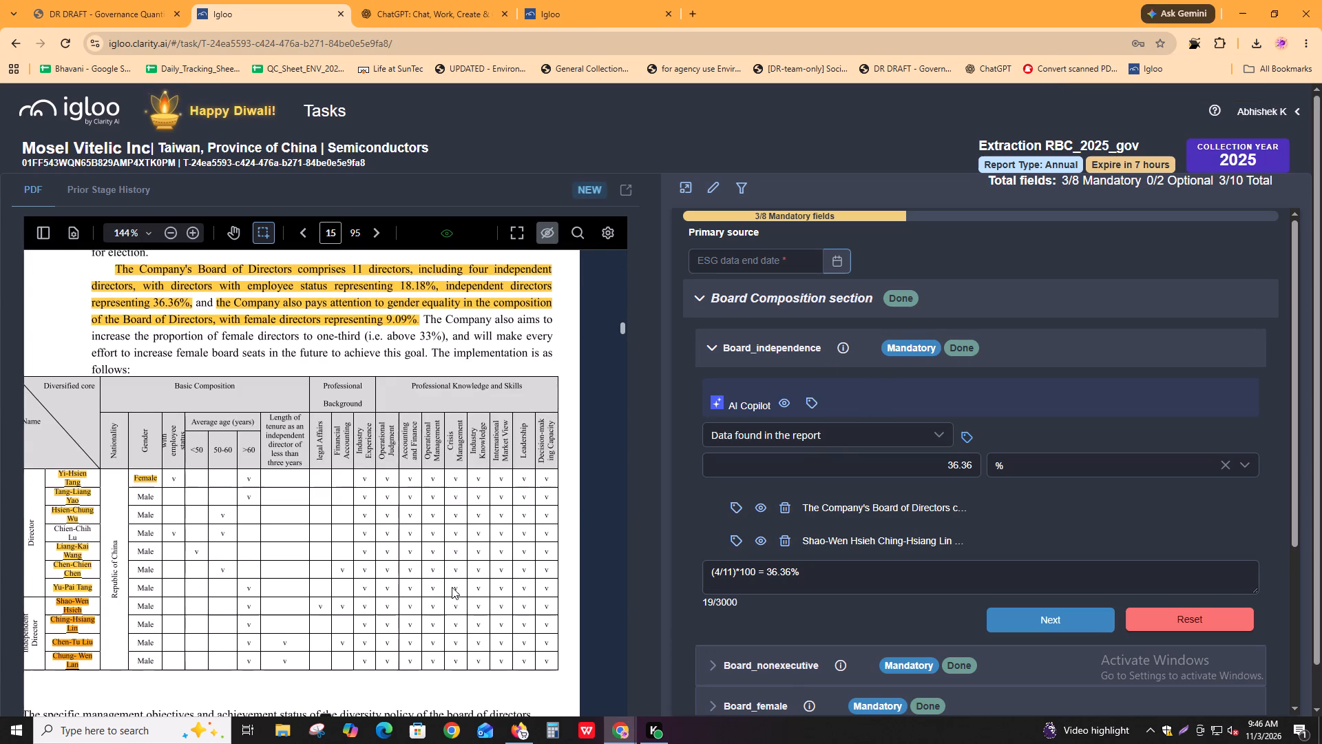
Search the first PDF copy for "board of direc" and go through the first three matches at a larger zoom.
{"action": "key", "text": "alt+Tab"}
{"action": "key", "text": "ctrl+f"}
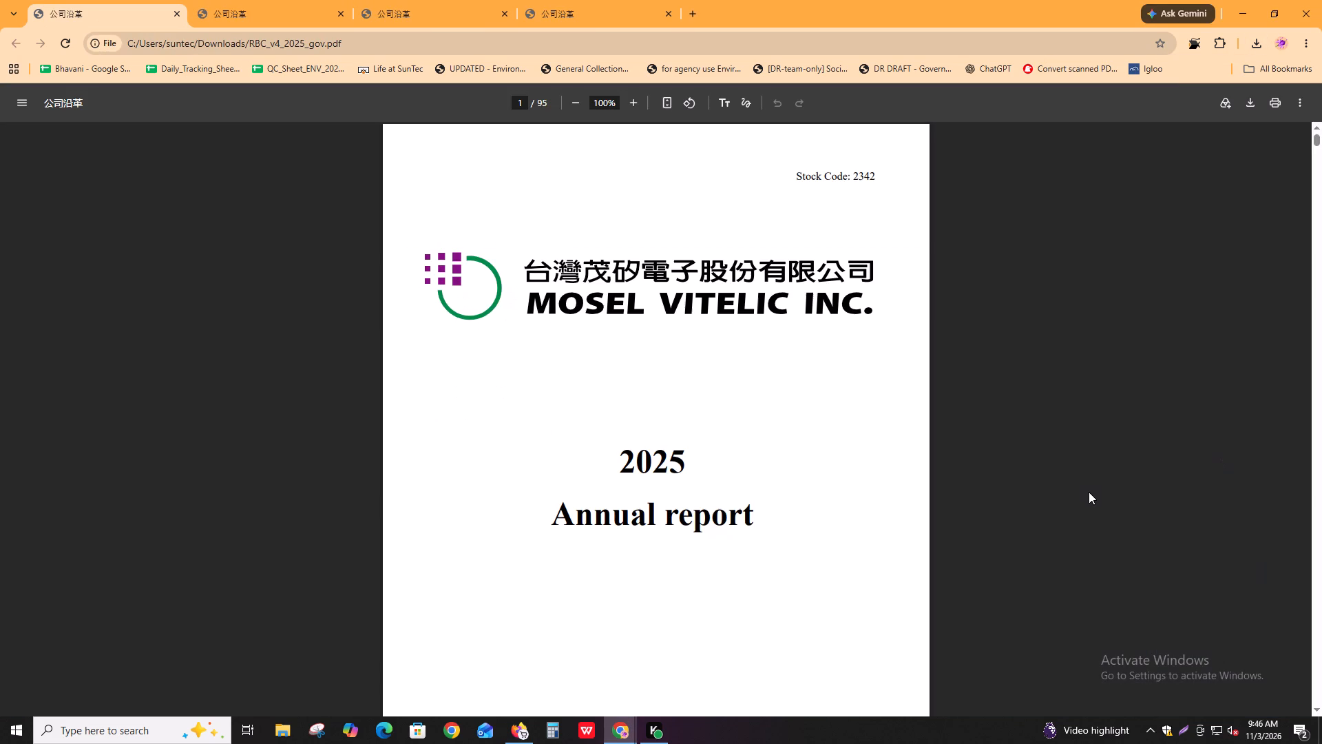
{"action": "type", "text": "board of direc"}
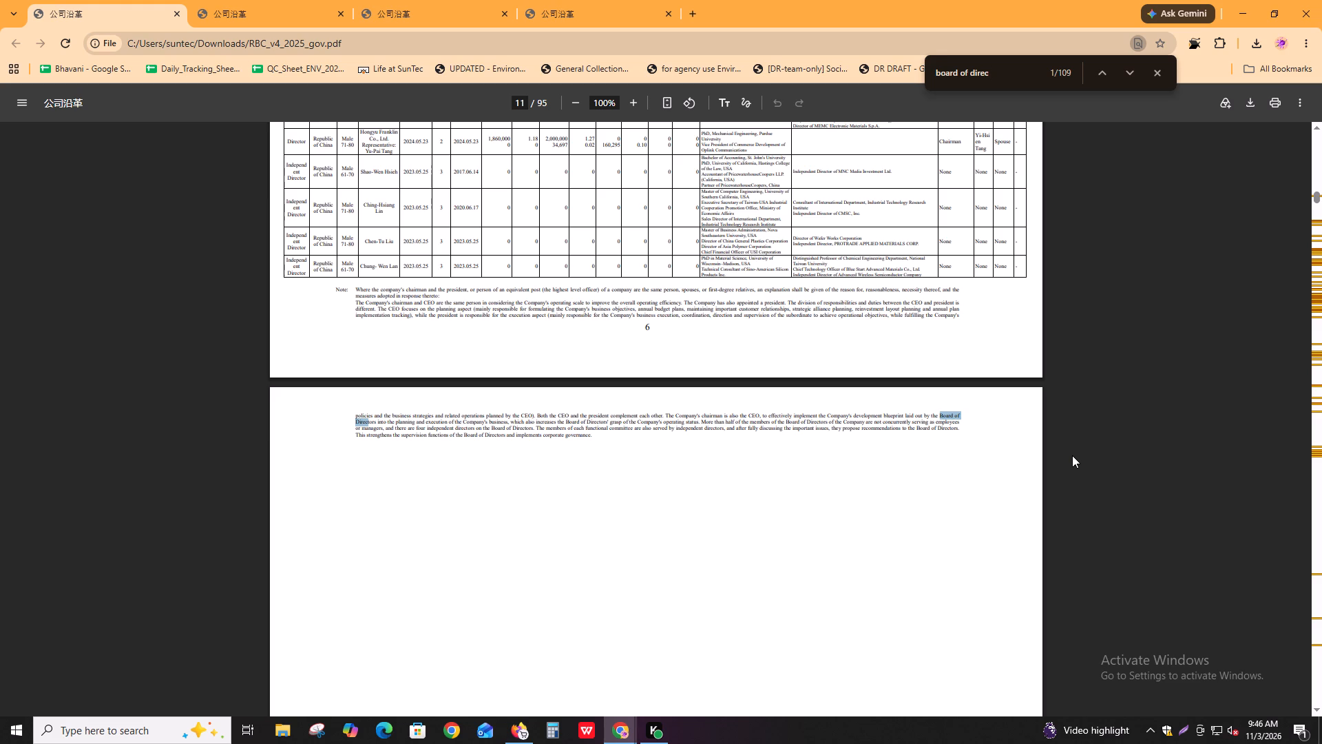
{"action": "scroll", "coordinate": [317, 458], "scroll_direction": "up", "scroll_amount": 3, "text": "ctrl"}
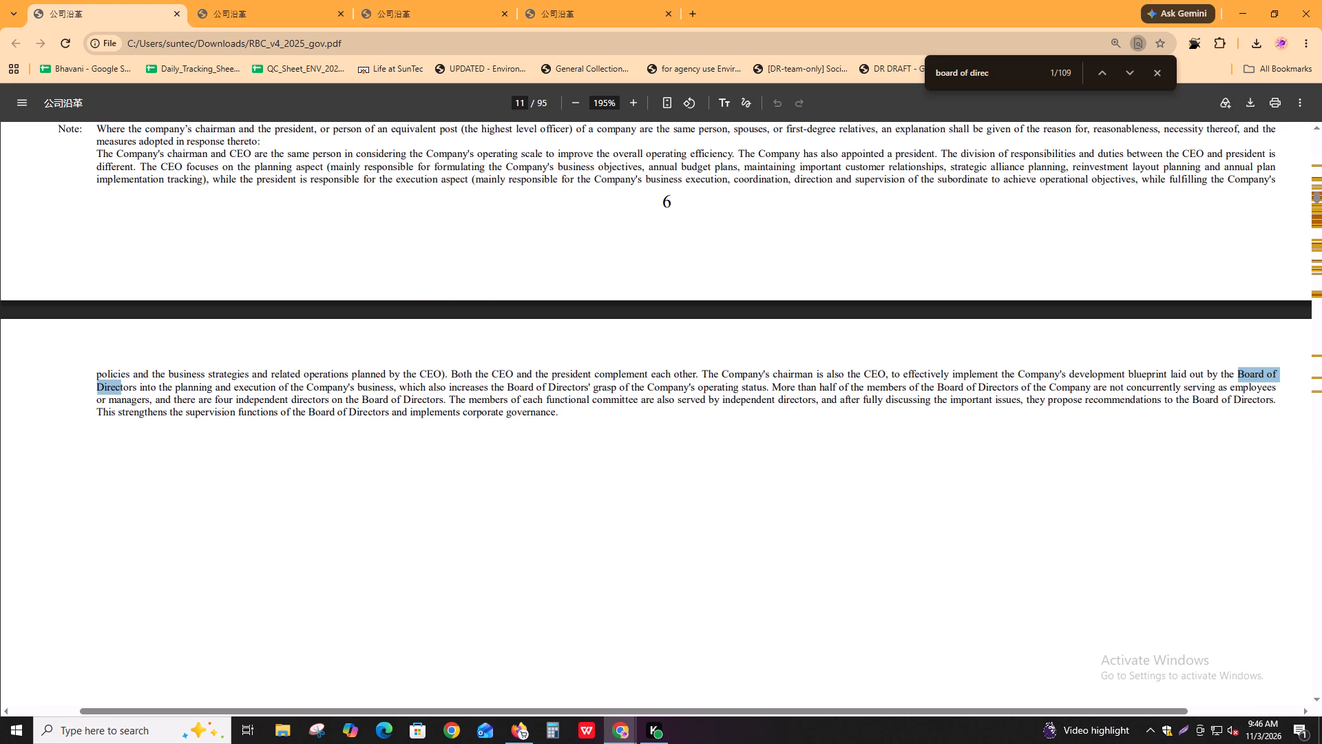
{"action": "key", "text": "ctrl+f"}
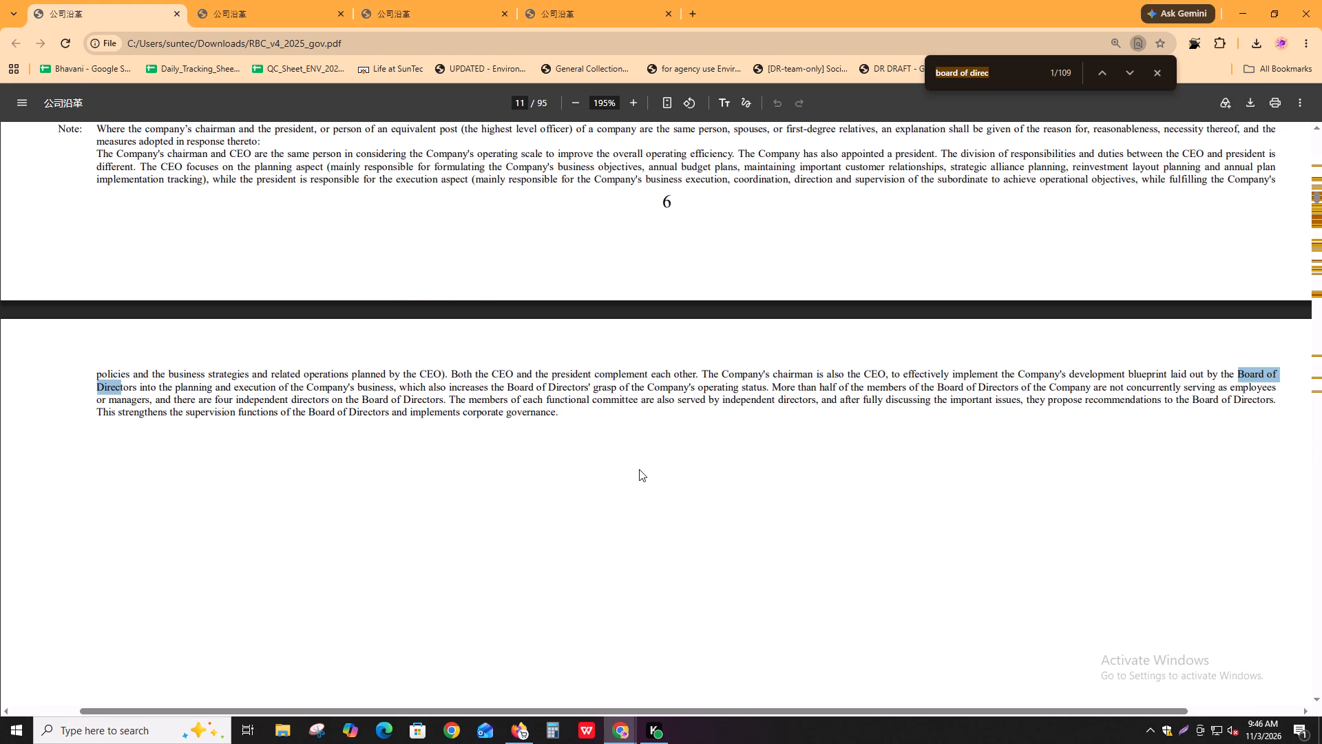
{"action": "key", "text": "Return"}
{"action": "key", "text": "Return"}
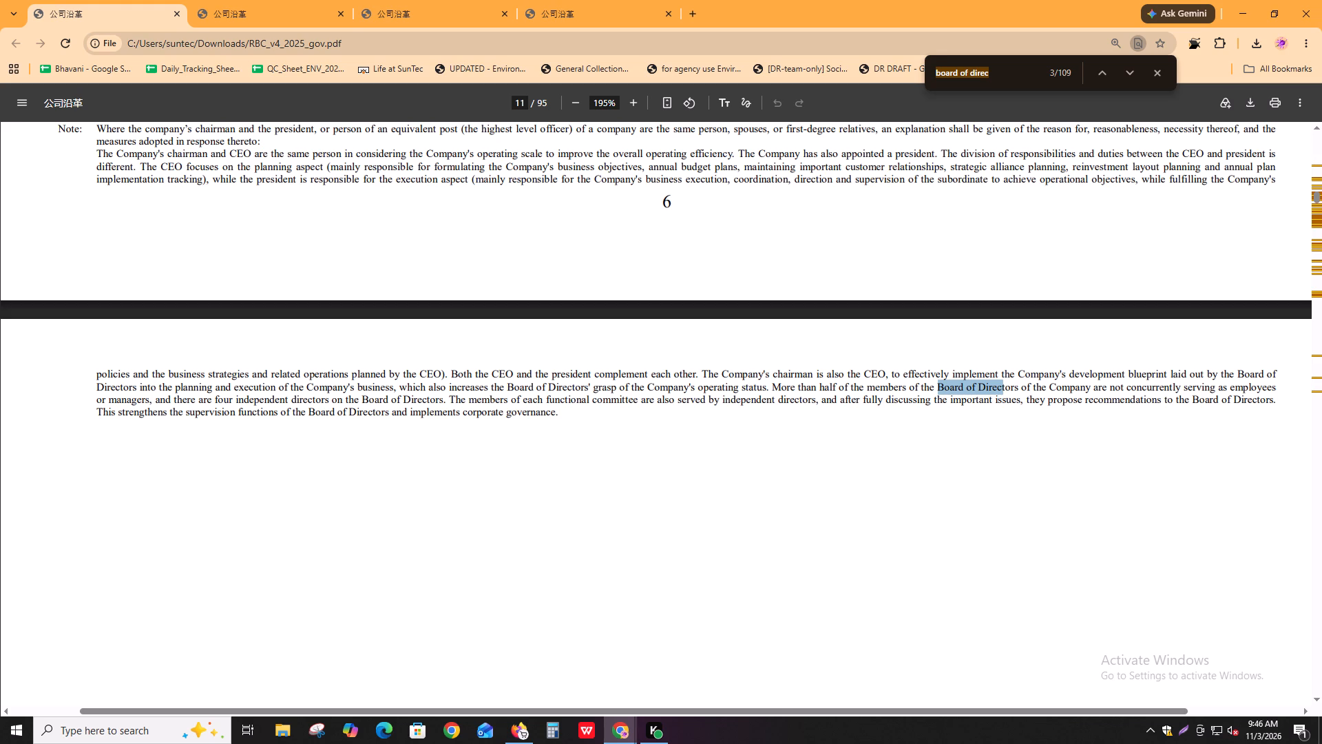
Examine the annotated board composition paragraph and director diversity table on page 15 in the Igloo task.
{"action": "key", "text": "alt+Tab"}
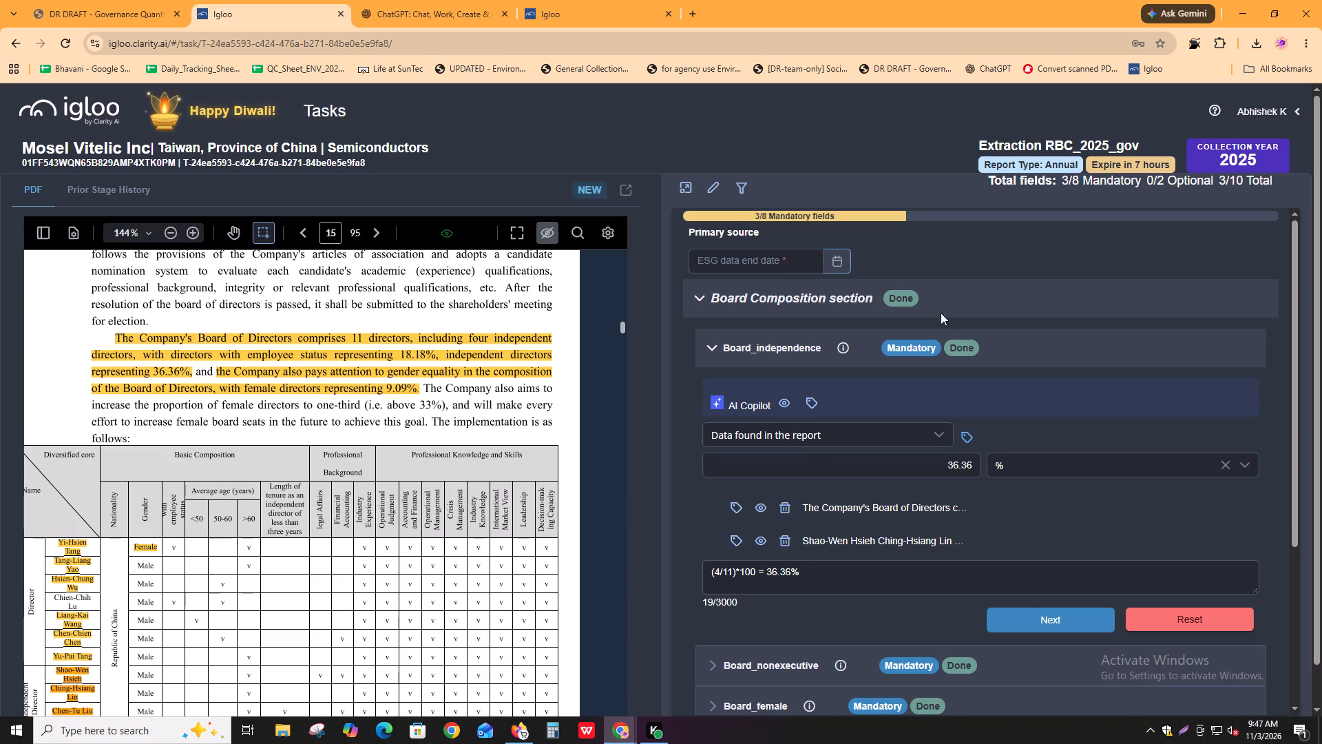
{"action": "scroll", "coordinate": [134, 557], "scroll_direction": "down", "scroll_amount": 2}
{"action": "scroll", "coordinate": [129, 587], "scroll_direction": "up", "scroll_amount": 1, "text": "shift"}
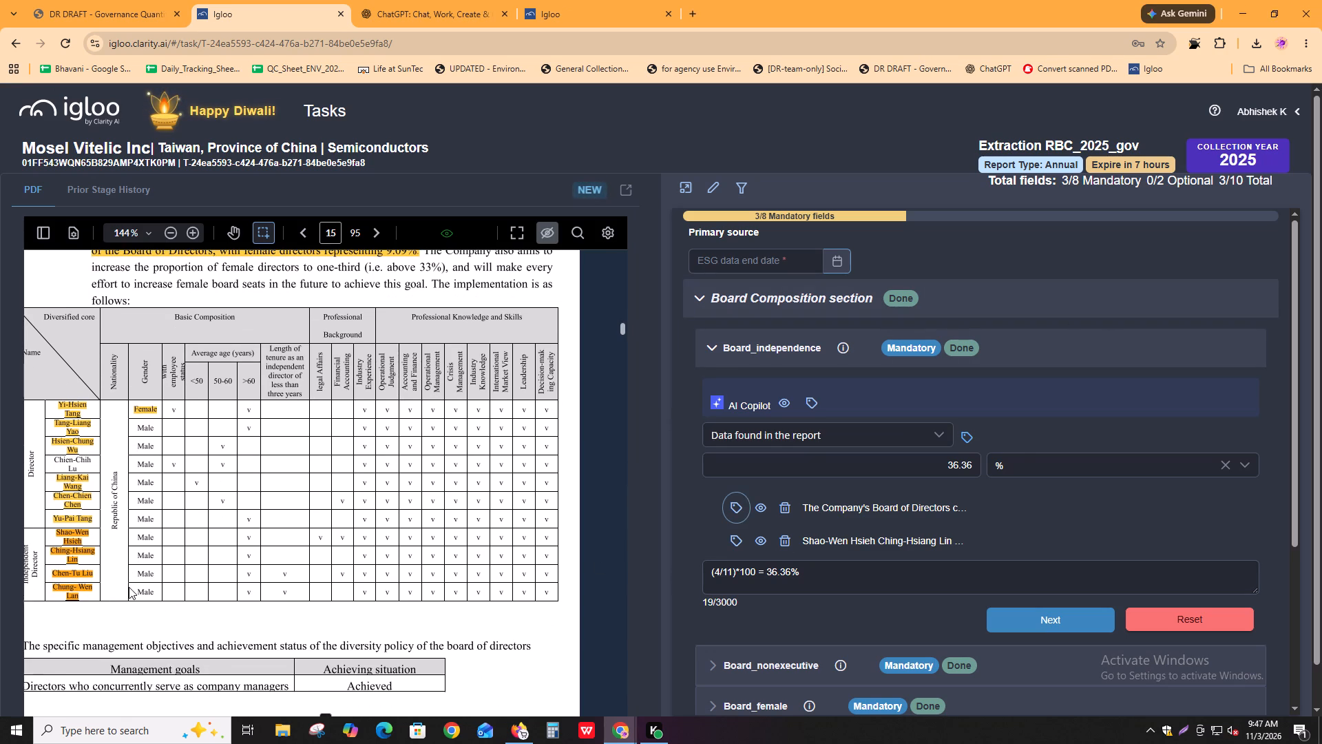
{"action": "scroll", "coordinate": [129, 587], "scroll_direction": "down", "scroll_amount": 1, "text": "shift"}
{"action": "scroll", "coordinate": [129, 587], "scroll_direction": "up", "scroll_amount": 1}
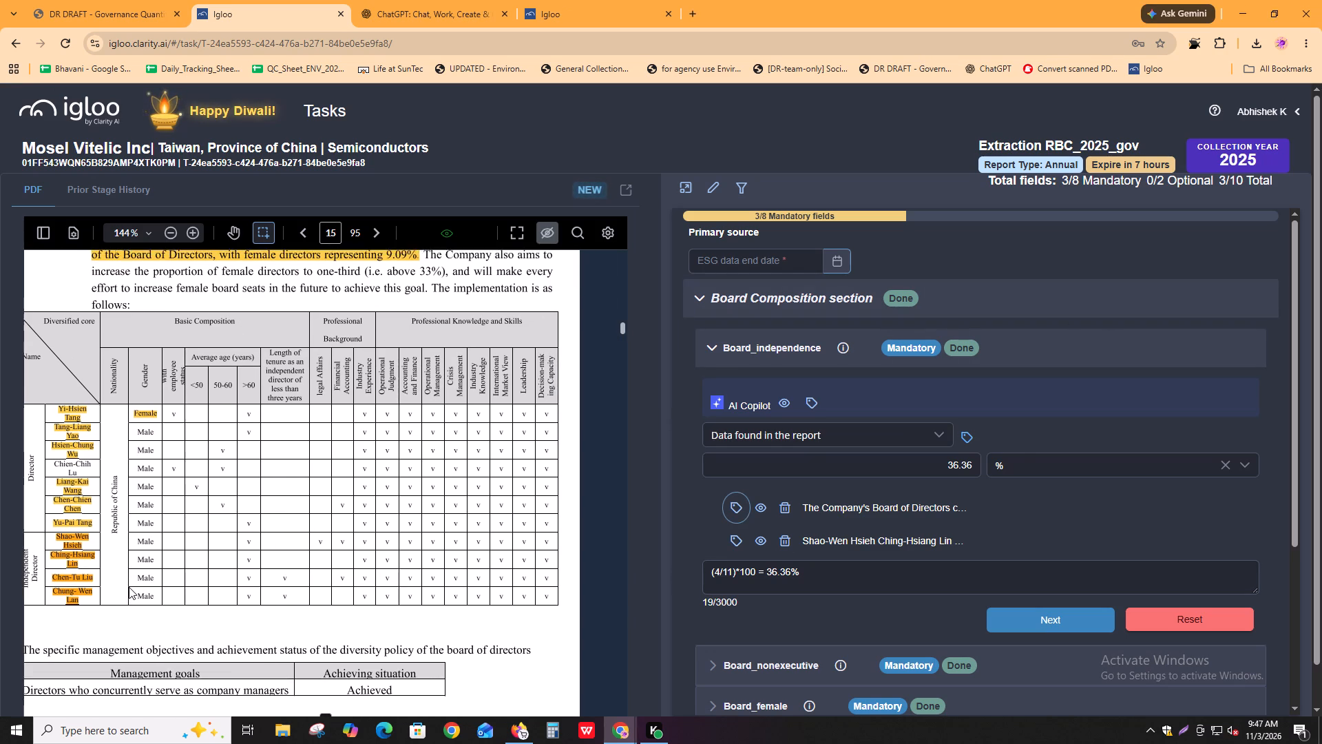
{"action": "scroll", "coordinate": [129, 587], "scroll_direction": "up", "scroll_amount": 2}
{"action": "left_click", "coordinate": [272, 505]}
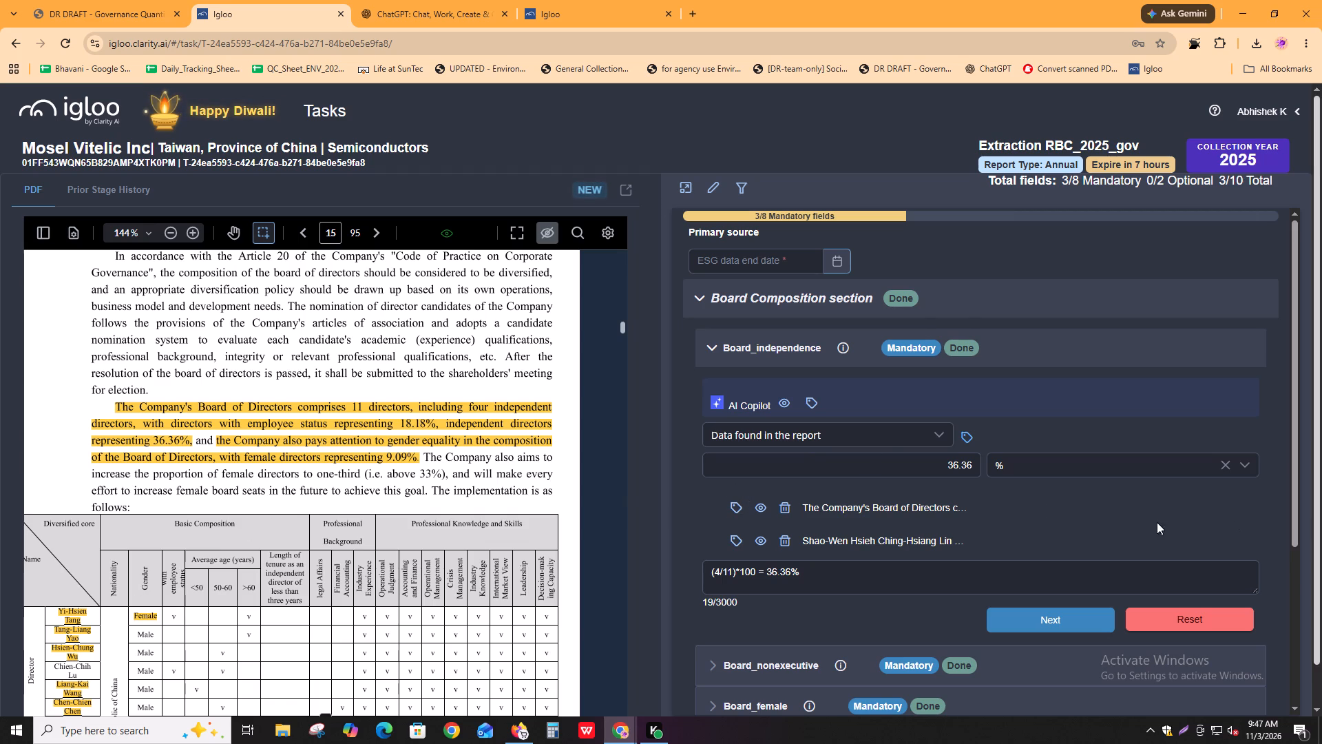
{"action": "scroll", "coordinate": [260, 537], "scroll_direction": "down", "scroll_amount": 3}
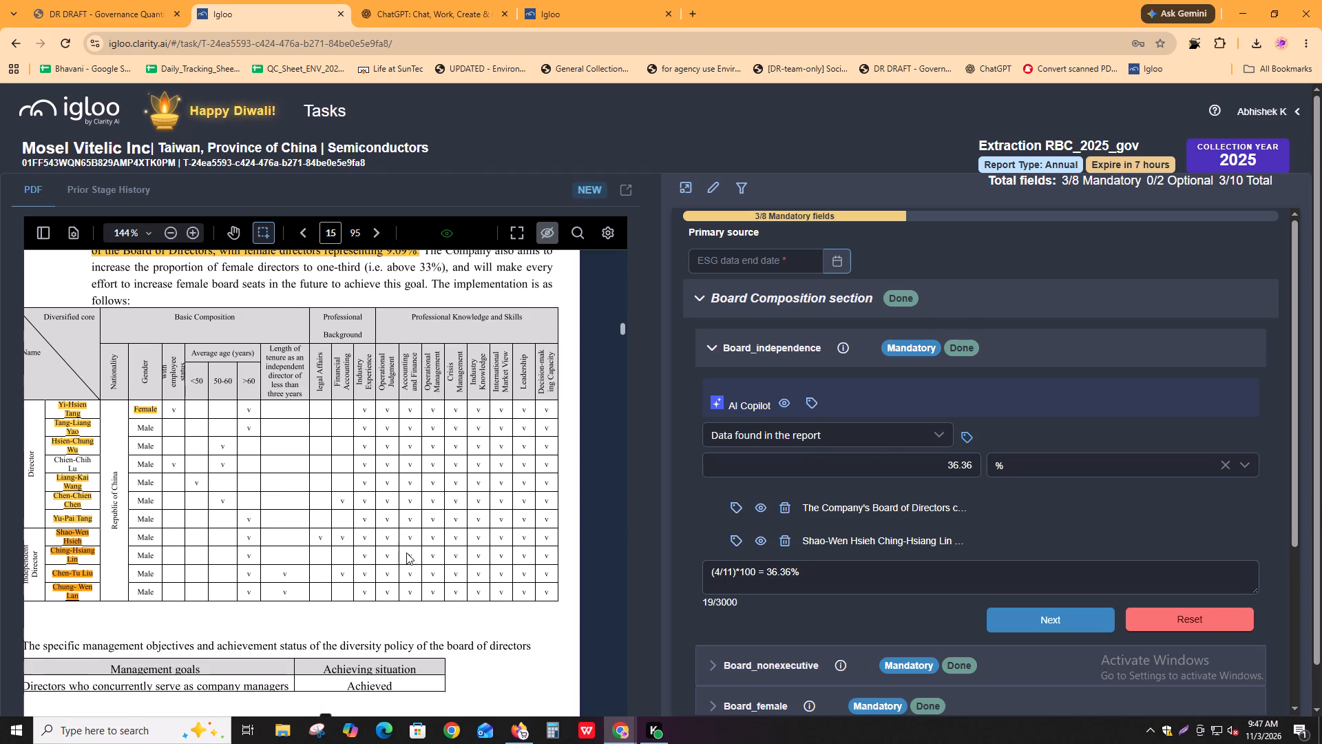
Search the second PDF copy for "independen" and examine the directors table around the first match up close.
{"action": "key", "text": "alt+Tab"}
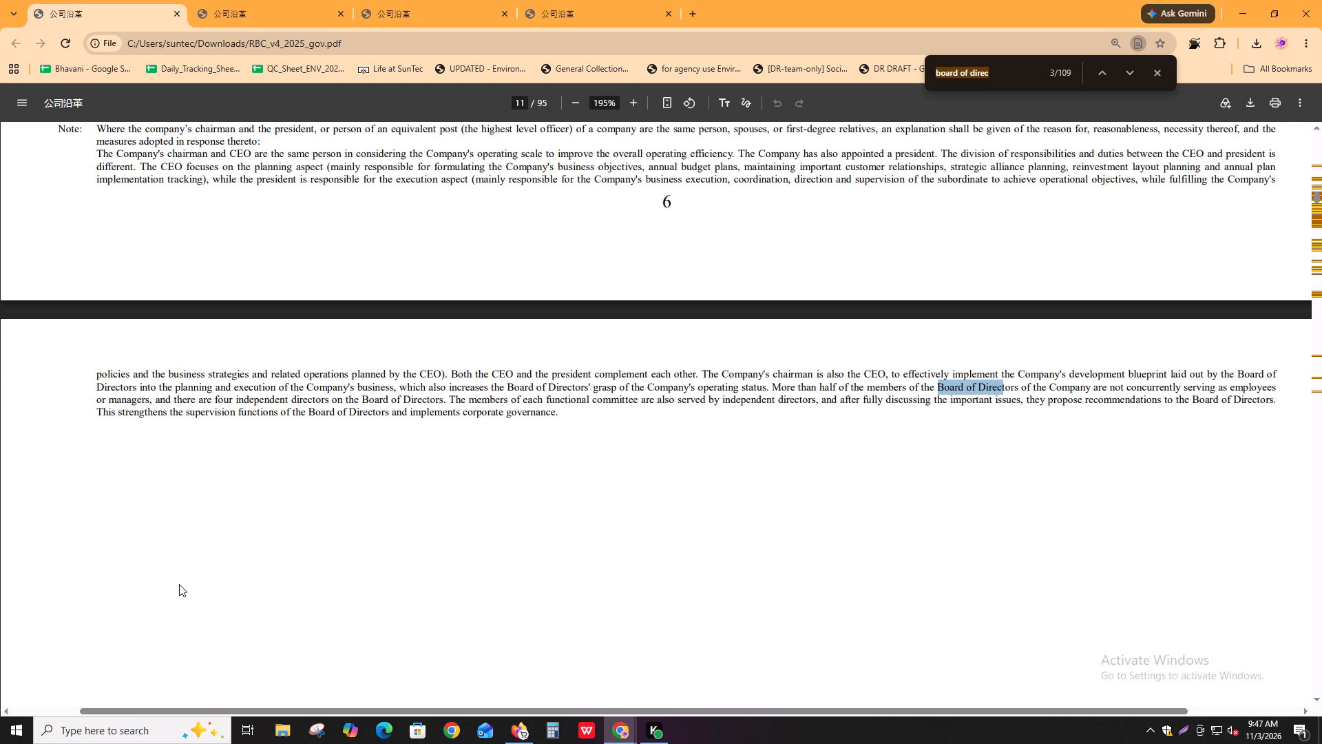
{"action": "key", "text": "ctrl+f"}
{"action": "left_click", "coordinate": [224, 0]}
{"action": "key", "text": "ctrl+f"}
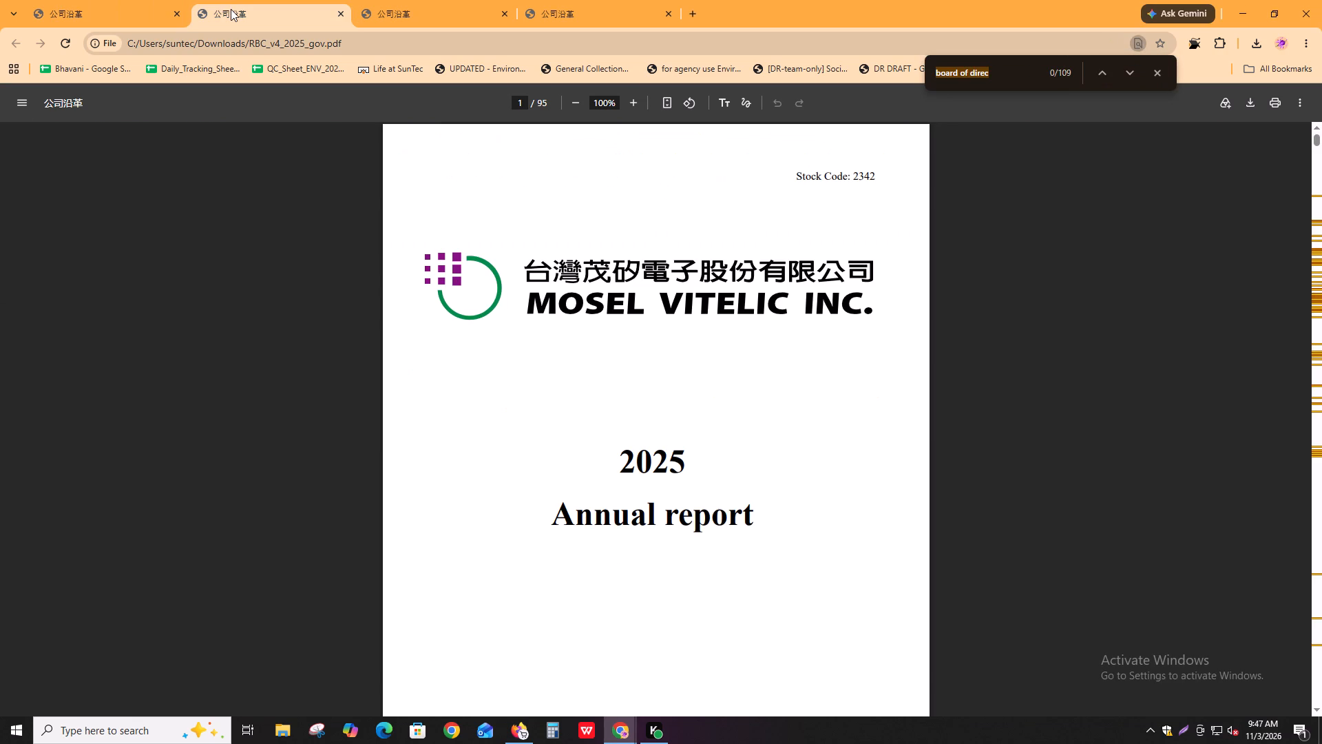
{"action": "type", "text": "independe"}
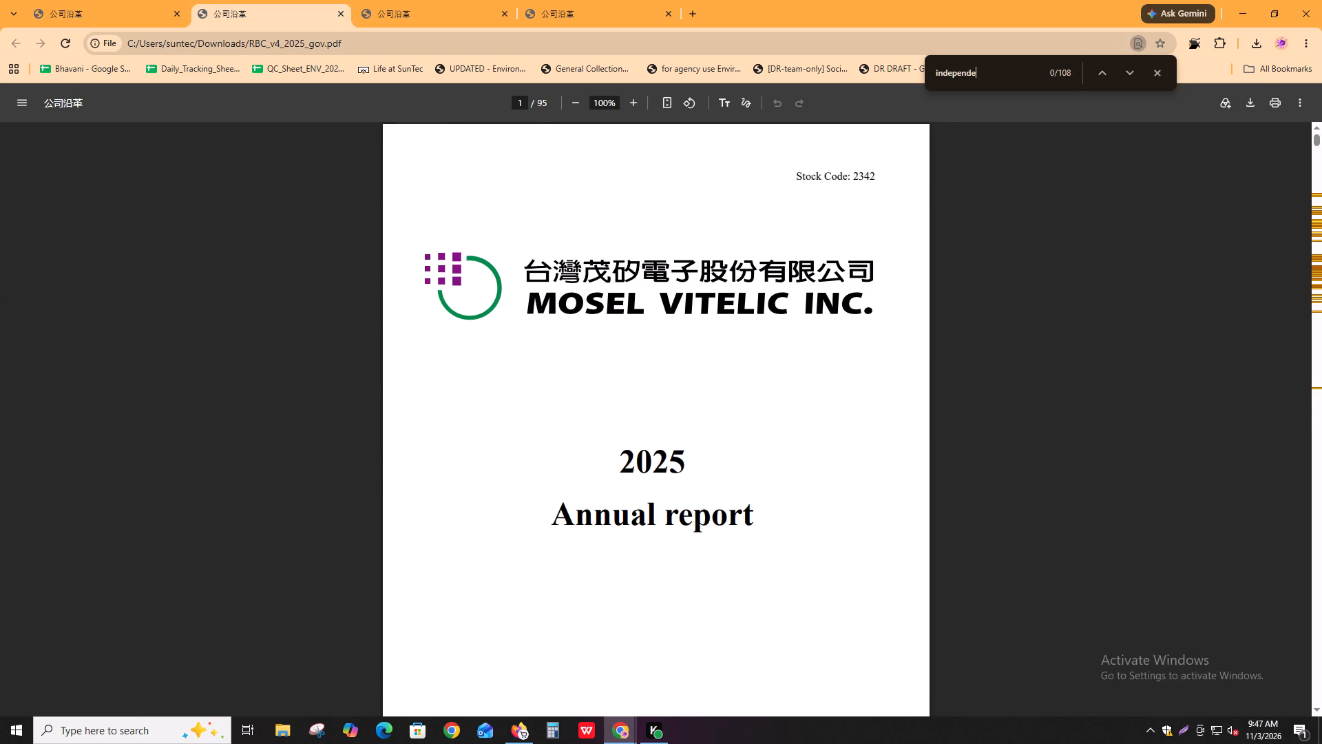
{"action": "key", "text": "n"}
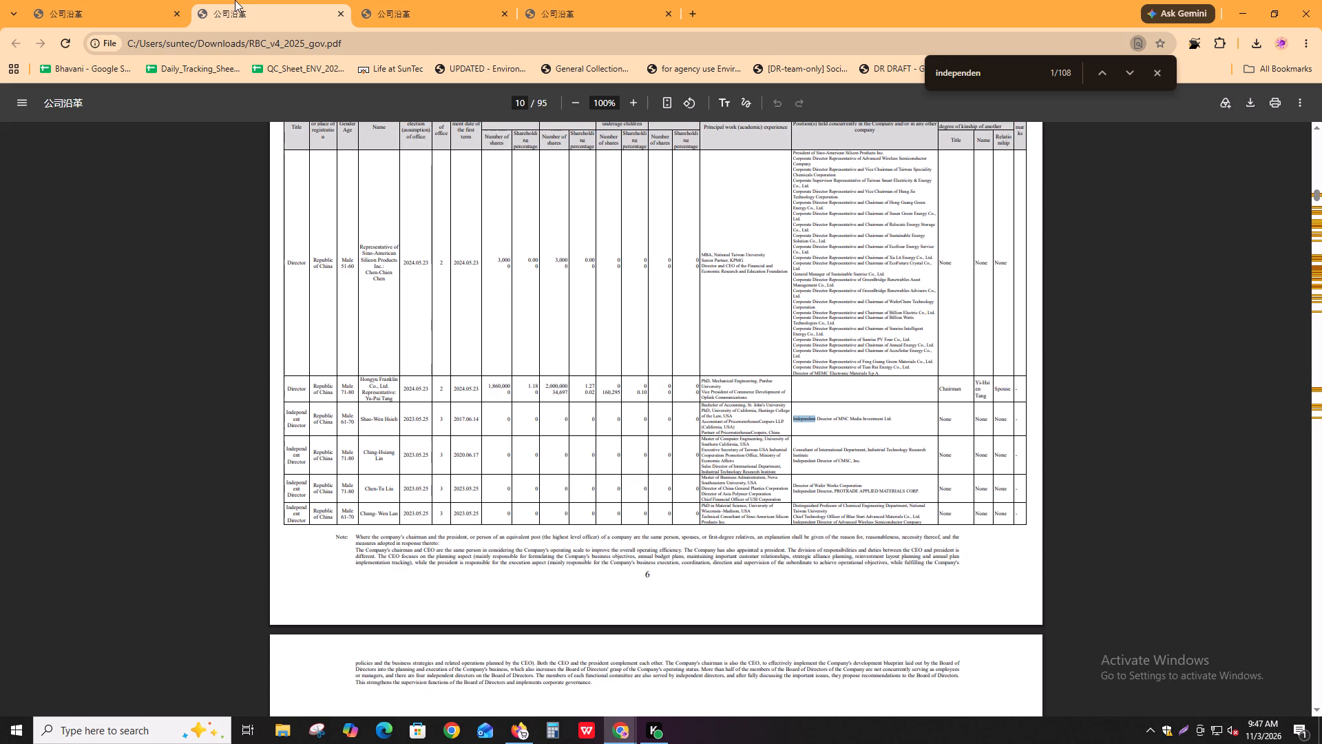
{"action": "scroll", "coordinate": [718, 456], "scroll_direction": "up", "scroll_amount": 2, "text": "ctrl"}
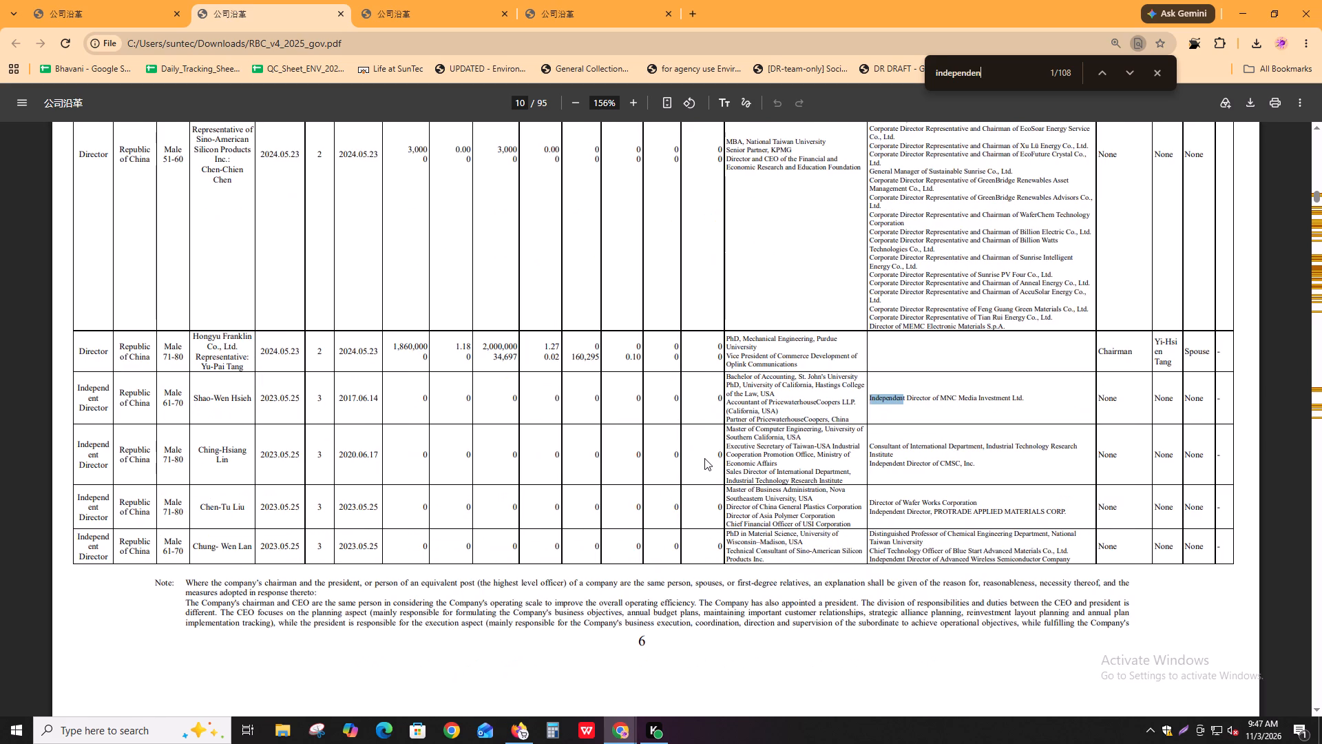
Go through the next "independen" matches from the directors table to the note on the chairman and CEO roles on page 11.
{"action": "key", "text": "Return"}
{"action": "key", "text": "Return"}
{"action": "key", "text": "Return"}
{"action": "key", "text": "Return"}
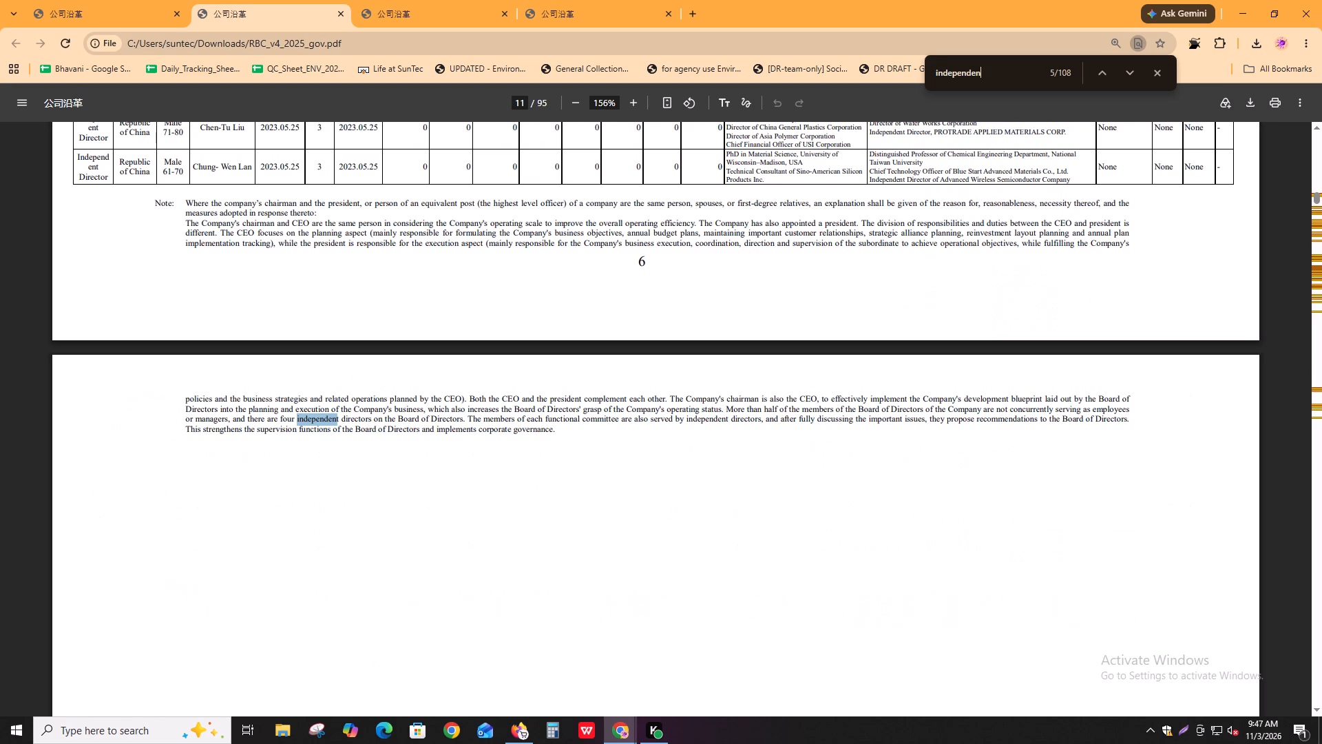
{"action": "key", "text": "Return"}
{"action": "key", "text": "Return"}
{"action": "key", "text": "shift+Return"}
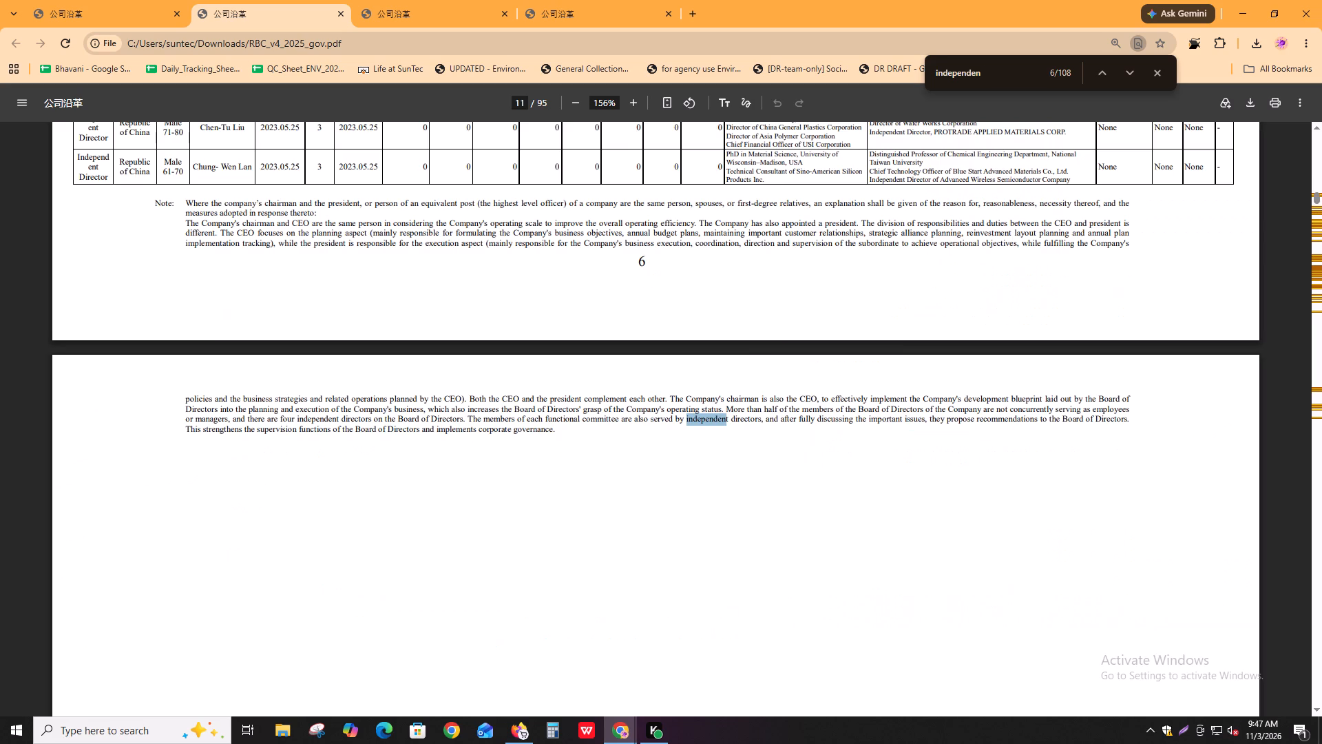
Examine the "independen" matches in the table on directors' professional qualifications and independent directors' independence on pages 13 and 14.
{"action": "key", "text": "Return"}
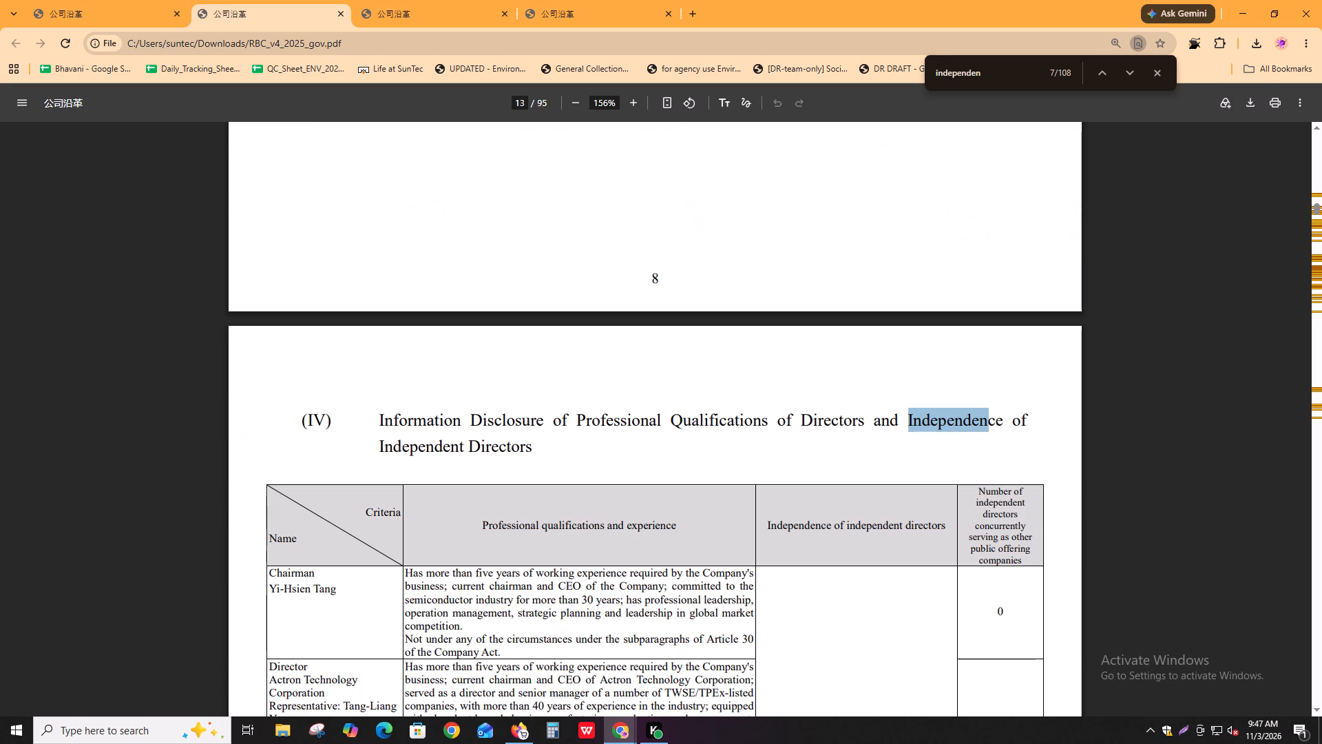
{"action": "key", "text": "Return"}
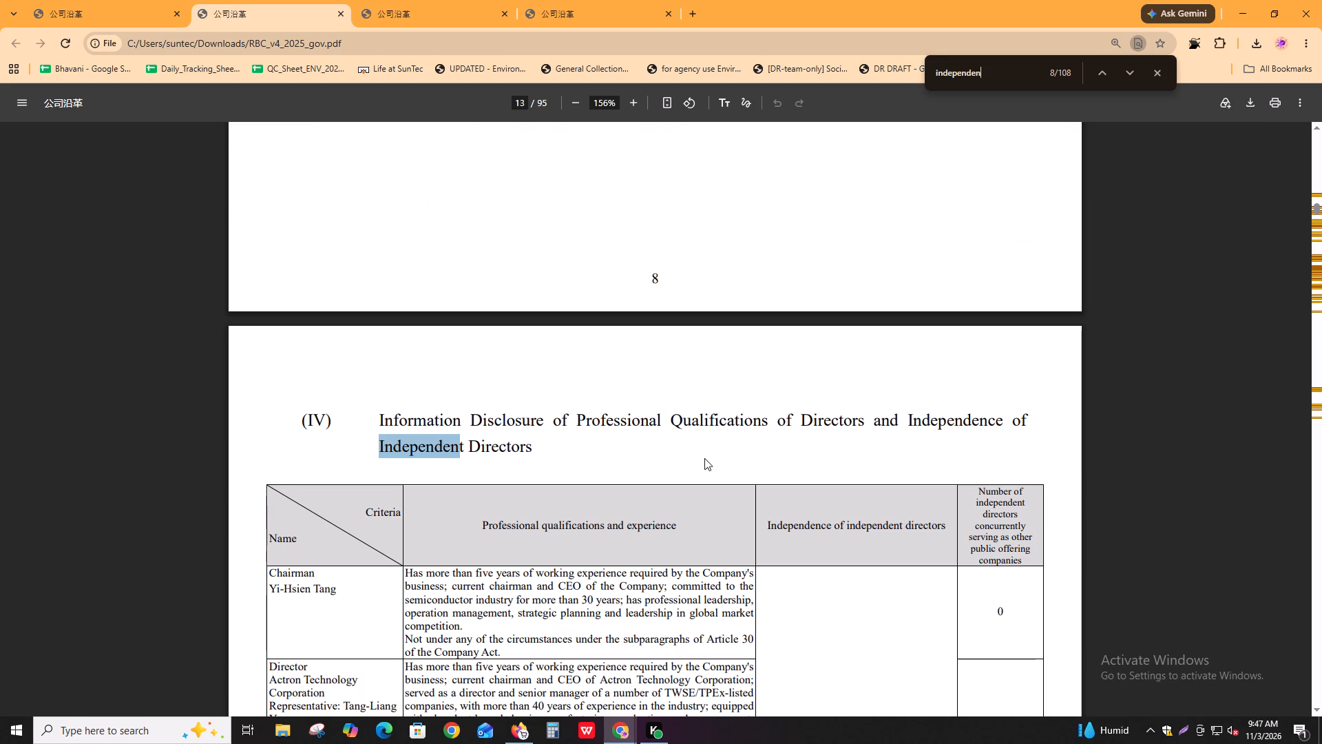
{"action": "scroll", "coordinate": [552, 517], "scroll_direction": "down", "scroll_amount": 2}
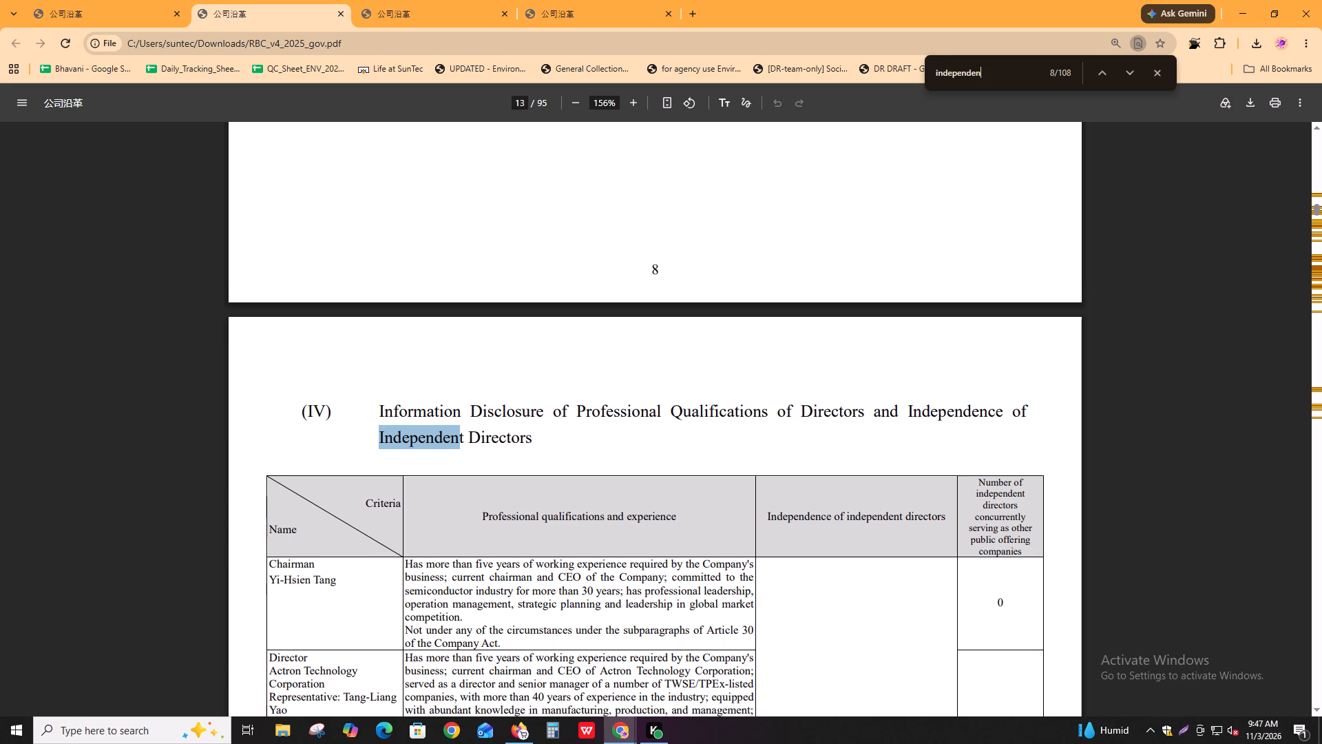
{"action": "key", "text": "Return"}
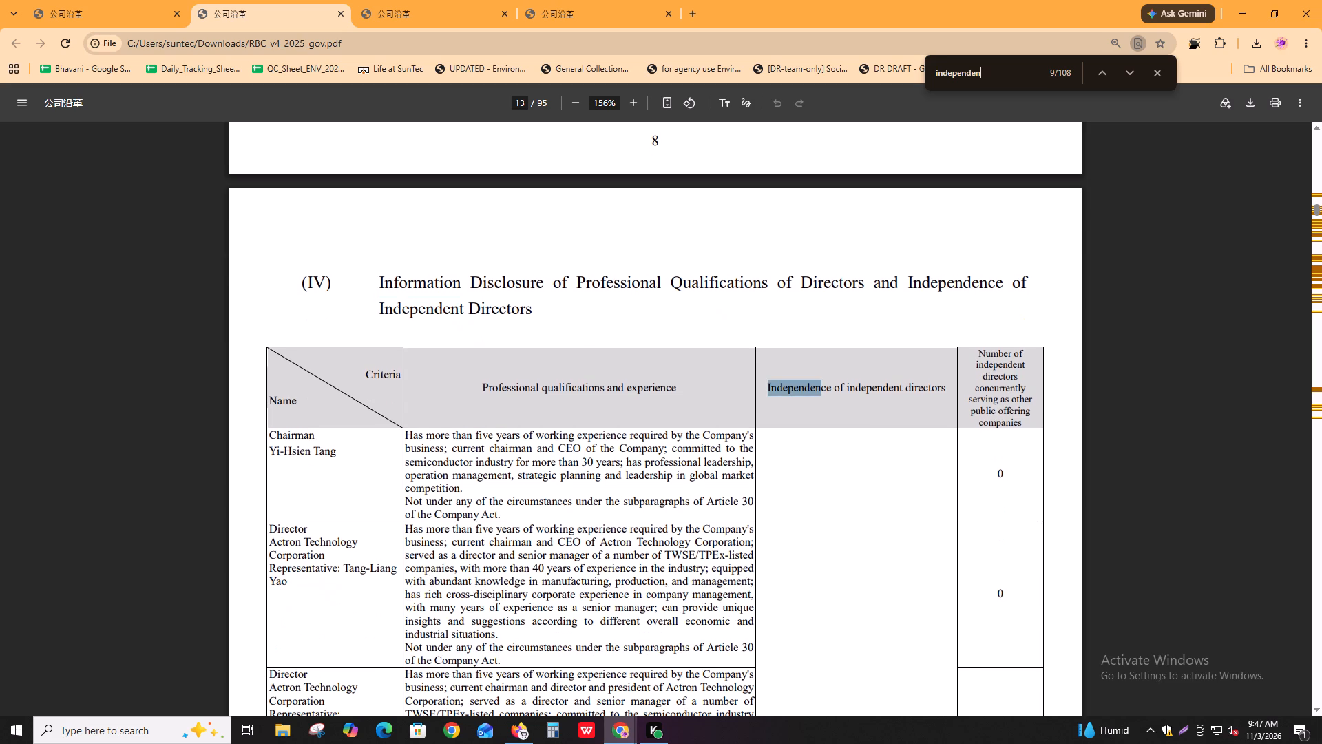
{"action": "key", "text": "Return"}
{"action": "key", "text": "Return"}
{"action": "key", "text": "Return"}
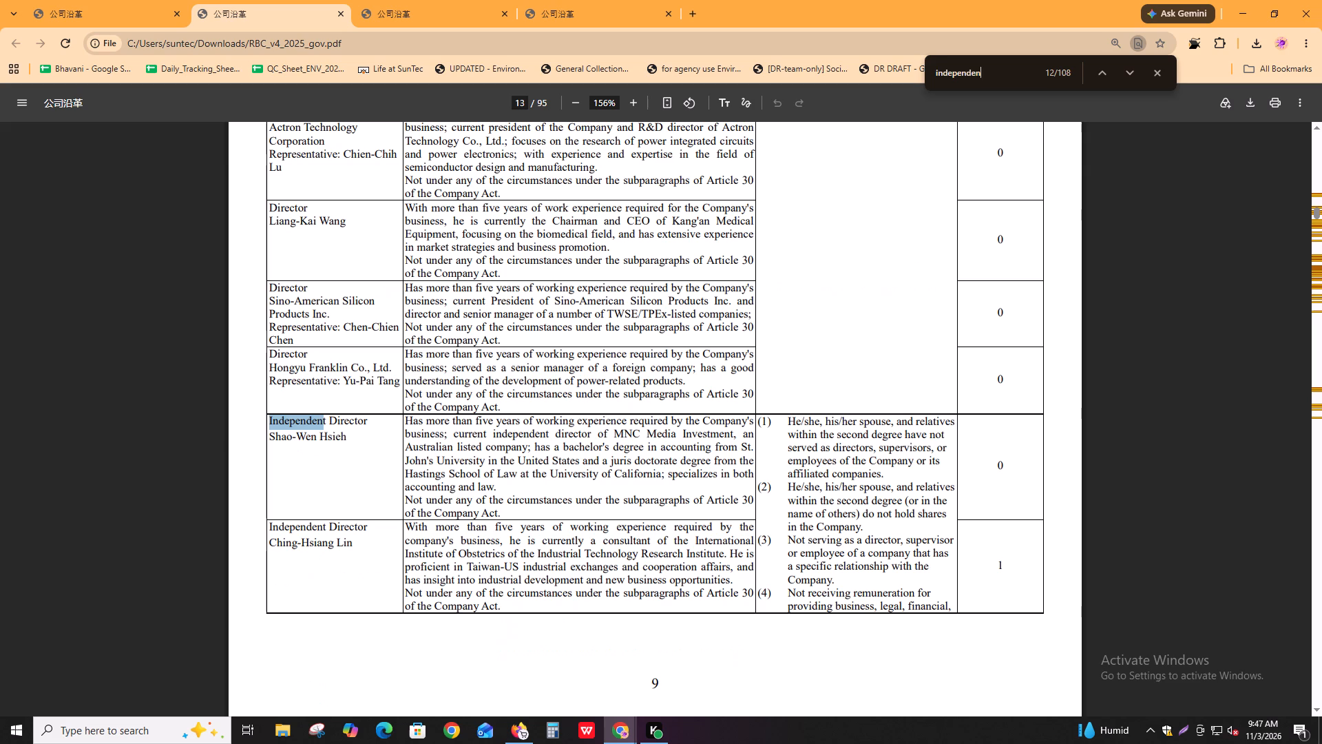
{"action": "key", "text": "Return"}
{"action": "key", "text": "Return"}
{"action": "key", "text": "Return"}
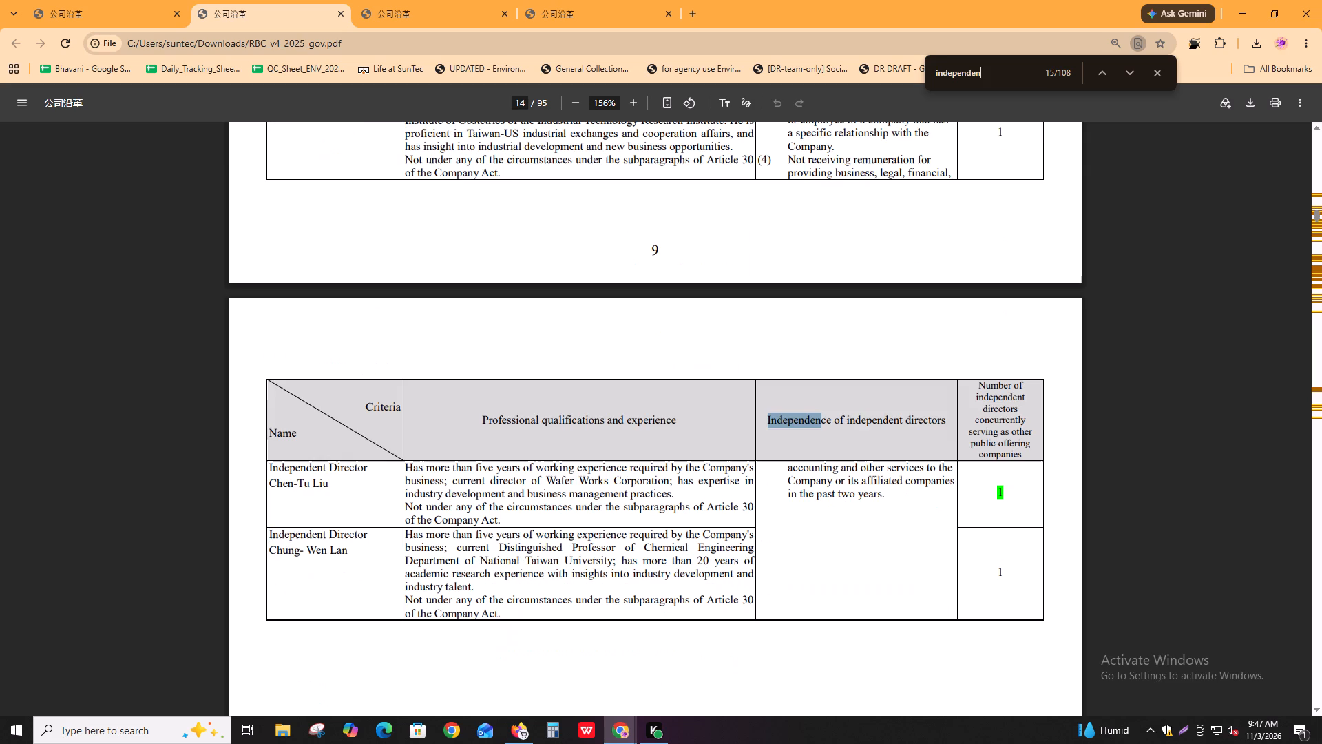
{"action": "key", "text": "Return"}
{"action": "key", "text": "Return"}
{"action": "key", "text": "Return"}
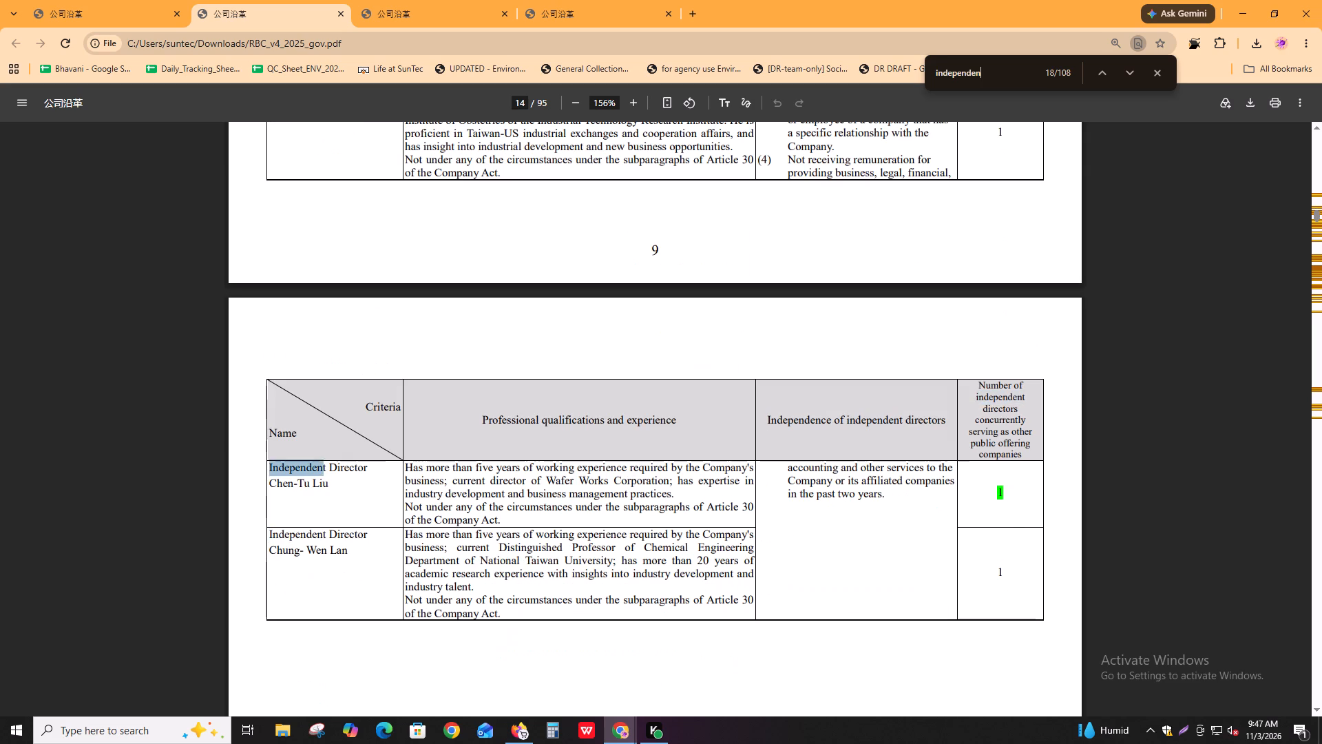
Continue through the "independen" matches to examine the Board Diversity text on page 15 and the Independence of the board section on page 16.
{"action": "key", "text": "Return"}
{"action": "key", "text": "Return"}
{"action": "key", "text": "Return"}
{"action": "key", "text": "shift+Return"}
{"action": "key", "text": "Return"}
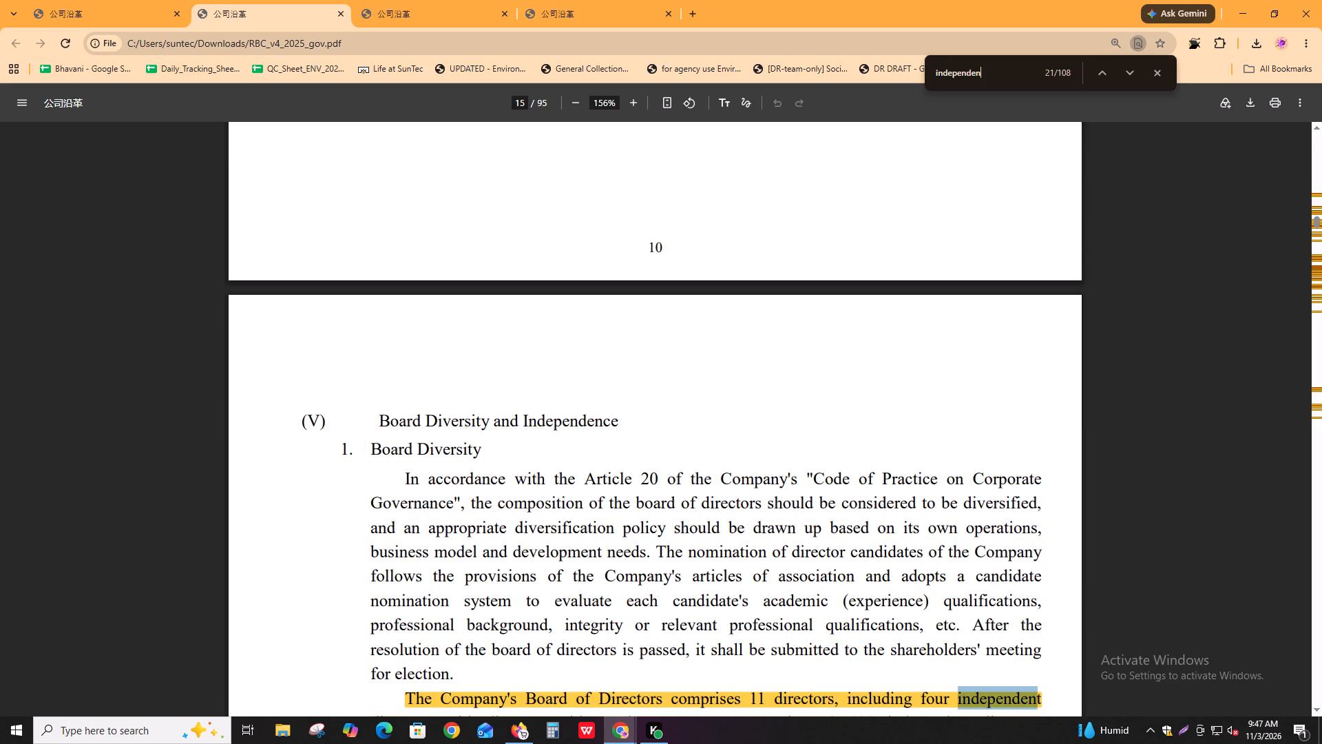
{"action": "key", "text": "Return"}
{"action": "key", "text": "Return"}
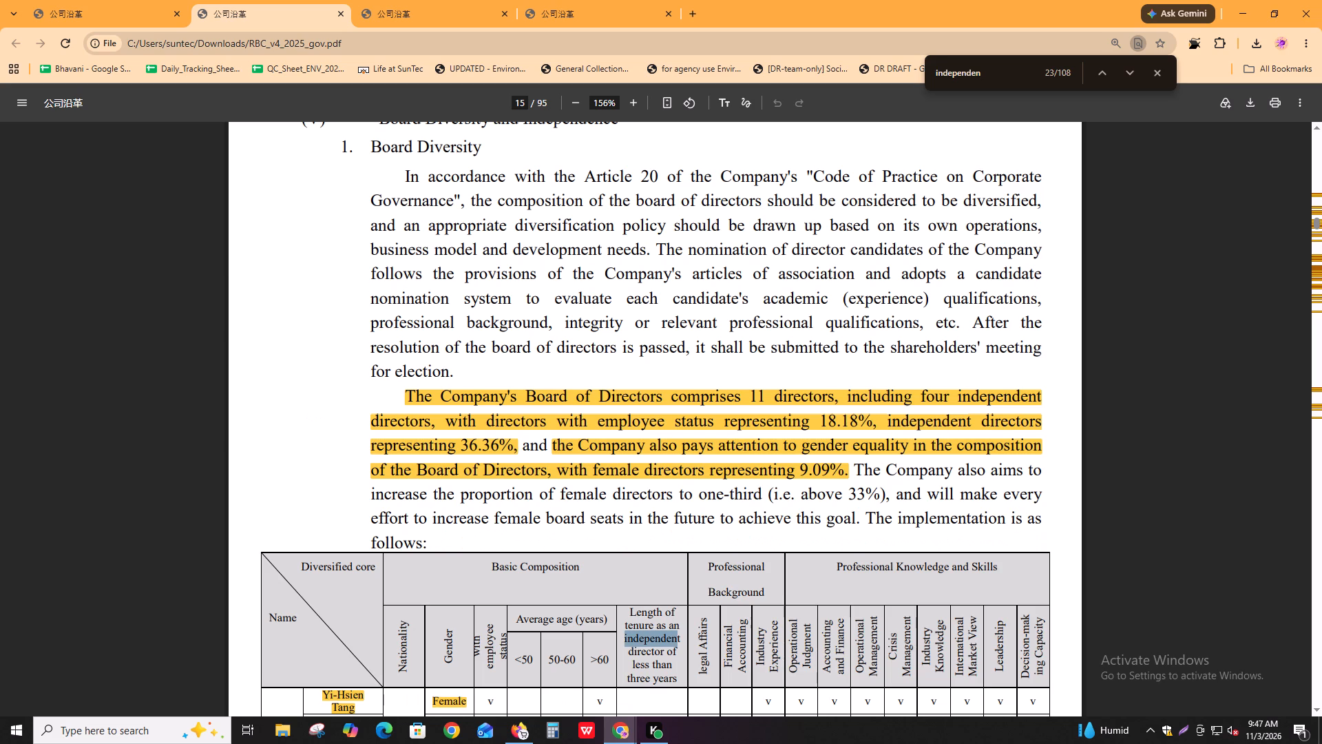
{"action": "key", "text": "Return"}
{"action": "key", "text": "Return"}
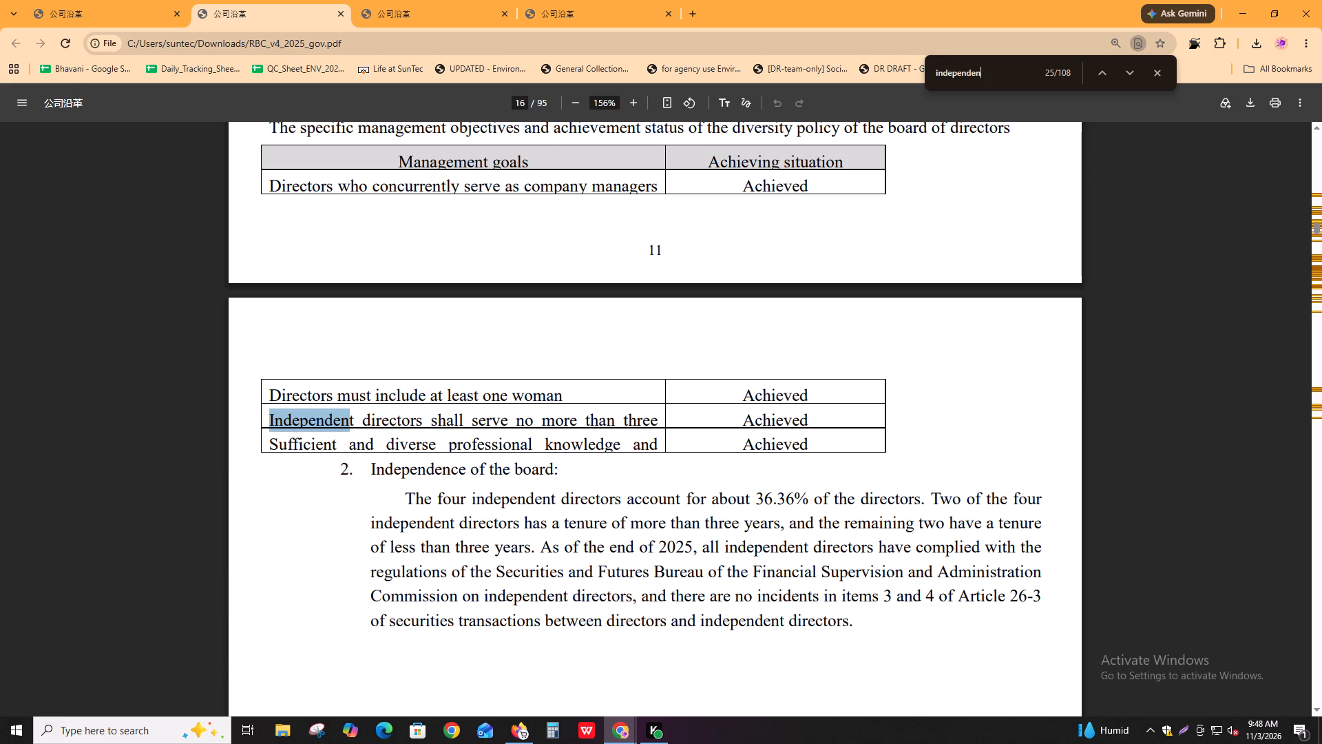
{"action": "key", "text": "Return"}
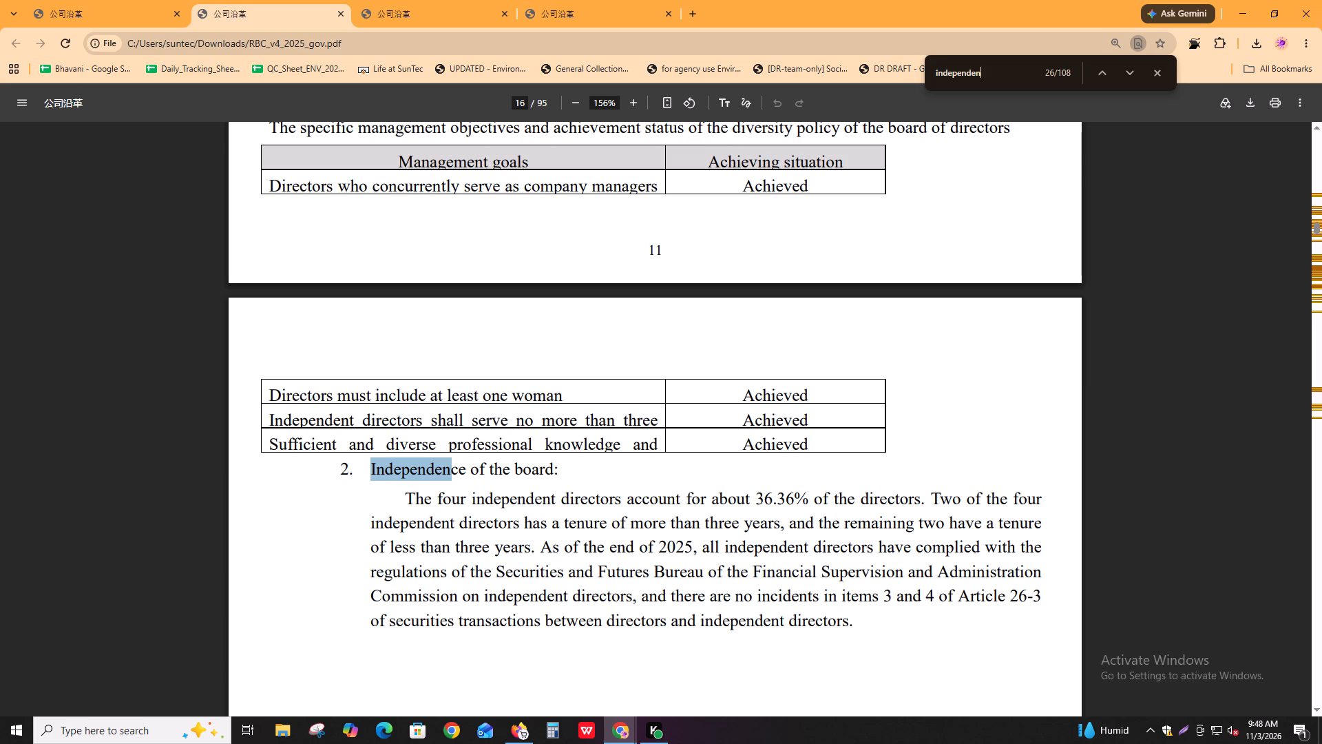
In the Igloo task, annotate "Independence of the board: The four independent directors account for about 36.36% of the directors" on page 16 for Board_independence.
{"action": "key", "text": "alt+Tab"}
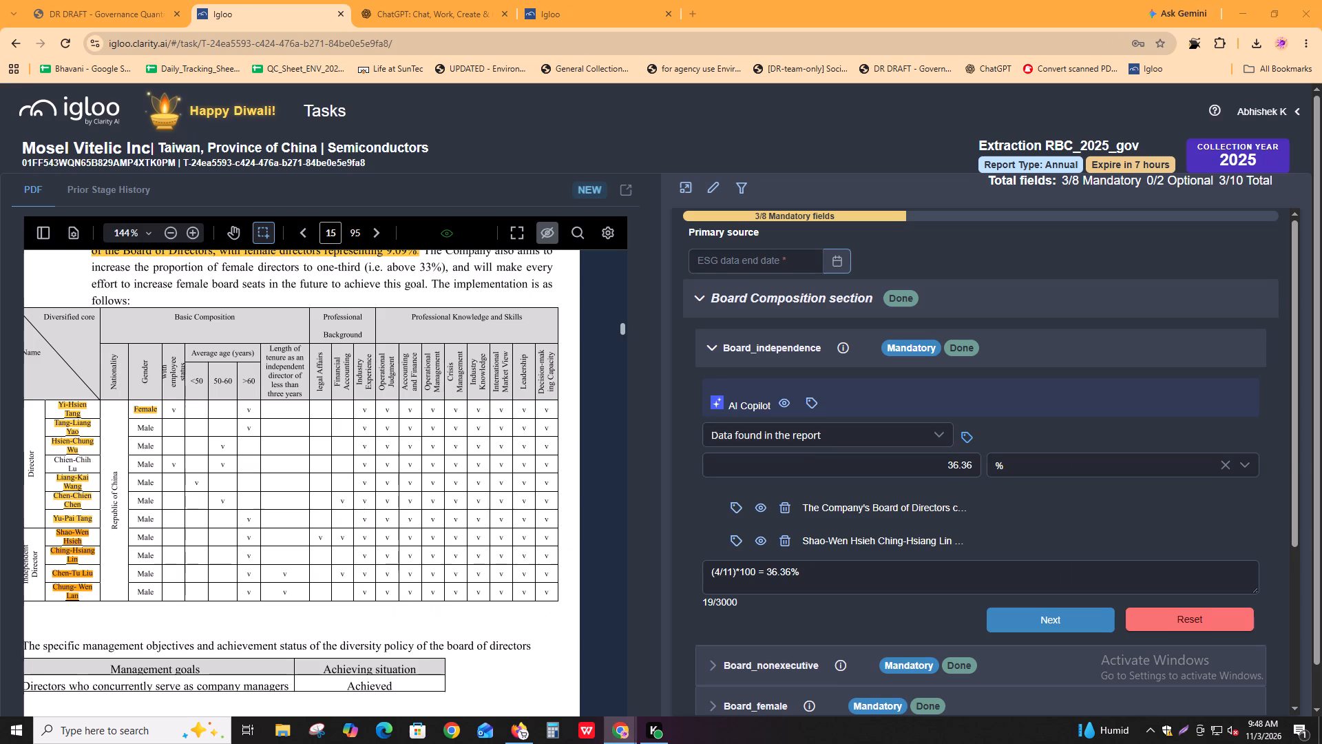
{"action": "scroll", "coordinate": [392, 397], "scroll_direction": "down", "scroll_amount": 9}
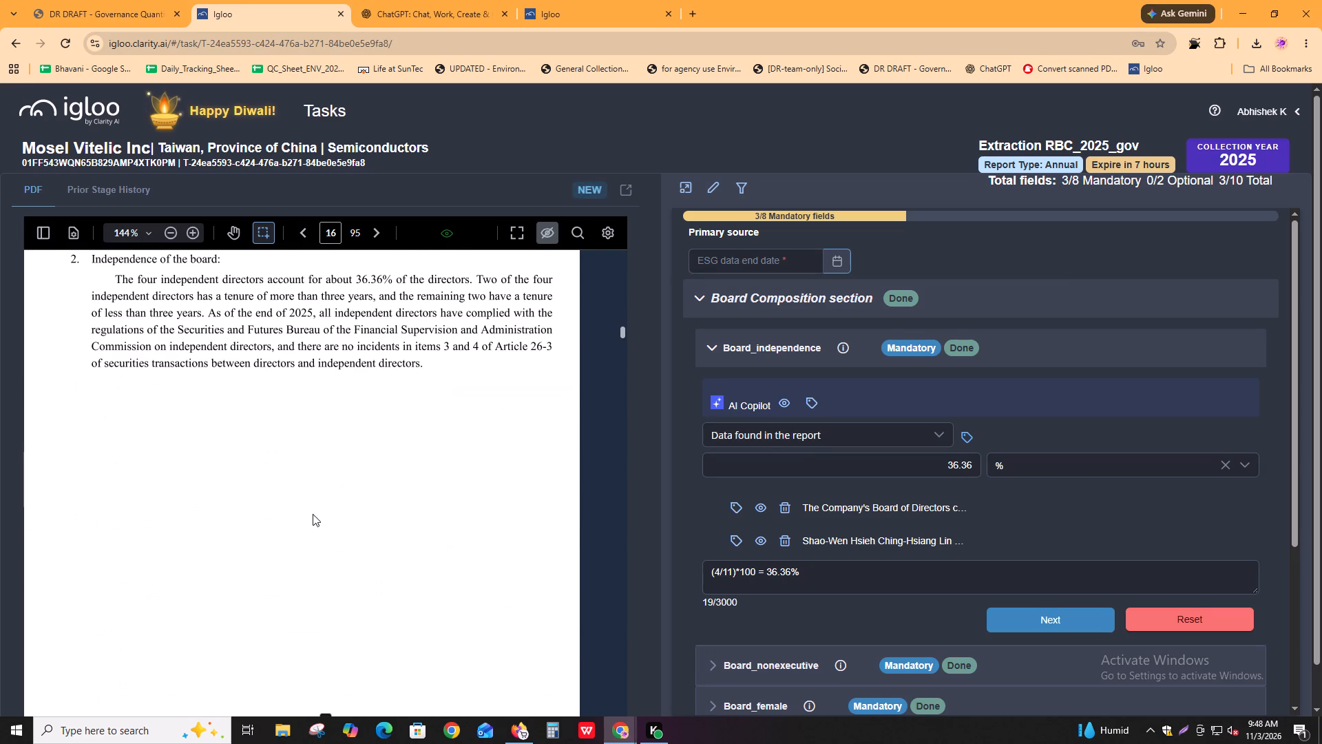
{"action": "scroll", "coordinate": [313, 514], "scroll_direction": "up", "scroll_amount": 1, "text": "shift"}
{"action": "scroll", "coordinate": [322, 512], "scroll_direction": "down", "scroll_amount": 1, "text": "shift"}
{"action": "left_click", "coordinate": [968, 435]}
{"action": "scroll", "coordinate": [271, 471], "scroll_direction": "up", "scroll_amount": 2}
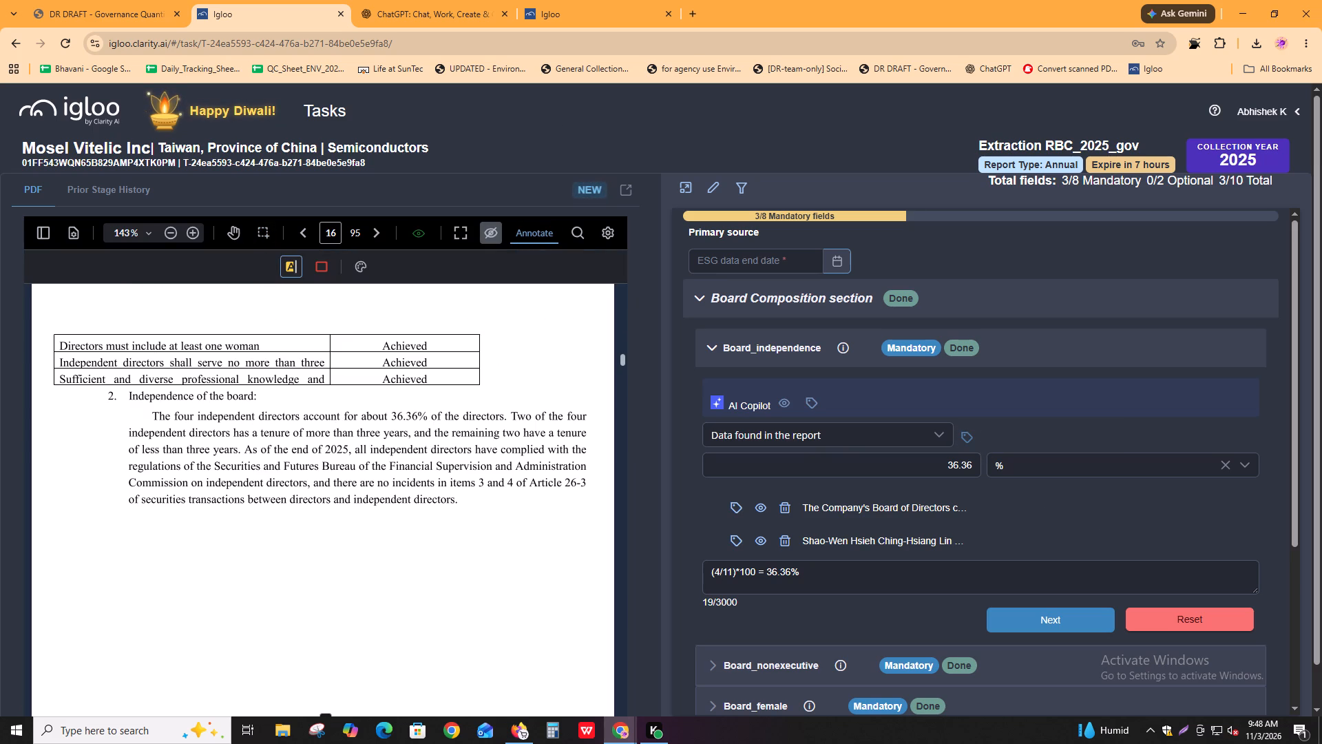
{"action": "left_click_drag", "start_coordinate": [125, 394], "coordinate": [503, 417]}
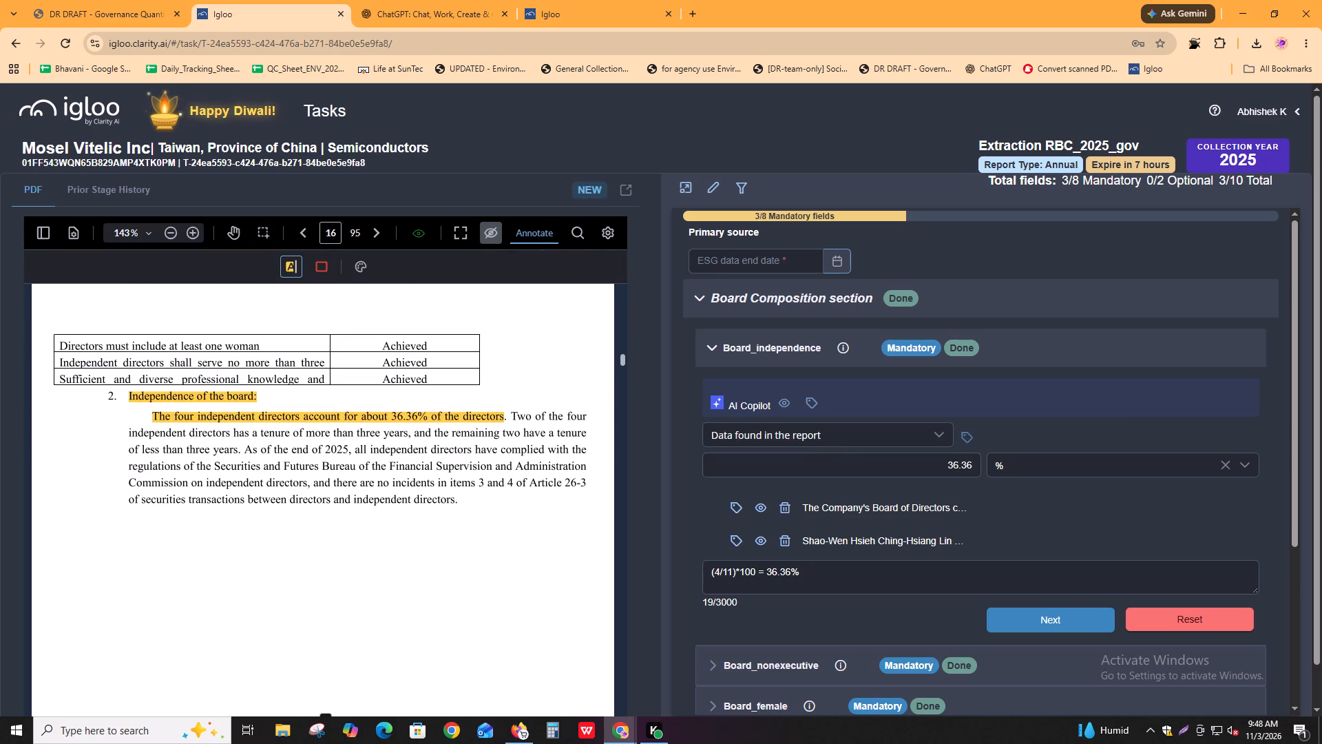
{"action": "left_click_drag", "start_coordinate": [503, 417], "coordinate": [503, 414]}
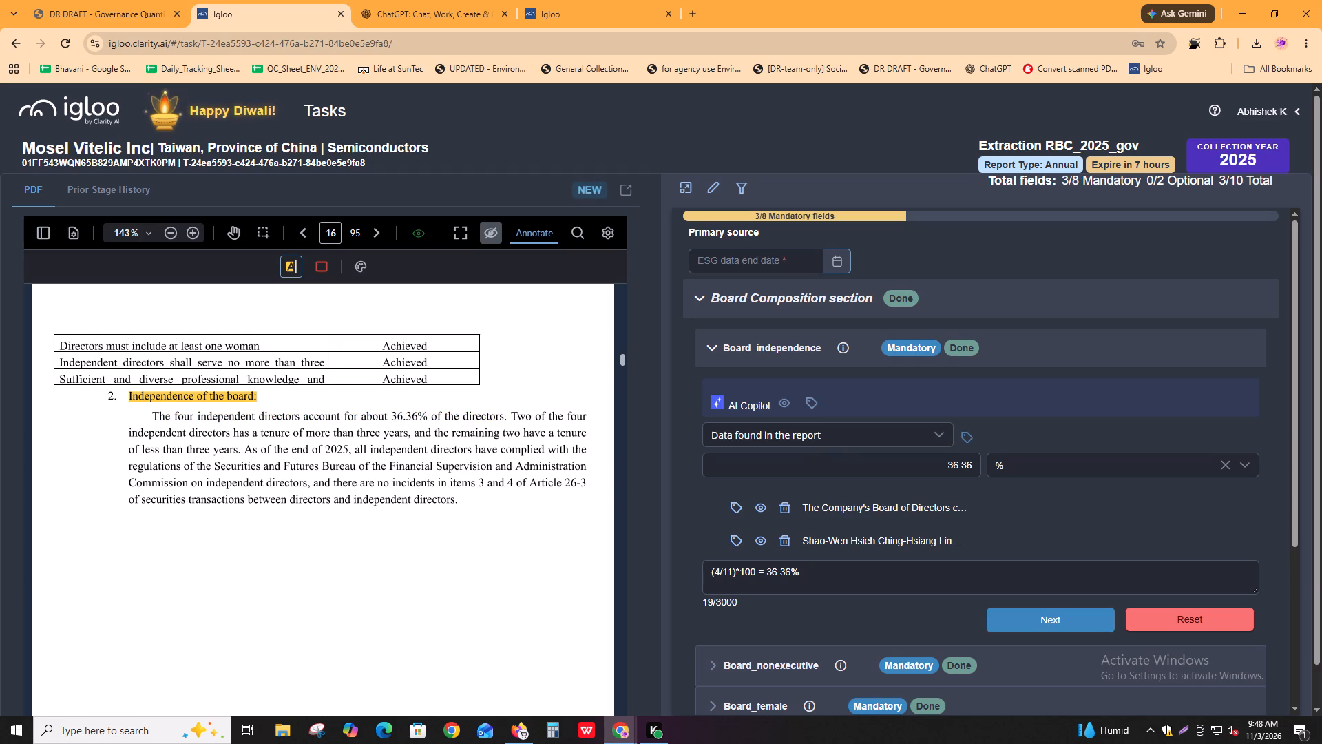
{"action": "left_click_drag", "start_coordinate": [503, 414], "coordinate": [507, 416]}
Back in the second PDF copy, go through the remaining "independen" matches in the Independence of the board paragraph on page 16.
{"action": "key", "text": "alt+Tab"}
{"action": "key", "text": "ctrl+f"}
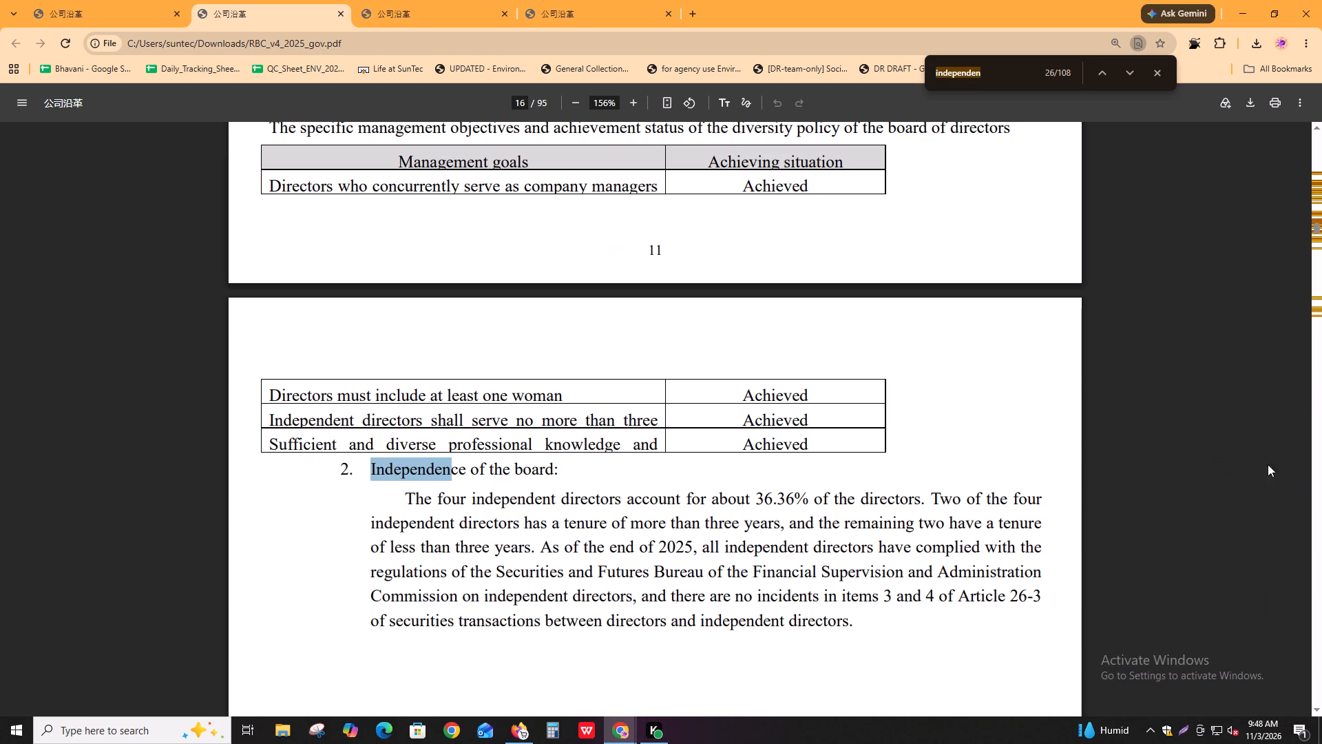
{"action": "key", "text": "Return"}
{"action": "key", "text": "Return"}
{"action": "key", "text": "Return"}
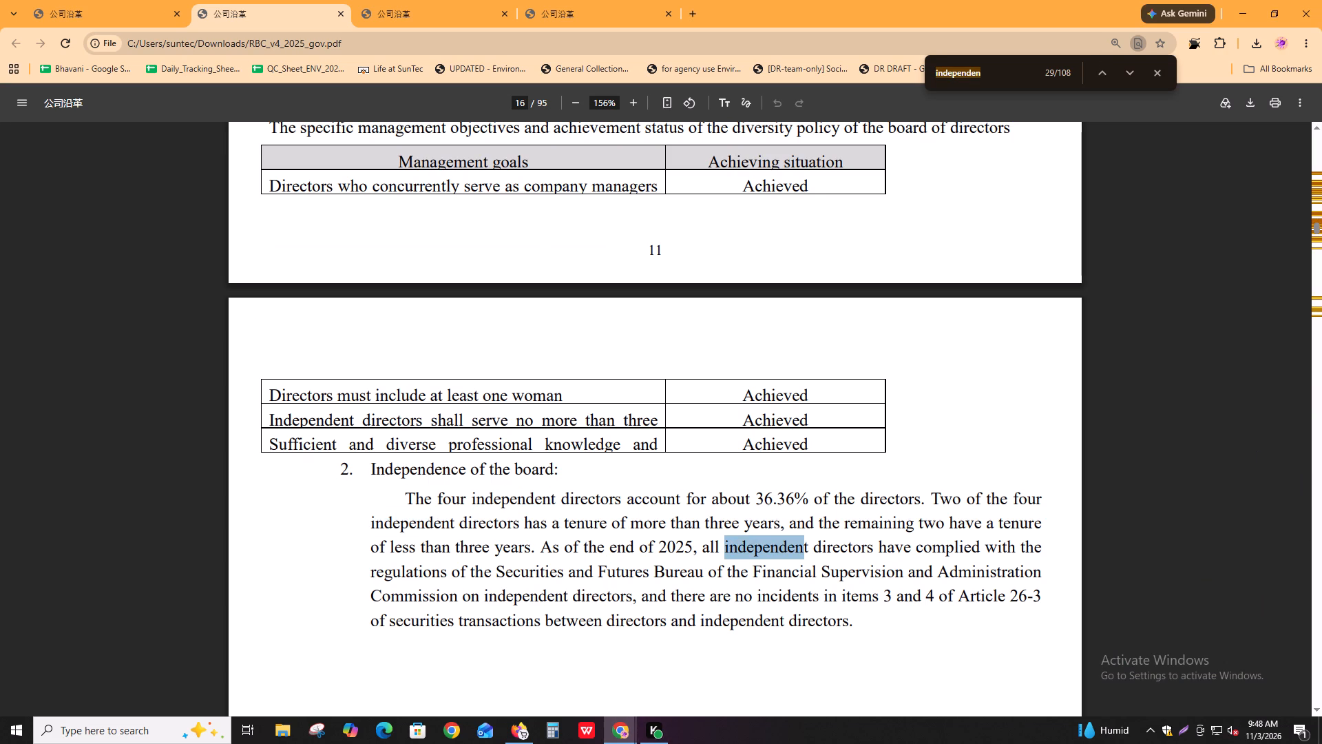
{"action": "key", "text": "Return"}
{"action": "key", "text": "Return"}
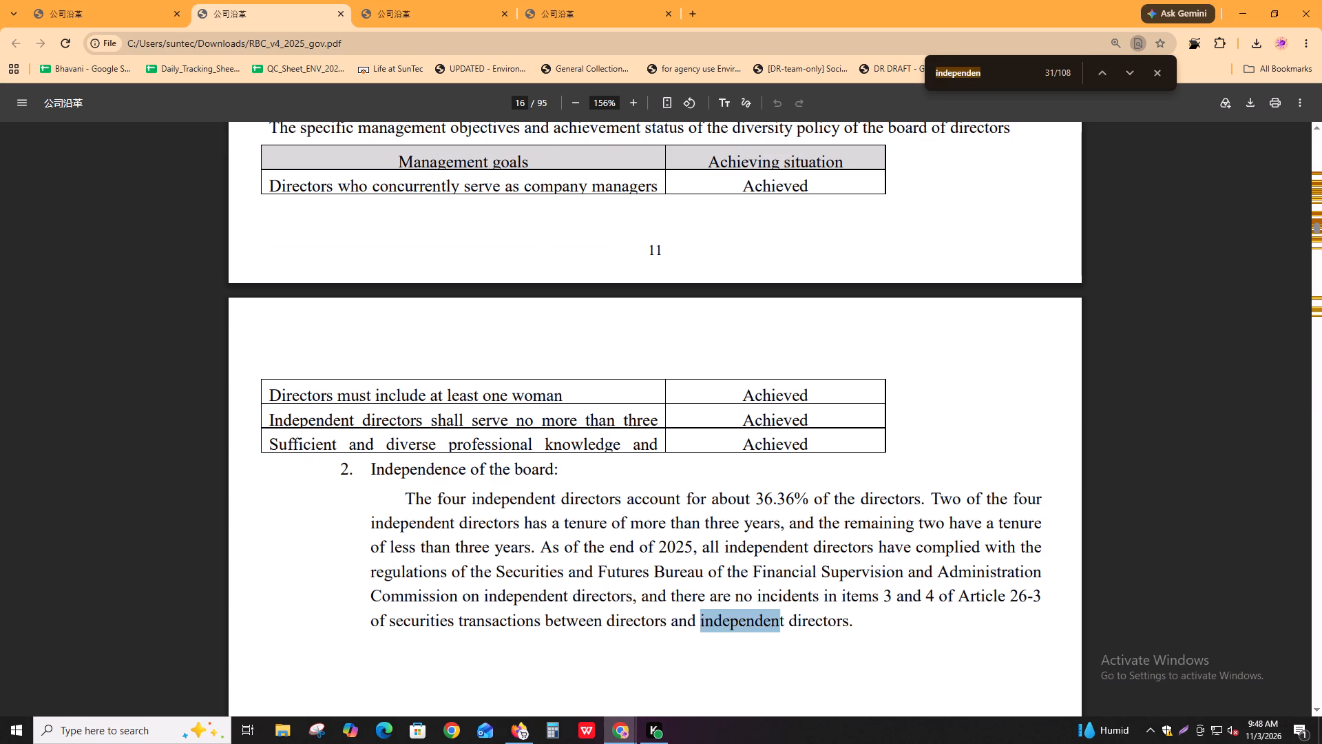
Examine the "independen" matches in the table and notes on remuneration to general directors and independent directors on page 17.
{"action": "key", "text": "Return"}
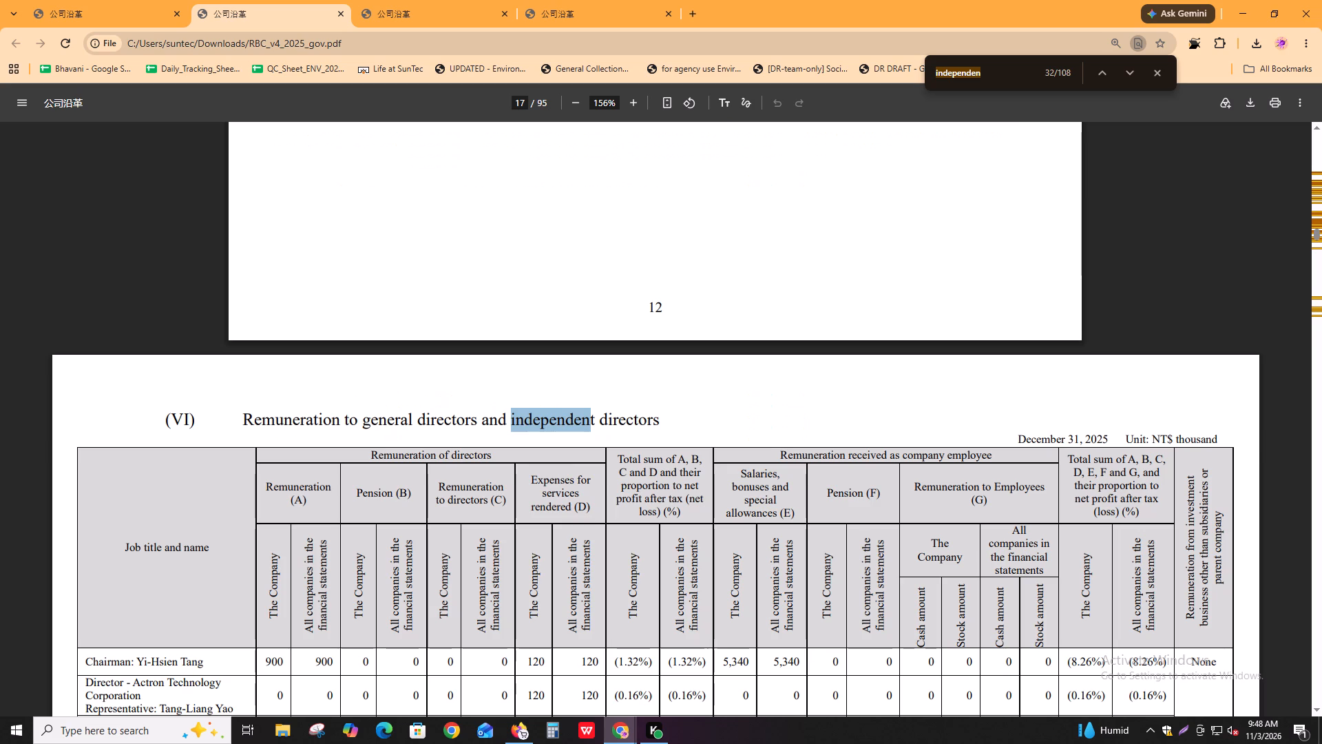
{"action": "scroll", "coordinate": [703, 399], "scroll_direction": "down", "scroll_amount": 5}
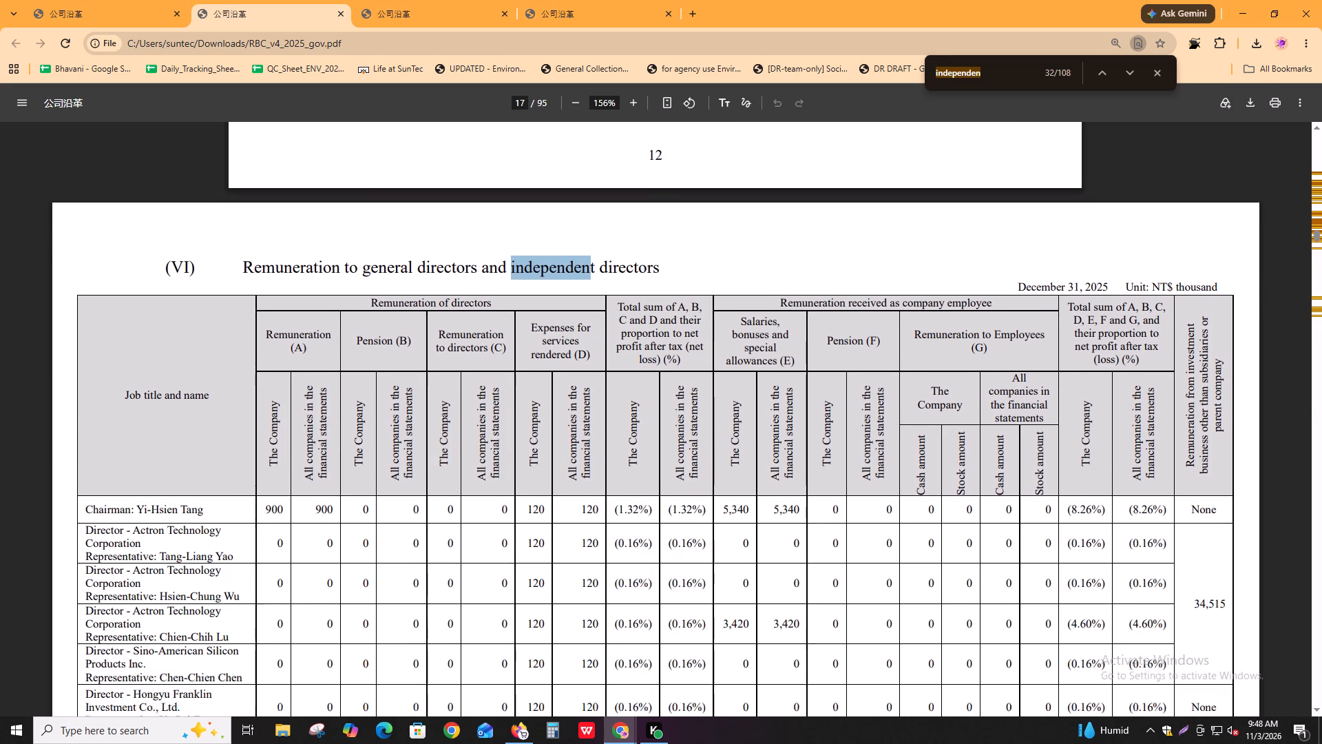
{"action": "key", "text": "ctrl+f"}
{"action": "key", "text": "Return"}
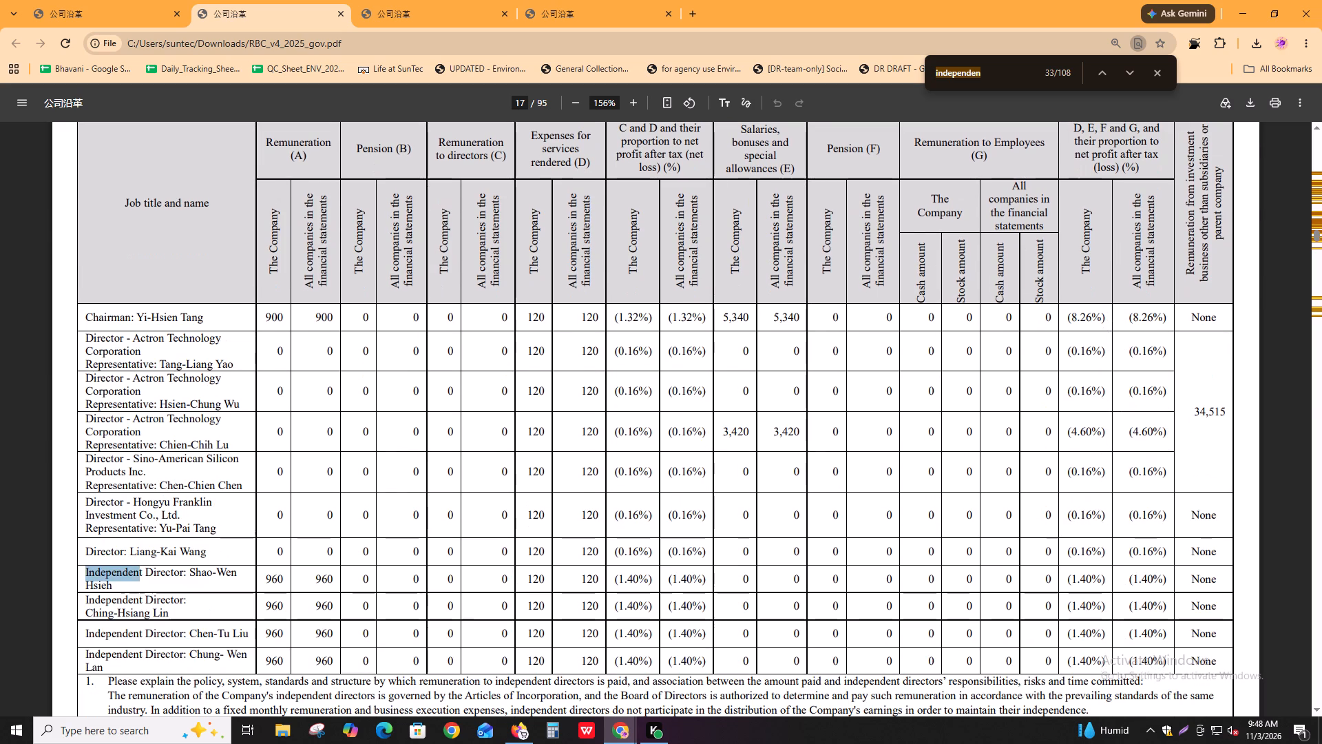
{"action": "key", "text": "Return"}
{"action": "key", "text": "Return"}
{"action": "key", "text": "Return"}
{"action": "key", "text": "Return"}
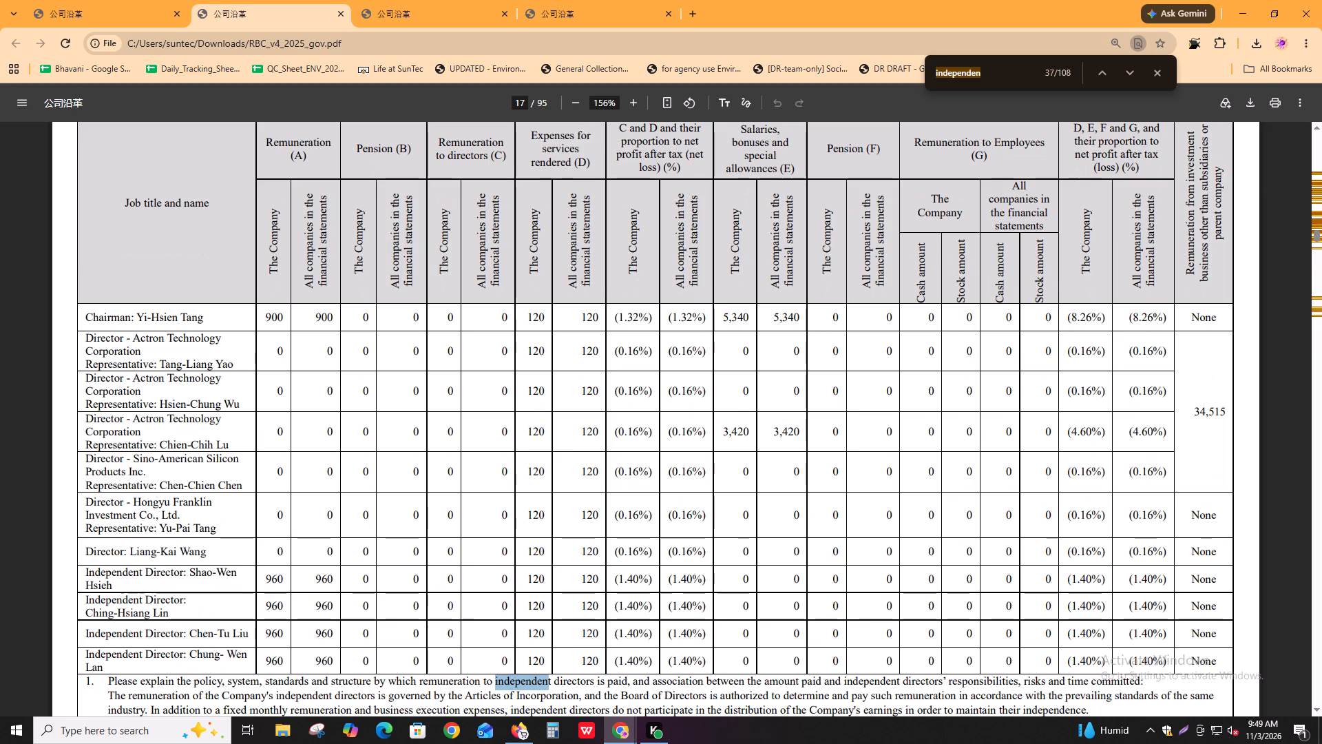
{"action": "key", "text": "Return"}
{"action": "key", "text": "Return"}
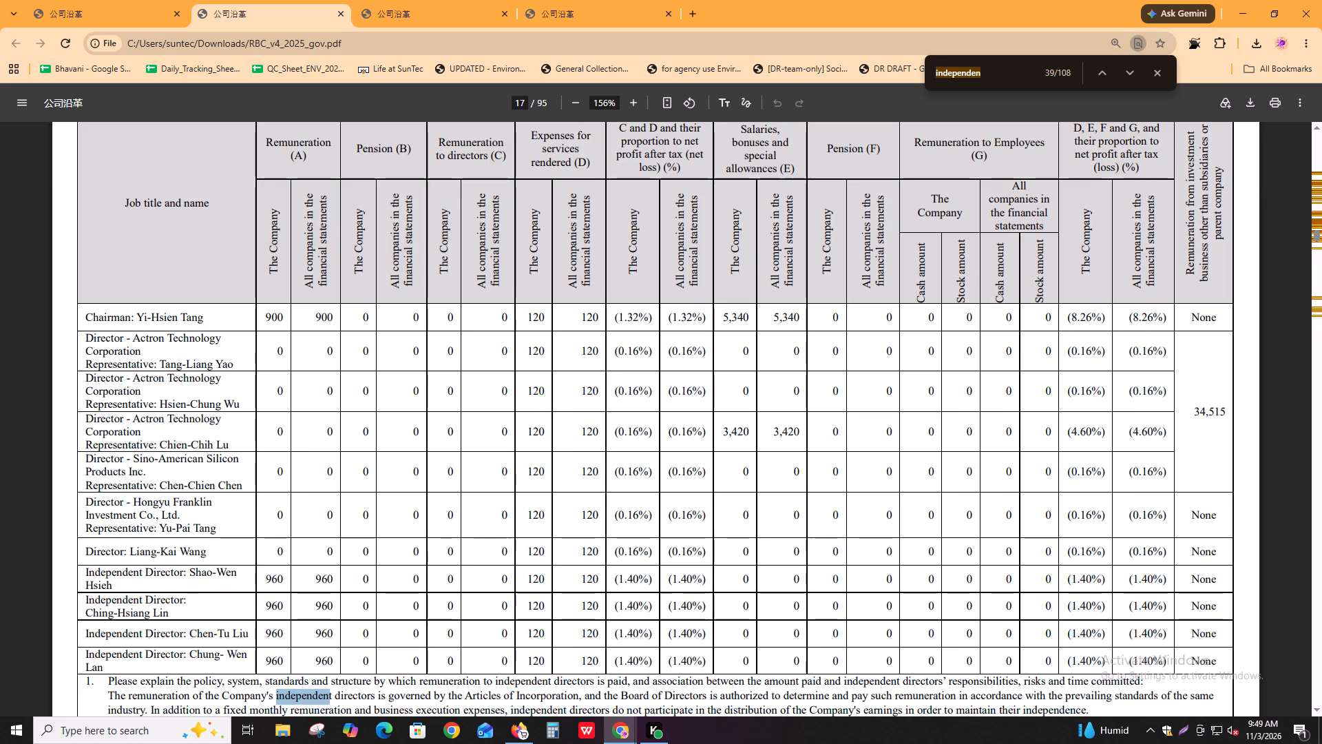
{"action": "key", "text": "Return"}
{"action": "key", "text": "Return"}
{"action": "key", "text": "Return"}
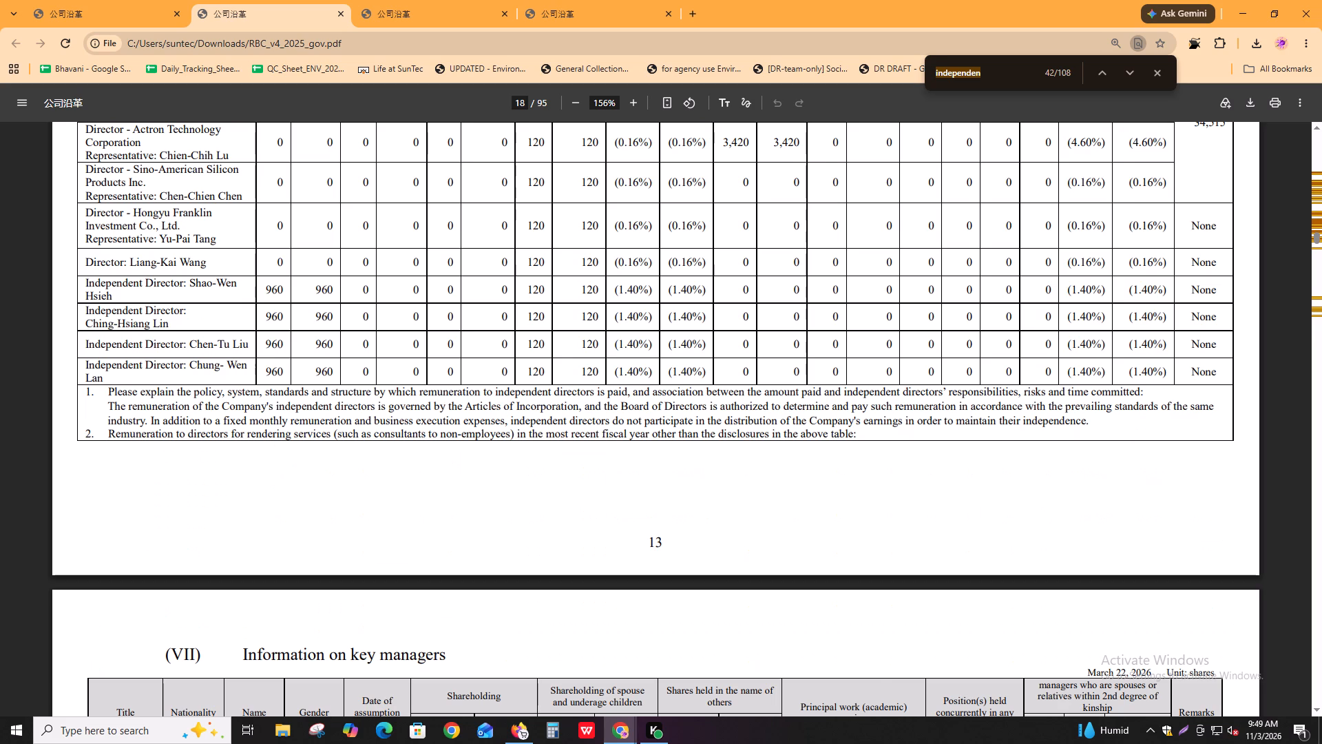
Go through the "independen" matches in the Operation of the Board of Directors section, covering the attendance table and additional information on pages 21 and 22.
{"action": "key", "text": "Return"}
{"action": "key", "text": "Return"}
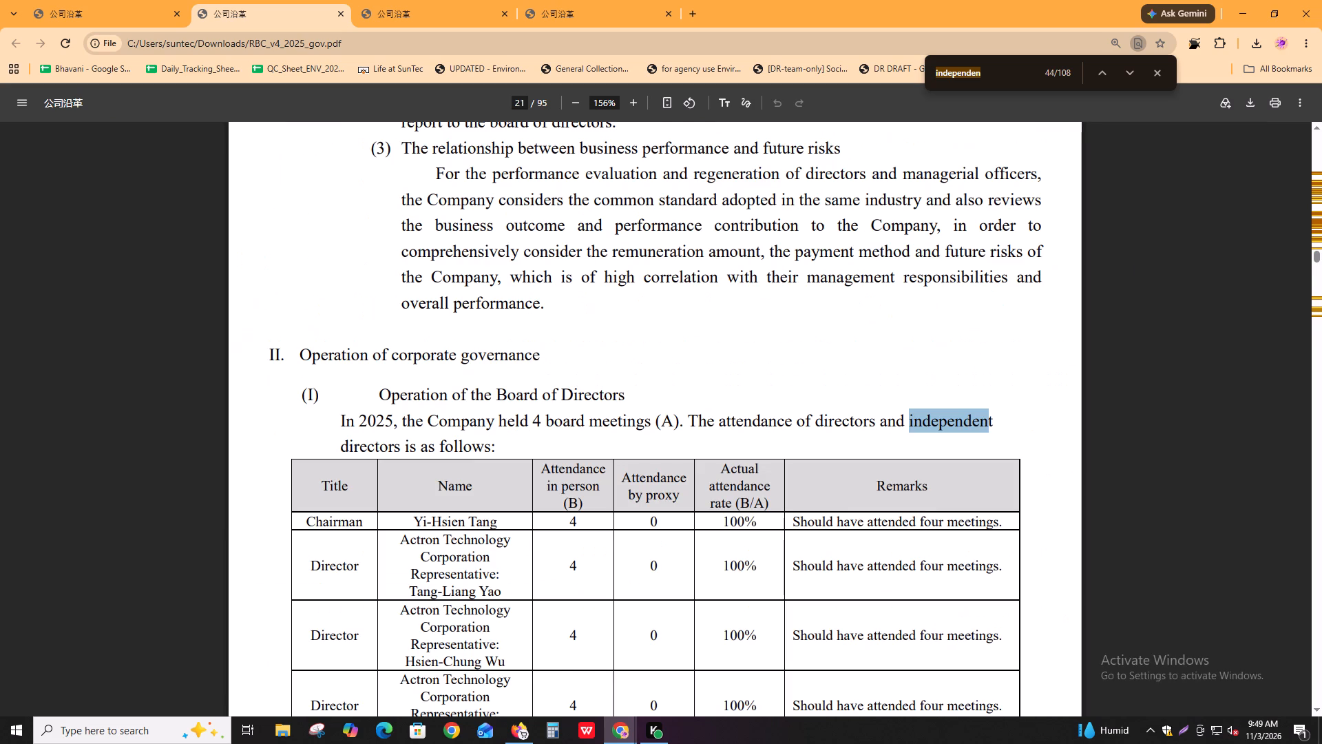
{"action": "key", "text": "Return"}
{"action": "key", "text": "Return"}
{"action": "key", "text": "Return"}
{"action": "key", "text": "Return"}
{"action": "key", "text": "Return"}
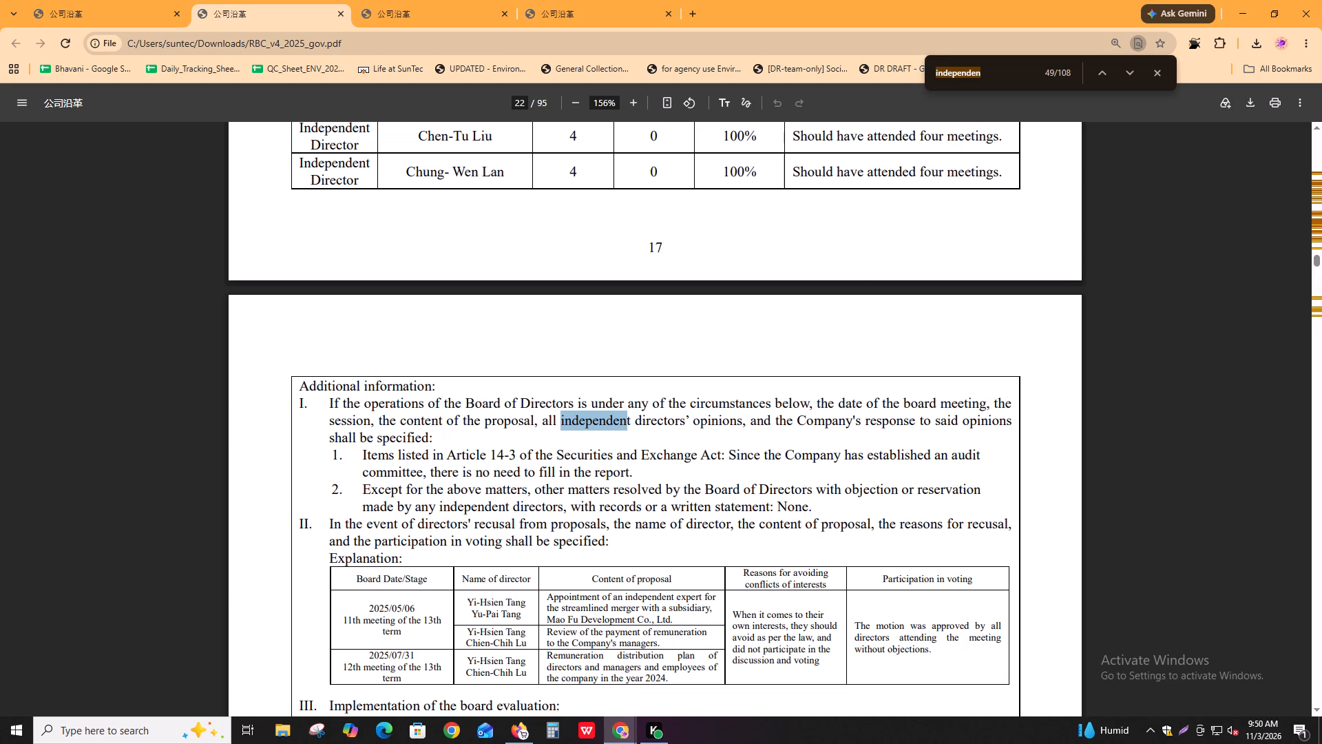
Continue through the "independen" matches from the additional information on page 22 to the Audit Committee attendance table on page 23.
{"action": "key", "text": "ctrl+f"}
{"action": "key", "text": "Return"}
{"action": "key", "text": "Return"}
{"action": "key", "text": "Return"}
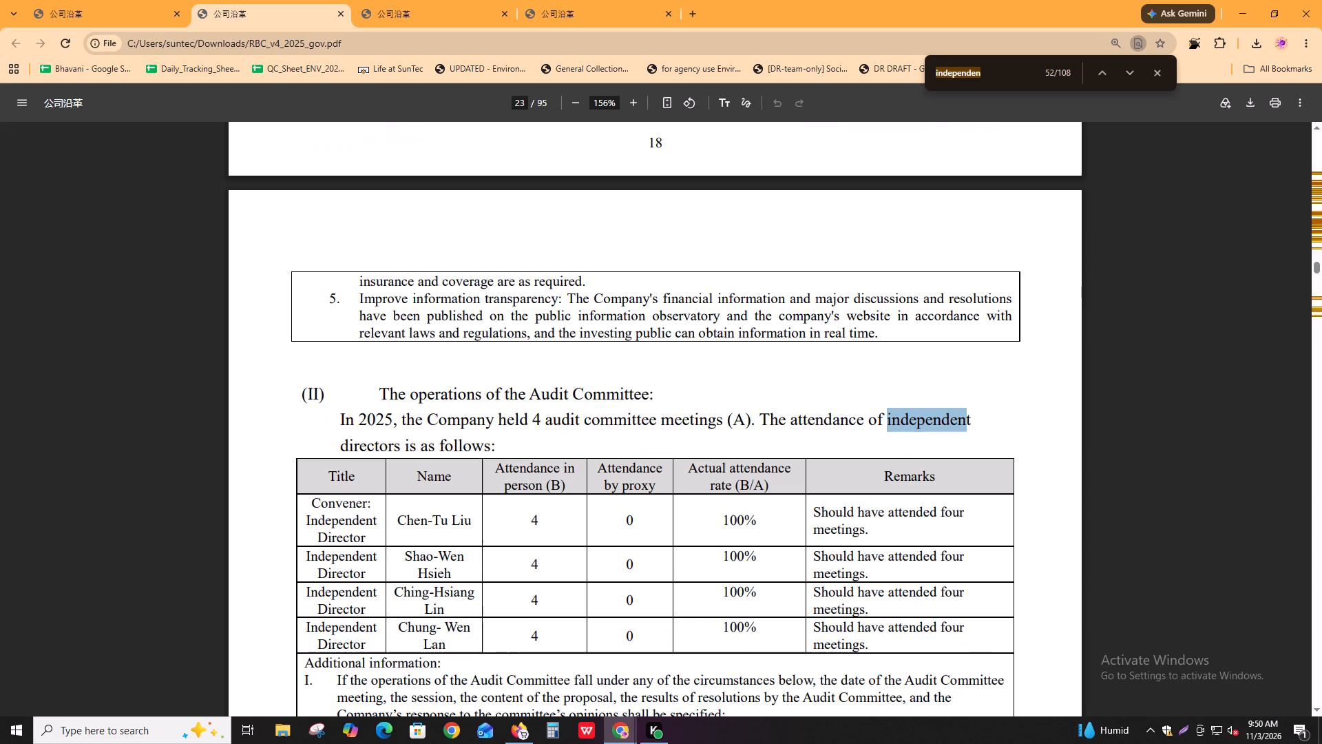
{"action": "key", "text": "Return"}
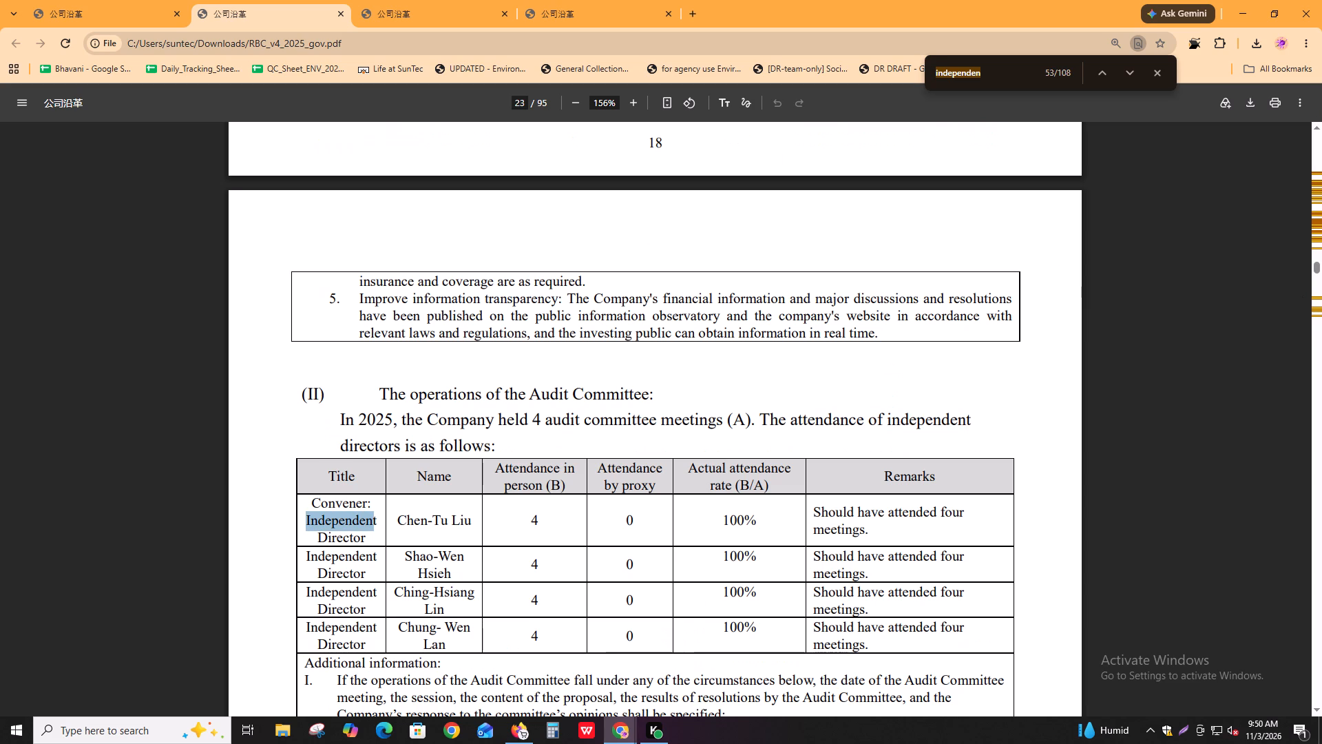
{"action": "key", "text": "Return"}
{"action": "key", "text": "Return"}
{"action": "key", "text": "Return"}
Examine the "independen" matches in the Audit Committee proposals table and the recusal and communication notes on page 23.
{"action": "key", "text": "Return"}
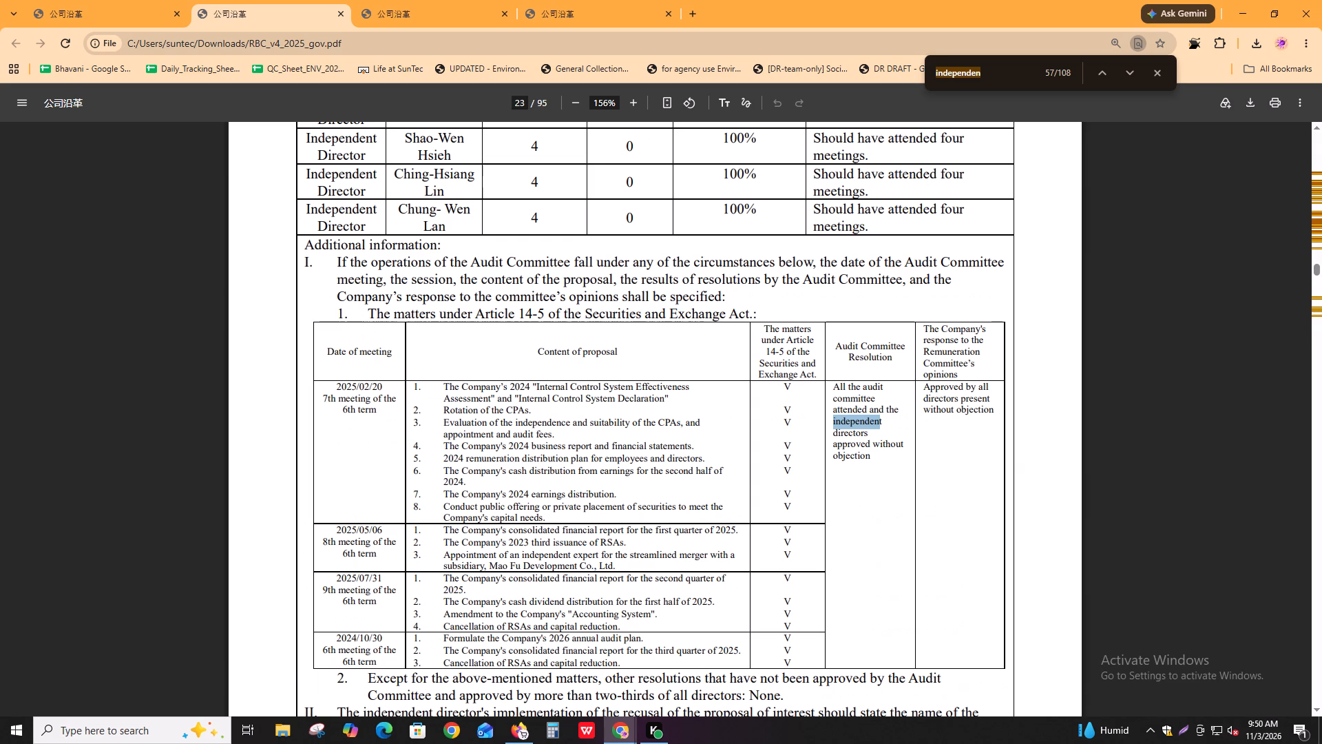
{"action": "key", "text": "Return"}
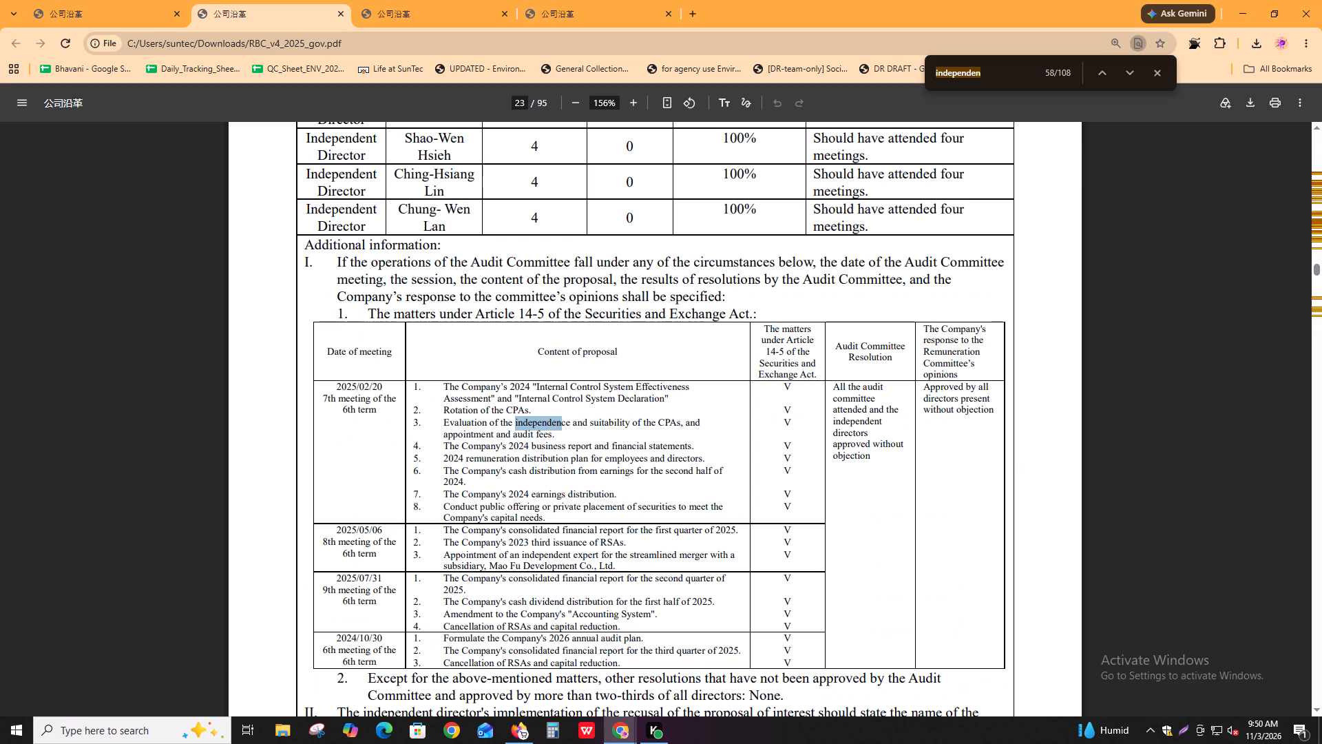
{"action": "key", "text": "Return"}
{"action": "key", "text": "Return"}
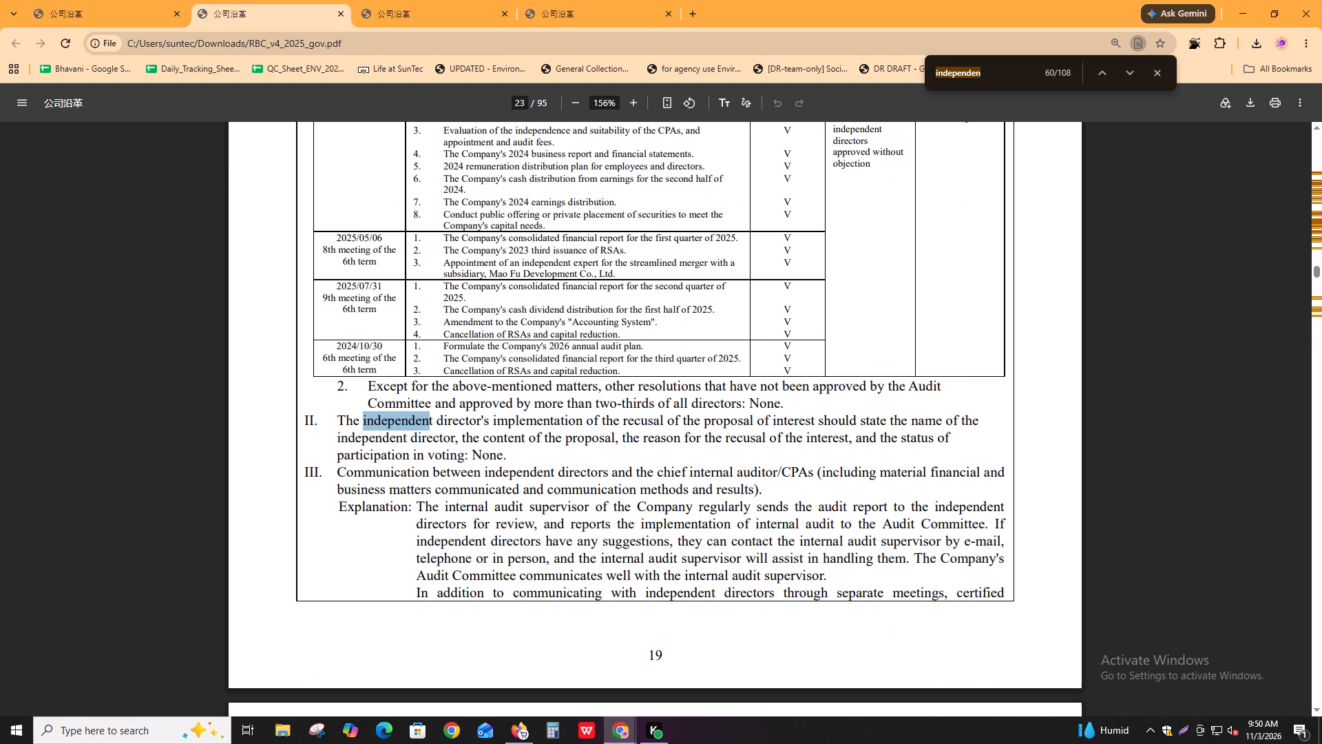
{"action": "key", "text": "Return"}
{"action": "key", "text": "Return"}
{"action": "key", "text": "Return"}
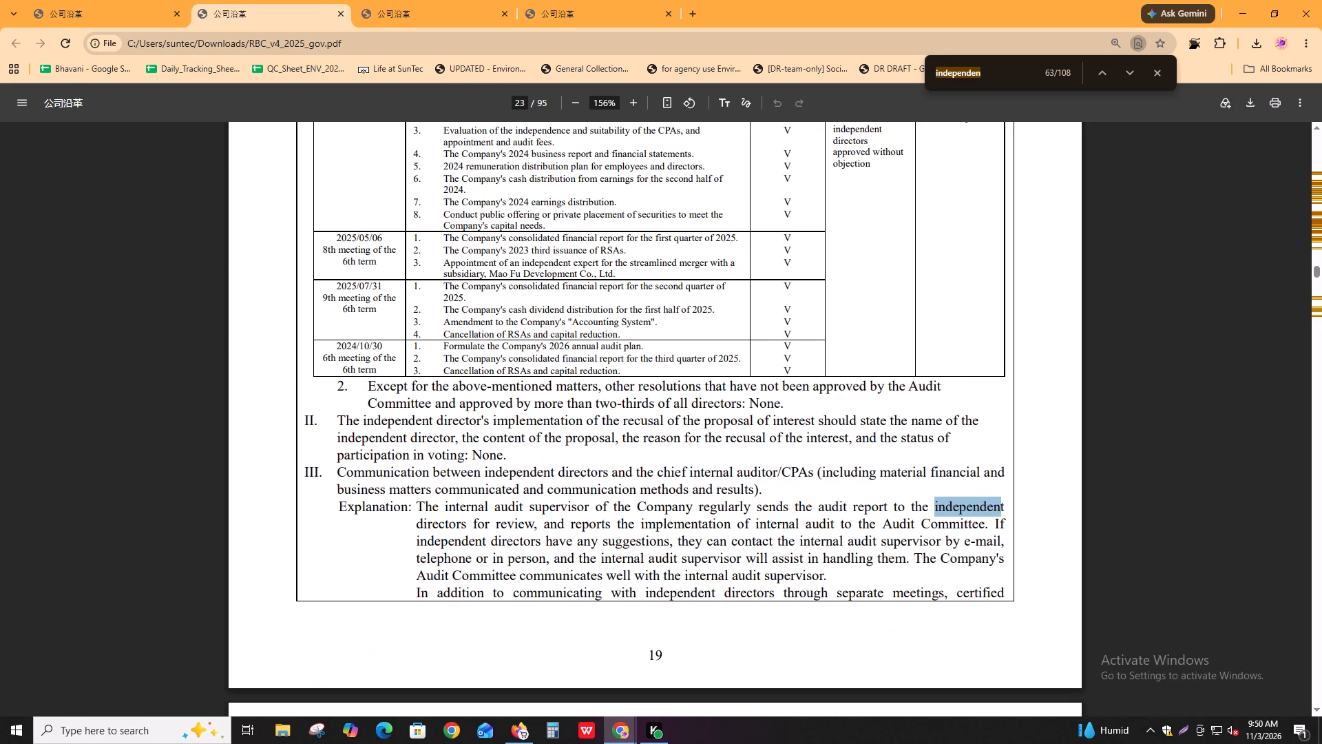
{"action": "key", "text": "Return"}
{"action": "key", "text": "Return"}
Go through the "independen" matches on page 24, covering the communication summaries with the audit supervisor and CPAs and the Audit Committee work summary.
{"action": "key", "text": "Return"}
{"action": "key", "text": "Return"}
{"action": "key", "text": "Return"}
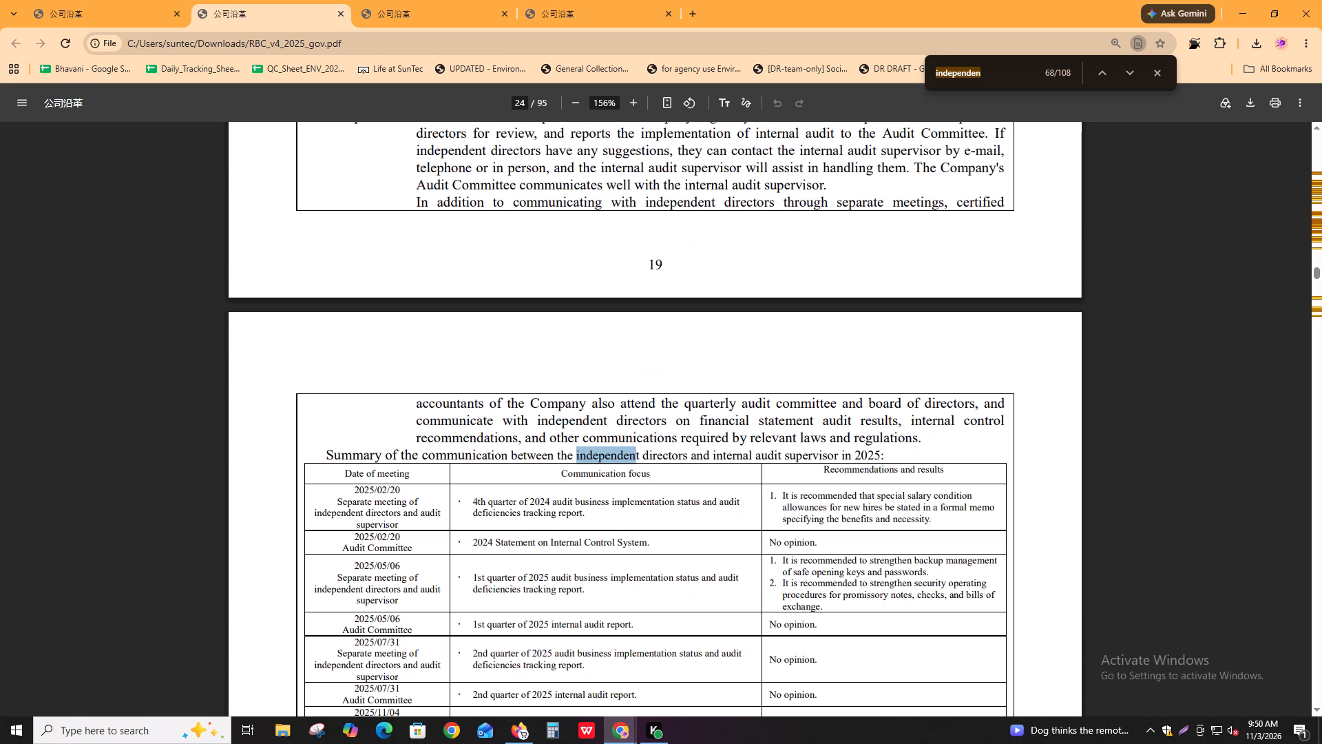
{"action": "key", "text": "shift+Return"}
{"action": "key", "text": "Return"}
{"action": "key", "text": "Return"}
{"action": "key", "text": "Return"}
{"action": "key", "text": "Return"}
{"action": "key", "text": "Return"}
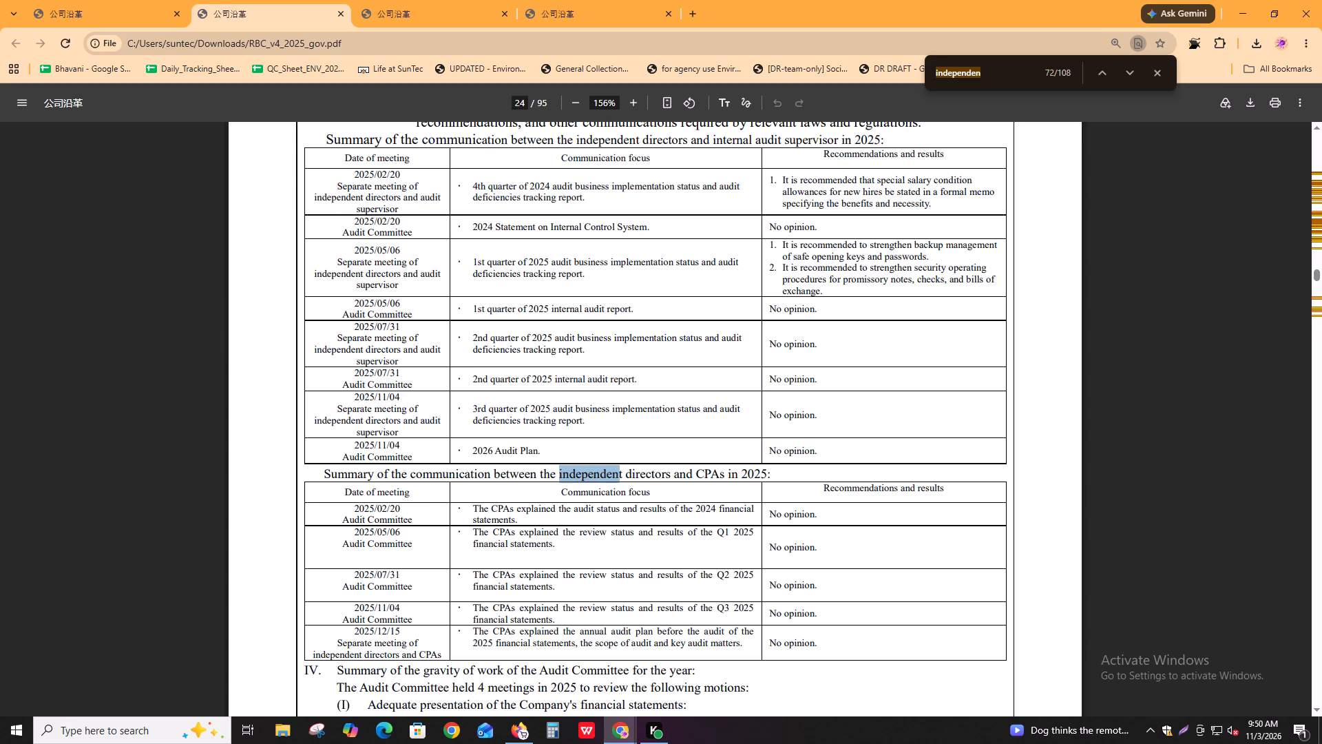
{"action": "key", "text": "Return"}
{"action": "key", "text": "Return"}
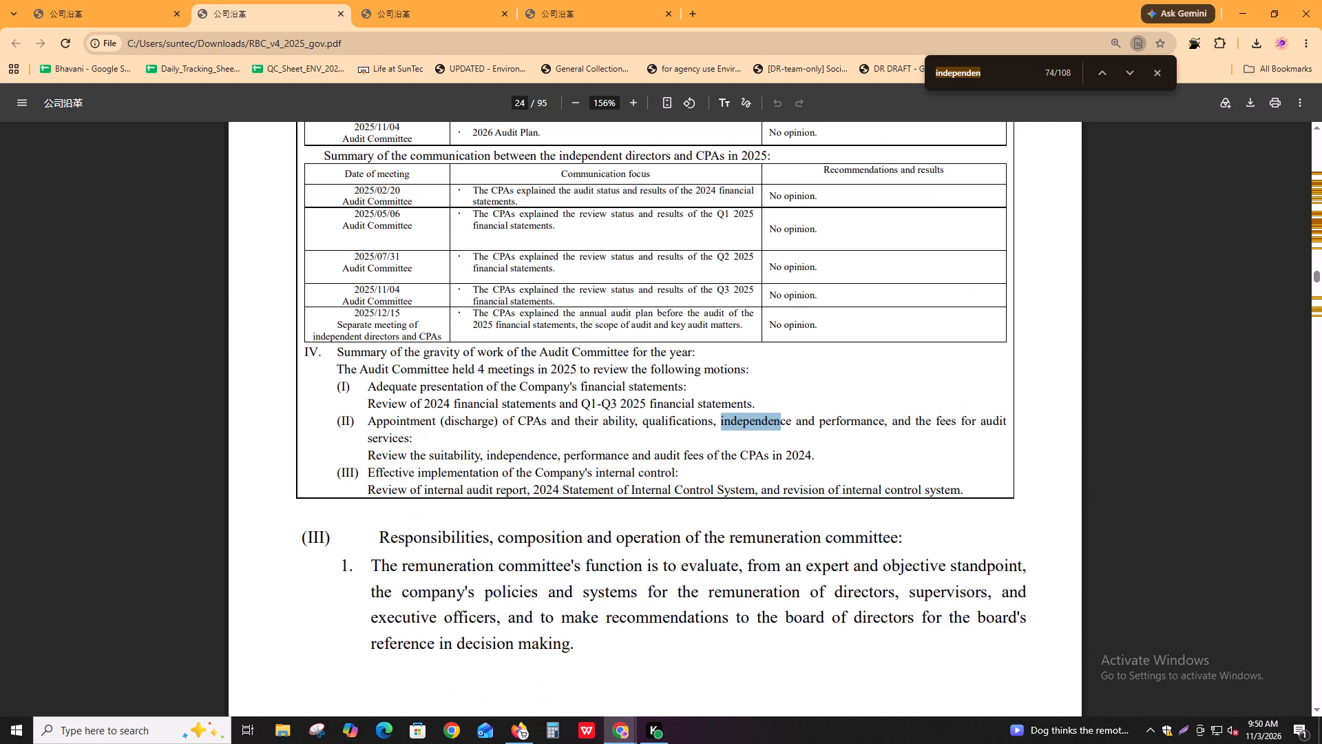
{"action": "key", "text": "Return"}
{"action": "key", "text": "Return"}
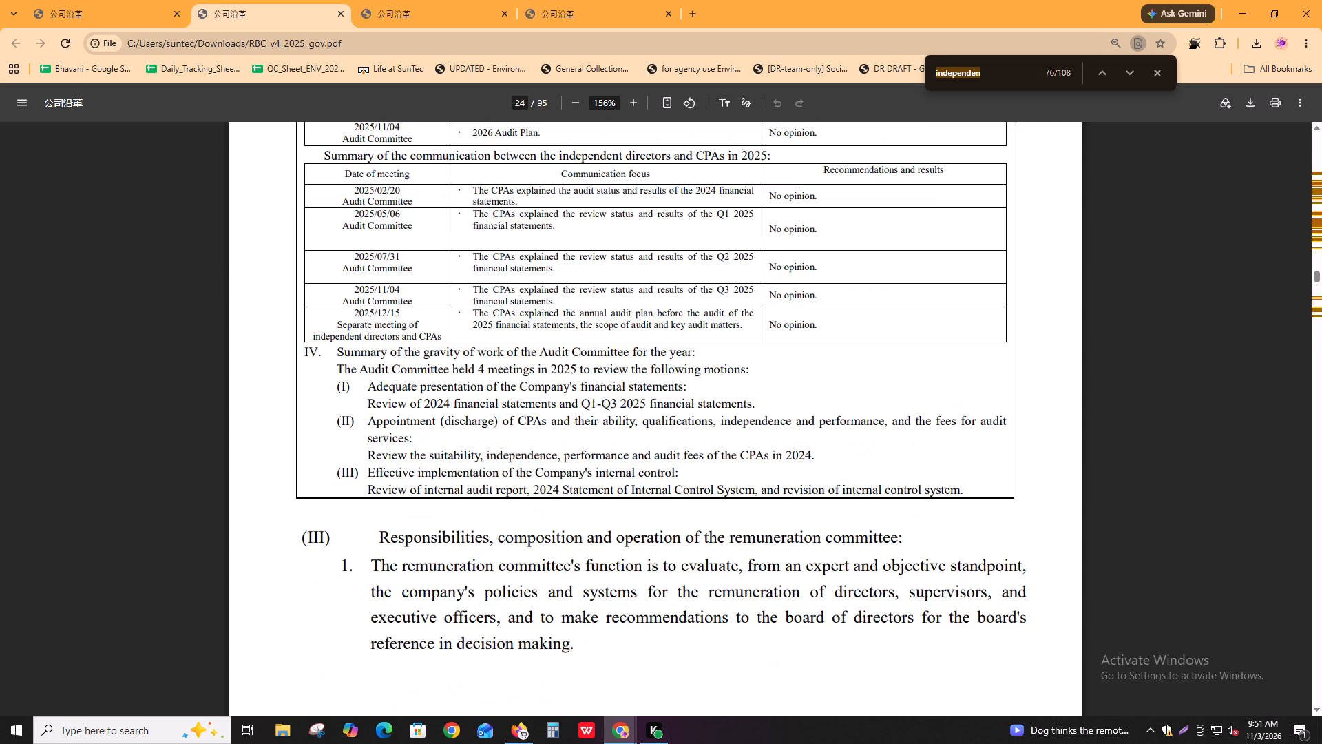
Examine the "independen" matches in the table of Remuneration Committee members on page 25.
{"action": "key", "text": "Return"}
{"action": "key", "text": "shift+Return"}
{"action": "key", "text": "shift+Return"}
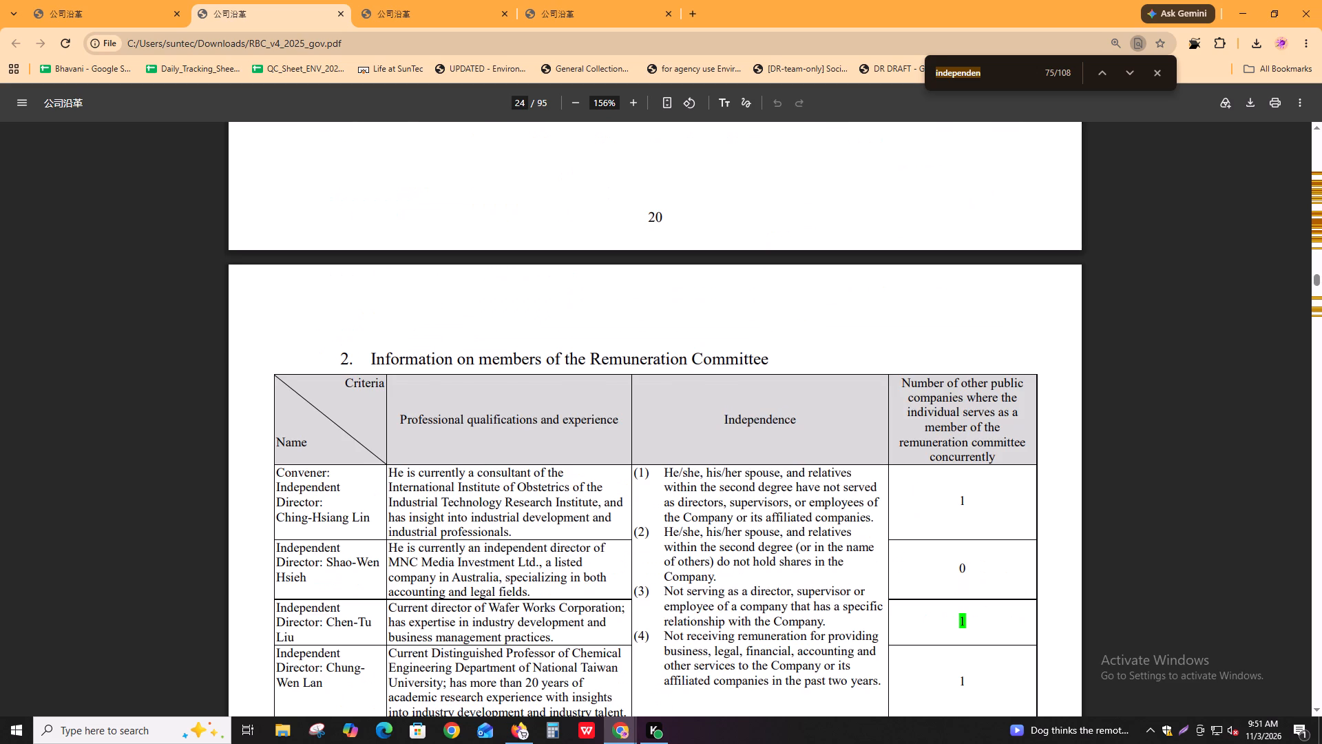
{"action": "key", "text": "Return"}
{"action": "key", "text": "Return"}
{"action": "key", "text": "Return"}
{"action": "key", "text": "Return"}
{"action": "key", "text": "Return"}
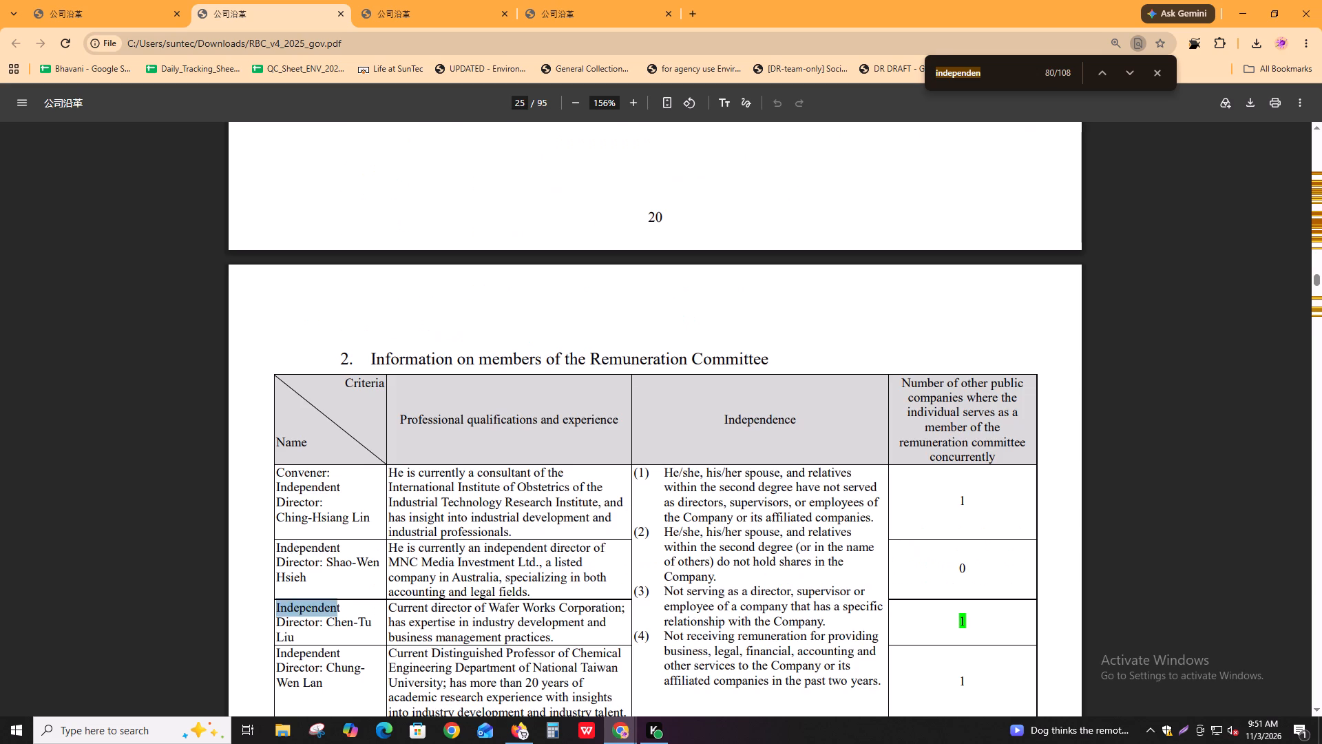
Examine the Nomination Committee's composition and its table of independent director members on page 26.
{"action": "key", "text": "Return"}
{"action": "key", "text": "Return"}
{"action": "key", "text": "Return"}
{"action": "key", "text": "shift+Return"}
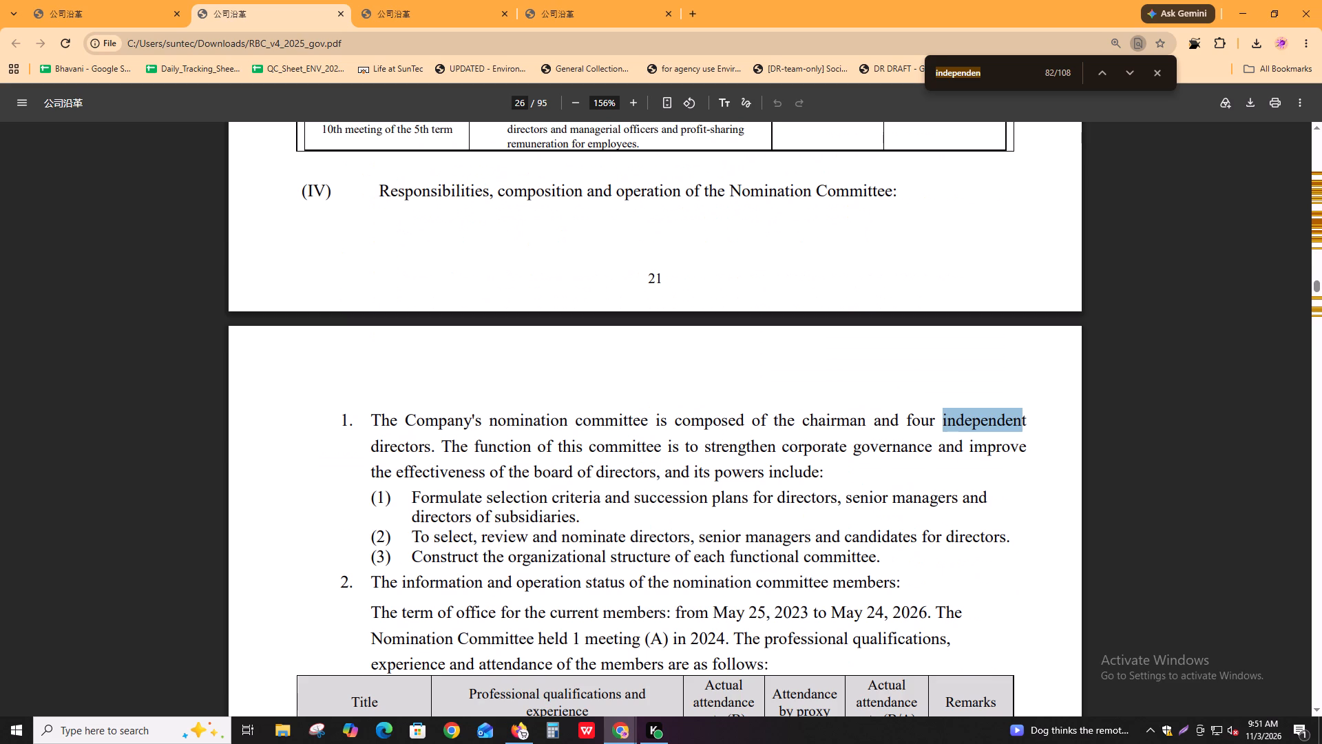
{"action": "key", "text": "Return"}
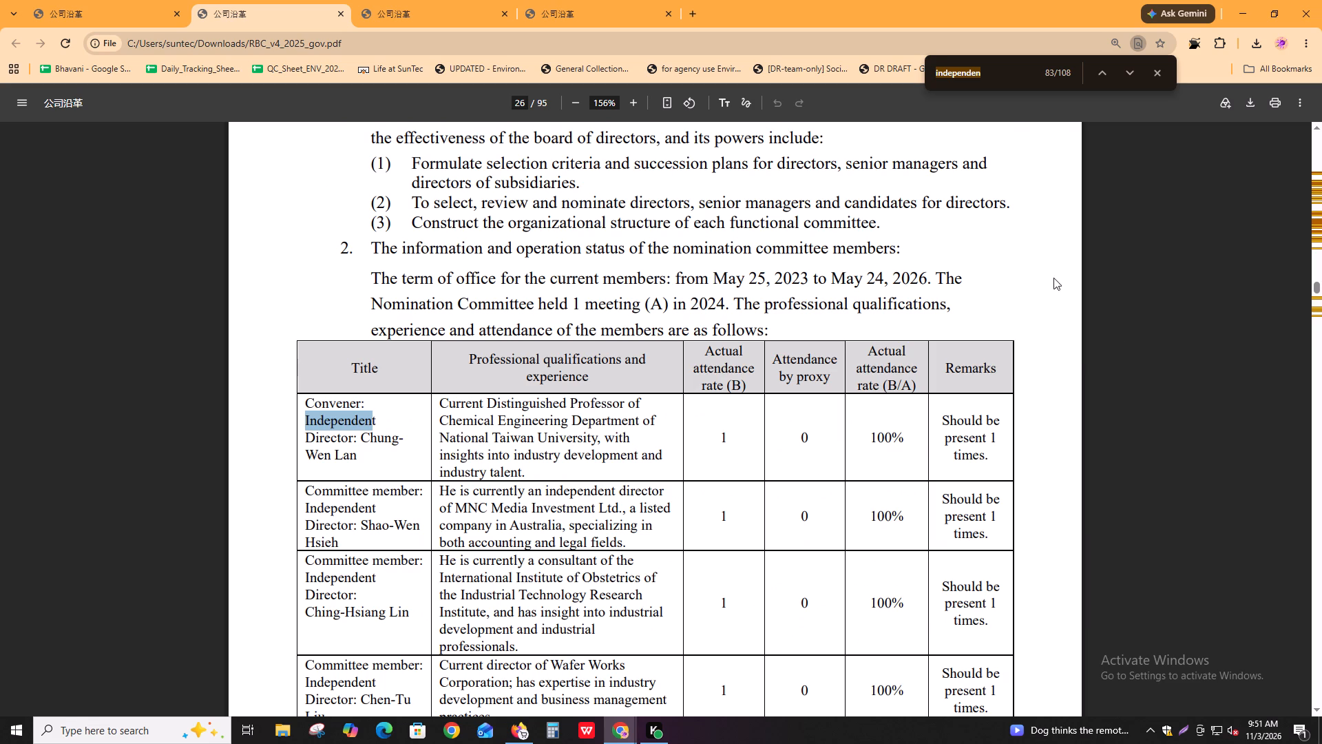
{"action": "scroll", "coordinate": [699, 343], "scroll_direction": "down", "scroll_amount": 2}
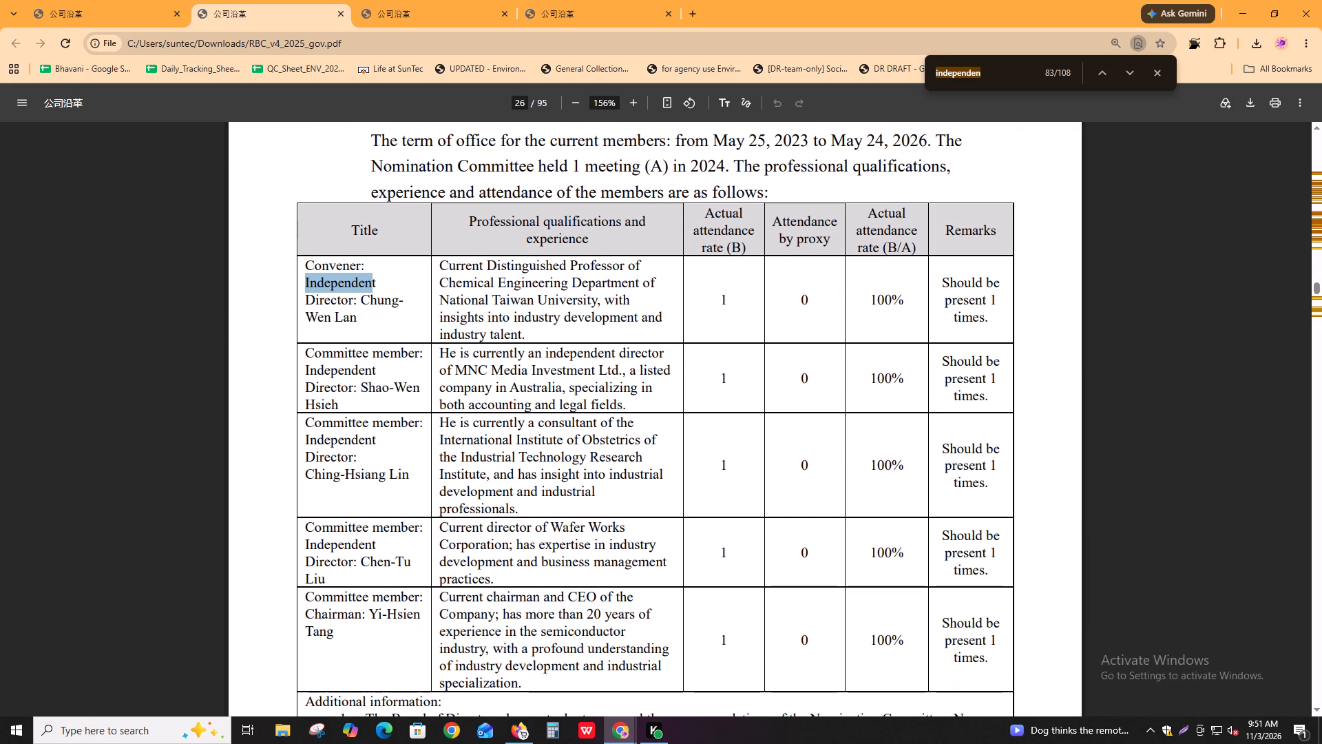
{"action": "left_click_drag", "start_coordinate": [297, 303], "coordinate": [399, 300]}
{"action": "left_click", "coordinate": [399, 300]}
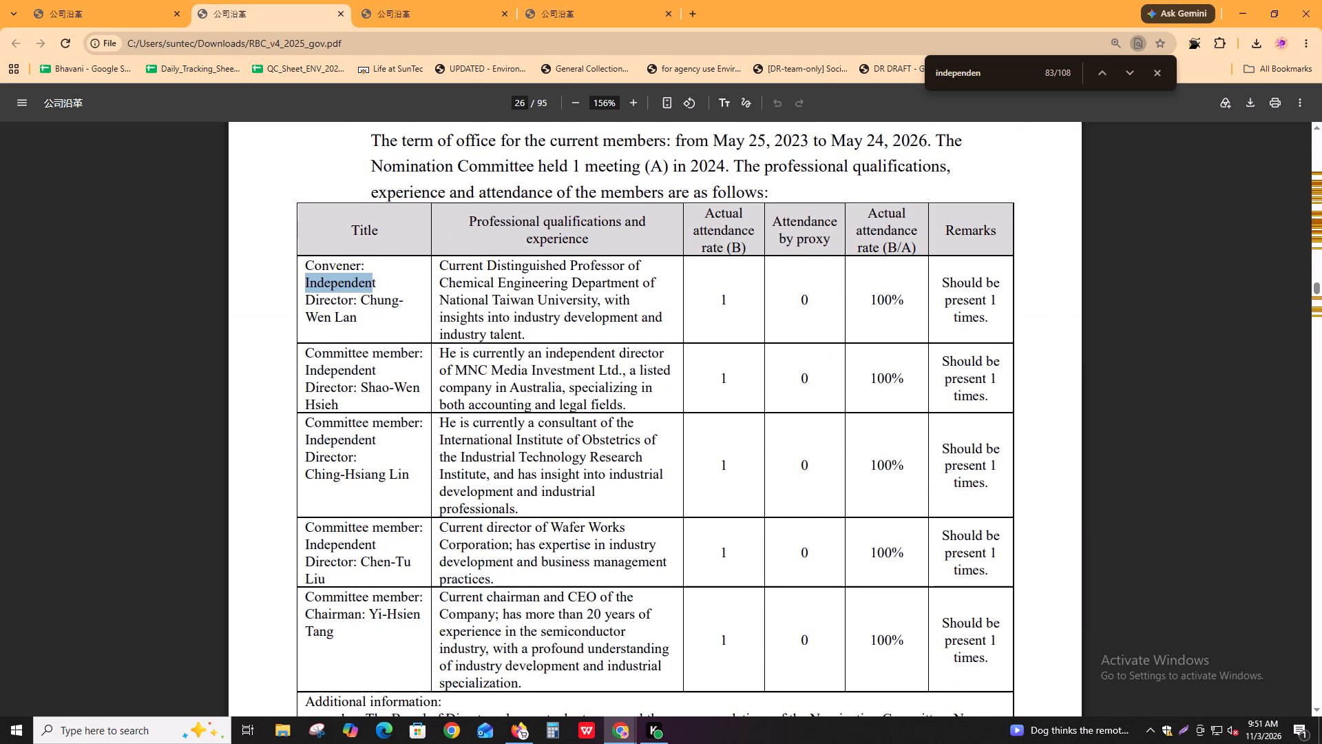
{"action": "left_click_drag", "start_coordinate": [300, 315], "coordinate": [363, 316]}
{"action": "left_click_drag", "start_coordinate": [302, 382], "coordinate": [370, 381]}
{"action": "left_click_drag", "start_coordinate": [342, 411], "coordinate": [379, 429]}
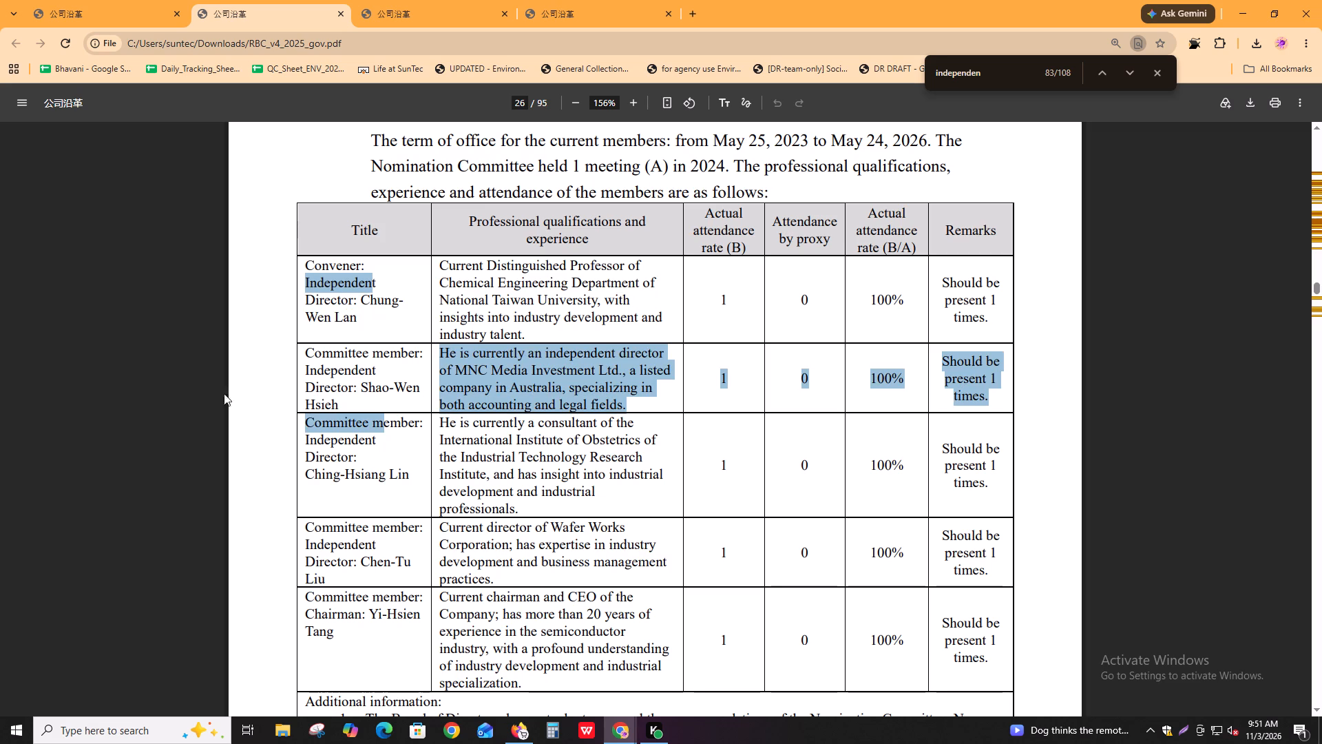
In the Igloo task, bring up the Nomination Committee section on page 26 of the report.
{"action": "key", "text": "alt+Tab"}
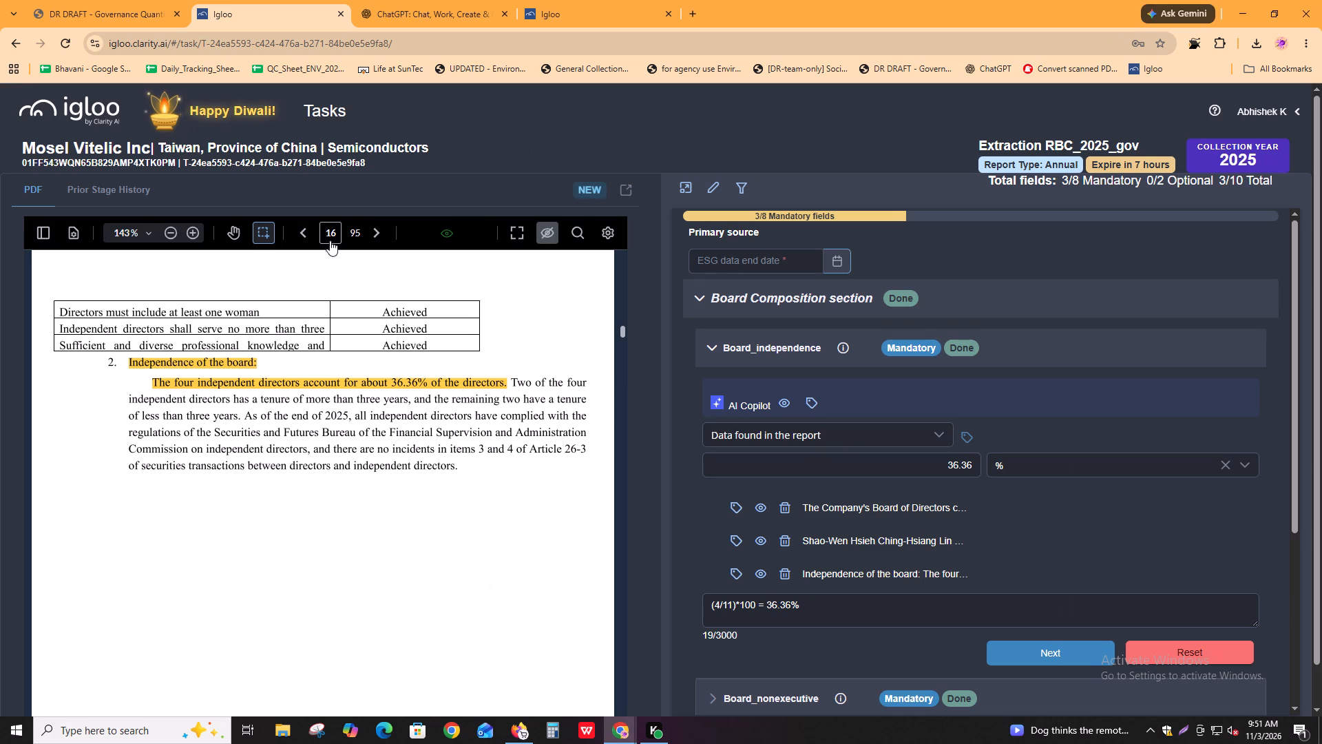
{"action": "left_click", "coordinate": [333, 233]}
{"action": "type", "text": "26"}
{"action": "key", "text": "Return"}
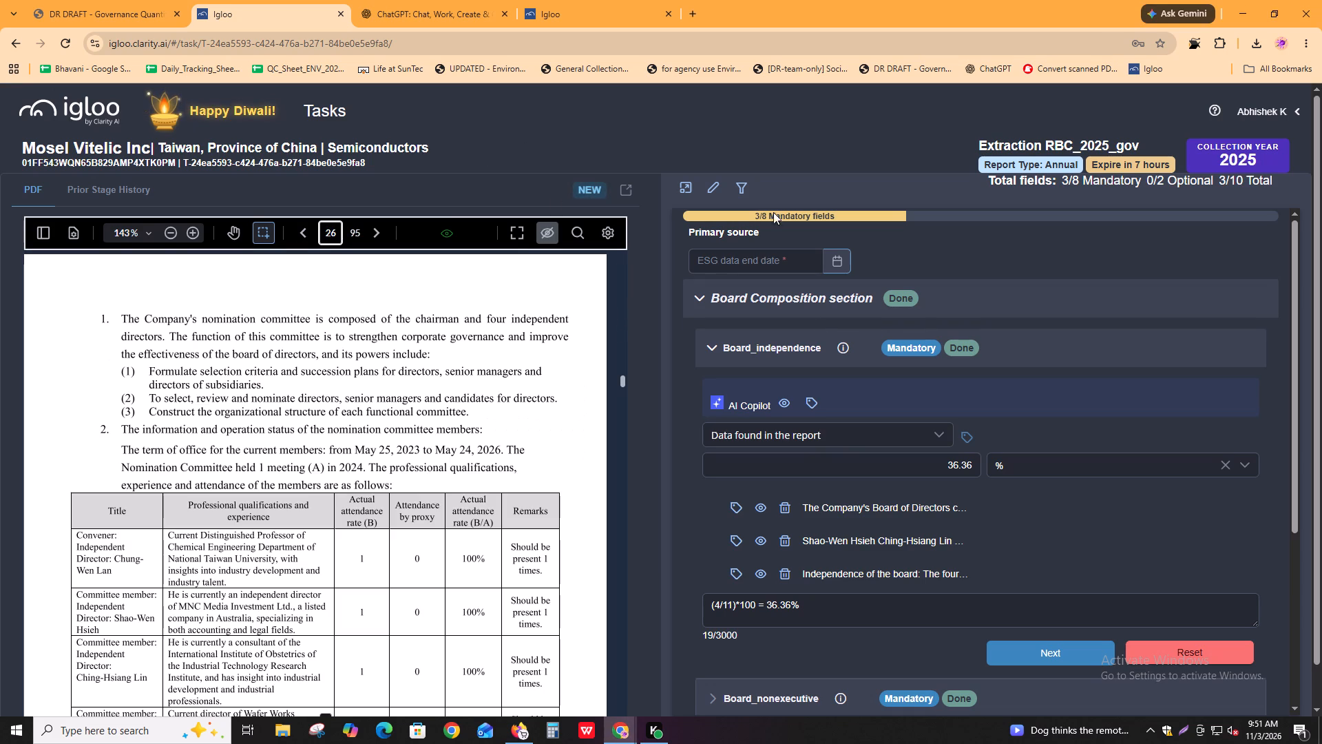
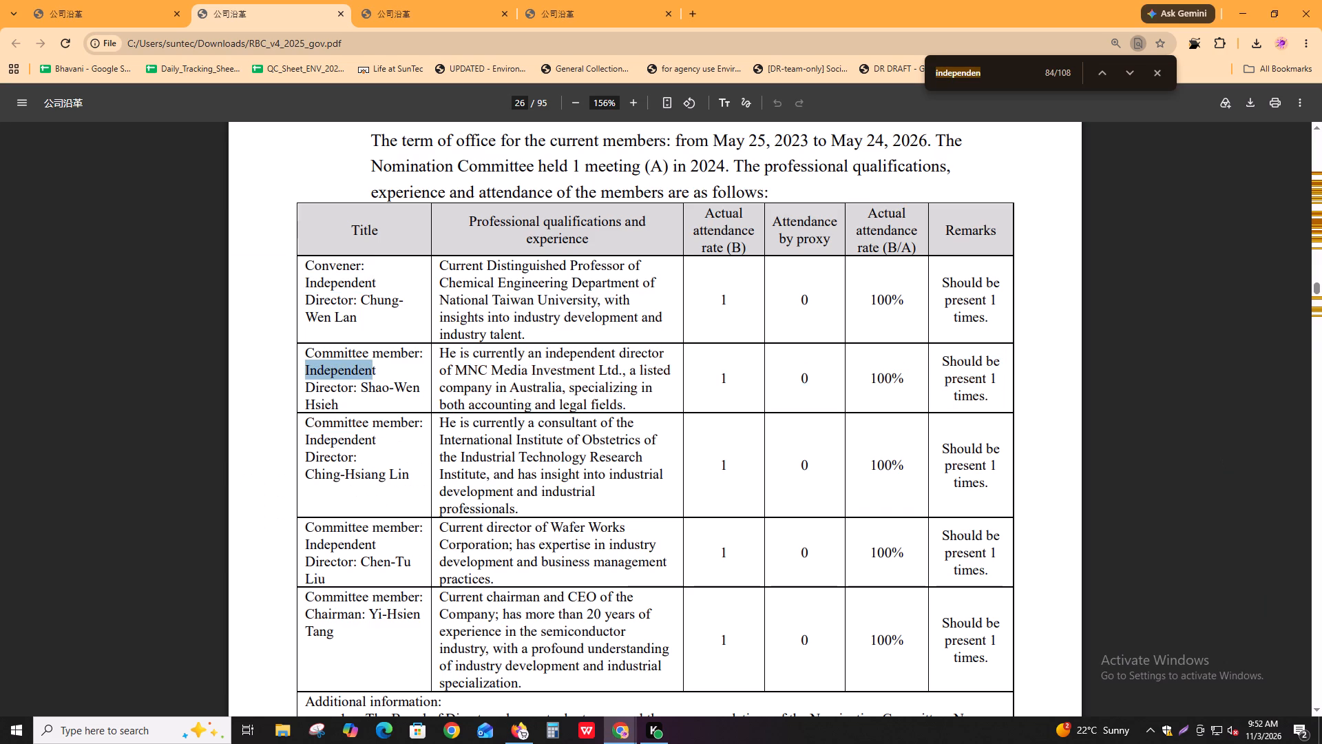
Examine the remaining "independen" matches in the Nomination Committee member table on page 26 and the functional committees item on page 27.
{"action": "key", "text": "Return"}
{"action": "key", "text": "Return"}
{"action": "key", "text": "Return"}
{"action": "key", "text": "Return"}
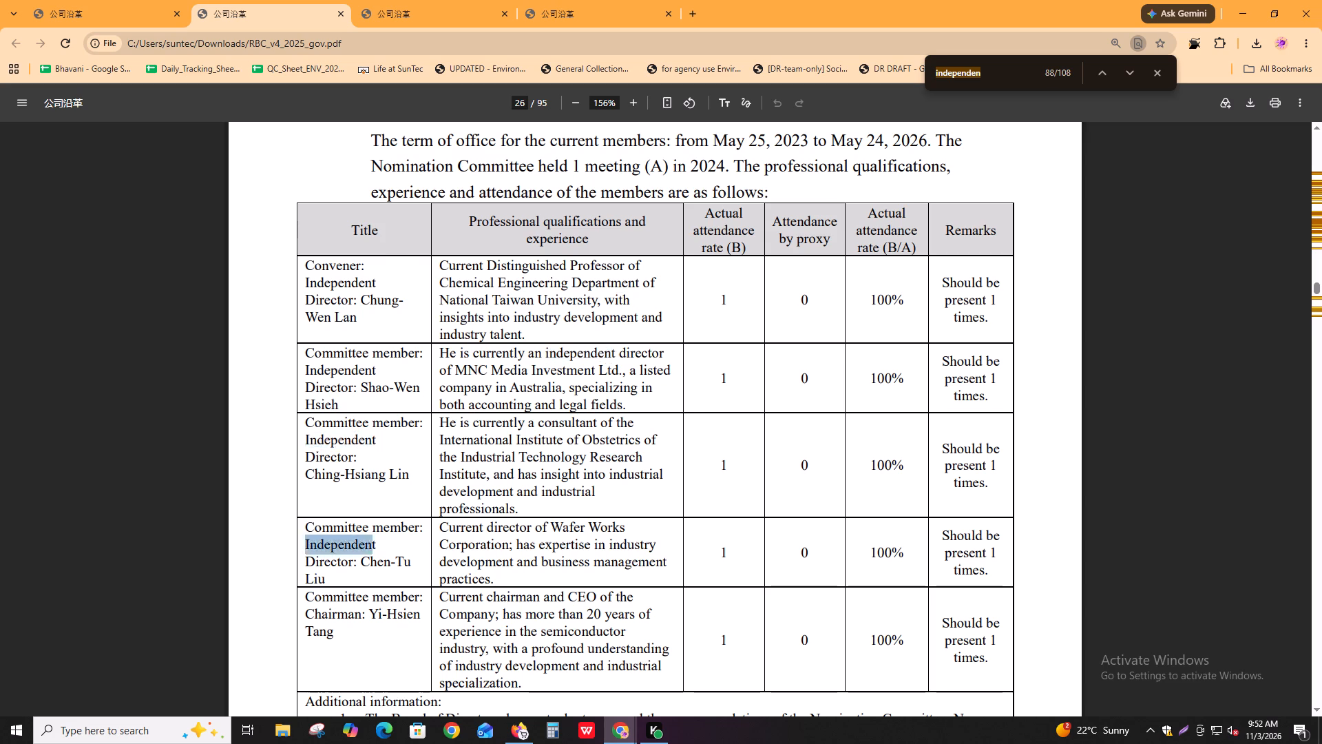
{"action": "key", "text": "Return"}
{"action": "key", "text": "shift+Return"}
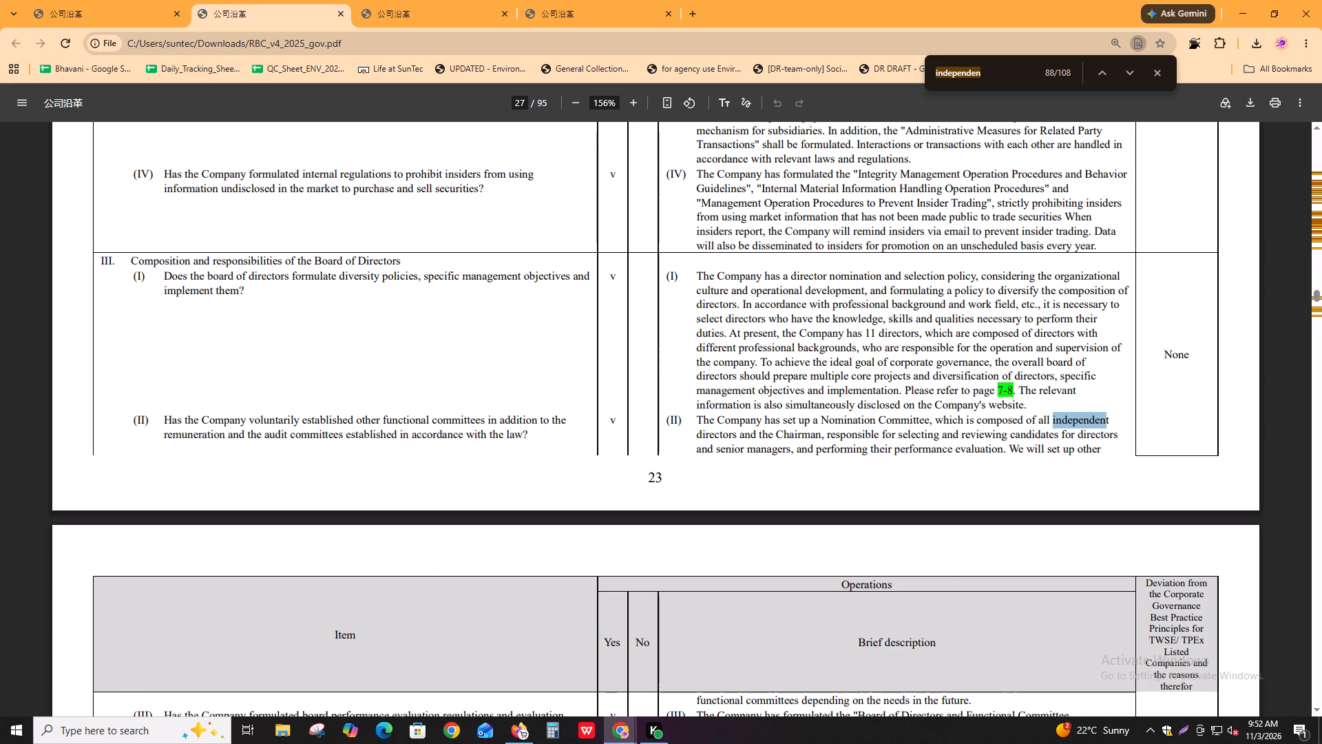
Go through the "independen" matches on page 28 covering the assessment of the CPAs' independence.
{"action": "key", "text": "Return"}
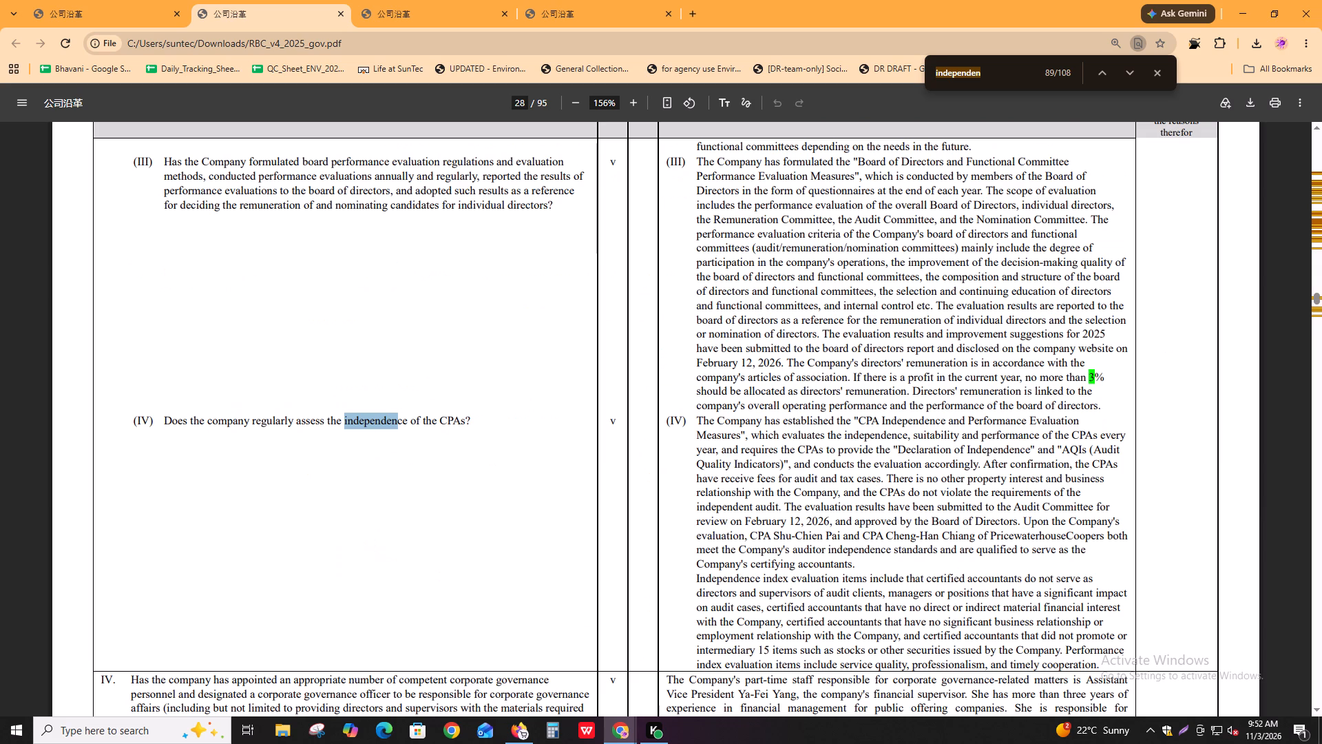
{"action": "key", "text": "Return"}
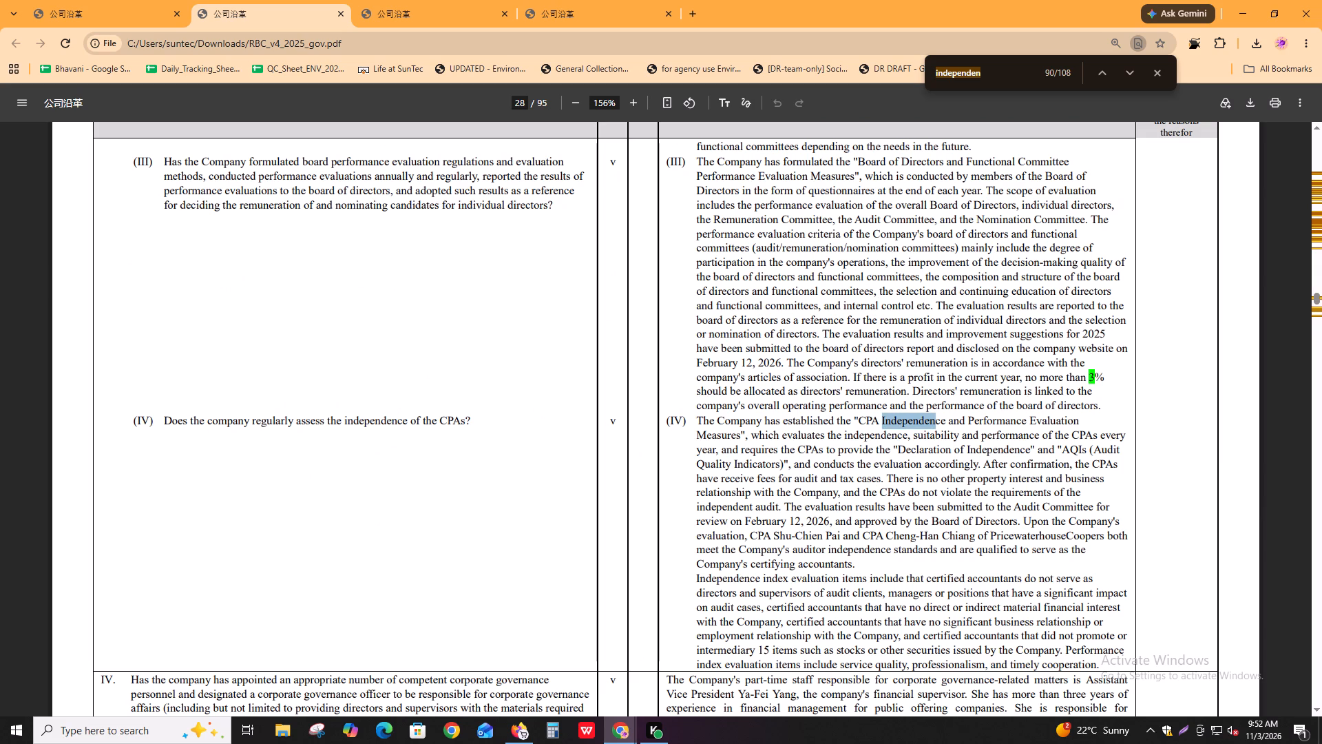
{"action": "key", "text": "Return"}
{"action": "key", "text": "Return"}
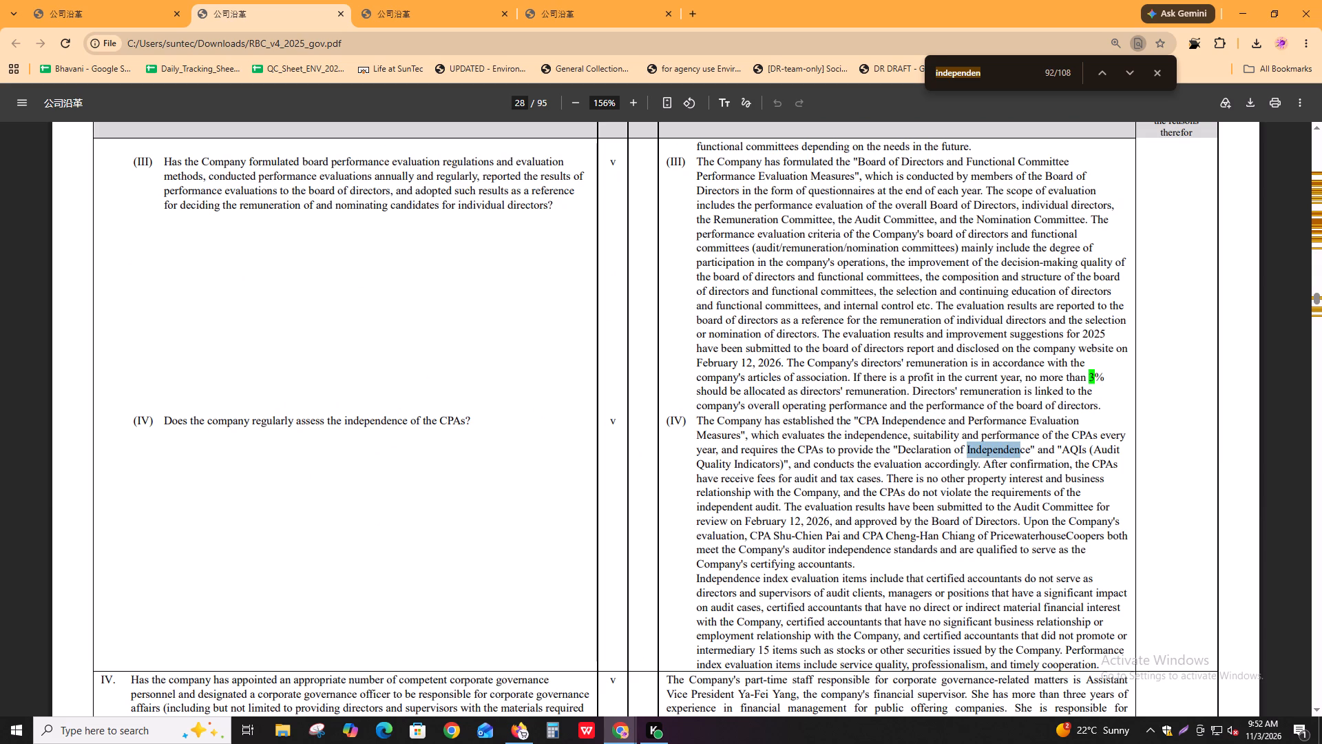
{"action": "key", "text": "Return"}
{"action": "key", "text": "Return"}
{"action": "key", "text": "Return"}
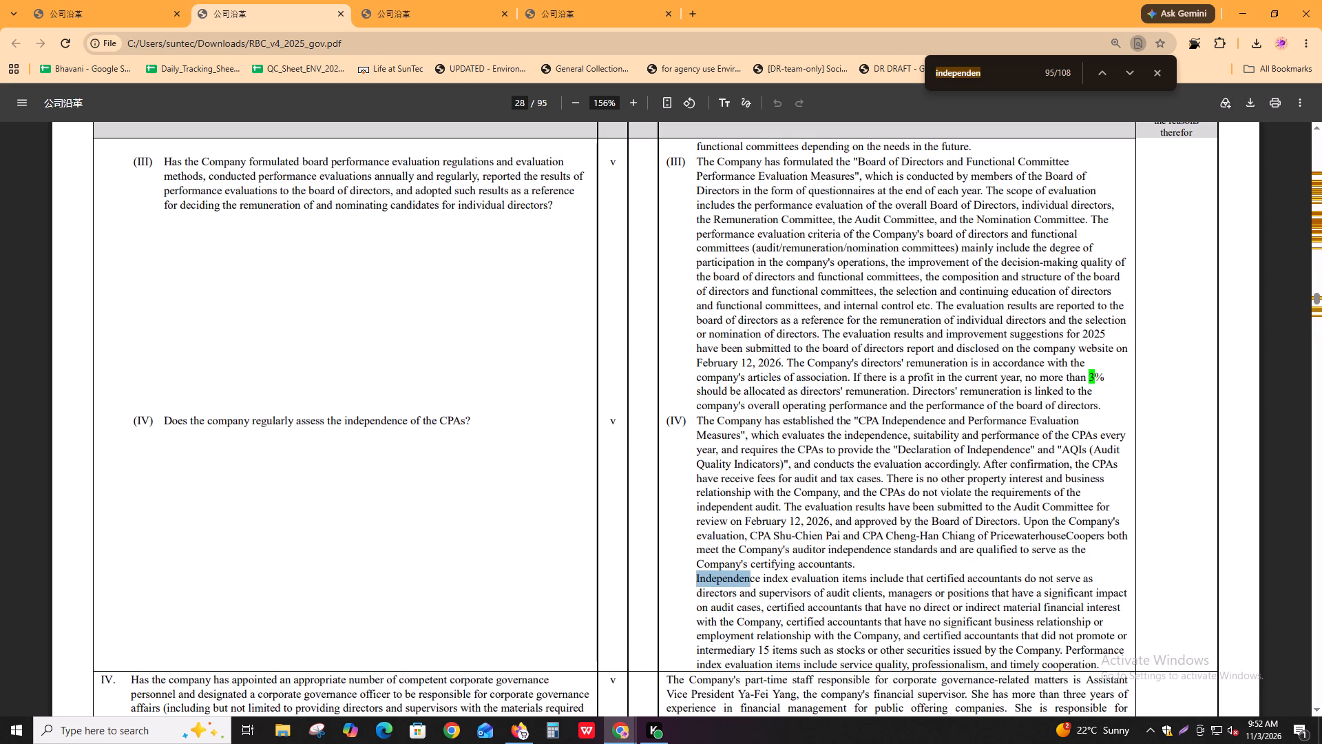
Check the "independen" match in the risk assessment item on page 31.
{"action": "key", "text": "Return"}
{"action": "key", "text": "Return"}
{"action": "key", "text": "Return"}
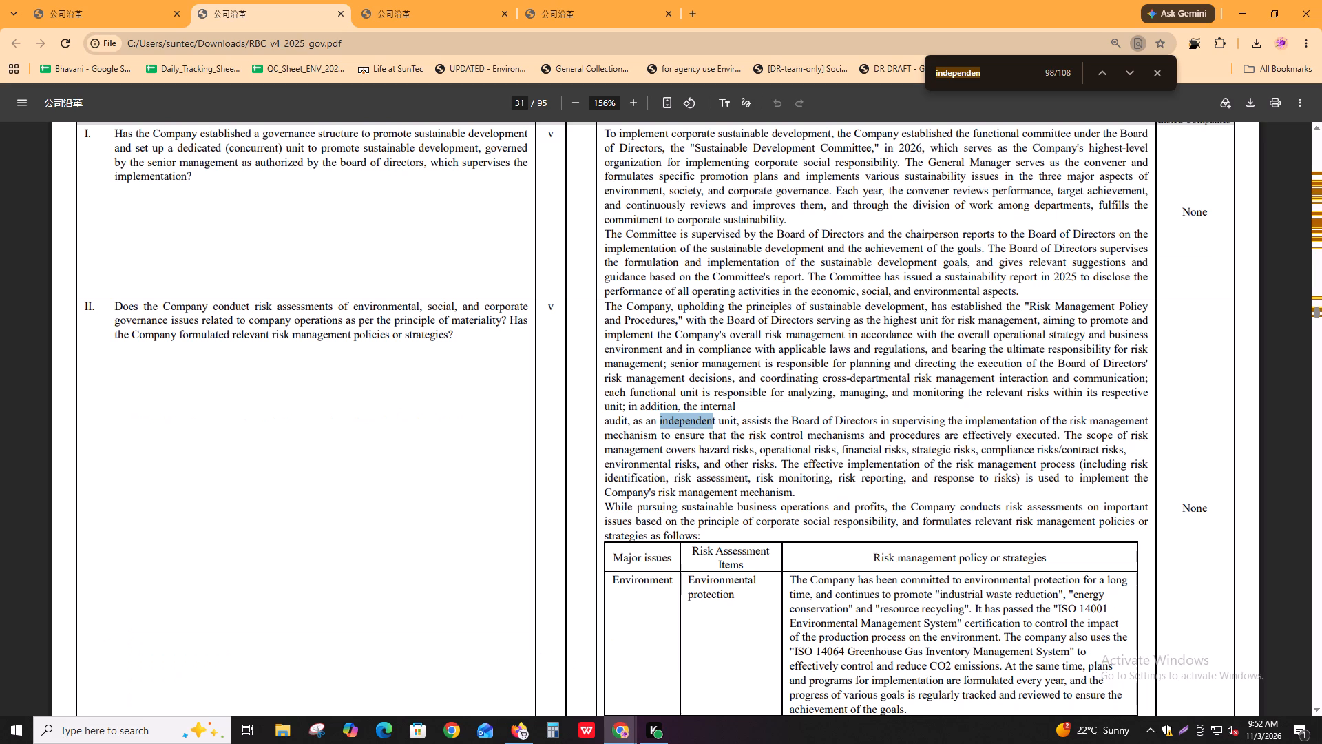
{"action": "key", "text": "shift+Return"}
Examine the "independen" matches in the directors' training tables on pages 46 and 47.
{"action": "key", "text": "Return"}
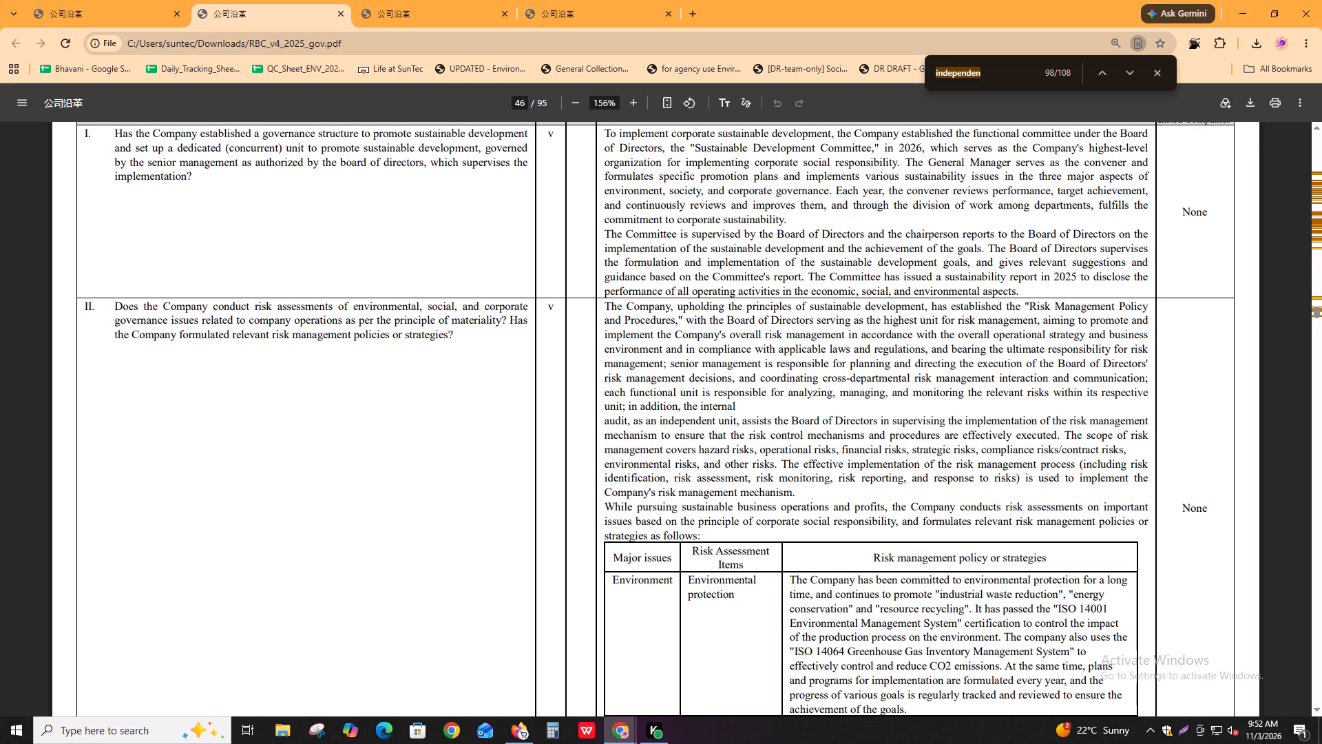
{"action": "scroll", "coordinate": [594, 495], "scroll_direction": "up", "scroll_amount": 4}
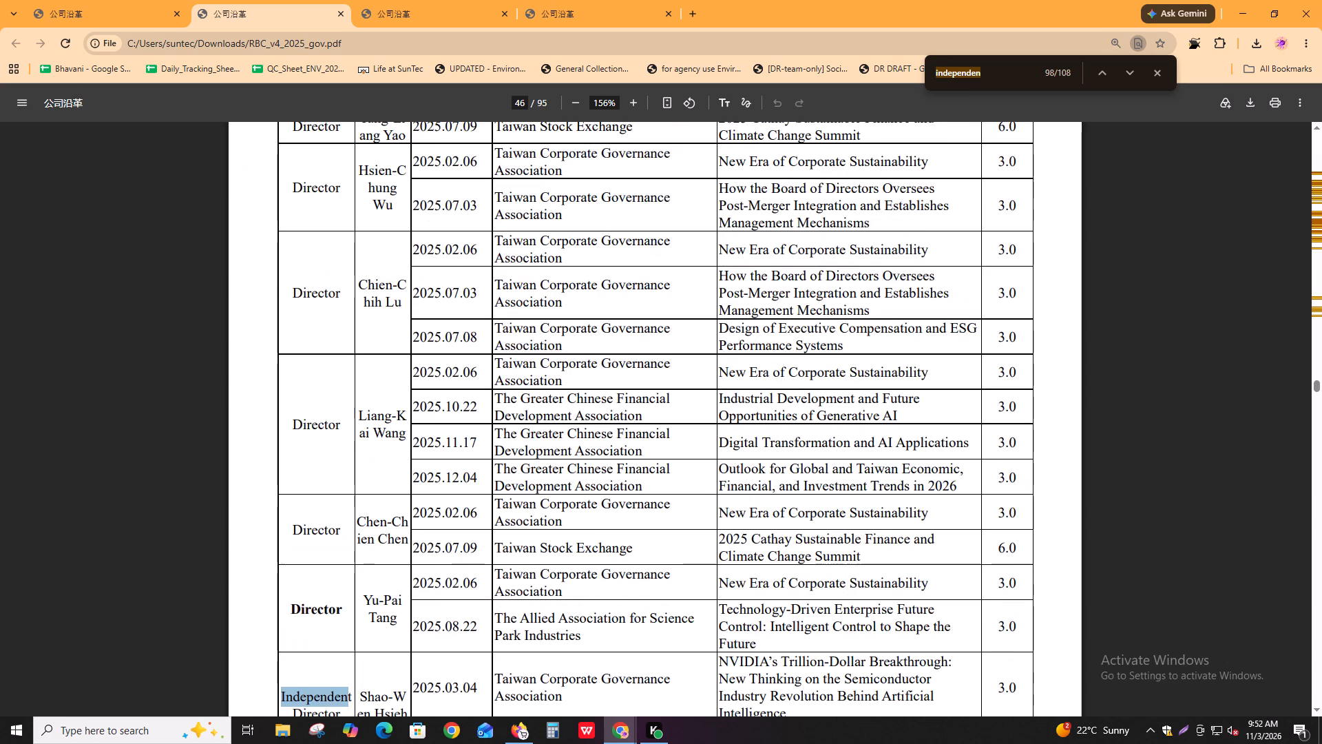
{"action": "scroll", "coordinate": [609, 488], "scroll_direction": "up", "scroll_amount": 2}
{"action": "scroll", "coordinate": [606, 488], "scroll_direction": "down", "scroll_amount": 1}
{"action": "scroll", "coordinate": [606, 488], "scroll_direction": "up", "scroll_amount": 3}
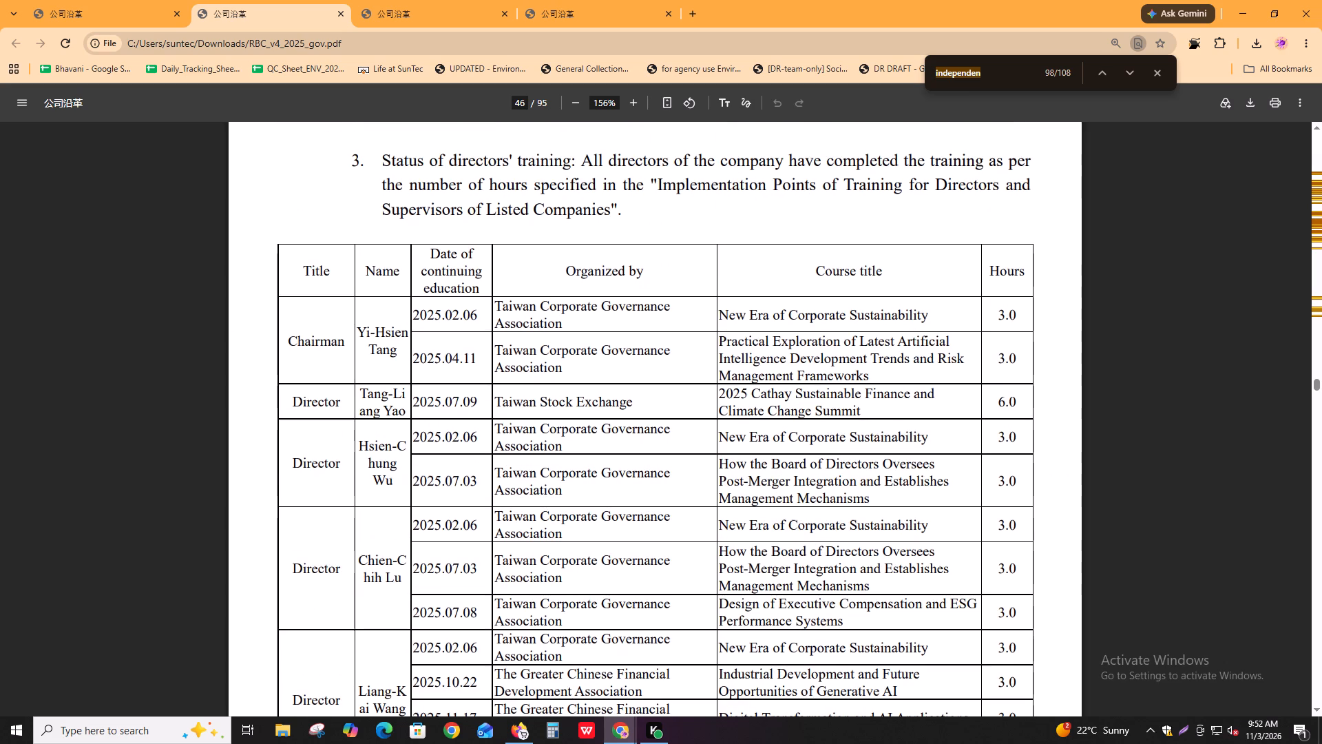
{"action": "key", "text": "ctrl+f"}
{"action": "key", "text": "Return"}
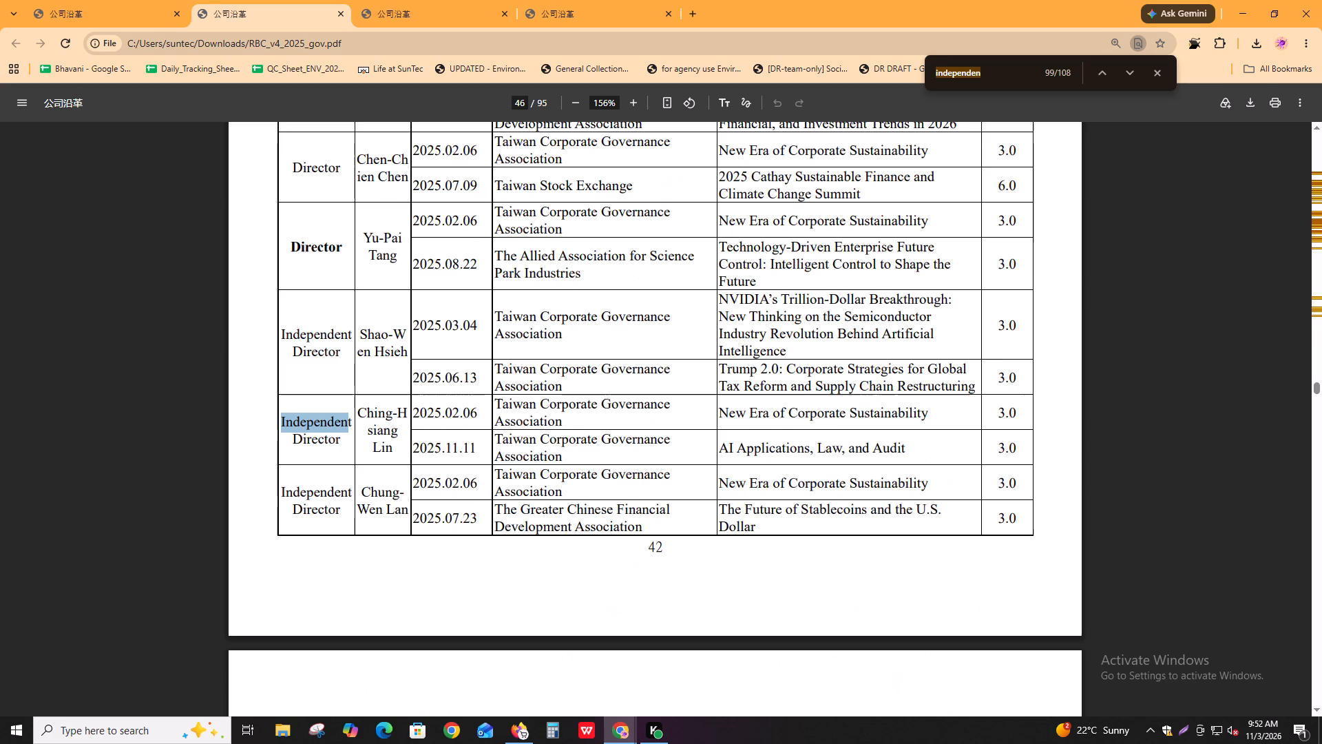
{"action": "key", "text": "Return"}
{"action": "key", "text": "Return"}
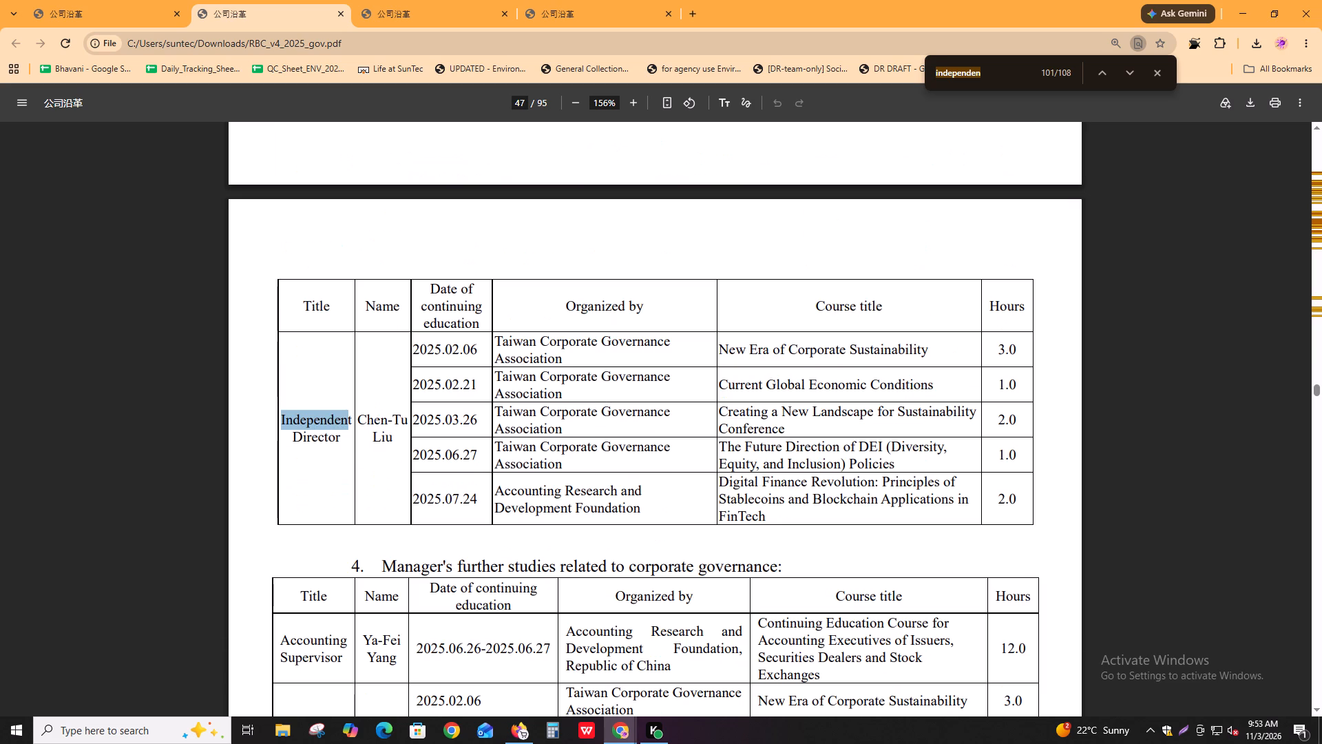
Check the "independen" matches in the Board resolutions on page 49 and the table of changes in shareholding on page 51.
{"action": "key", "text": "Return"}
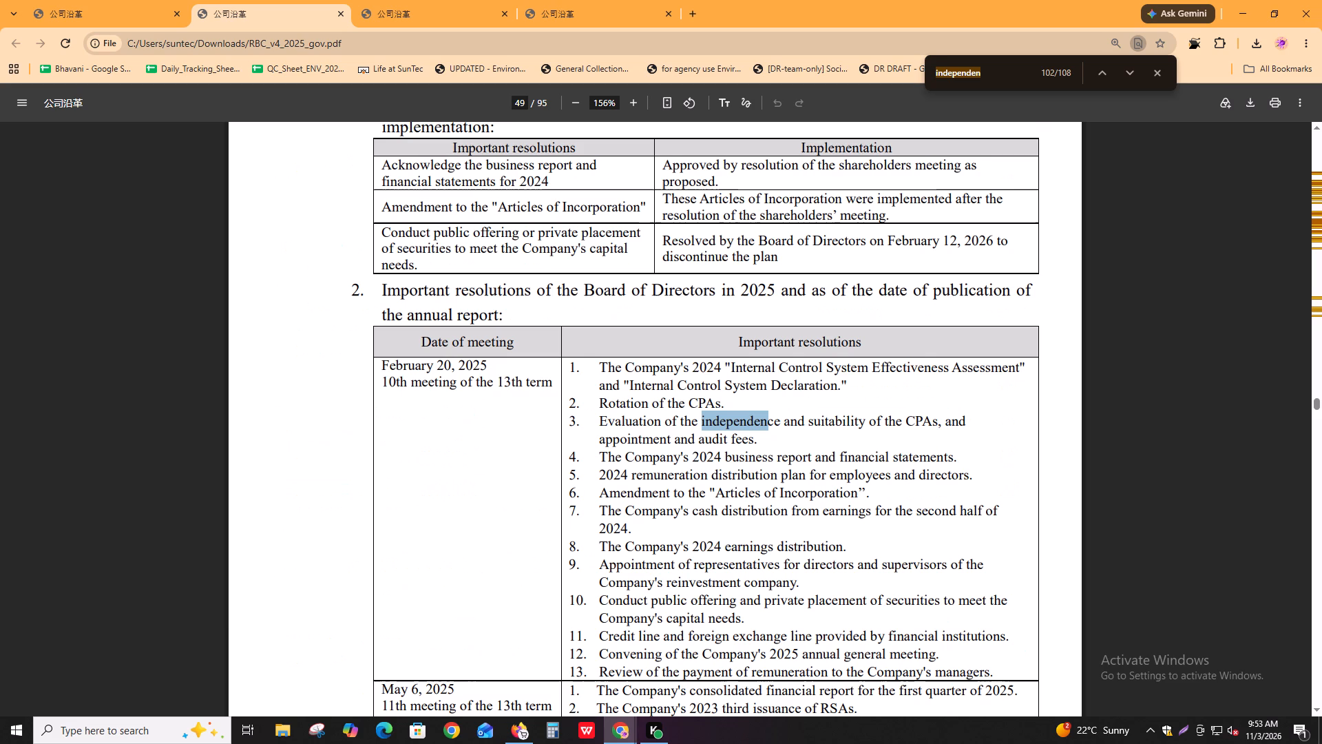
{"action": "key", "text": "Return"}
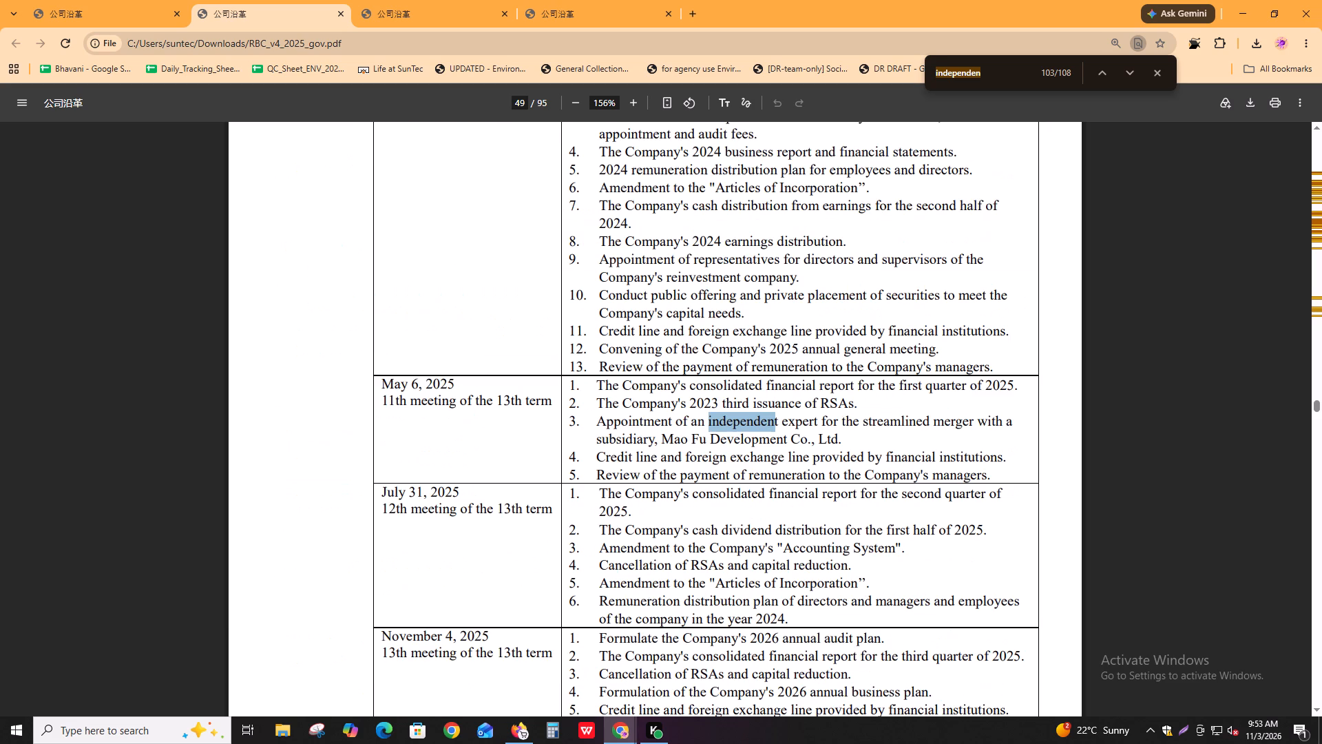
{"action": "key", "text": "Return"}
{"action": "key", "text": "Return"}
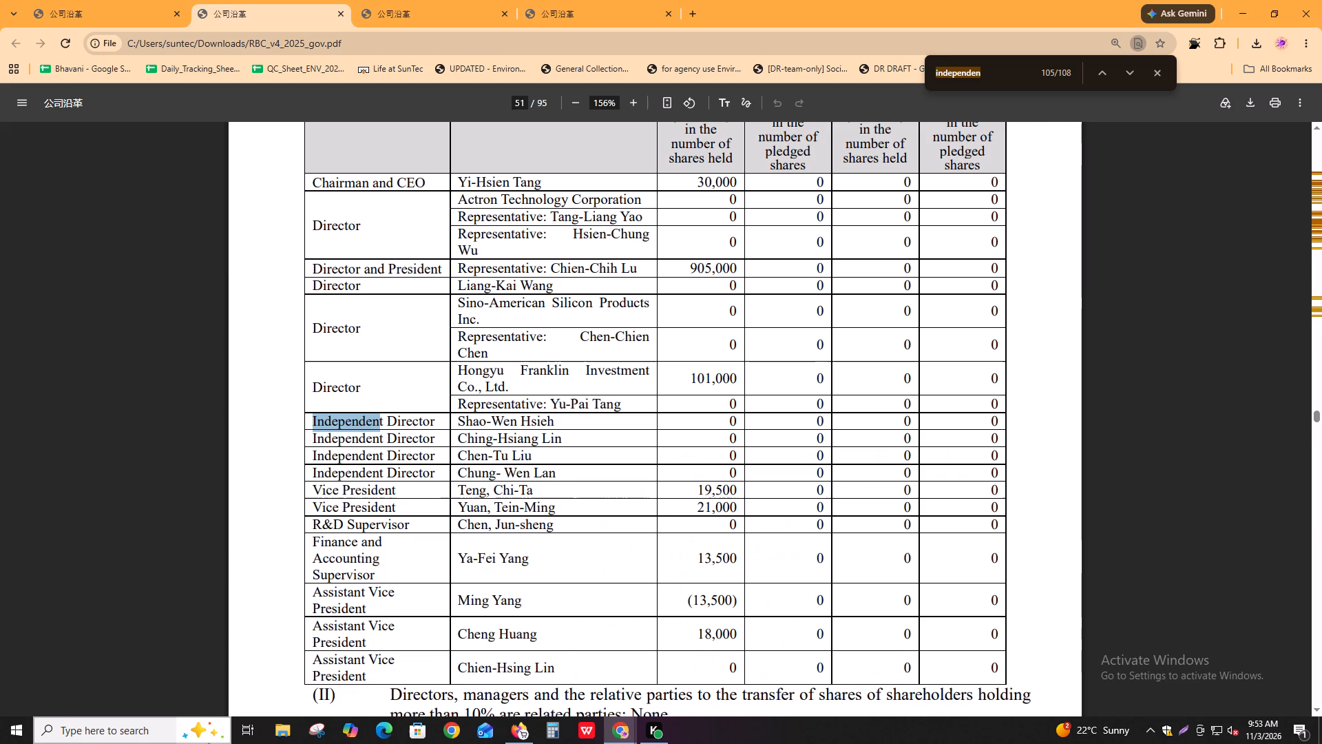
{"action": "left_click_drag", "start_coordinate": [455, 189], "coordinate": [536, 185]}
{"action": "left_click", "coordinate": [536, 185]}
Switch to the Igloo task and examine the Nomination Committee member table and its additional information on page 26.
{"action": "key", "text": "alt+Tab"}
{"action": "scroll", "coordinate": [353, 607], "scroll_direction": "down", "scroll_amount": 2}
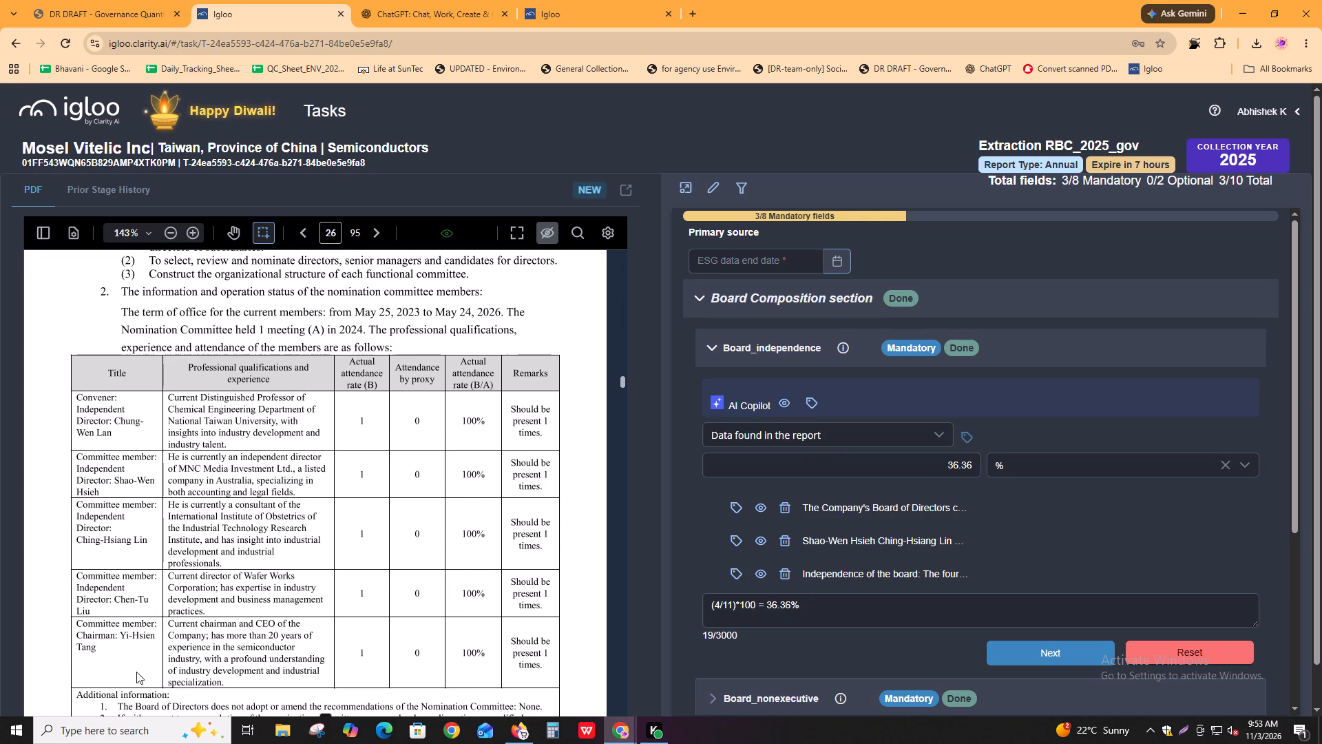
{"action": "scroll", "coordinate": [282, 643], "scroll_direction": "down", "scroll_amount": 2}
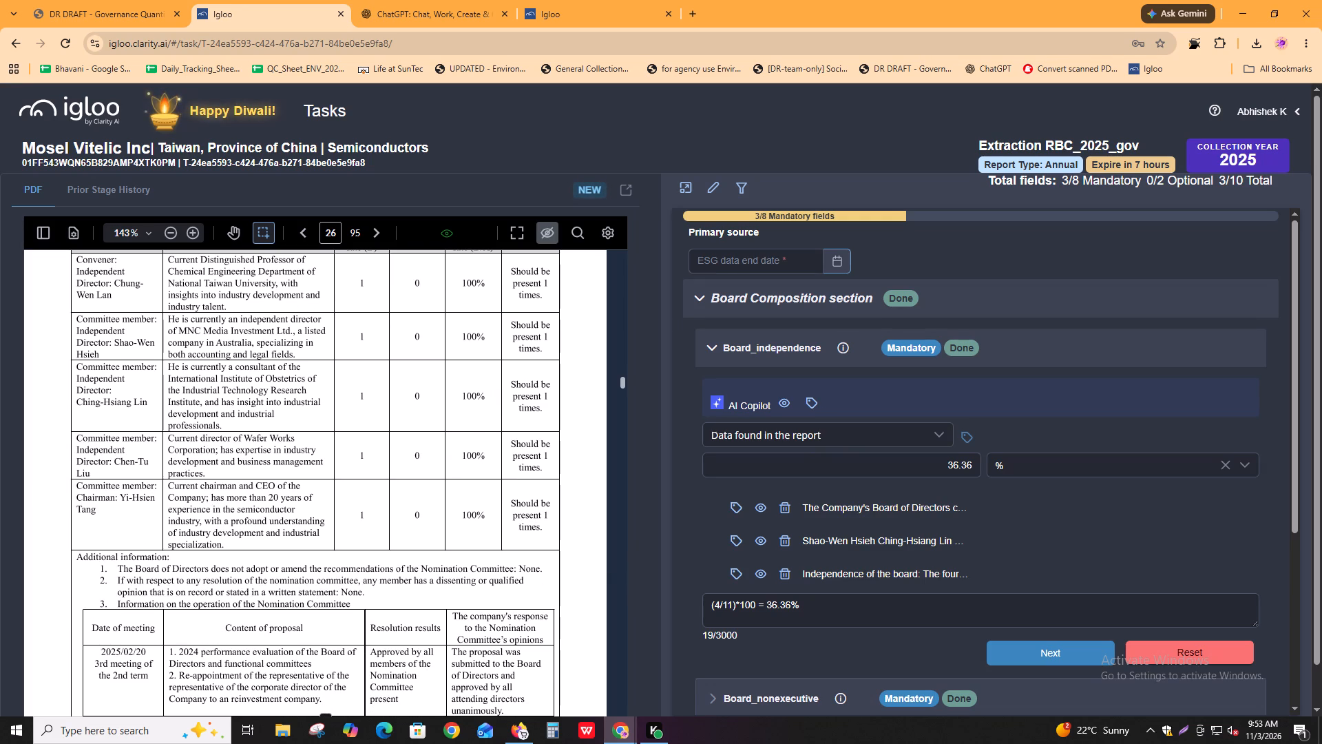
{"action": "left_click_drag", "start_coordinate": [193, 586], "coordinate": [437, 590]}
{"action": "left_click_drag", "start_coordinate": [429, 581], "coordinate": [497, 578]}
{"action": "left_click", "coordinate": [497, 578]}
{"action": "scroll", "coordinate": [328, 659], "scroll_direction": "down", "scroll_amount": 1}
{"action": "scroll", "coordinate": [328, 659], "scroll_direction": "up", "scroll_amount": 3}
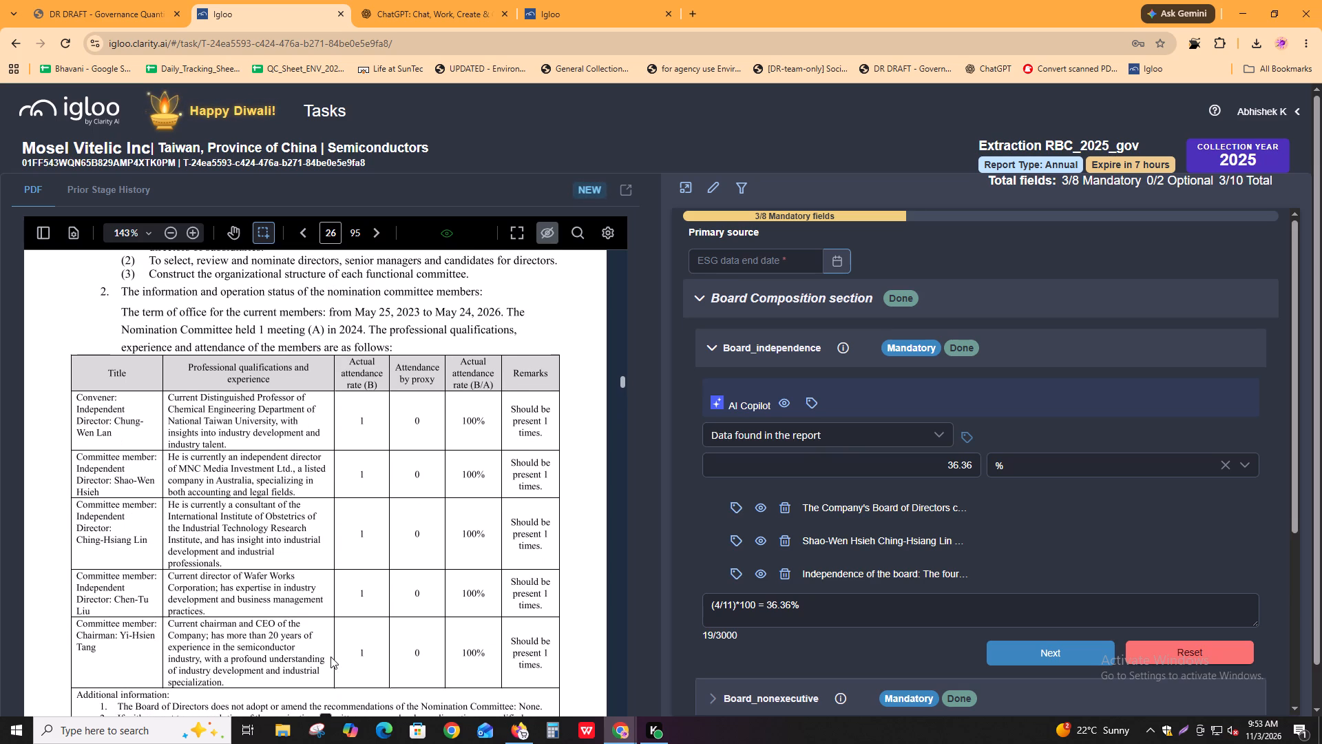
Open the Nomination_independence field in the Nomination Committee section and begin its comment with "(4/5)*100 =".
{"action": "scroll", "coordinate": [996, 574], "scroll_direction": "down", "scroll_amount": 1}
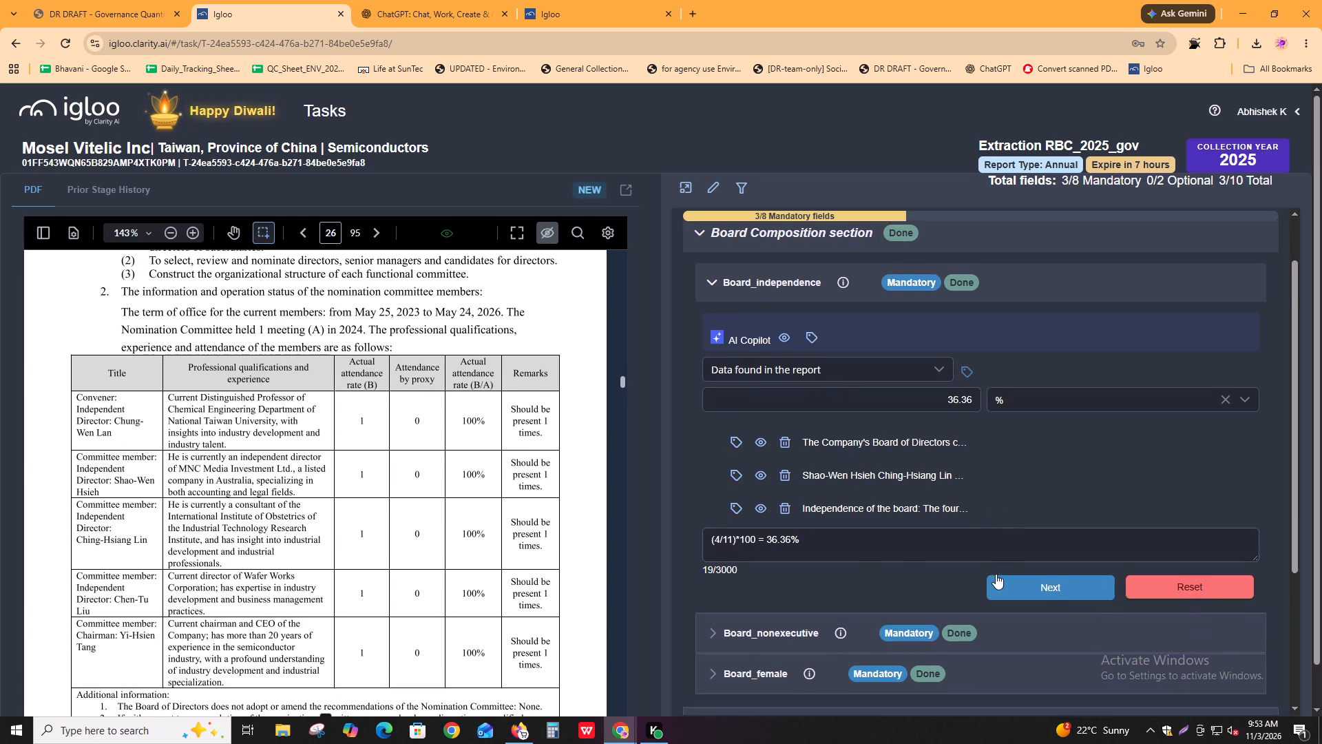
{"action": "scroll", "coordinate": [996, 574], "scroll_direction": "down", "scroll_amount": 1}
{"action": "scroll", "coordinate": [938, 582], "scroll_direction": "down", "scroll_amount": 2}
{"action": "left_click", "coordinate": [823, 608]}
{"action": "scroll", "coordinate": [823, 608], "scroll_direction": "down", "scroll_amount": 3}
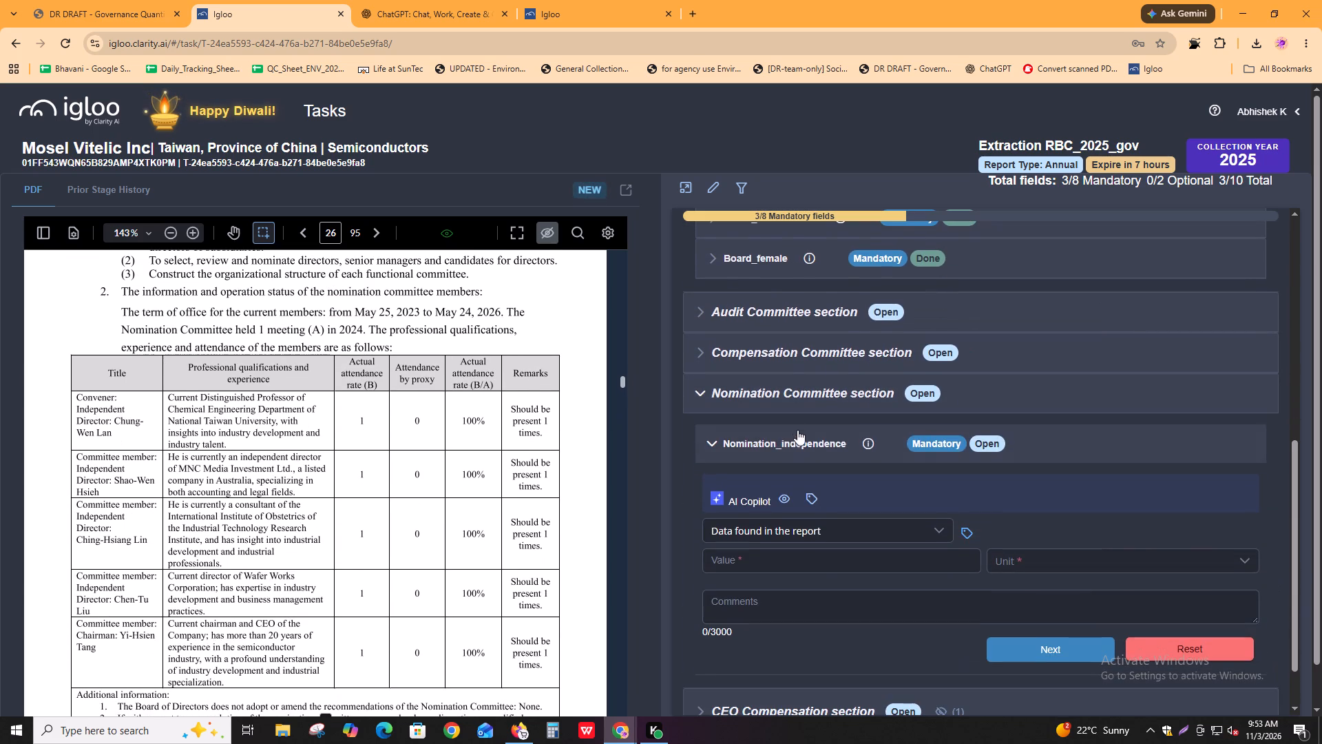
{"action": "left_click", "coordinate": [779, 598]}
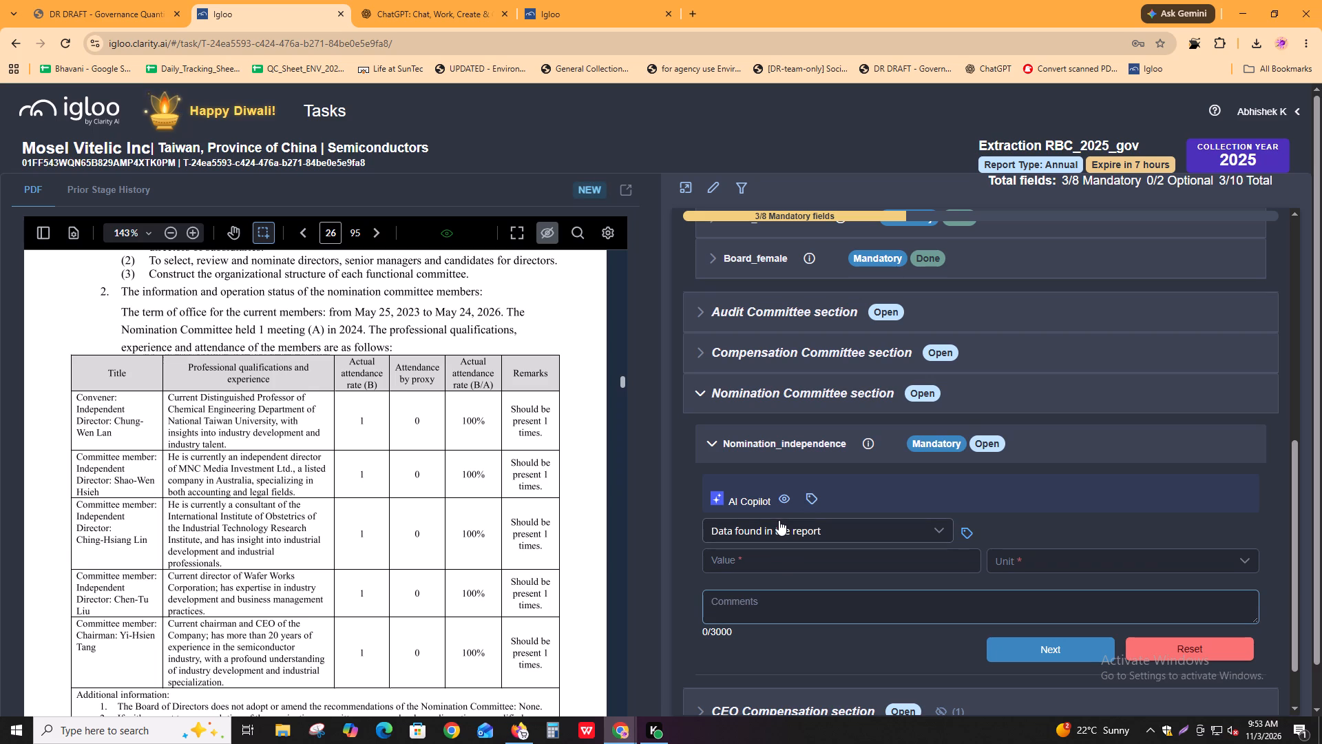
{"action": "type", "text": "(4/"}
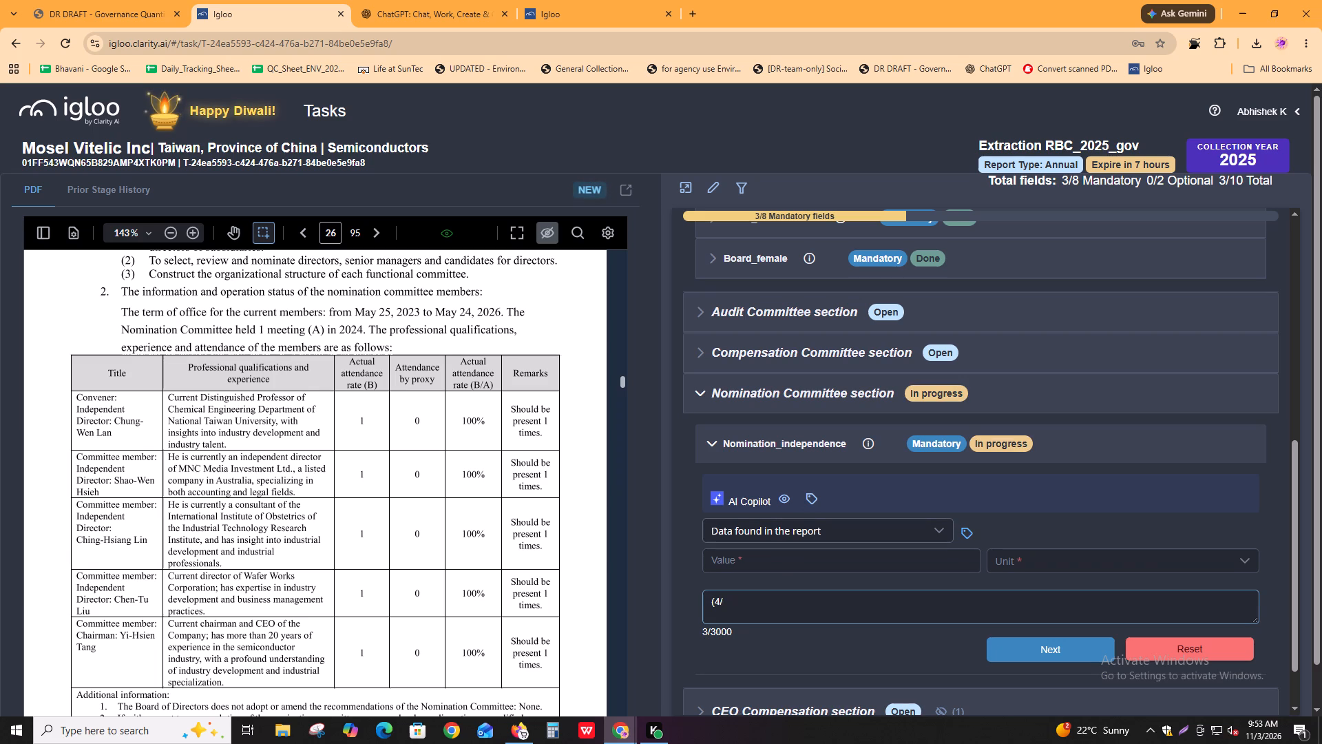
{"action": "key", "text": "5"}
{"action": "key", "text": "shift+parenright"}
{"action": "key", "text": "asterisk"}
{"action": "type", "text": "100 ="}
{"action": "key", "text": "space"}
Calculate 4/5*100 in Calculator and complete the Nomination_independence comment as "(4/5)*100 = 80%".
{"action": "key", "text": "alt+Tab"}
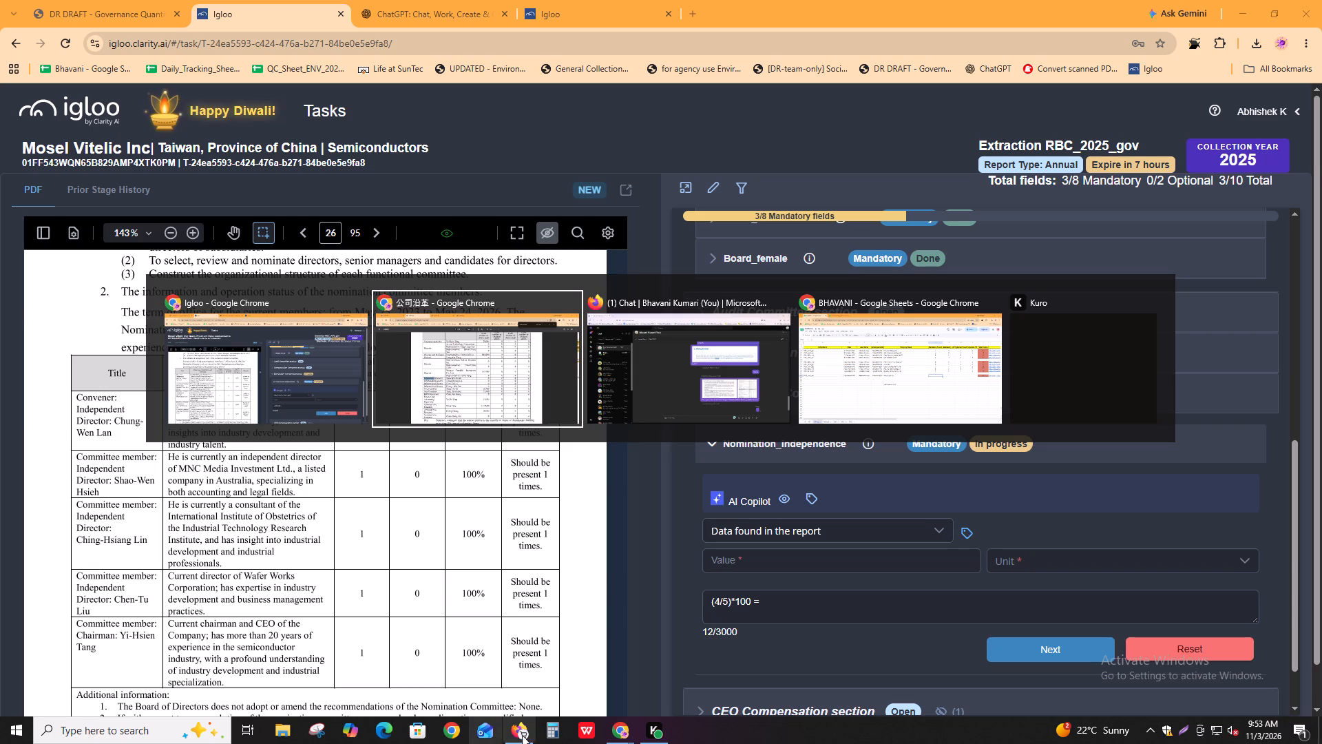
{"action": "left_click", "coordinate": [549, 733], "text": "alt"}
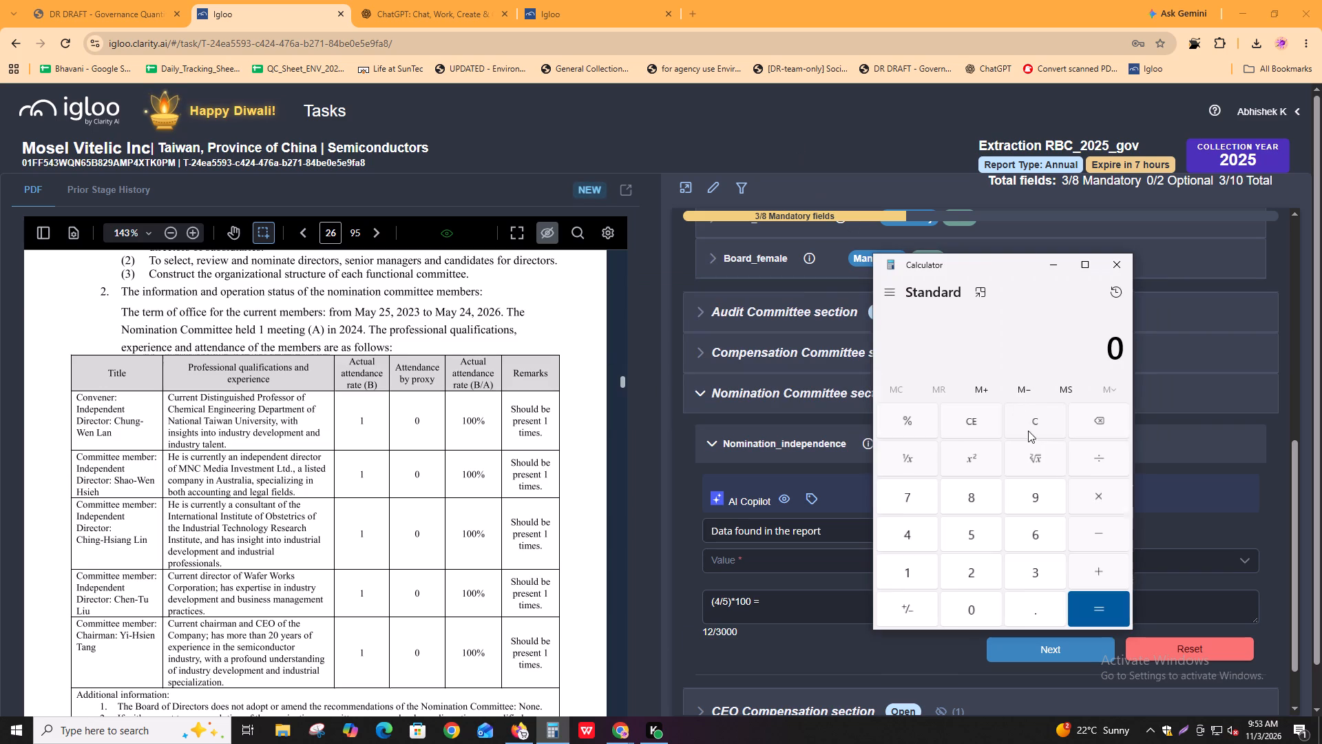
{"action": "left_click", "coordinate": [1010, 347]}
{"action": "type", "text": "4/5*100"}
{"action": "key", "text": "Return"}
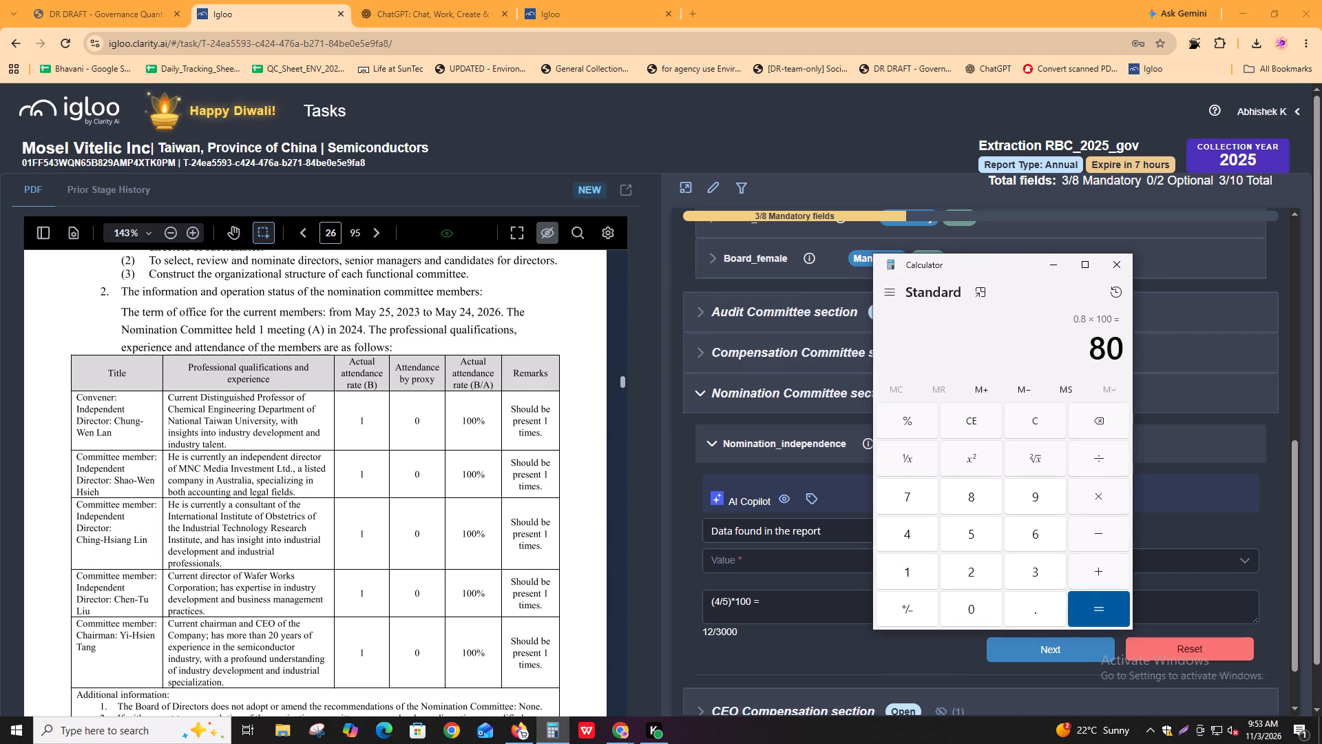
{"action": "left_click_drag", "start_coordinate": [1091, 351], "coordinate": [1131, 356]}
{"action": "key", "text": "ctrl+c"}
{"action": "left_click", "coordinate": [783, 605]}
{"action": "key", "text": "ctrl+v"}
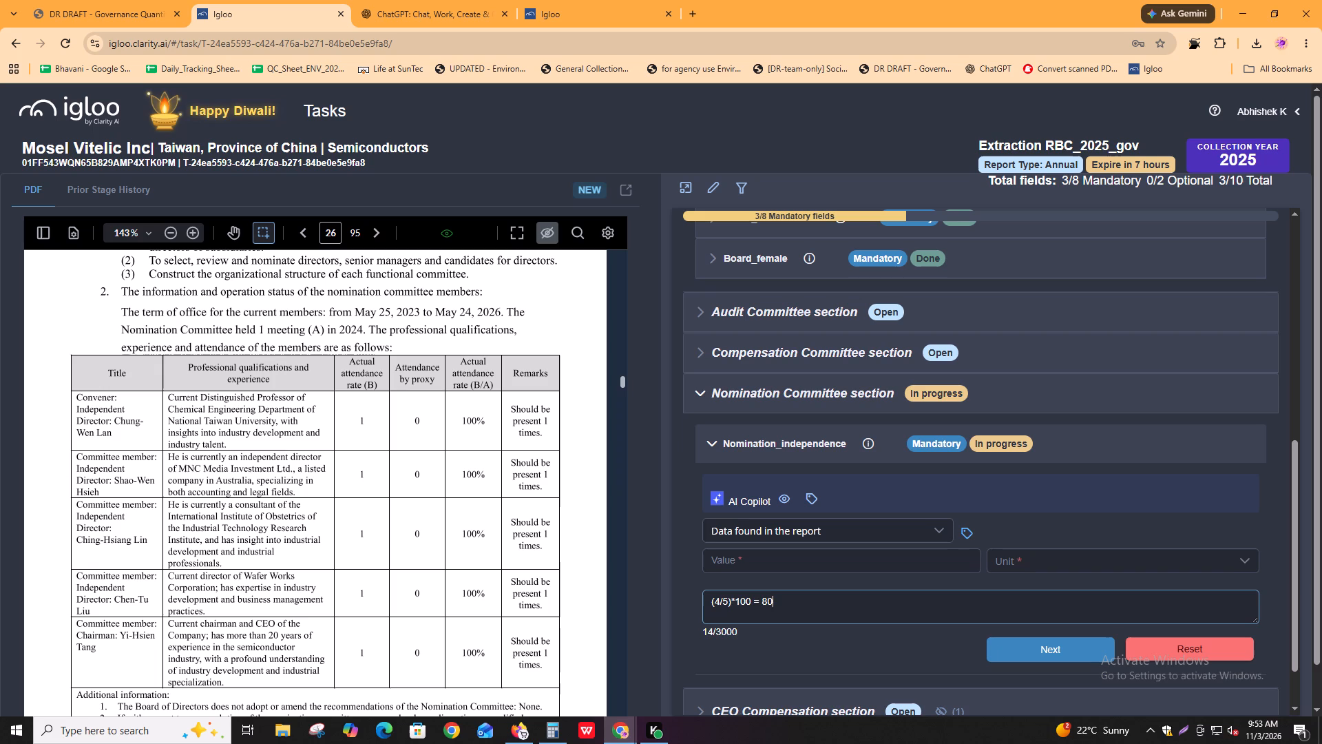
{"action": "key", "text": "shift+percent"}
Set the Nomination_independence value to 80 with the unit %.
{"action": "left_click", "coordinate": [835, 571]}
{"action": "key", "text": "ctrl+v"}
{"action": "left_click", "coordinate": [1080, 549]}
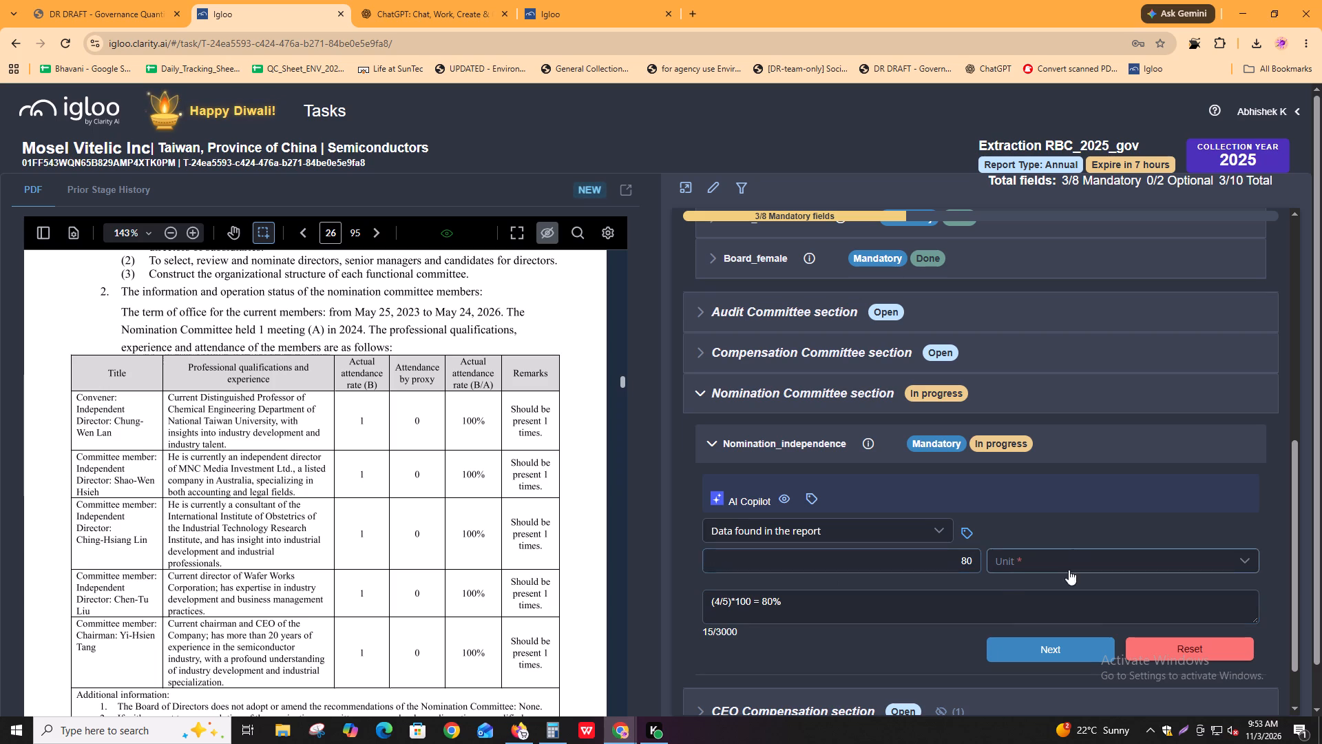
{"action": "left_click", "coordinate": [1040, 600]}
Tag the page 26 sentence stating the nomination committee comprises the chairman and four independent directors as Nomination_independence evidence.
{"action": "left_click", "coordinate": [969, 533]}
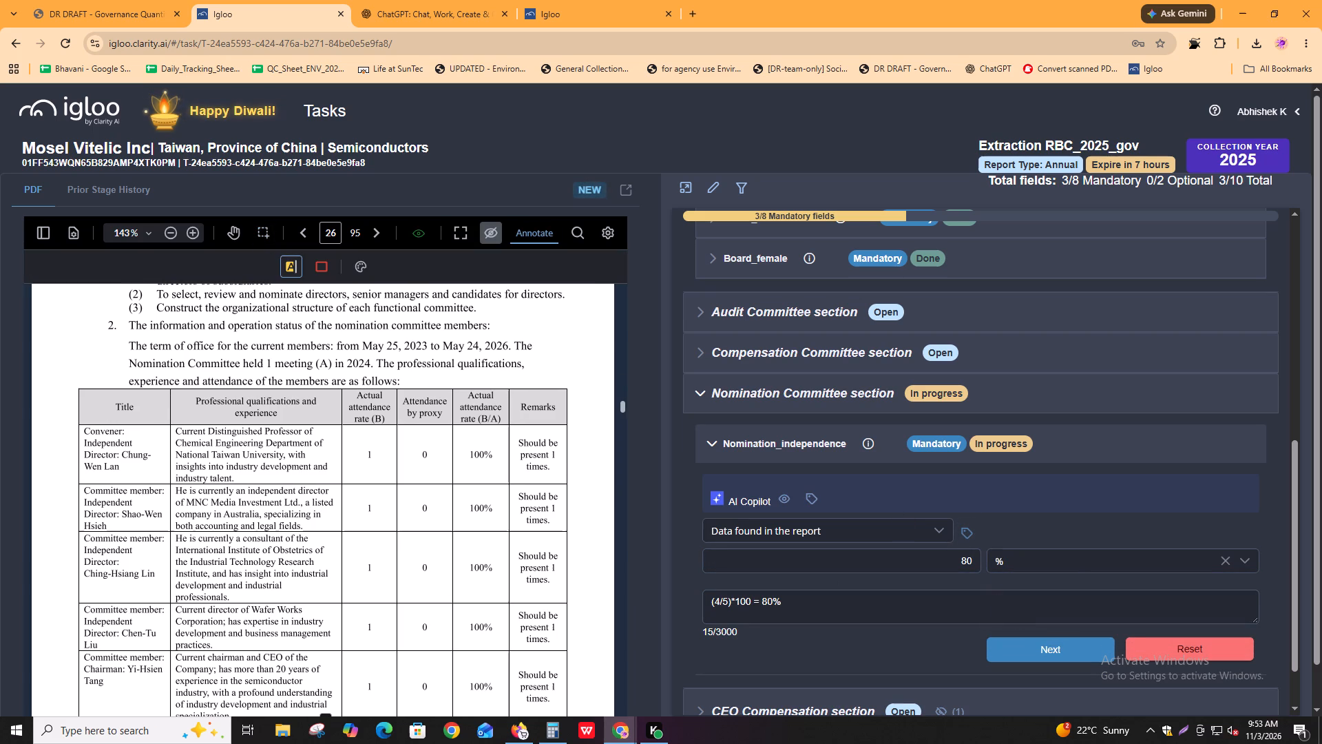
{"action": "scroll", "coordinate": [317, 329], "scroll_direction": "up", "scroll_amount": 2}
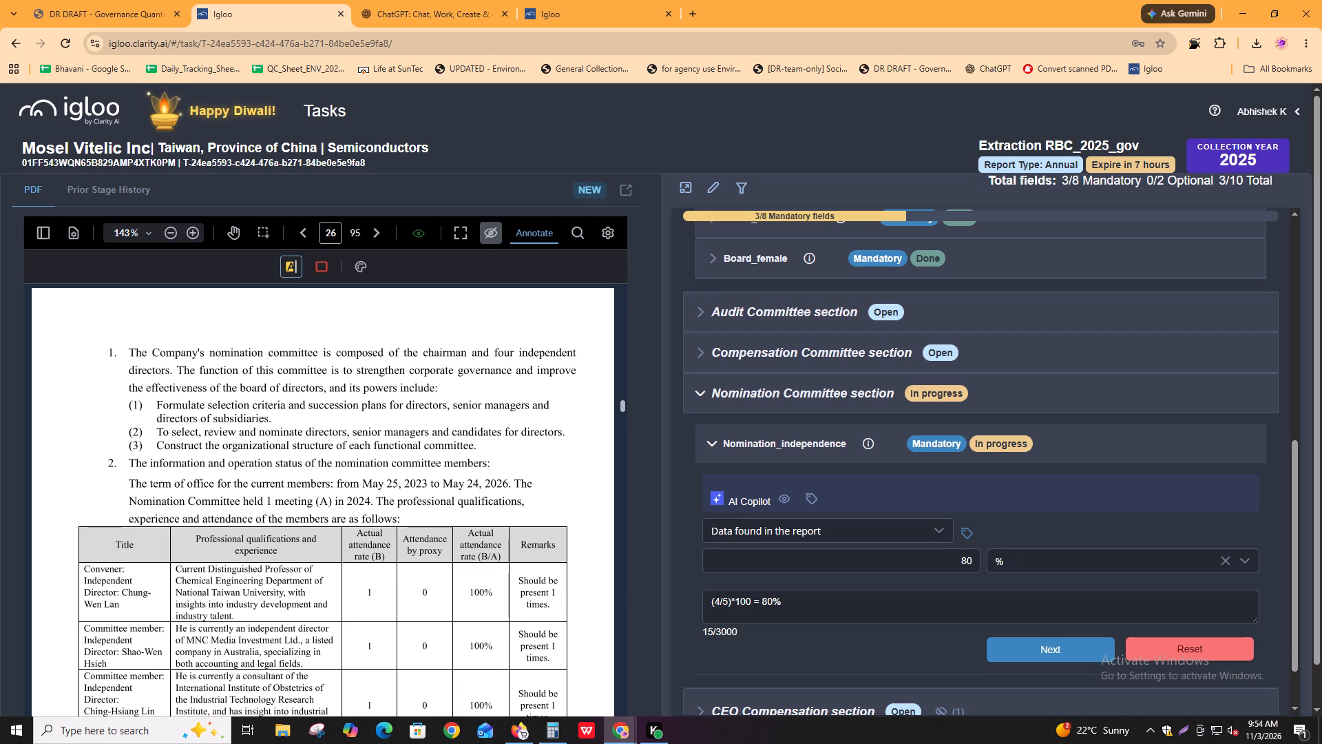
{"action": "left_click_drag", "start_coordinate": [122, 347], "coordinate": [174, 373]}
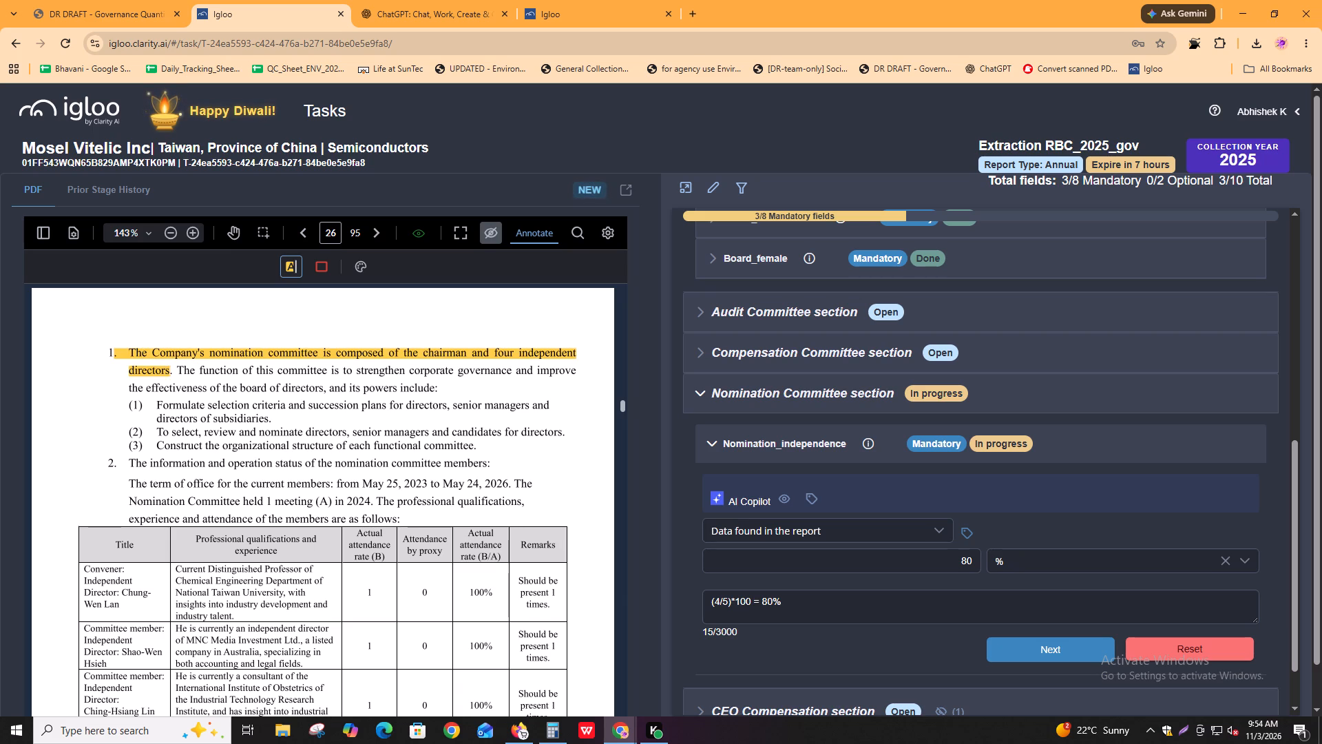
{"action": "left_click_drag", "start_coordinate": [174, 373], "coordinate": [171, 378]}
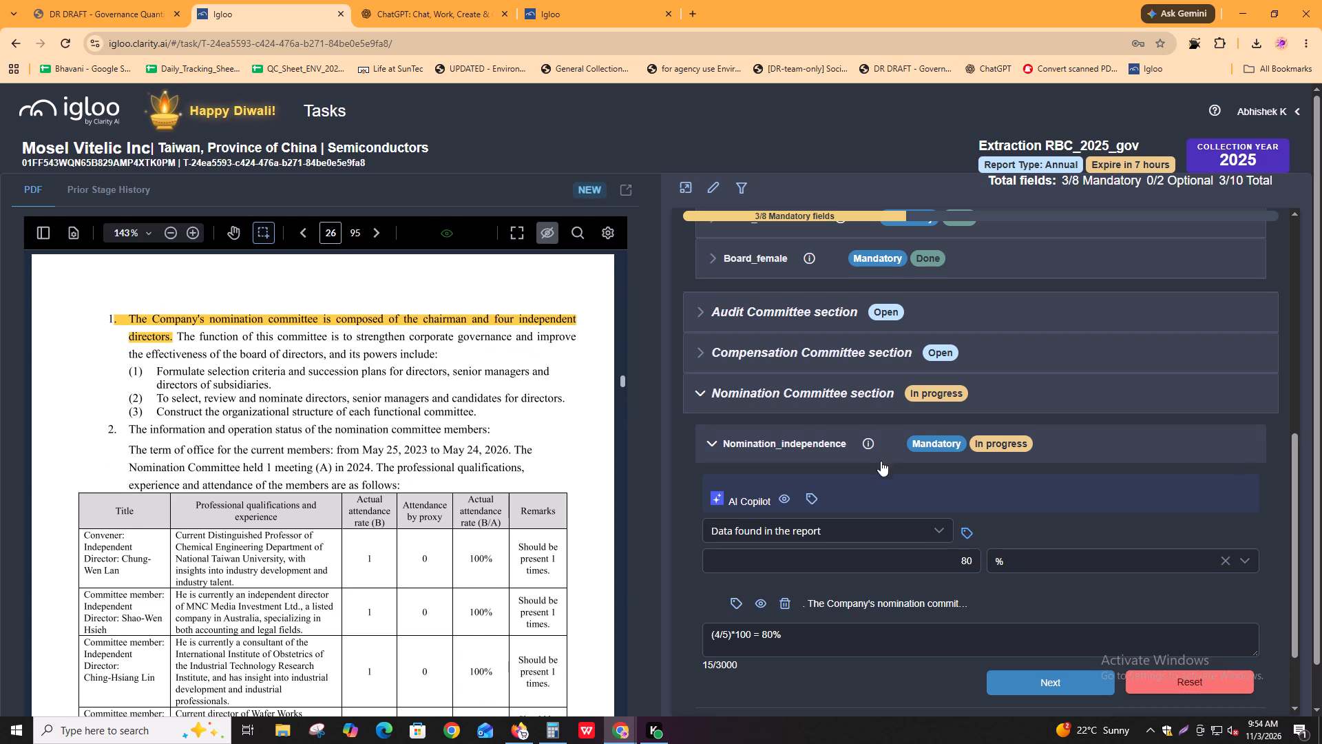
Tag the five entries in the nomination committee table's Title column as further Nomination_independence evidence, accepting them as a valid annotation.
{"action": "left_click", "coordinate": [967, 530]}
{"action": "scroll", "coordinate": [322, 492], "scroll_direction": "down", "scroll_amount": 2}
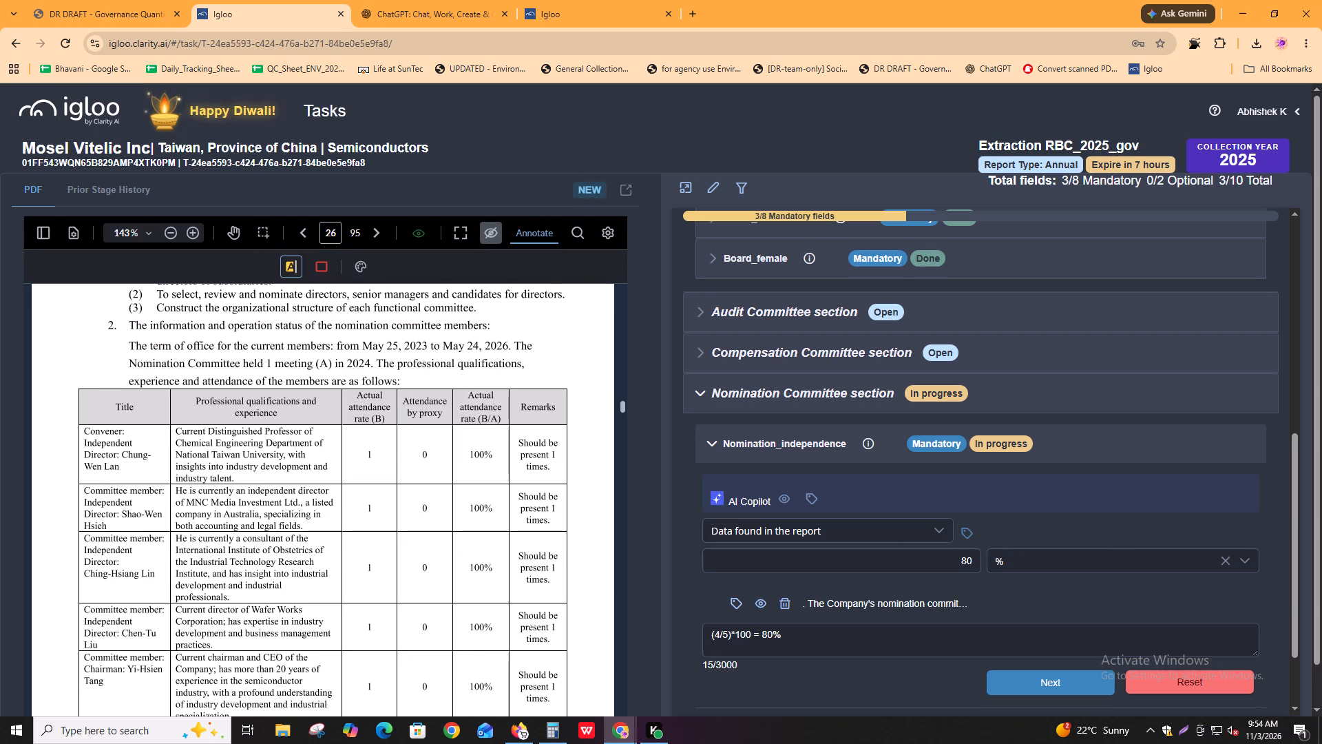
{"action": "left_click_drag", "start_coordinate": [84, 431], "coordinate": [147, 696]}
{"action": "scroll", "coordinate": [156, 636], "scroll_direction": "down", "scroll_amount": 2}
{"action": "left_click", "coordinate": [596, 447]}
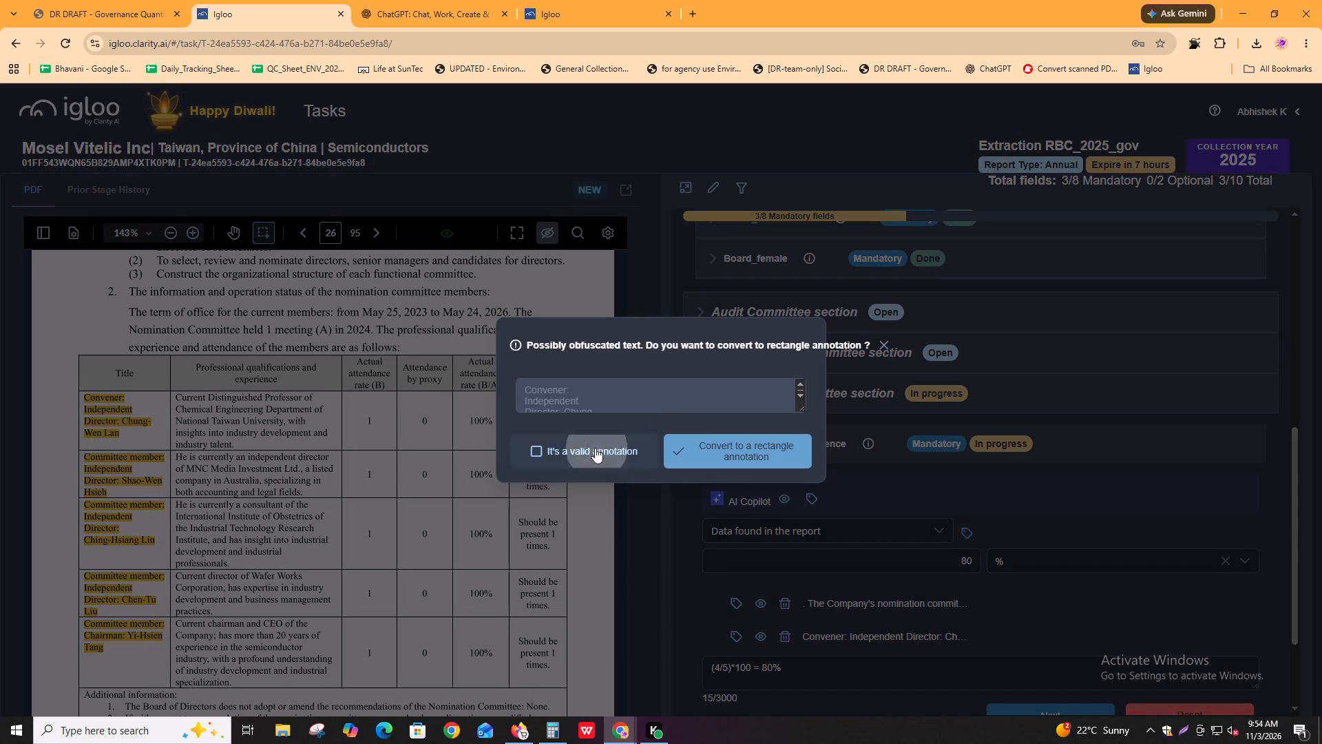
{"action": "scroll", "coordinate": [532, 566], "scroll_direction": "down", "scroll_amount": 3}
Switch to the RBC_v4_2025_gov.pdf report and examine the remaining matches for "independen" from page 51, cycling round to page 10.
{"action": "key", "text": "alt+Tab"}
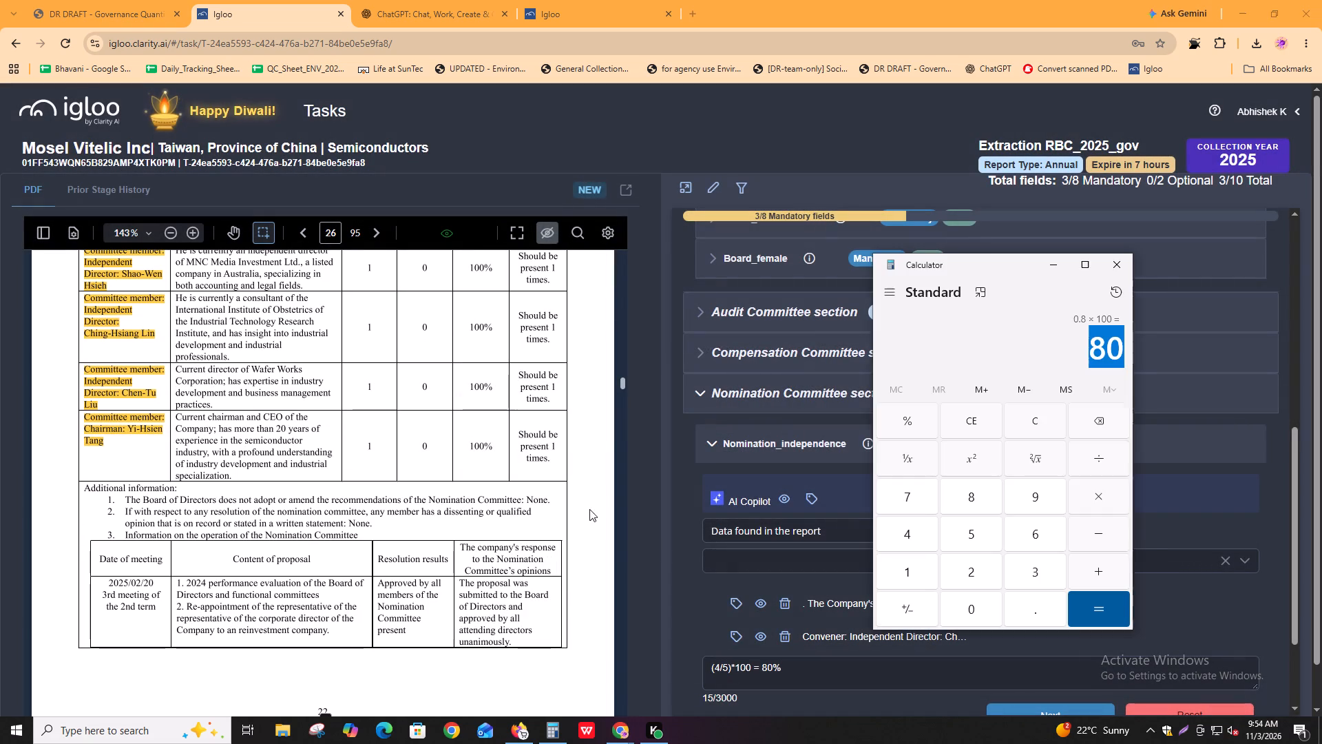
{"action": "key", "text": "alt+Tab"}
{"action": "key", "text": "alt+Tab"}
{"action": "key", "text": "alt+Tab"}
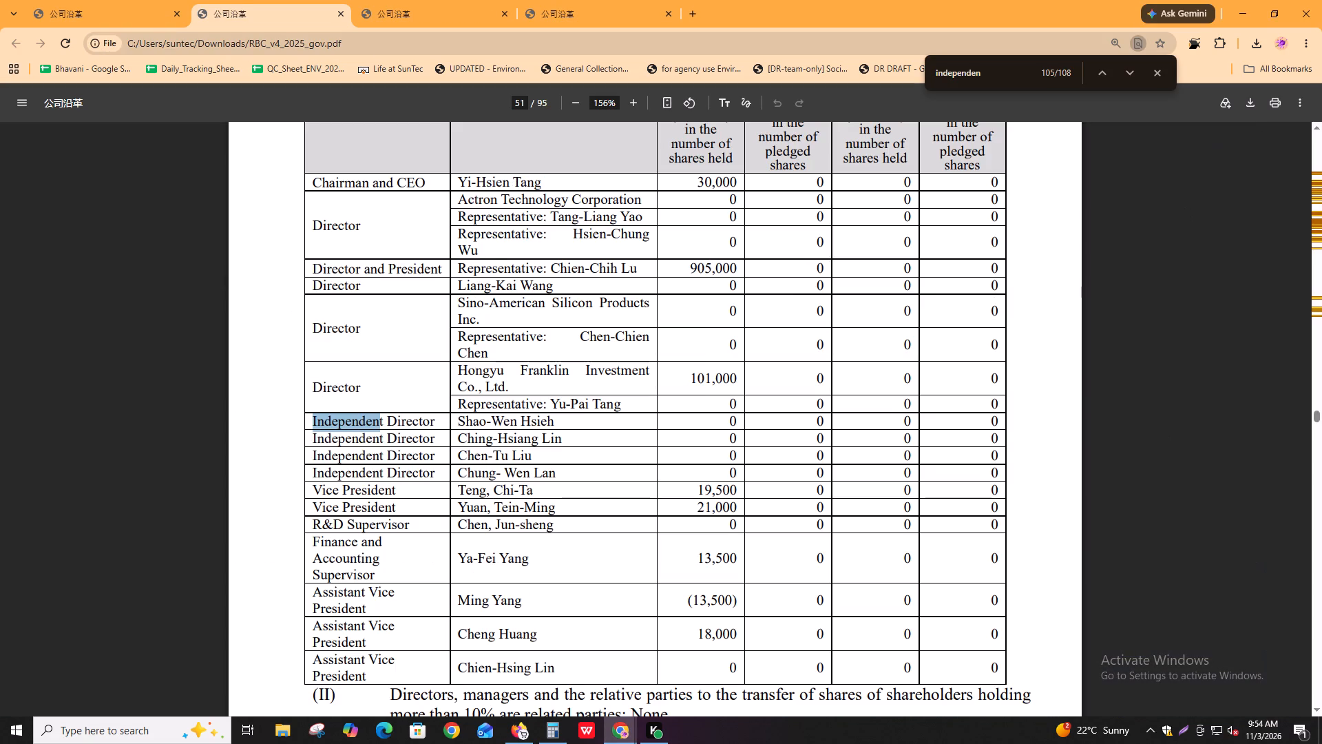
{"action": "scroll", "coordinate": [551, 442], "scroll_direction": "up", "scroll_amount": 1}
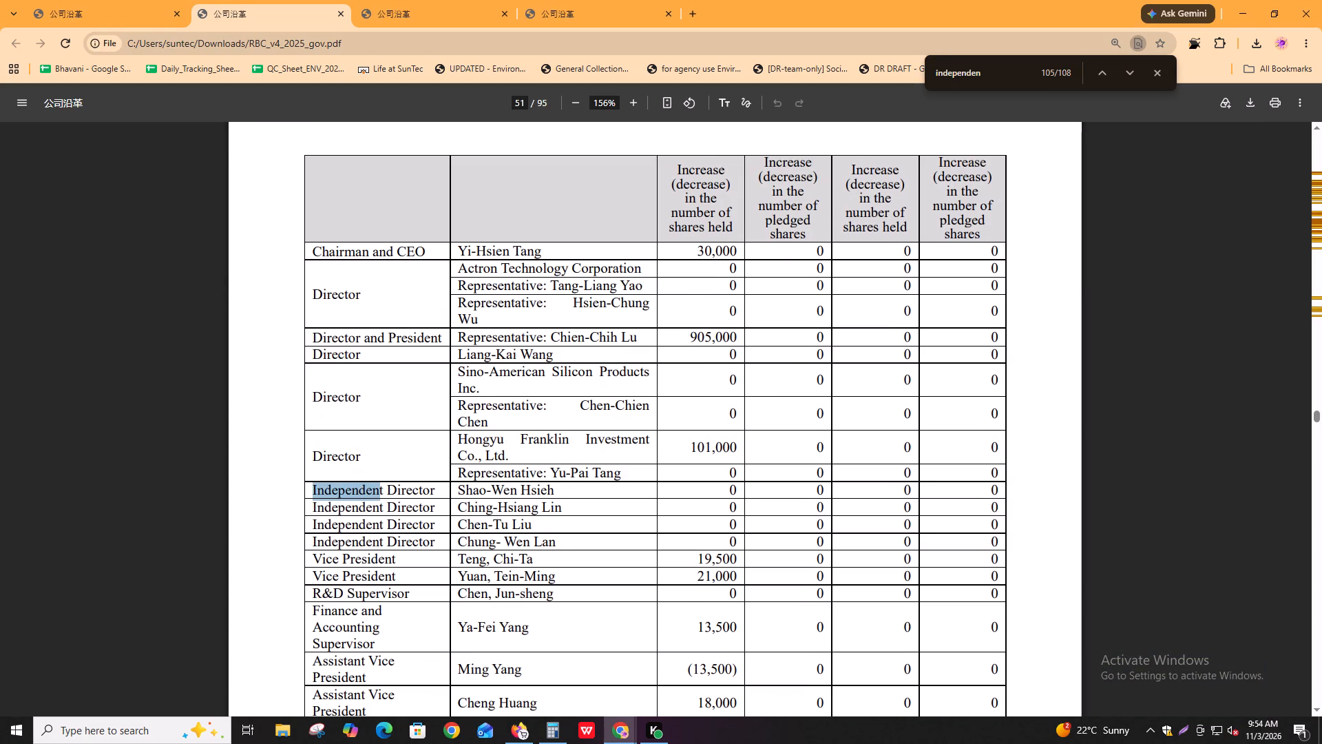
{"action": "key", "text": "ctrl+f"}
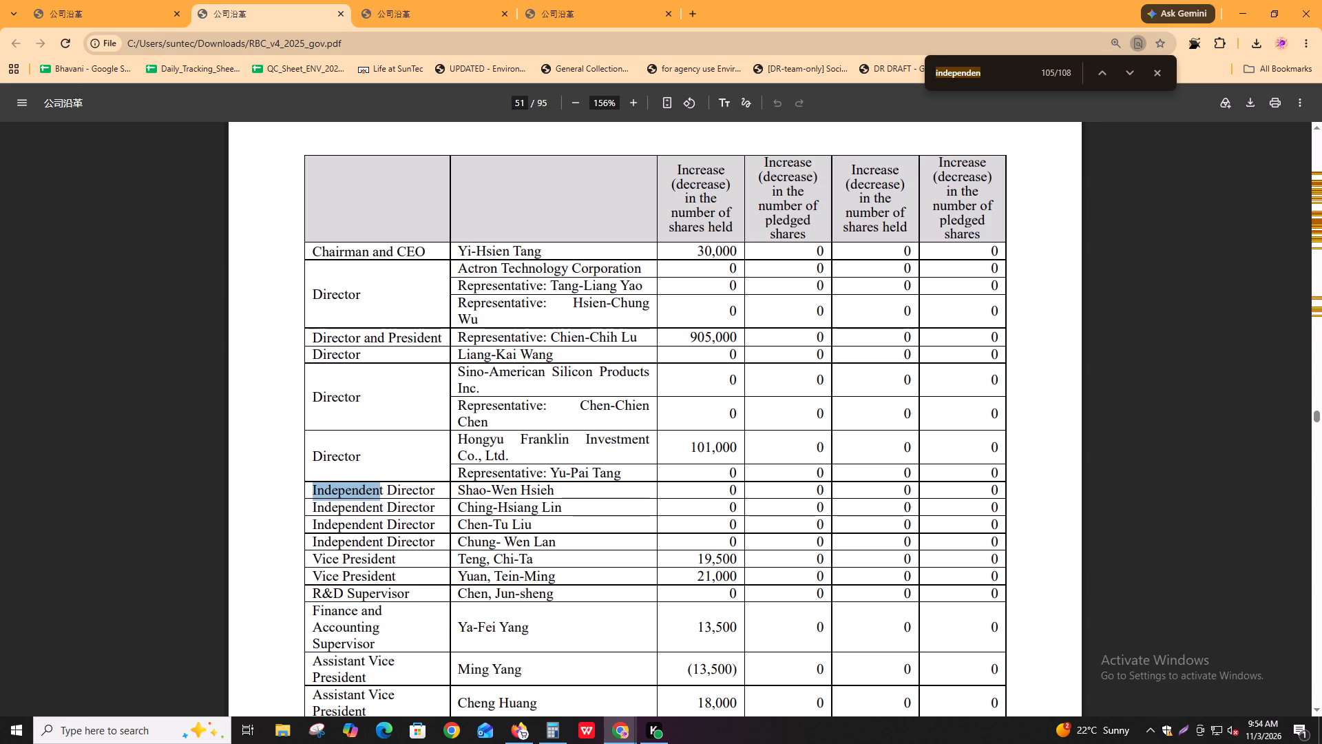
{"action": "key", "text": "Return"}
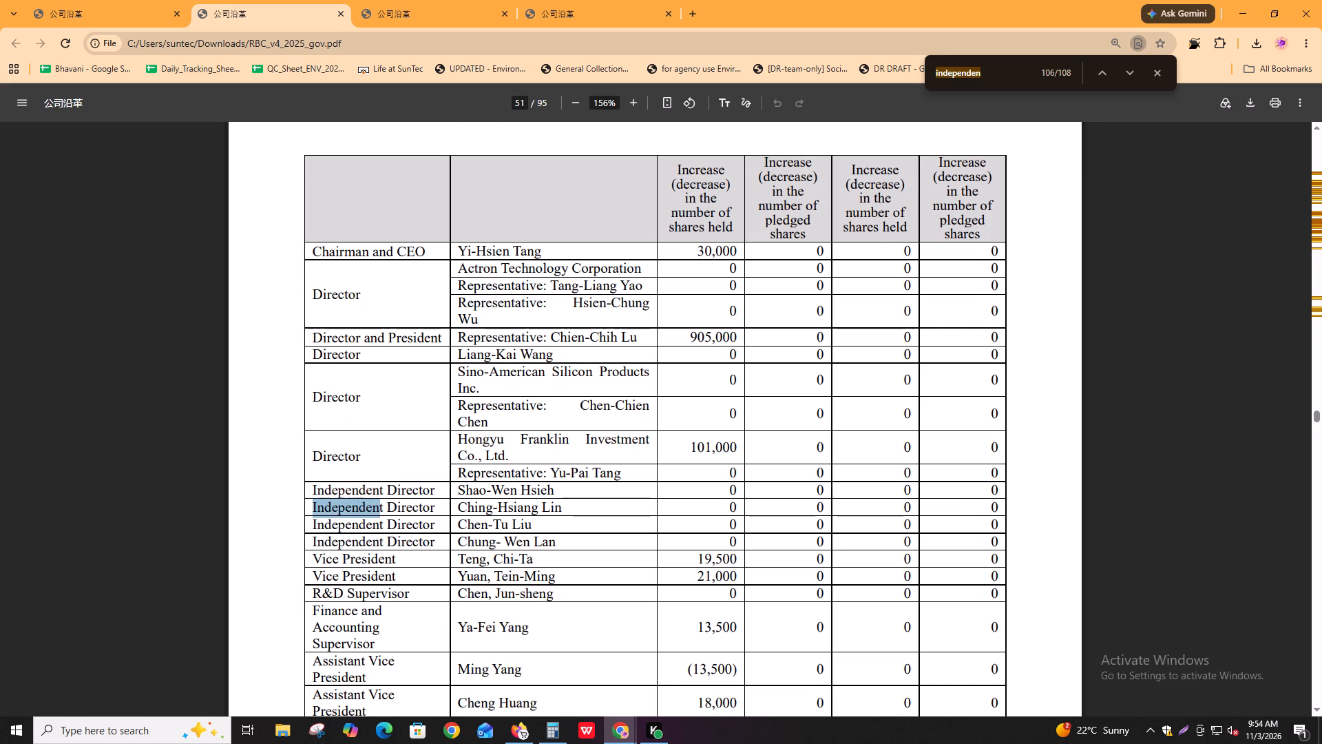
{"action": "key", "text": "Return"}
{"action": "key", "text": "Return"}
{"action": "key", "text": "Return"}
{"action": "key", "text": "Return"}
{"action": "key", "text": "shift+Return"}
{"action": "key", "text": "shift+Return"}
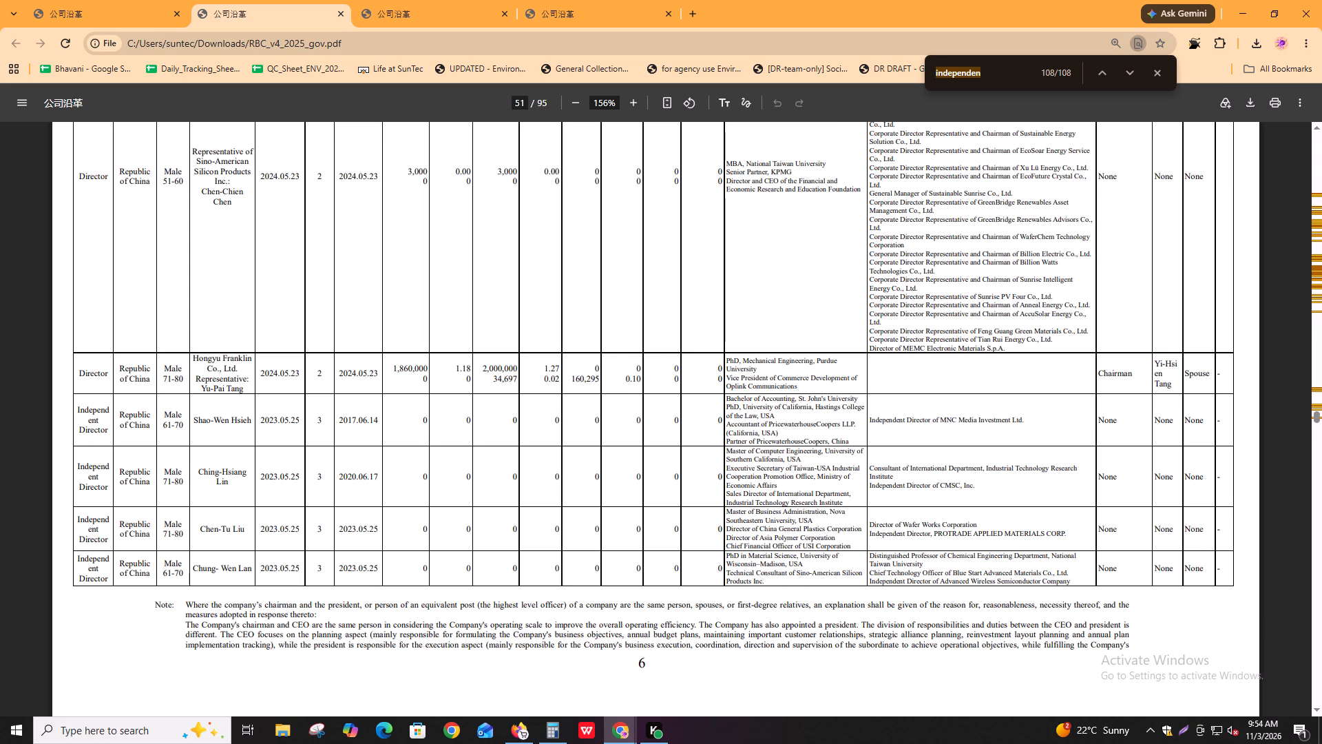
{"action": "scroll", "coordinate": [572, 554], "scroll_direction": "up", "scroll_amount": 2}
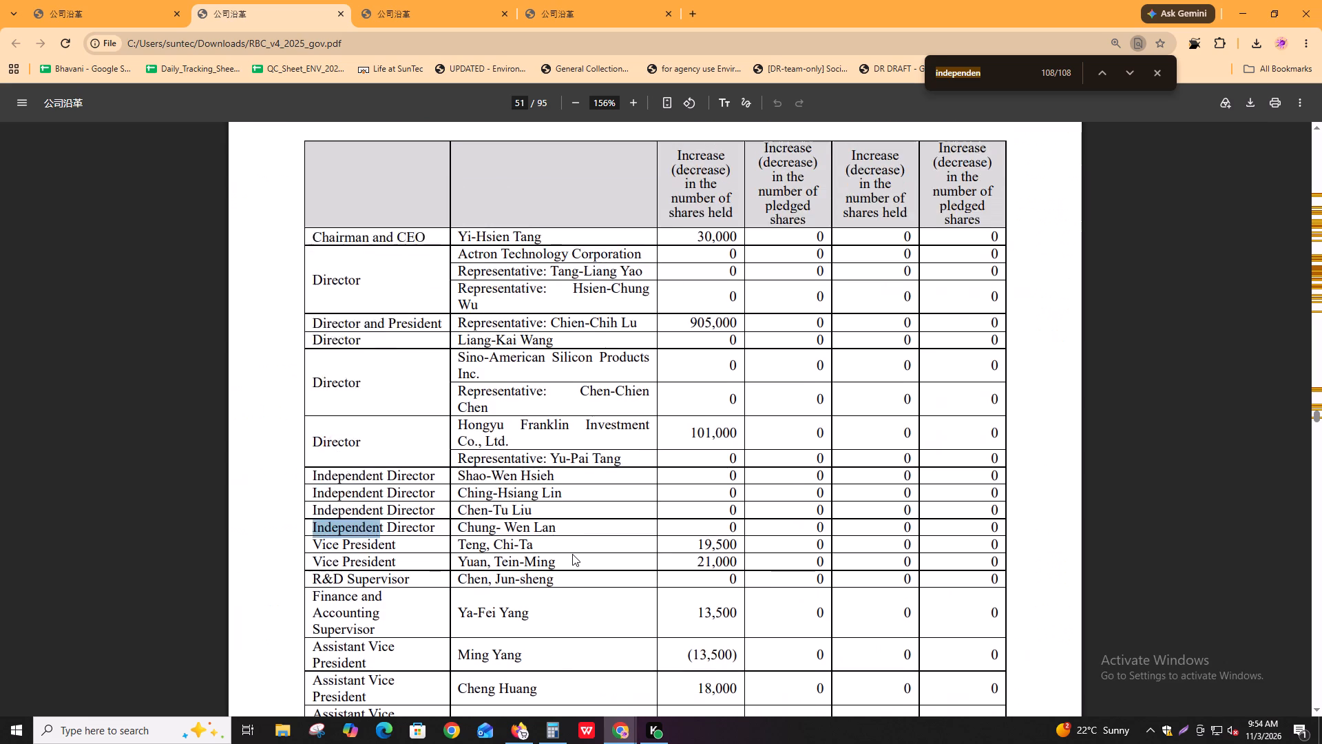
{"action": "scroll", "coordinate": [572, 554], "scroll_direction": "up", "scroll_amount": 2}
{"action": "scroll", "coordinate": [572, 554], "scroll_direction": "down", "scroll_amount": 6}
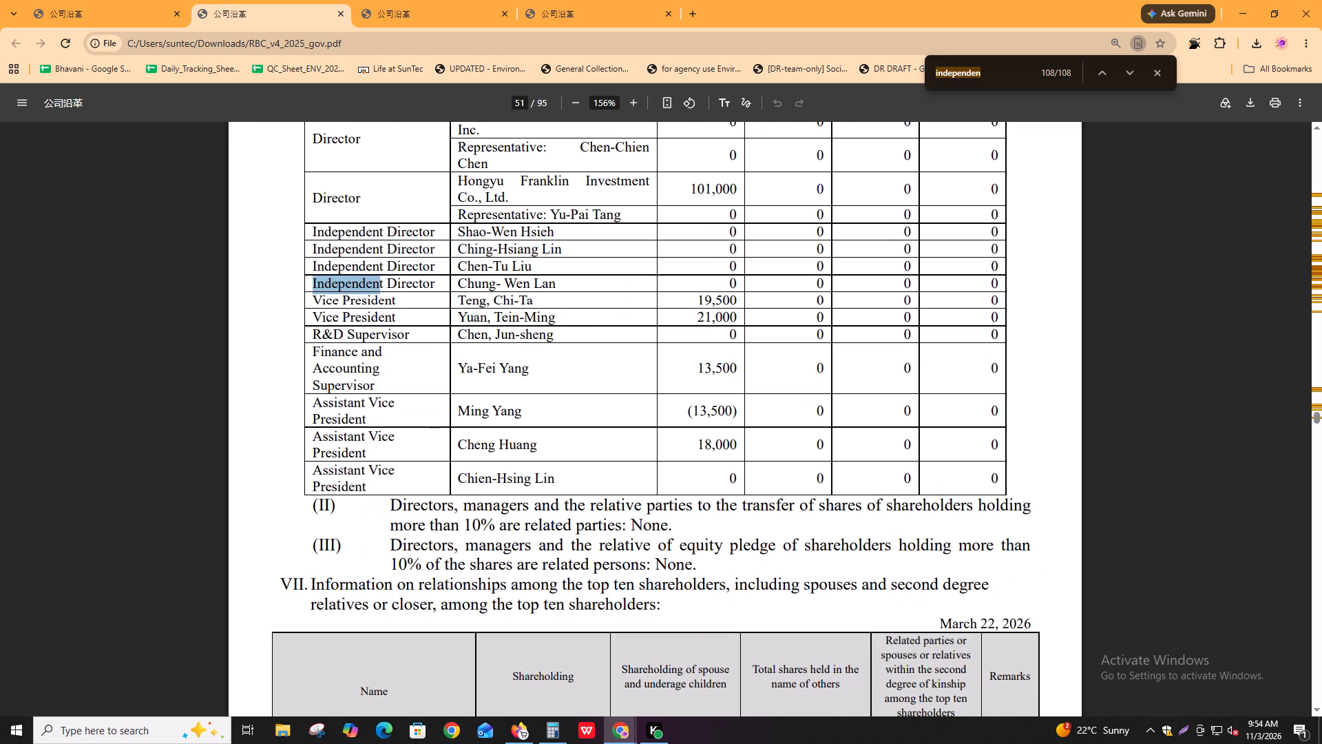
{"action": "key", "text": "Return"}
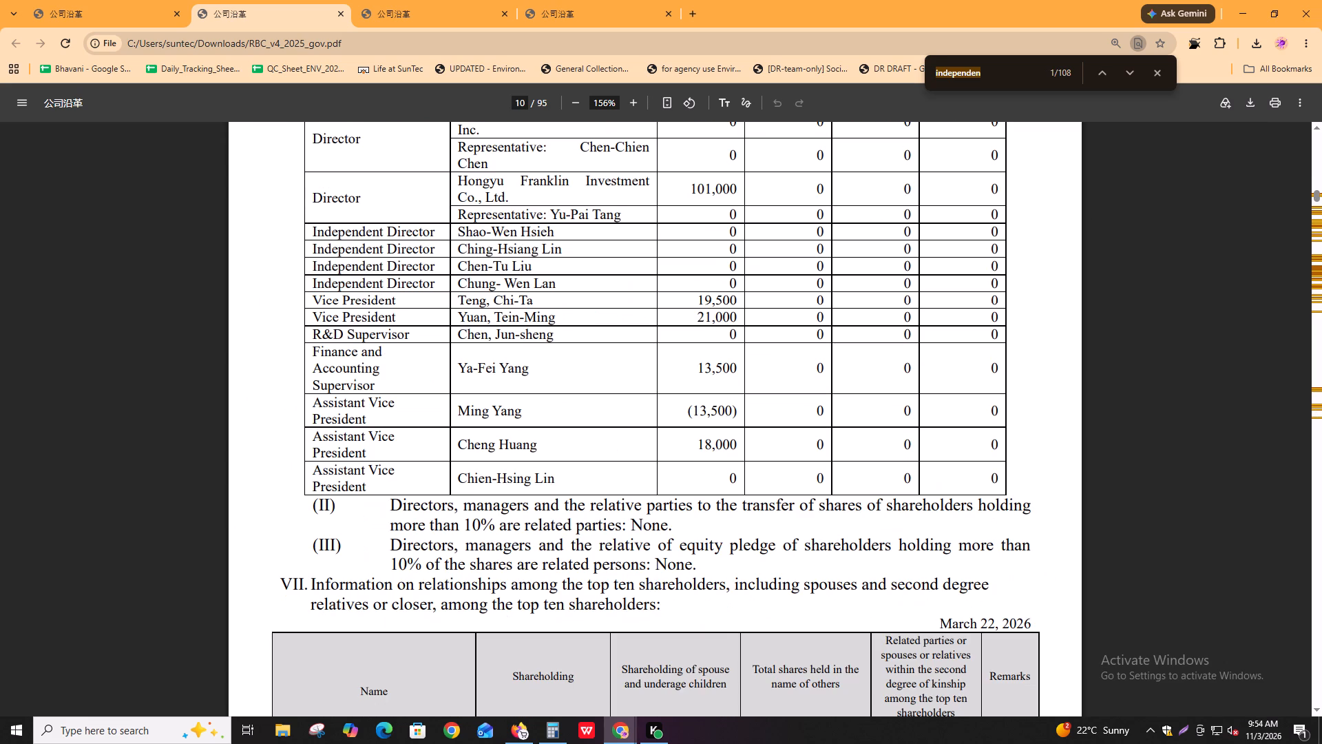
{"action": "key", "text": "ctrl+f"}
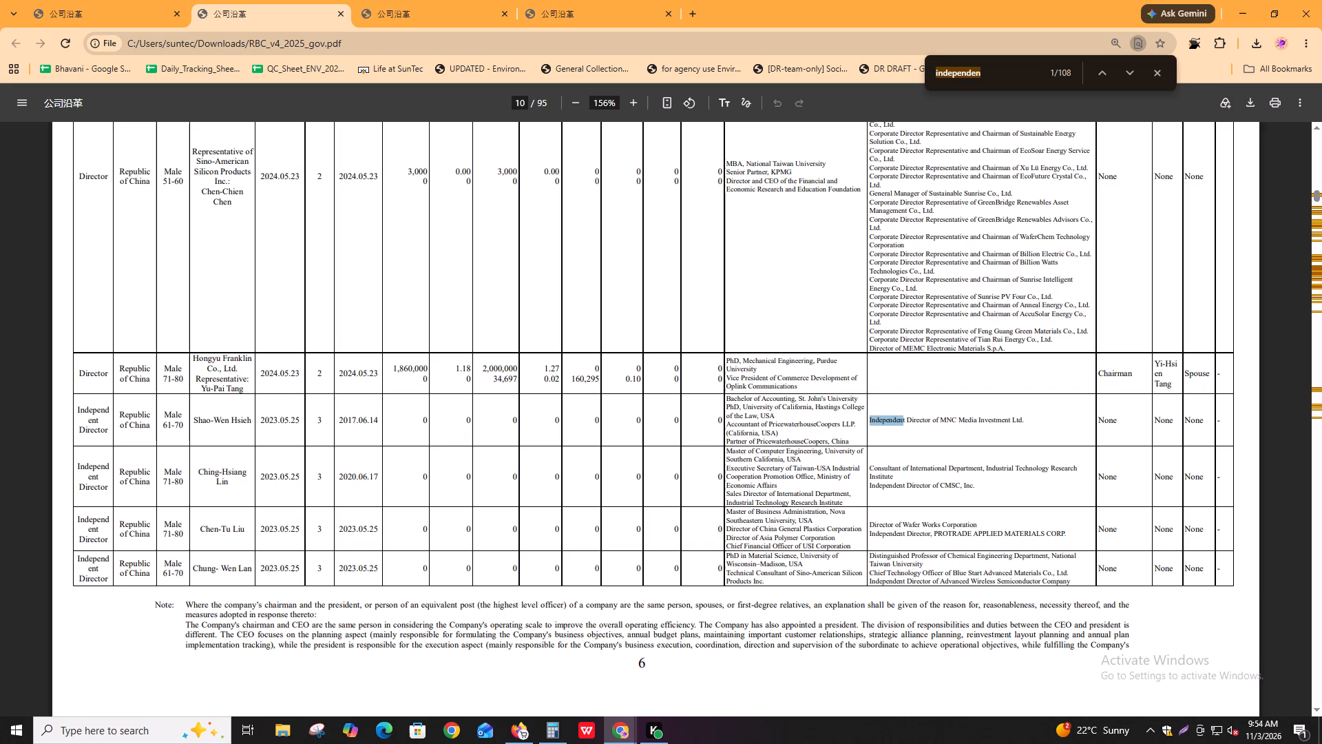
Search the report for "executiv" and examine the table of the top 5 executives with the highest remuneration on page 19.
{"action": "key", "text": "ctrl+shift+Tab"}
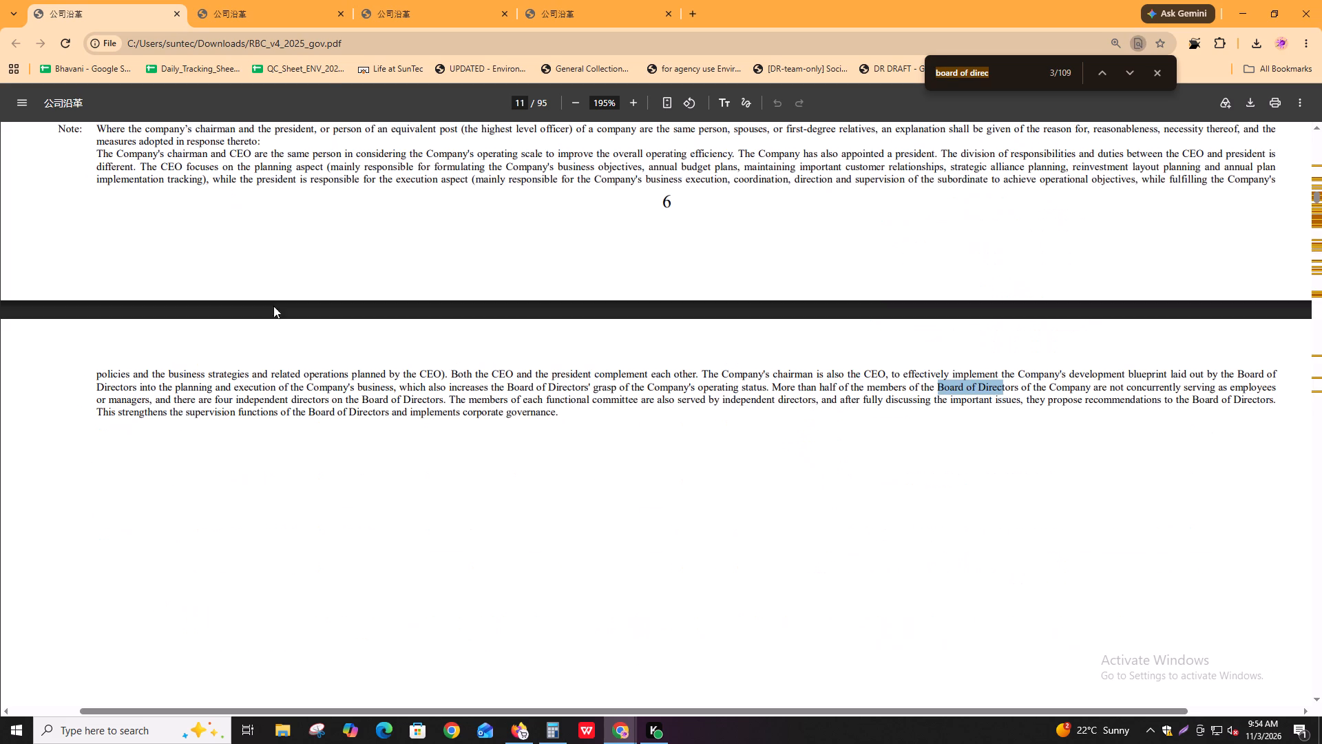
{"action": "left_click", "coordinate": [282, 0]}
{"action": "key", "text": "ctrl+f"}
{"action": "type", "text": "exc"}
{"action": "key", "text": "BackSpace"}
{"action": "type", "text": "ecutiv"}
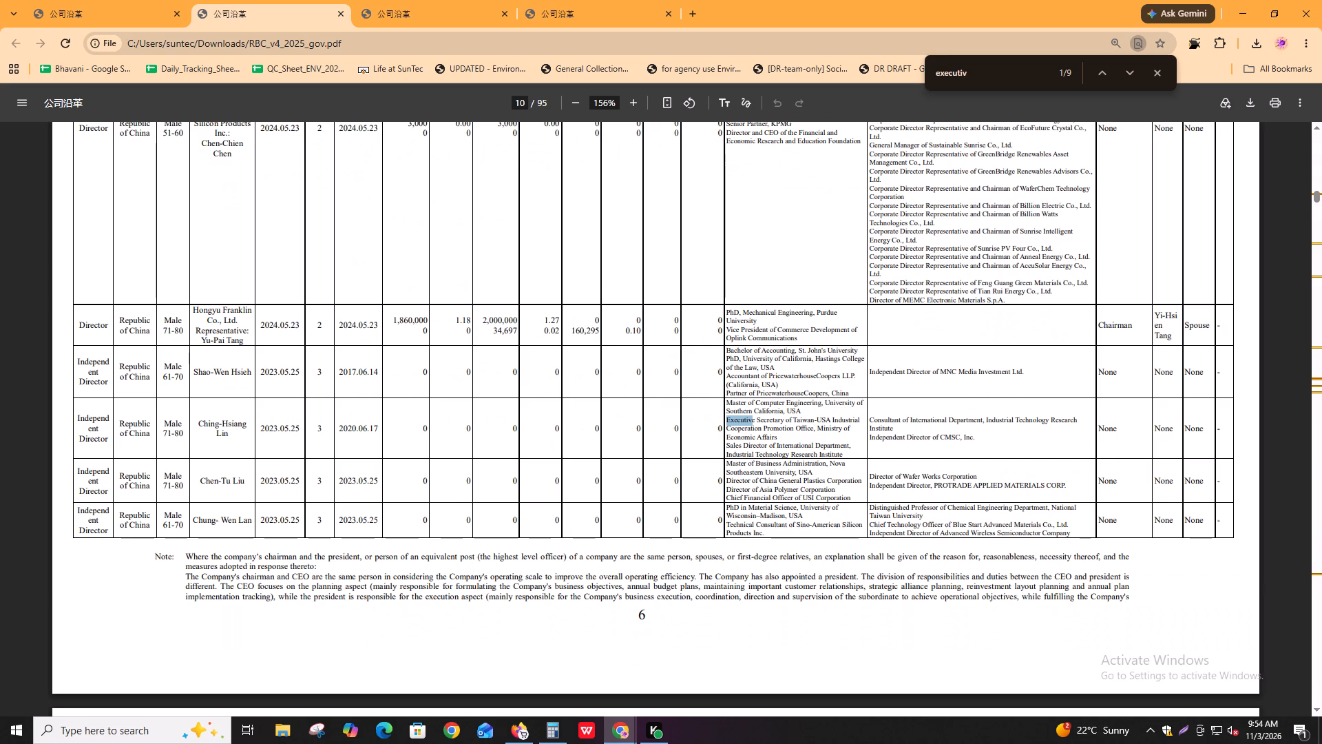
{"action": "key", "text": "Return"}
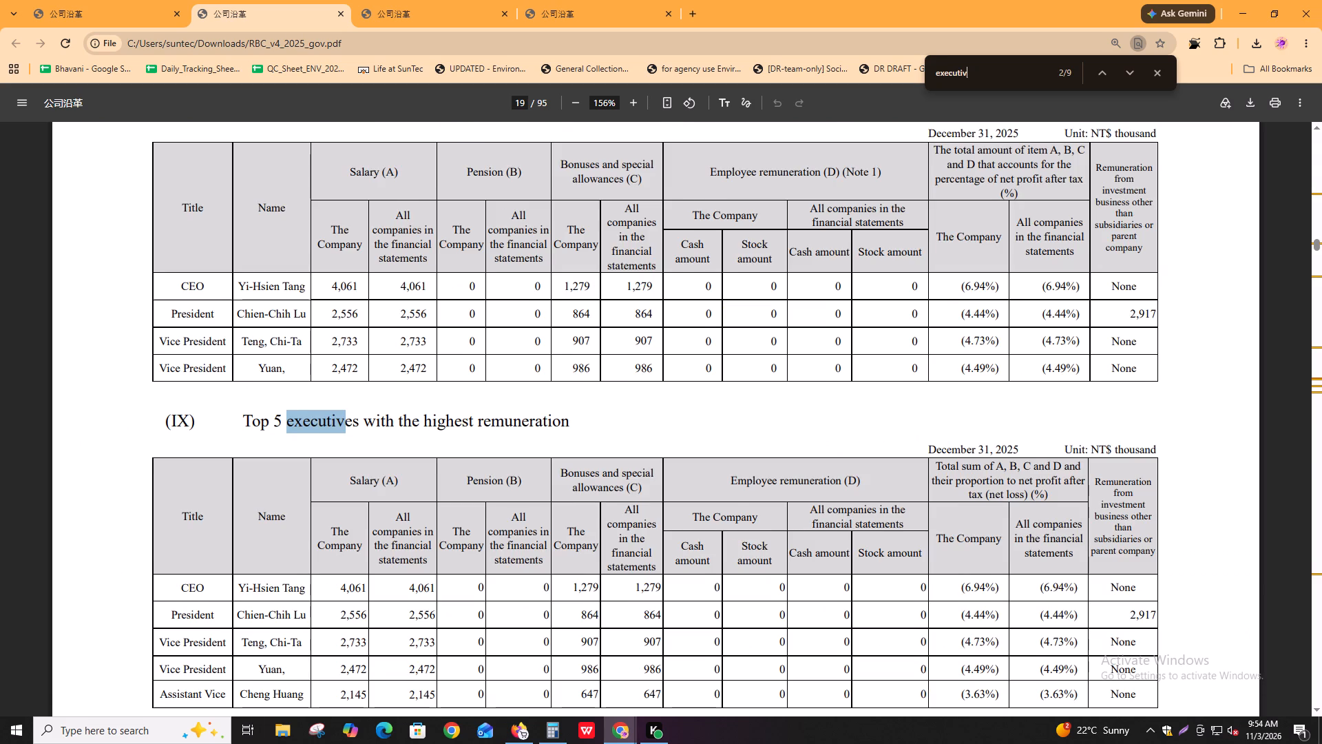
{"action": "scroll", "coordinate": [258, 617], "scroll_direction": "down", "scroll_amount": 1}
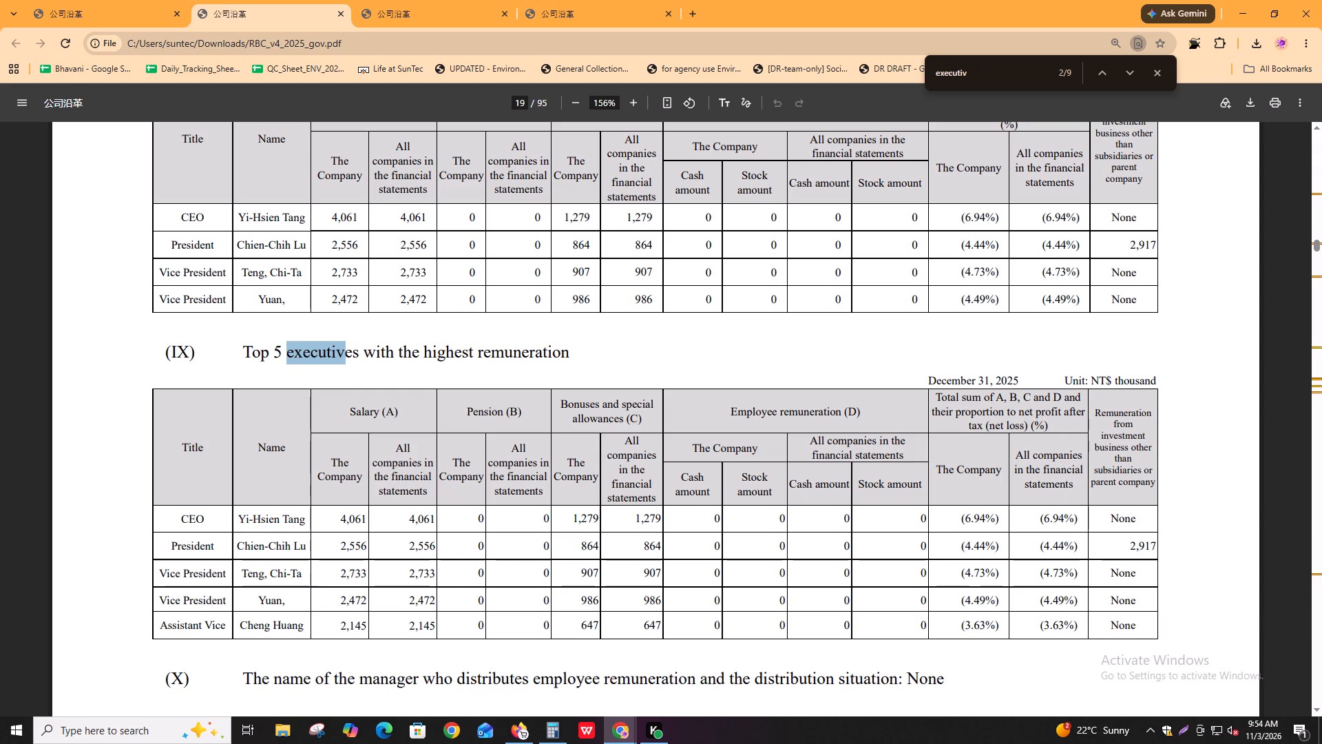
Return to the Igloo task and pick the ESG data end date for the primary source.
{"action": "key", "text": "alt+Tab"}
{"action": "scroll", "coordinate": [861, 317], "scroll_direction": "up", "scroll_amount": 8}
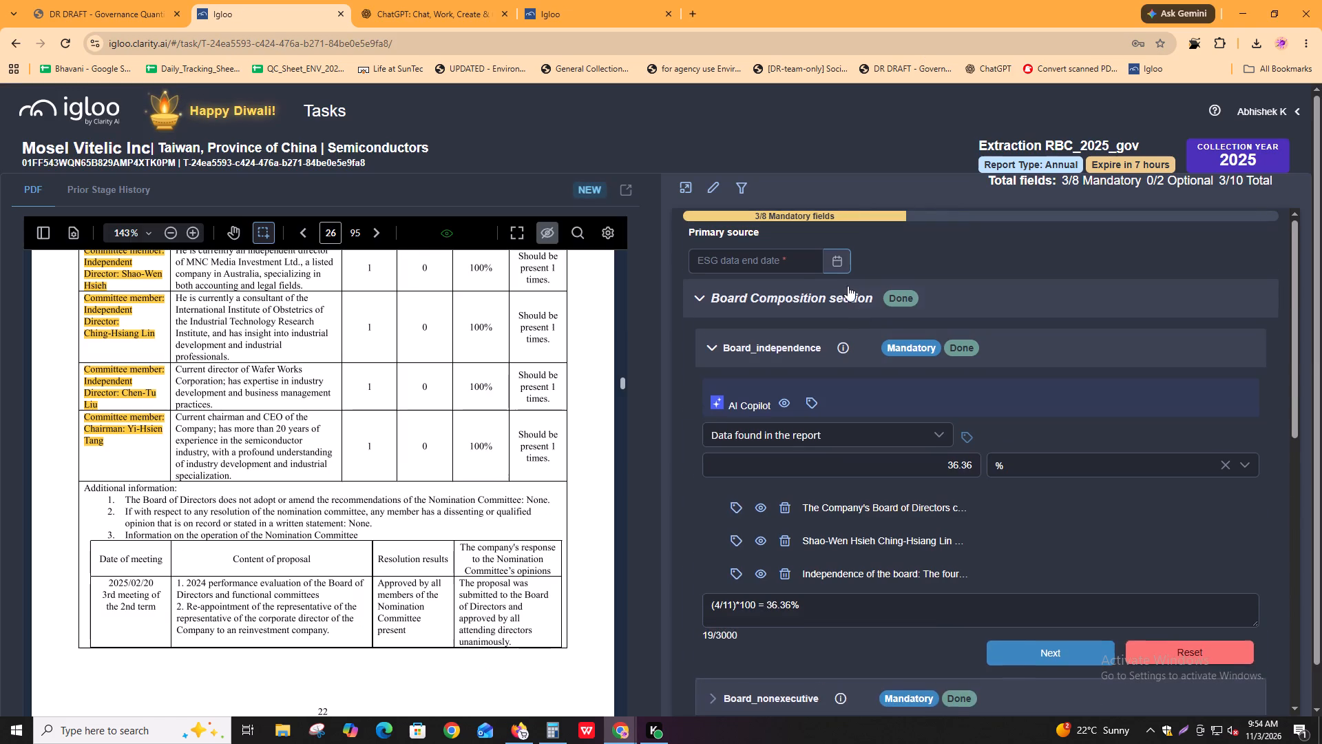
{"action": "scroll", "coordinate": [845, 284], "scroll_direction": "up", "scroll_amount": 2}
{"action": "left_click", "coordinate": [837, 265]}
{"action": "left_click", "coordinate": [790, 459]}
Add the CEO's all-companies salary of 4,061 and bonuses of 1,279 from the top 5 executives table in Calculator.
{"action": "key", "text": "alt+Tab"}
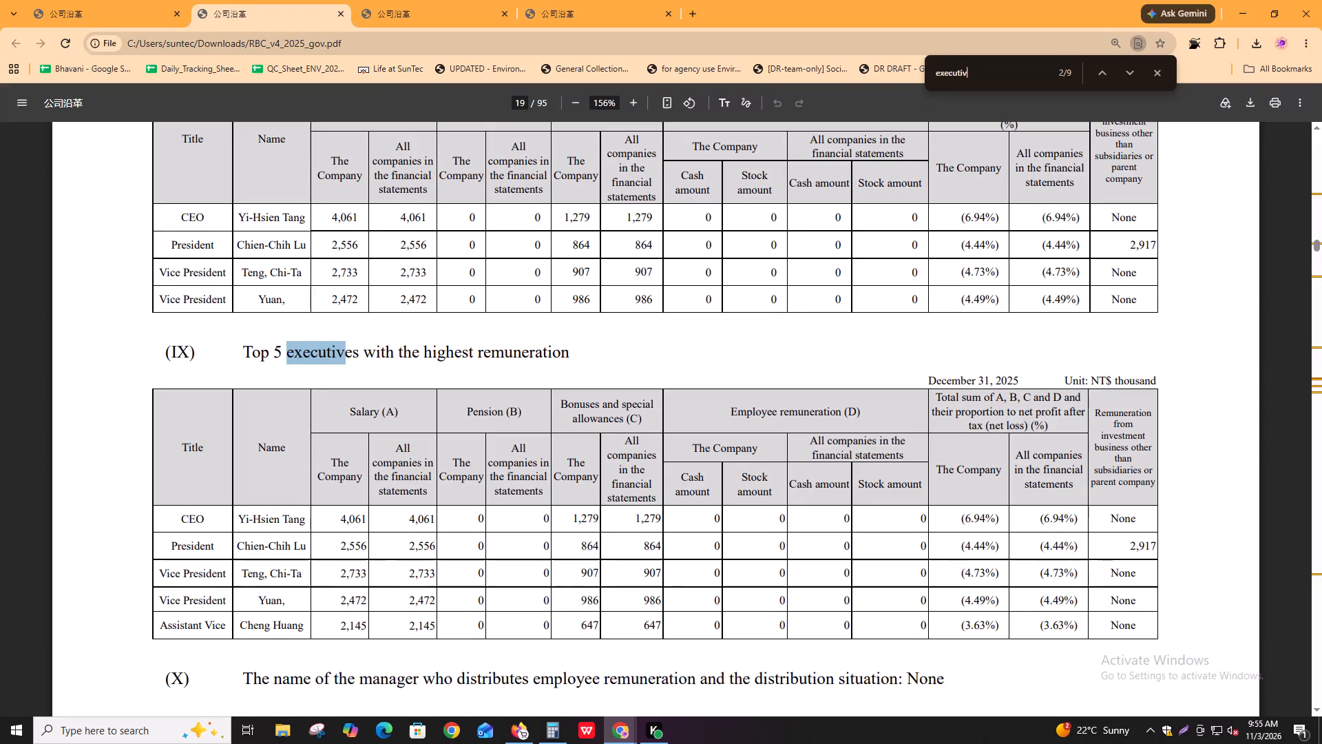
{"action": "left_click_drag", "start_coordinate": [956, 519], "coordinate": [979, 517]}
{"action": "left_click", "coordinate": [979, 517]}
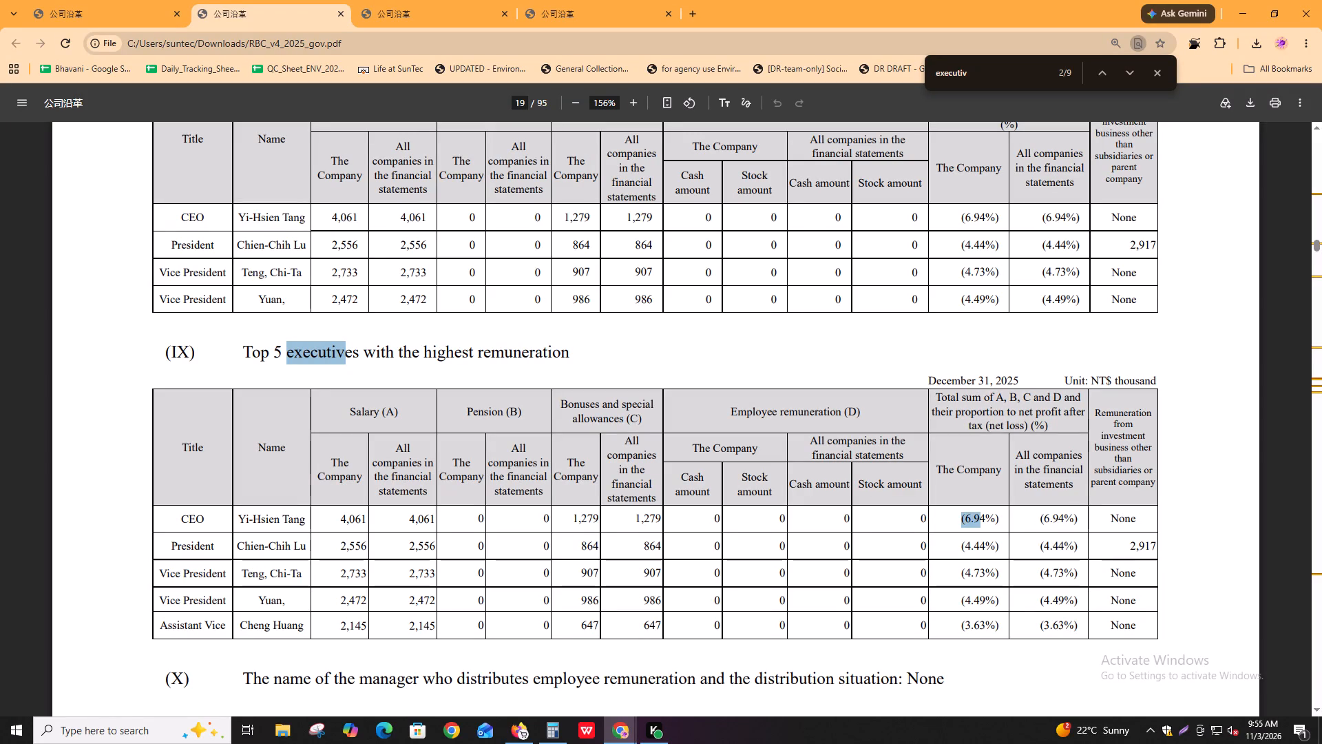
{"action": "left_click", "coordinate": [359, 521]}
{"action": "left_click_drag", "start_coordinate": [398, 519], "coordinate": [447, 519]}
{"action": "key", "text": "ctrl+c"}
{"action": "key", "text": "alt+Tab"}
{"action": "left_click", "coordinate": [613, 382], "text": "alt"}
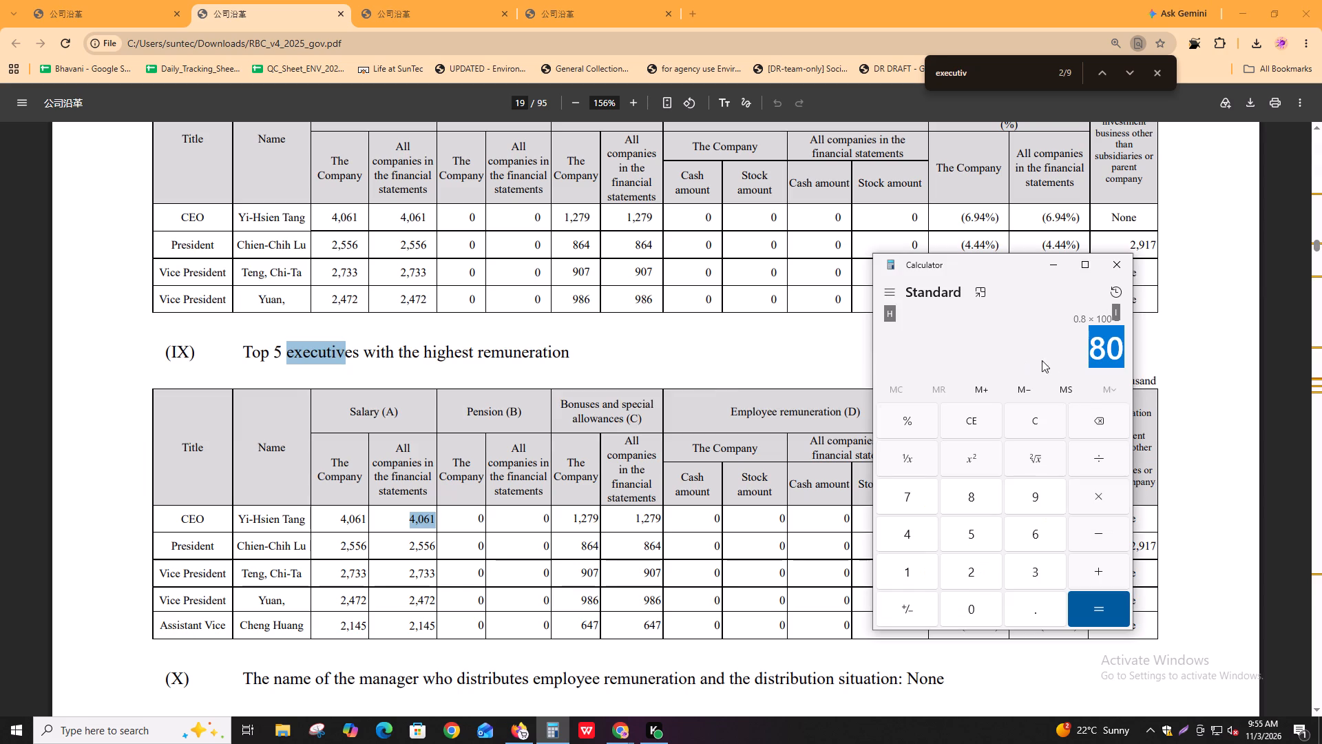
{"action": "left_click", "coordinate": [1023, 431]}
{"action": "key", "text": "ctrl+v"}
{"action": "key", "text": "plus"}
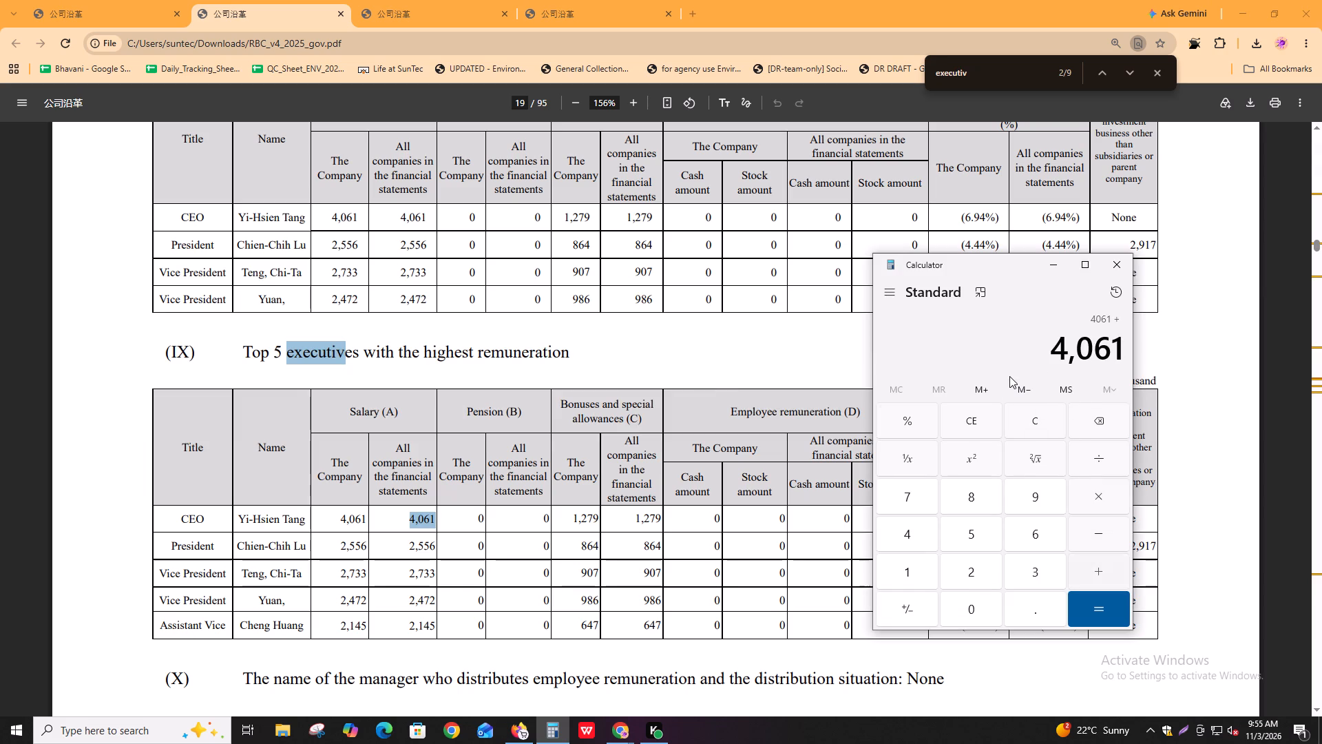
{"action": "left_click_drag", "start_coordinate": [630, 520], "coordinate": [661, 521]}
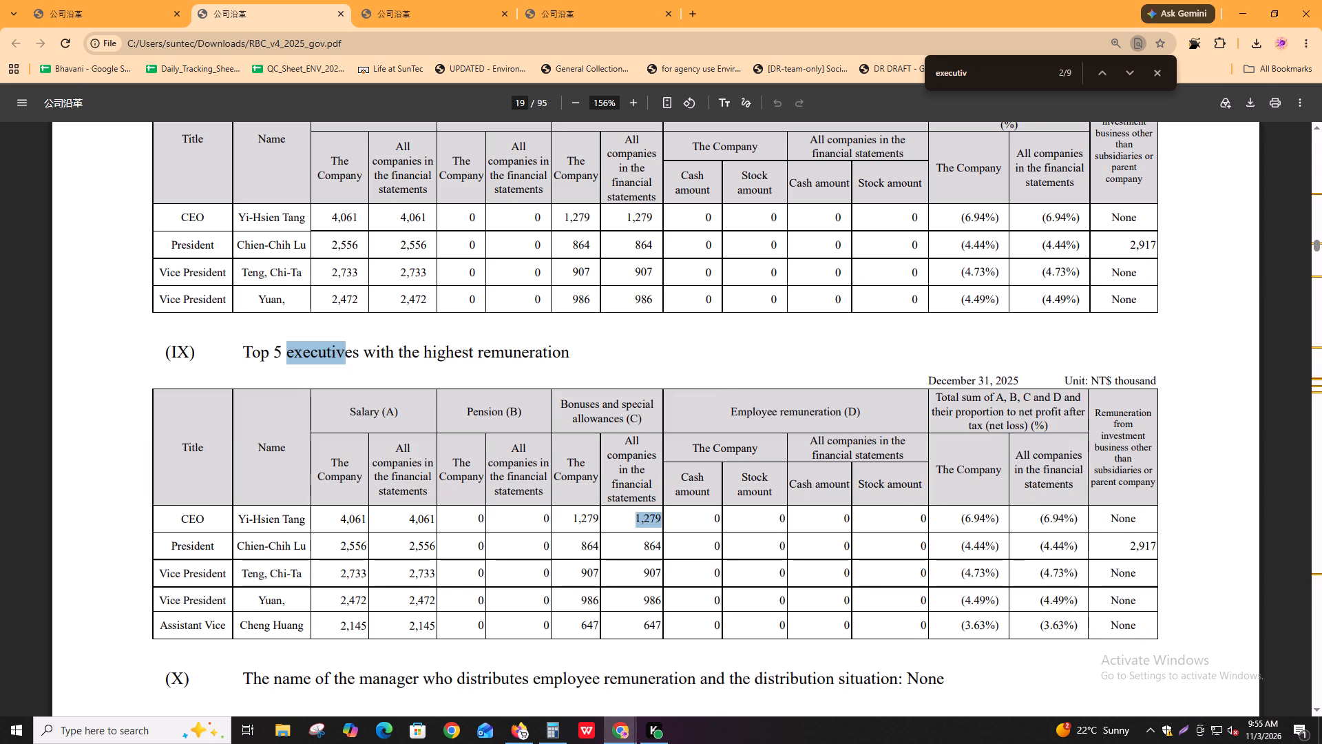
{"action": "key", "text": "ctrl+c"}
{"action": "key", "text": "alt+Tab"}
{"action": "key", "text": "ctrl+v"}
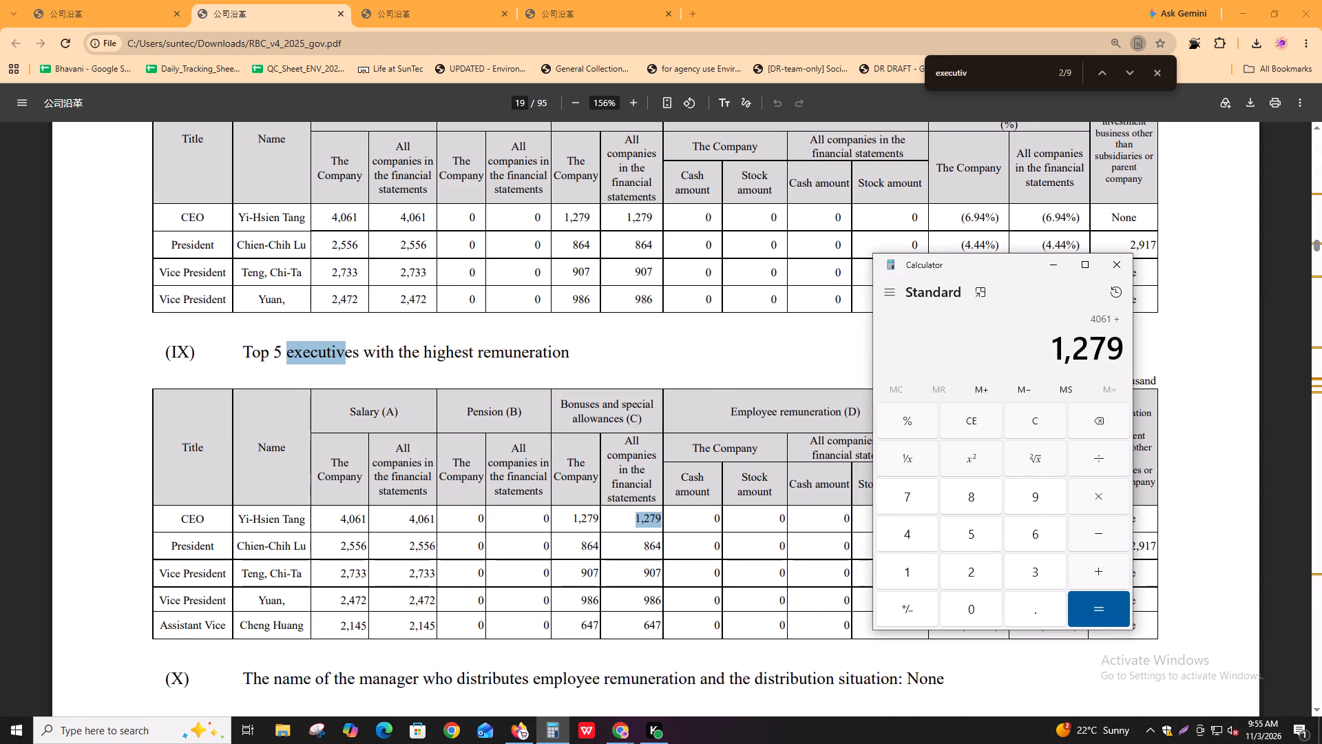
{"action": "key", "text": "Return"}
Examine the report's remuneration content on pages 18 to 20, including the net profit proportion analysis and the General Manager remuneration table.
{"action": "left_click", "coordinate": [676, 557]}
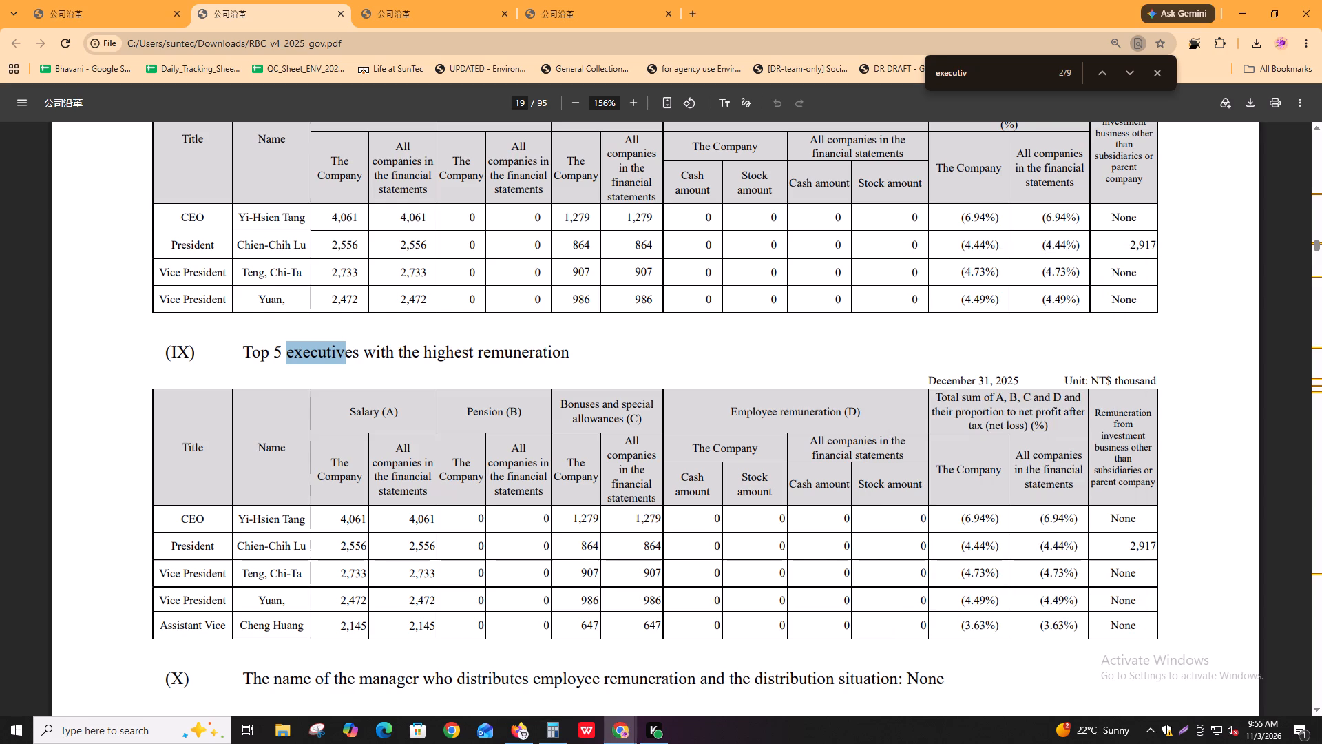
{"action": "scroll", "coordinate": [675, 557], "scroll_direction": "down", "scroll_amount": 9}
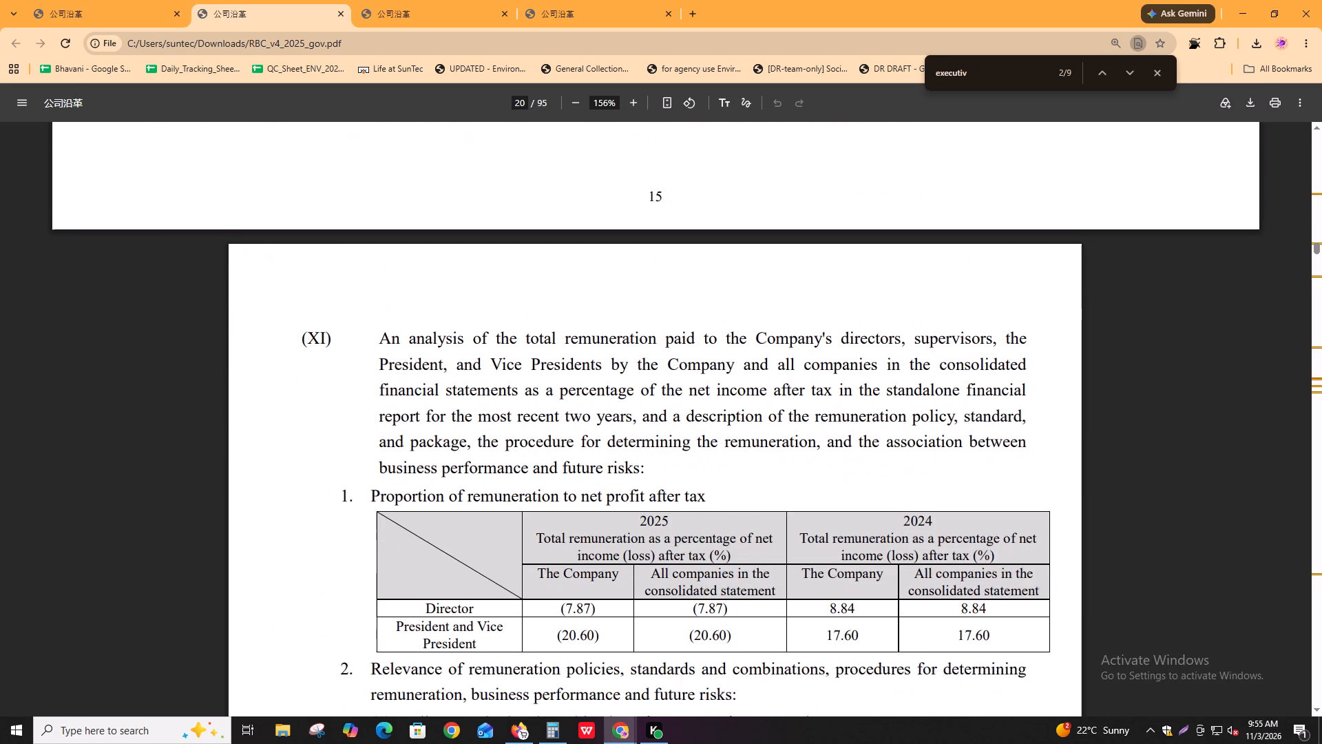
{"action": "scroll", "coordinate": [684, 585], "scroll_direction": "up", "scroll_amount": 2}
{"action": "scroll", "coordinate": [684, 585], "scroll_direction": "down", "scroll_amount": 2}
{"action": "scroll", "coordinate": [684, 586], "scroll_direction": "up", "scroll_amount": 1}
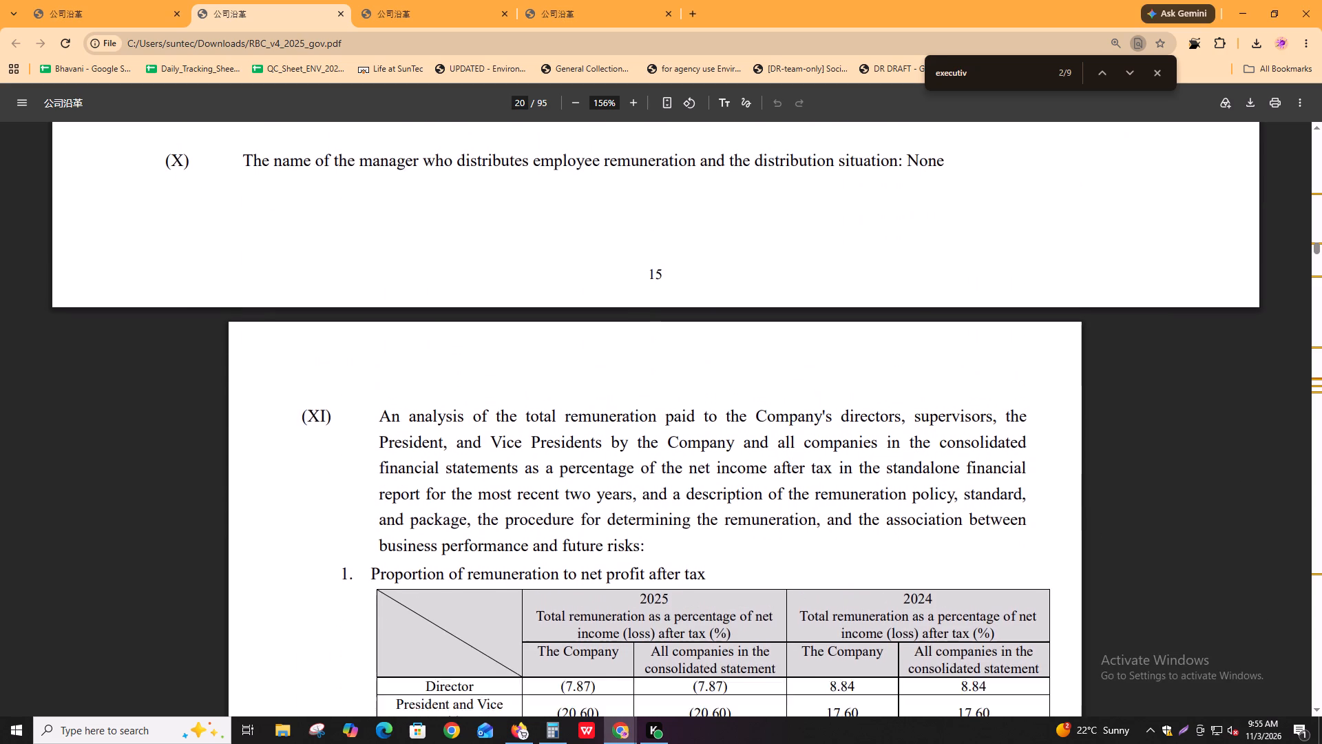
{"action": "scroll", "coordinate": [684, 586], "scroll_direction": "up", "scroll_amount": 12}
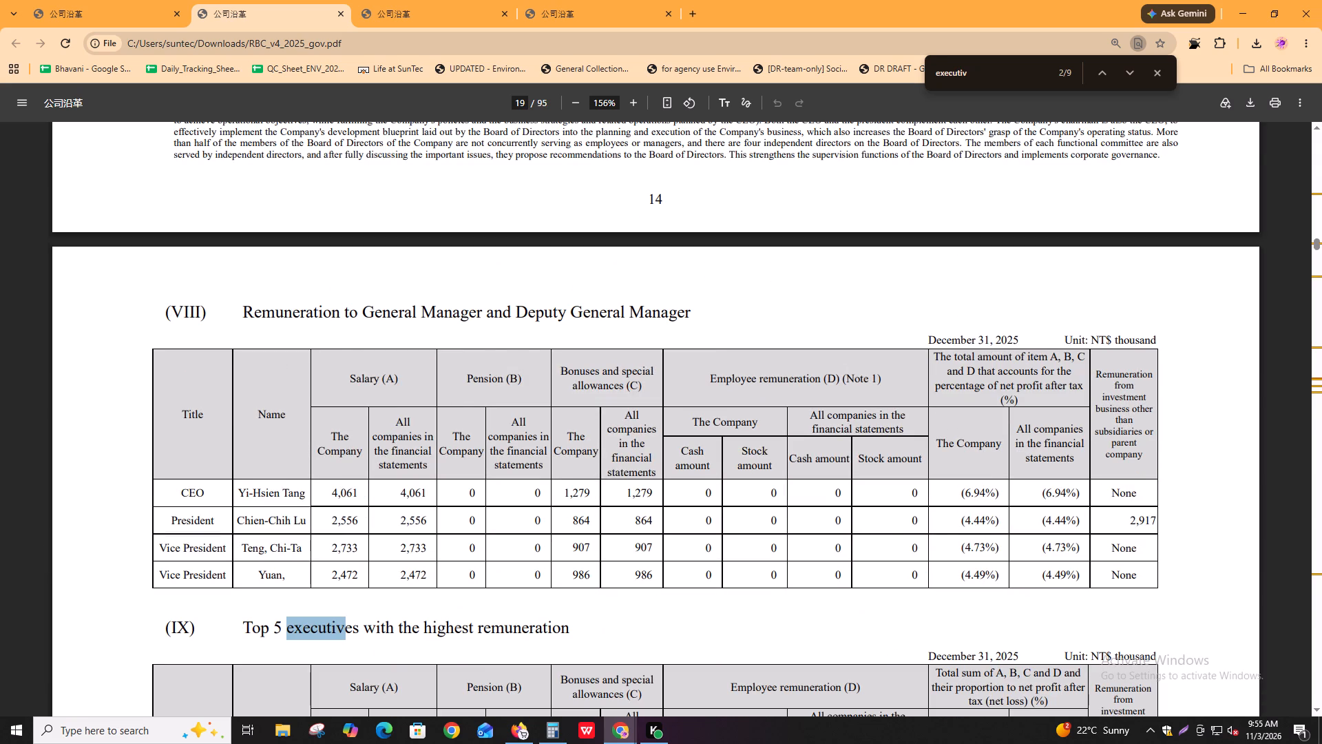
{"action": "scroll", "coordinate": [583, 493], "scroll_direction": "up", "scroll_amount": 6}
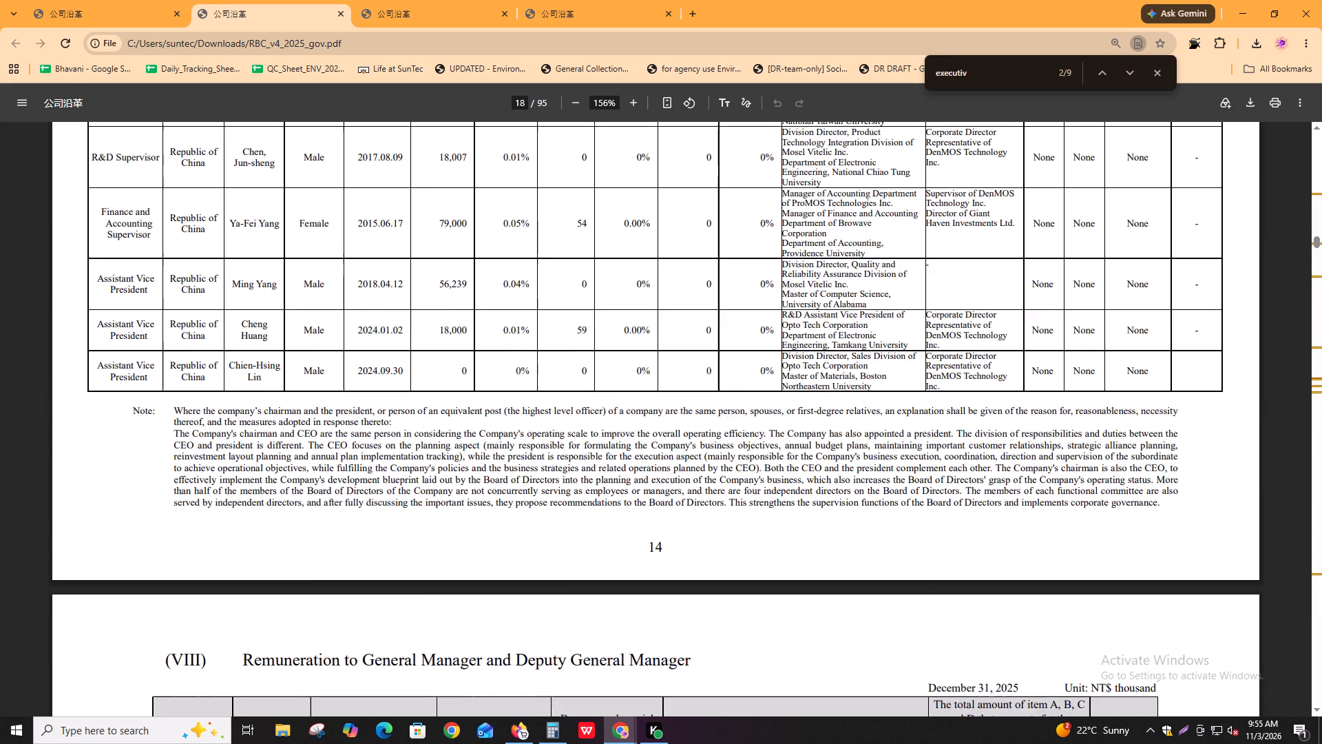
{"action": "scroll", "coordinate": [581, 499], "scroll_direction": "down", "scroll_amount": 8}
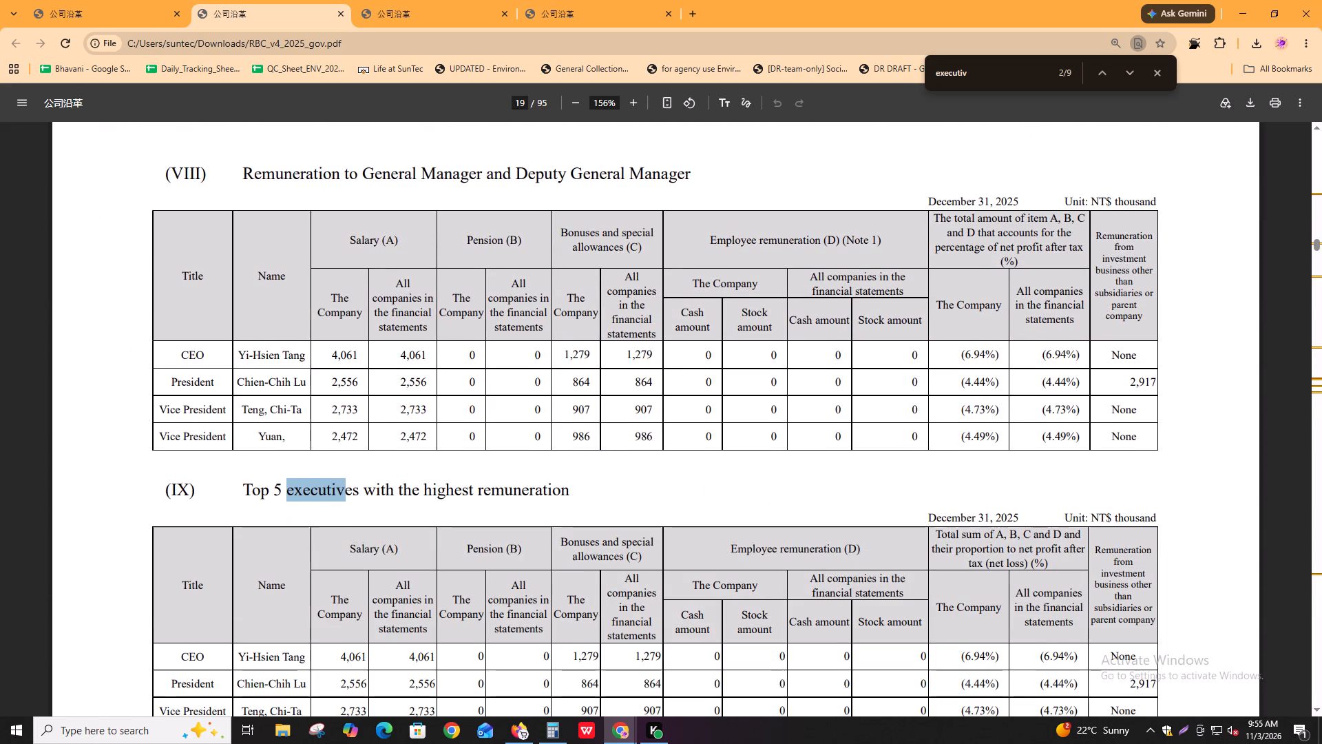
Review the General Manager and Deputy General Manager remuneration table and the top 5 executives table on page 19.
{"action": "scroll", "coordinate": [317, 400], "scroll_direction": "up", "scroll_amount": 1}
{"action": "scroll", "coordinate": [319, 401], "scroll_direction": "down", "scroll_amount": 4}
{"action": "scroll", "coordinate": [337, 436], "scroll_direction": "up", "scroll_amount": 2}
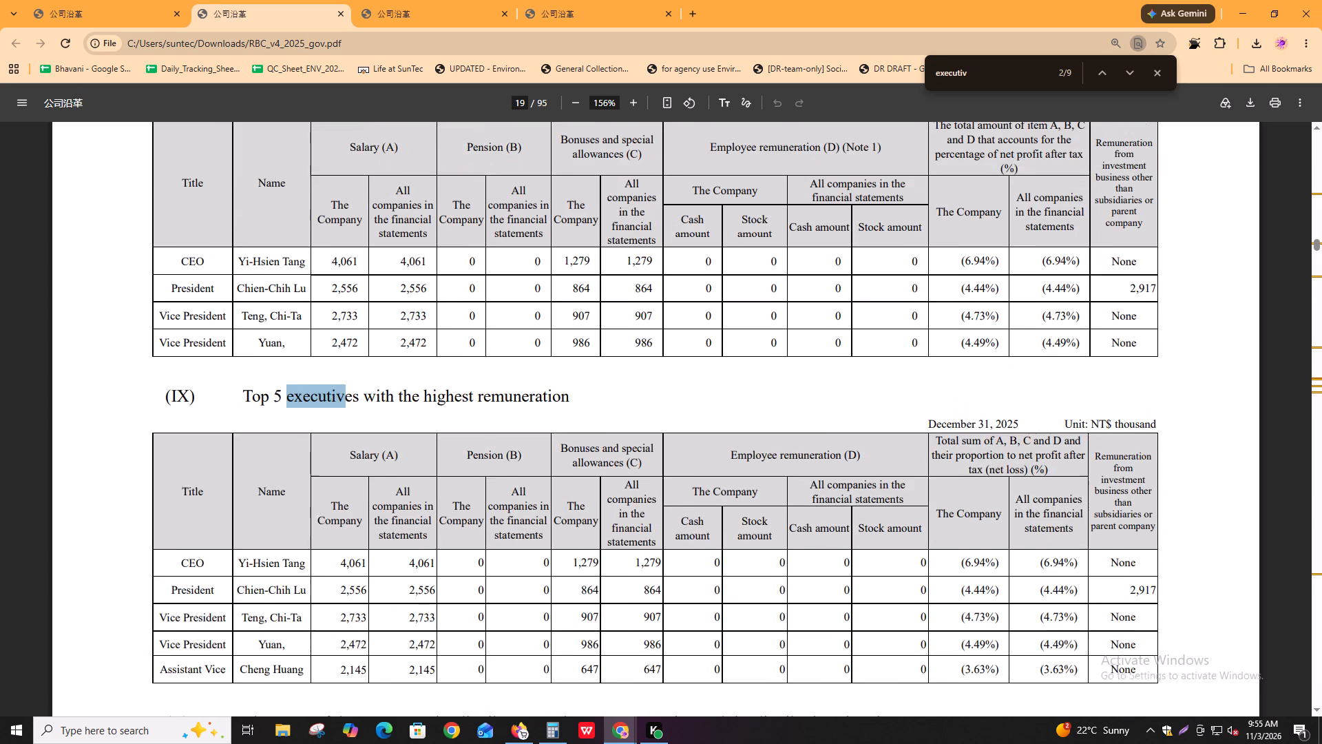
{"action": "scroll", "coordinate": [337, 437], "scroll_direction": "down", "scroll_amount": 3}
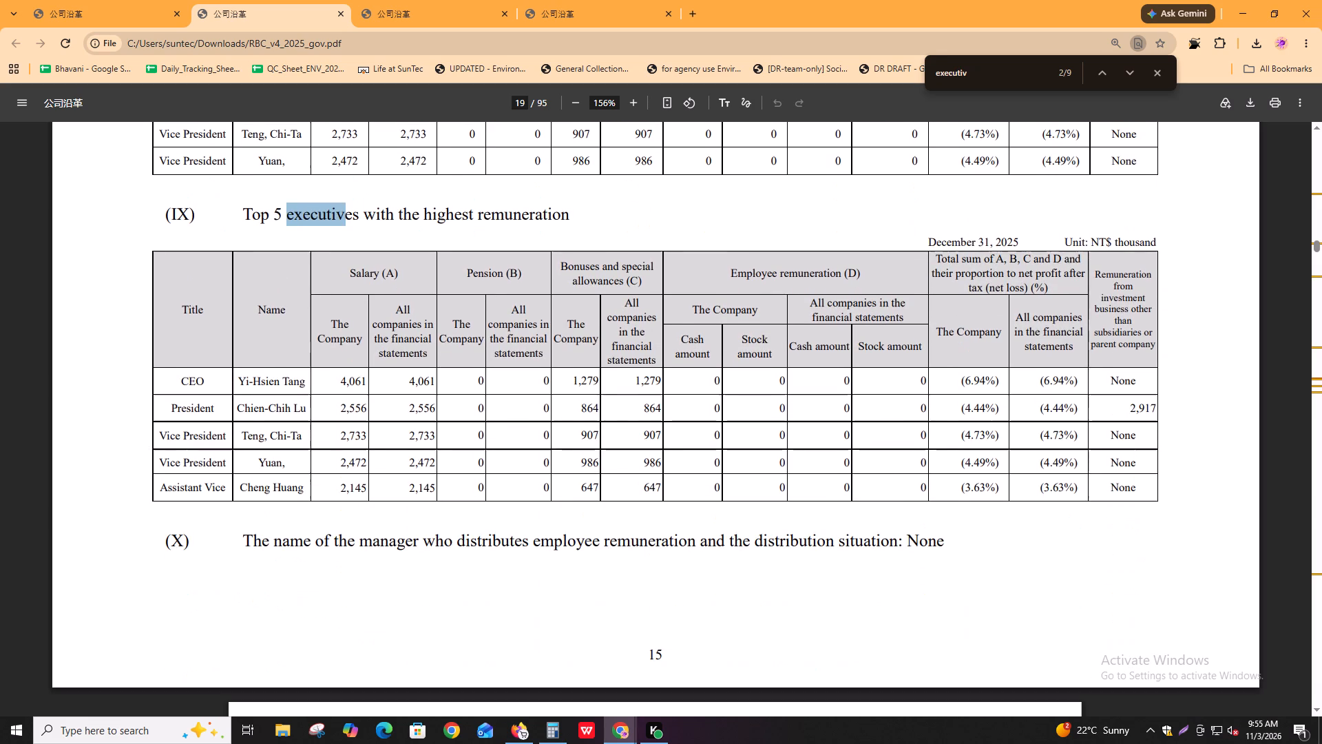
{"action": "scroll", "coordinate": [339, 442], "scroll_direction": "up", "scroll_amount": 8}
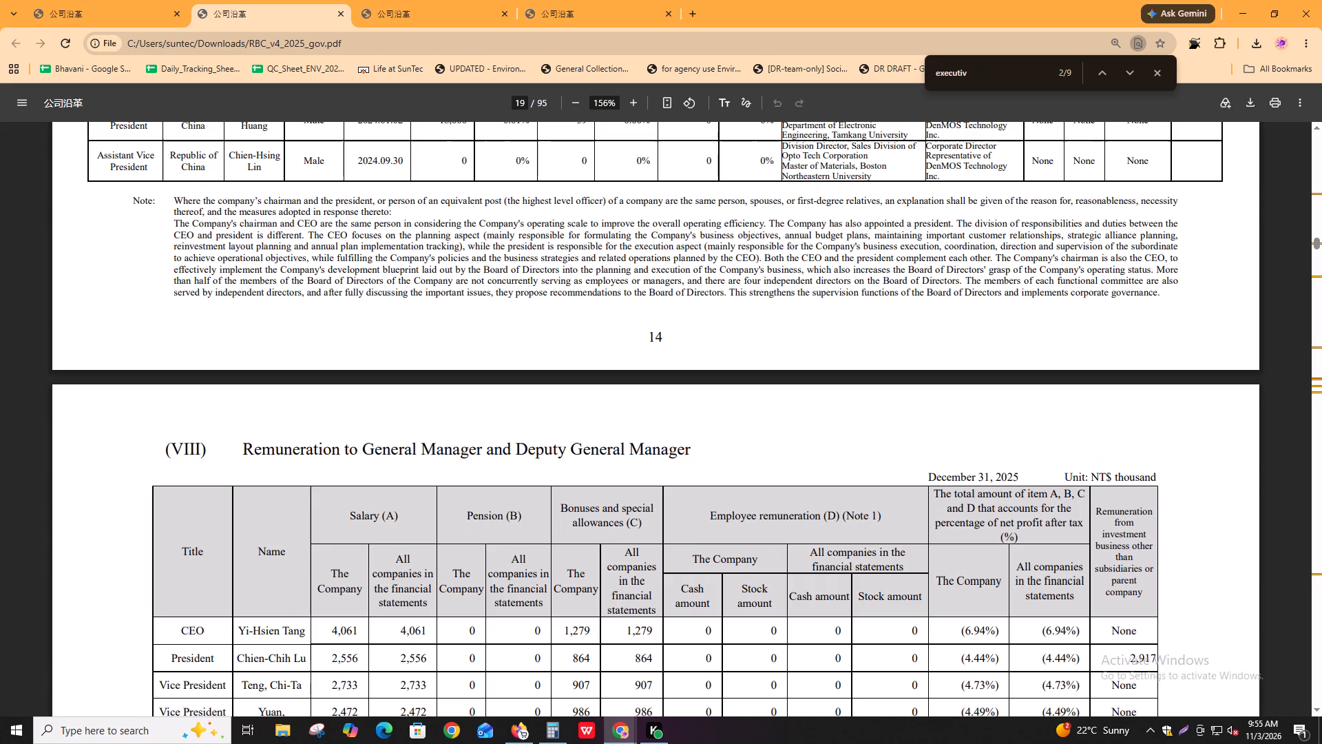
Examine the "Information on key managers" table on page 18, including titles, names and concurrent positions.
{"action": "scroll", "coordinate": [339, 442], "scroll_direction": "up", "scroll_amount": 7}
{"action": "scroll", "coordinate": [139, 247], "scroll_direction": "up", "scroll_amount": 1}
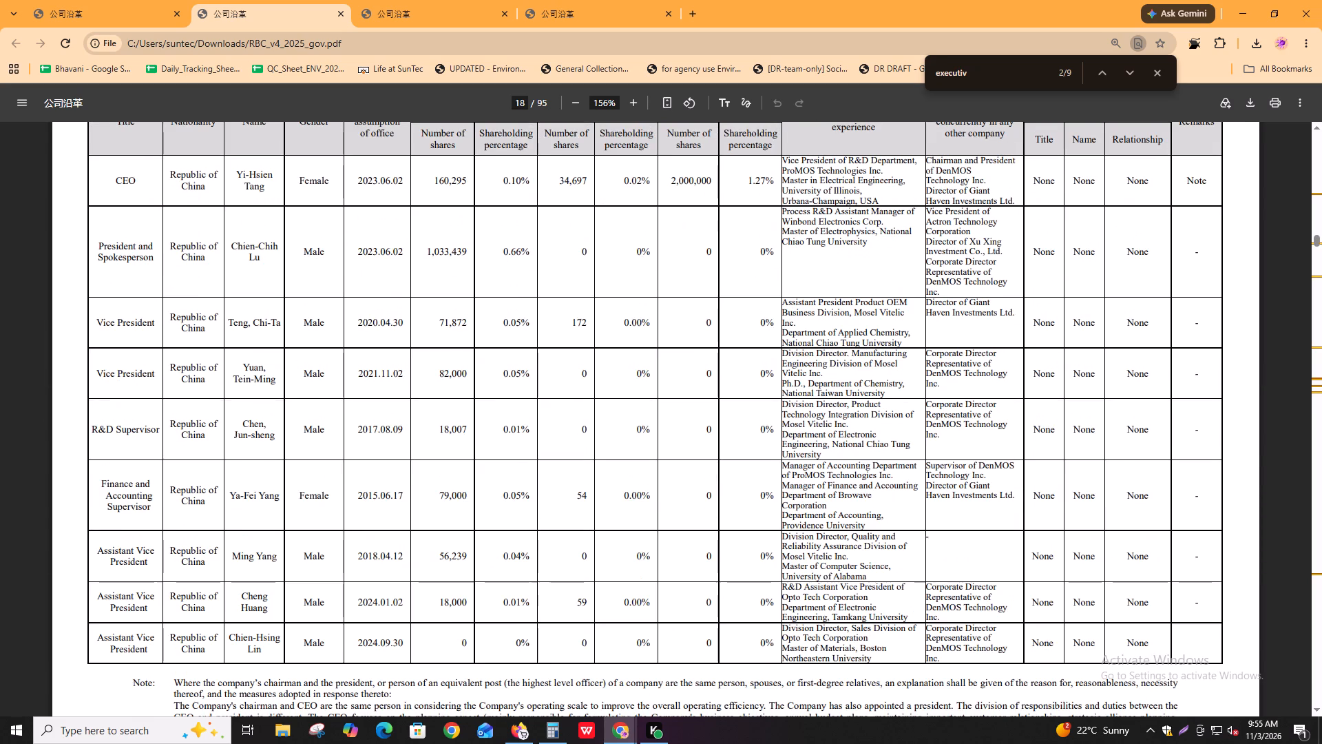
{"action": "scroll", "coordinate": [139, 247], "scroll_direction": "up", "scroll_amount": 1}
{"action": "left_click_drag", "start_coordinate": [307, 214], "coordinate": [386, 212]}
{"action": "left_click", "coordinate": [386, 212]}
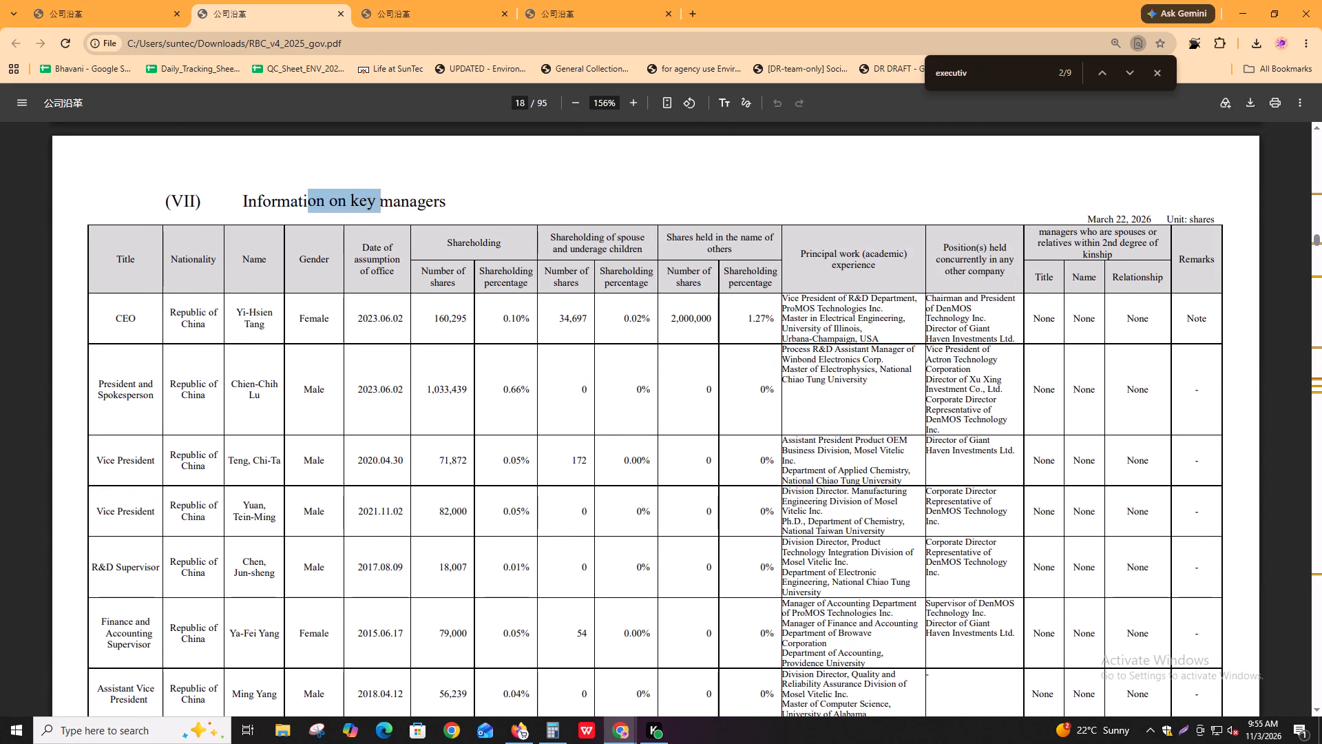
{"action": "scroll", "coordinate": [378, 340], "scroll_direction": "down", "scroll_amount": 1}
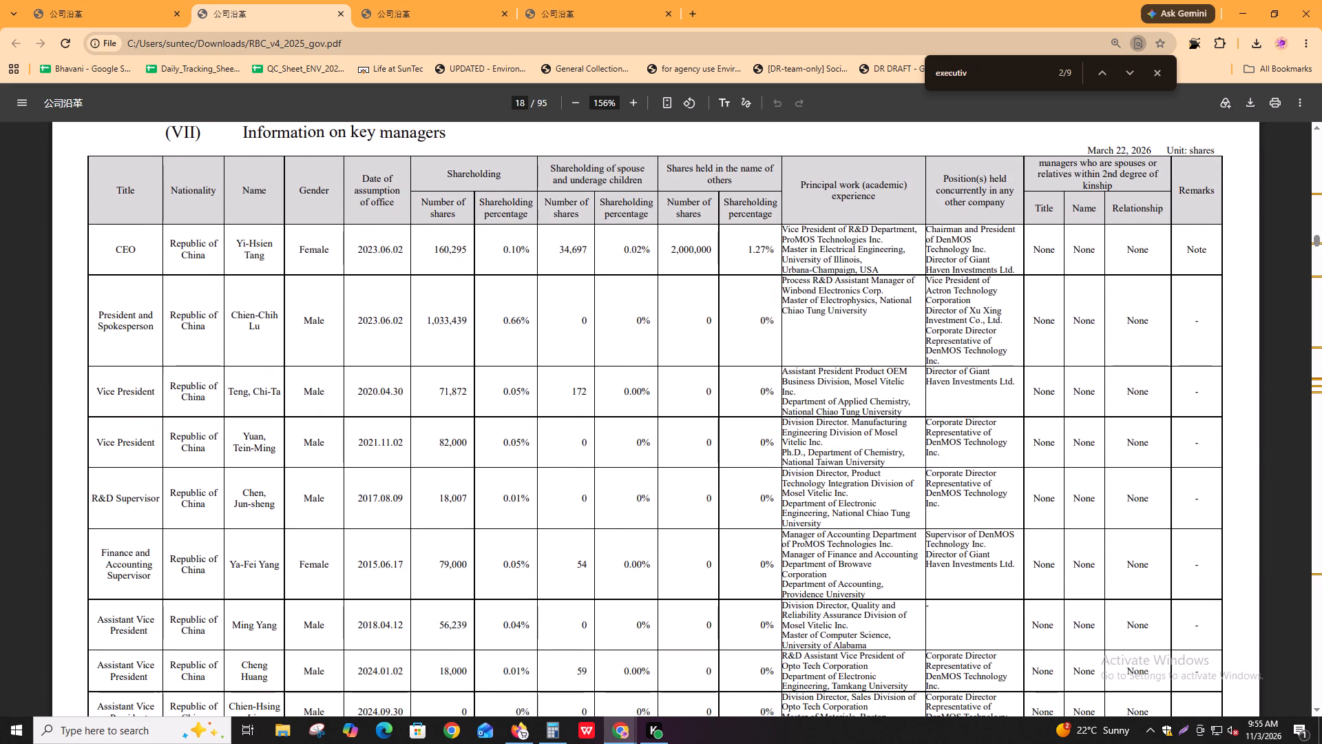
{"action": "scroll", "coordinate": [648, 344], "scroll_direction": "up", "scroll_amount": 4}
Examine the "Remuneration to general directors and independent directors" table on page 17, focusing on the Actron Technology Corporation representatives.
{"action": "scroll", "coordinate": [650, 352], "scroll_direction": "up", "scroll_amount": 10}
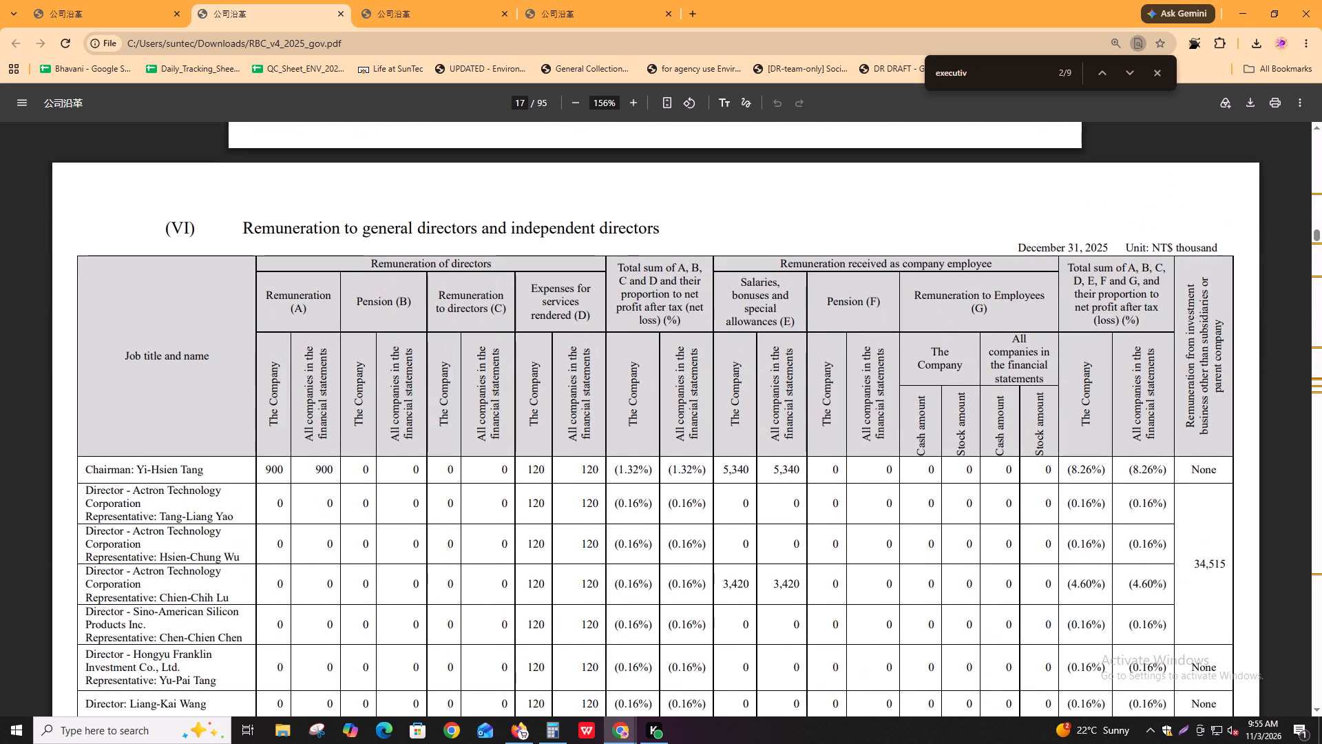
{"action": "scroll", "coordinate": [369, 437], "scroll_direction": "down", "scroll_amount": 3}
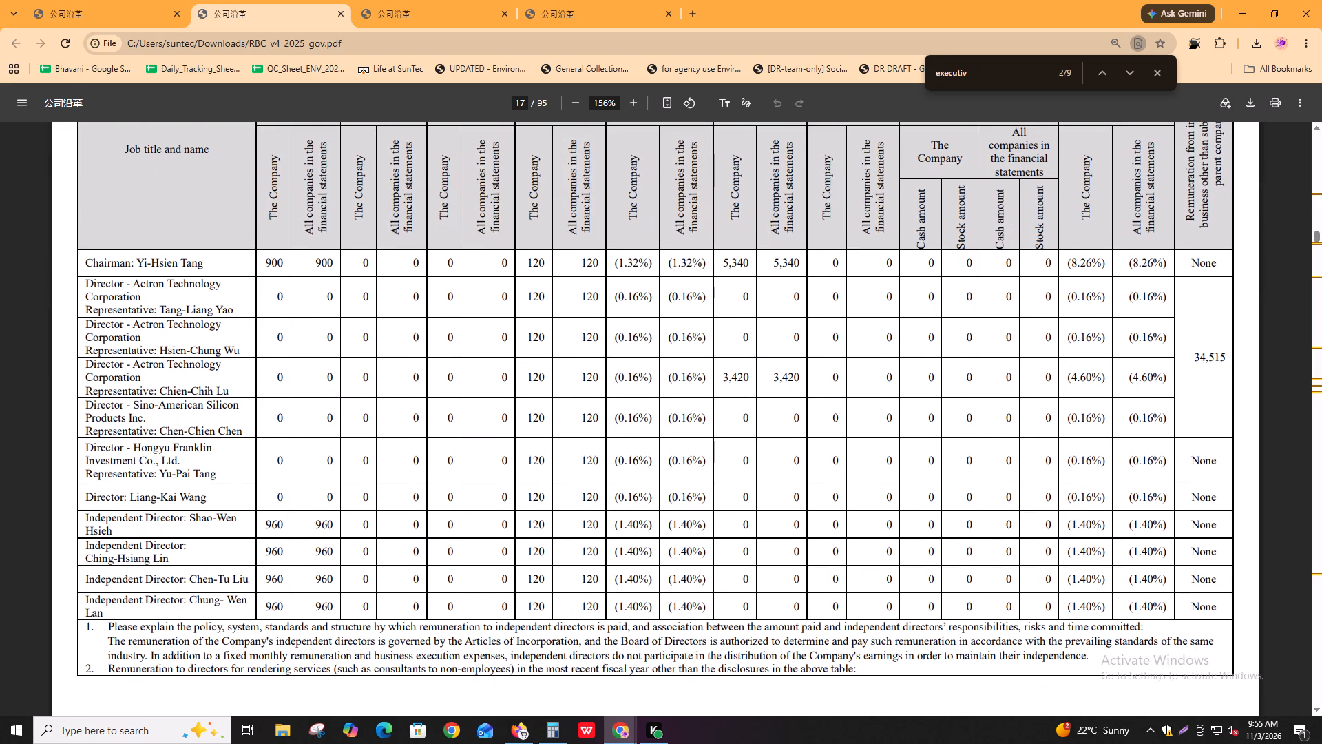
{"action": "left_click_drag", "start_coordinate": [81, 287], "coordinate": [140, 291]}
{"action": "left_click", "coordinate": [140, 291]}
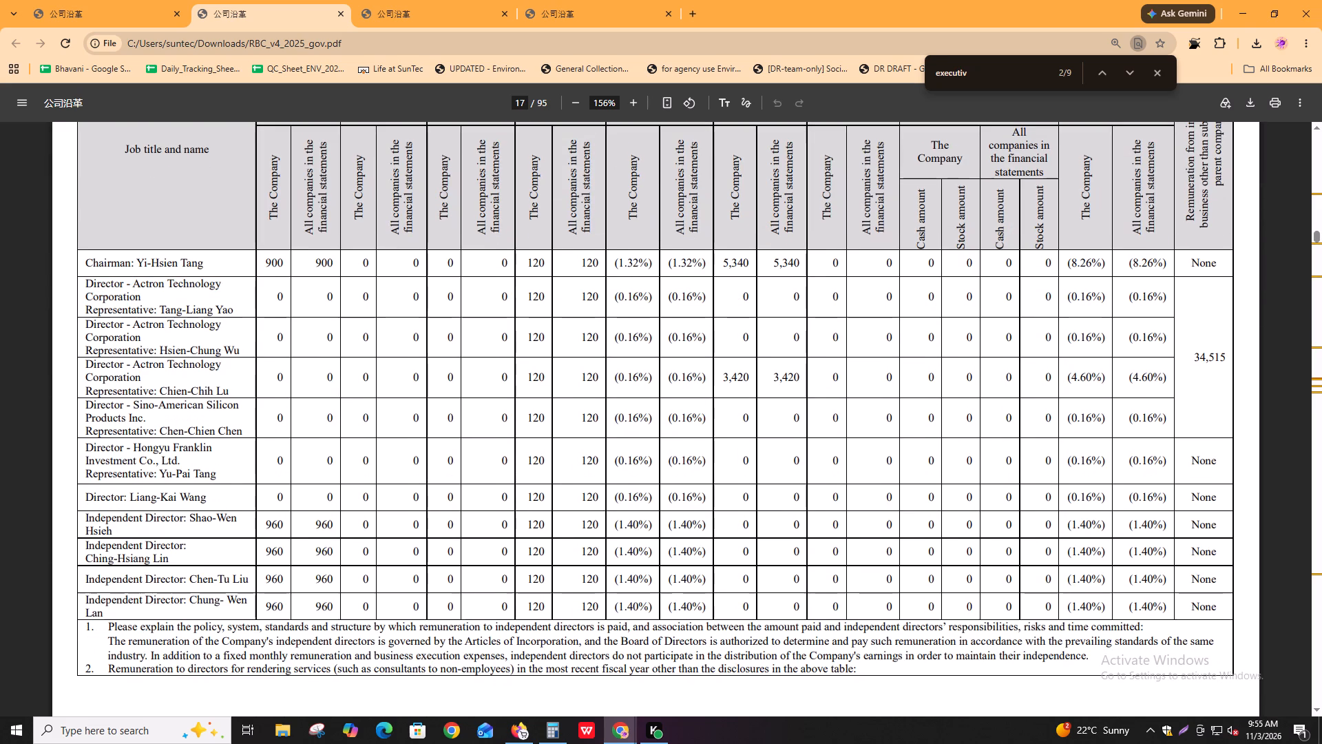
{"action": "left_click_drag", "start_coordinate": [90, 325], "coordinate": [138, 329]}
{"action": "left_click", "coordinate": [138, 329]}
{"action": "left_click_drag", "start_coordinate": [119, 293], "coordinate": [125, 294]}
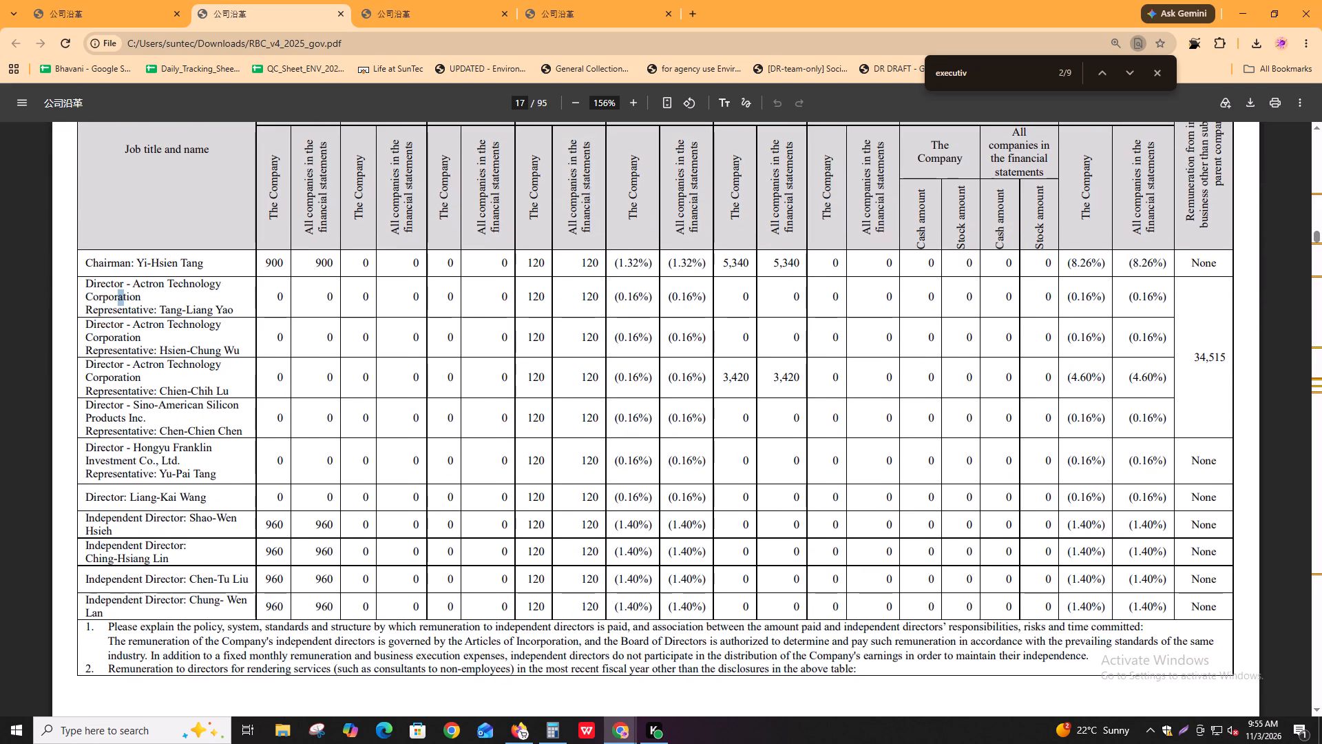
{"action": "left_click", "coordinate": [156, 317]}
Compare the key managers listed on page 18 with the directors in the remuneration table on page 17.
{"action": "scroll", "coordinate": [213, 358], "scroll_direction": "down", "scroll_amount": 7}
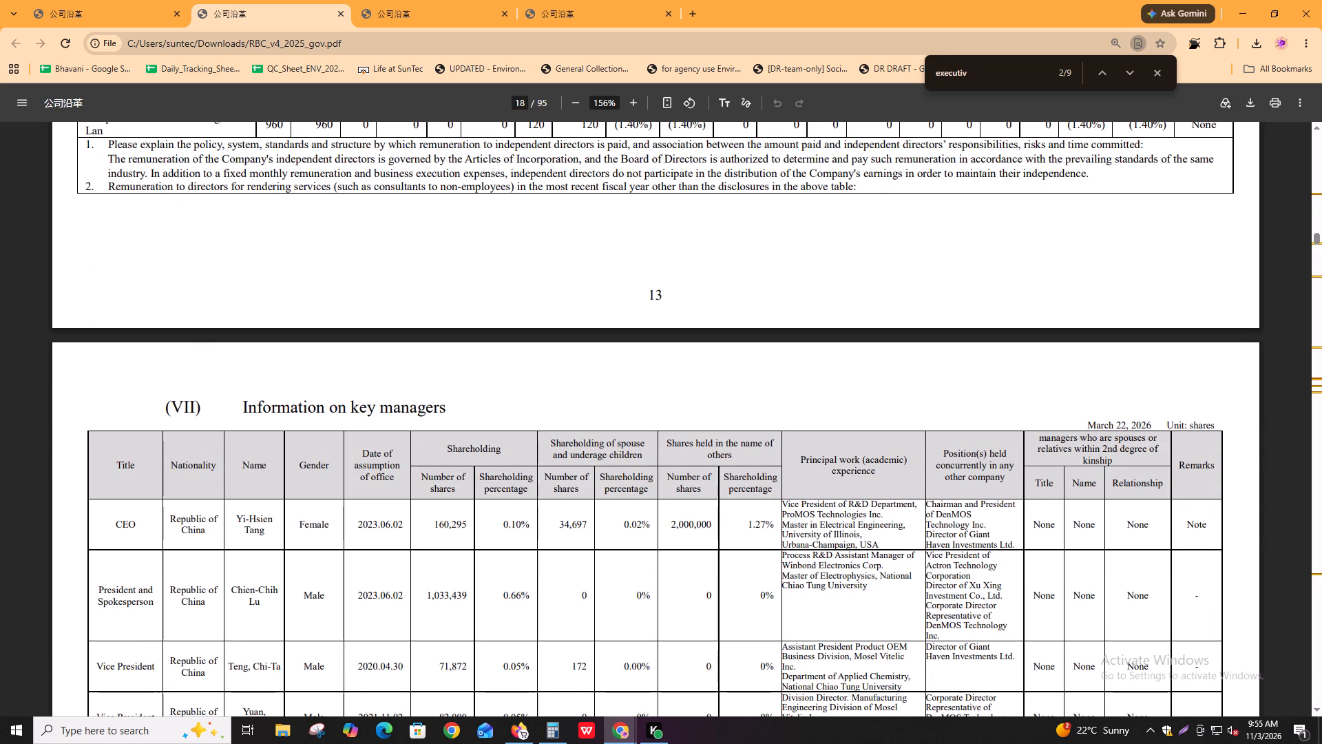
{"action": "scroll", "coordinate": [273, 508], "scroll_direction": "down", "scroll_amount": 4}
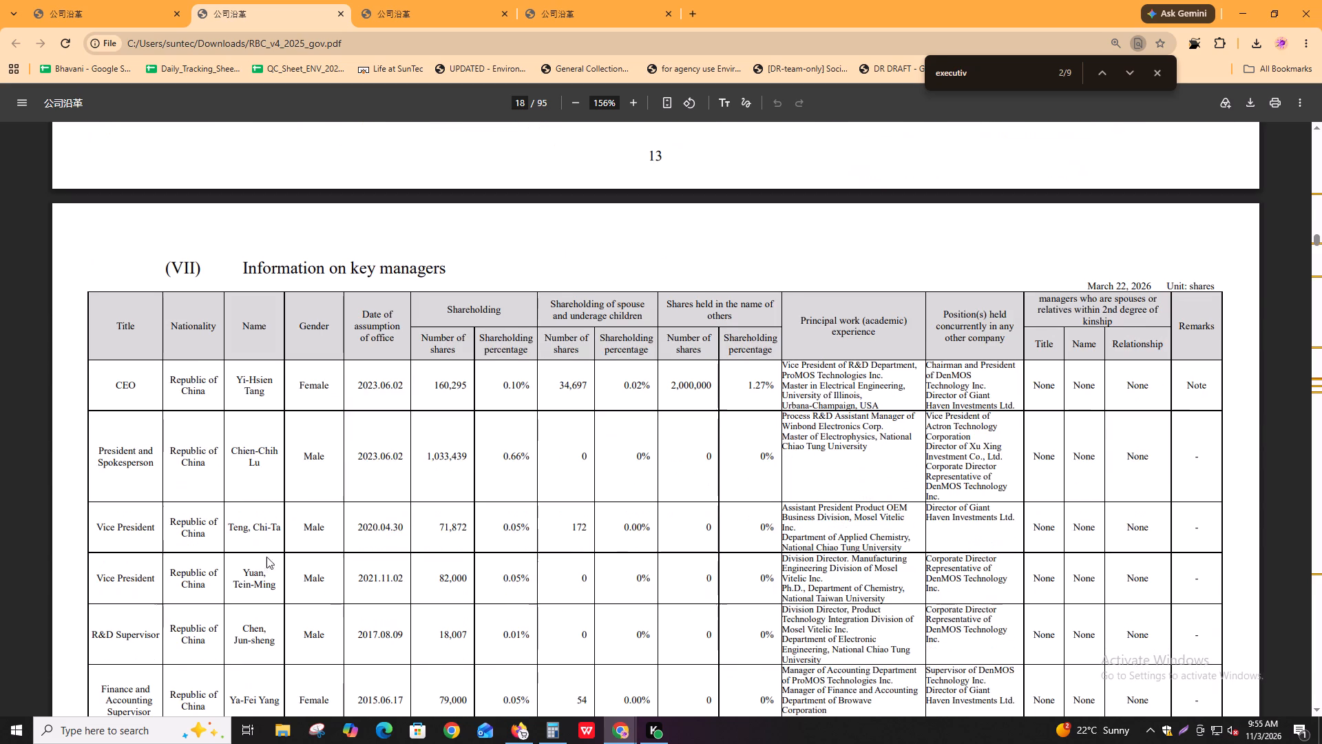
{"action": "scroll", "coordinate": [266, 557], "scroll_direction": "down", "scroll_amount": 1}
{"action": "scroll", "coordinate": [258, 573], "scroll_direction": "up", "scroll_amount": 1}
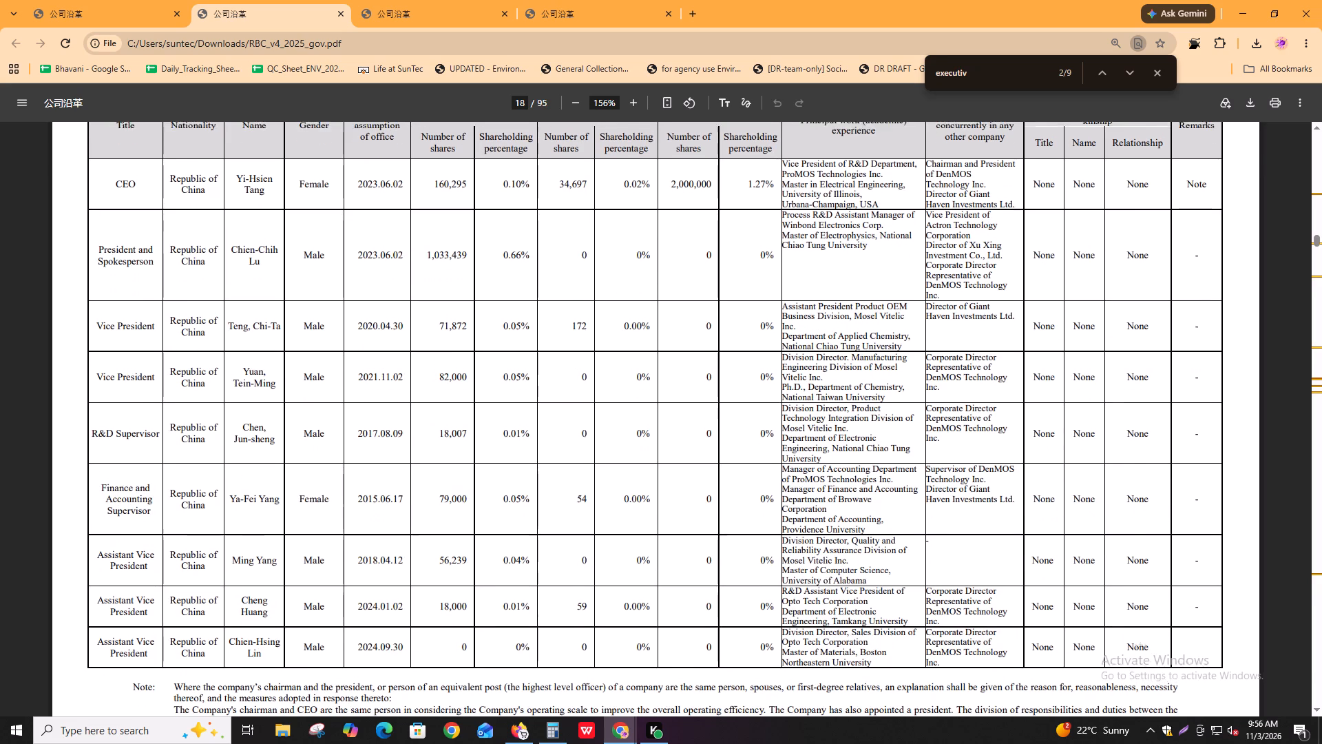
{"action": "scroll", "coordinate": [258, 573], "scroll_direction": "up", "scroll_amount": 13}
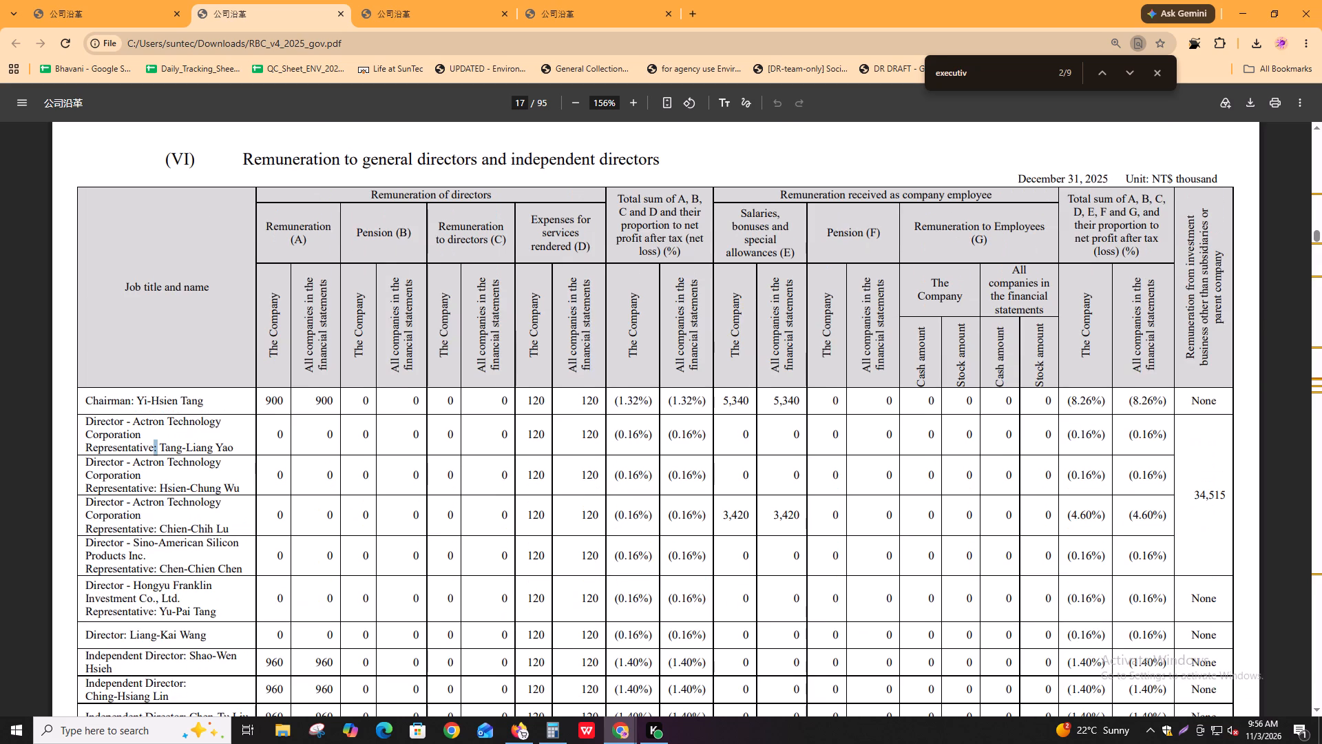
{"action": "scroll", "coordinate": [271, 499], "scroll_direction": "down", "scroll_amount": 7}
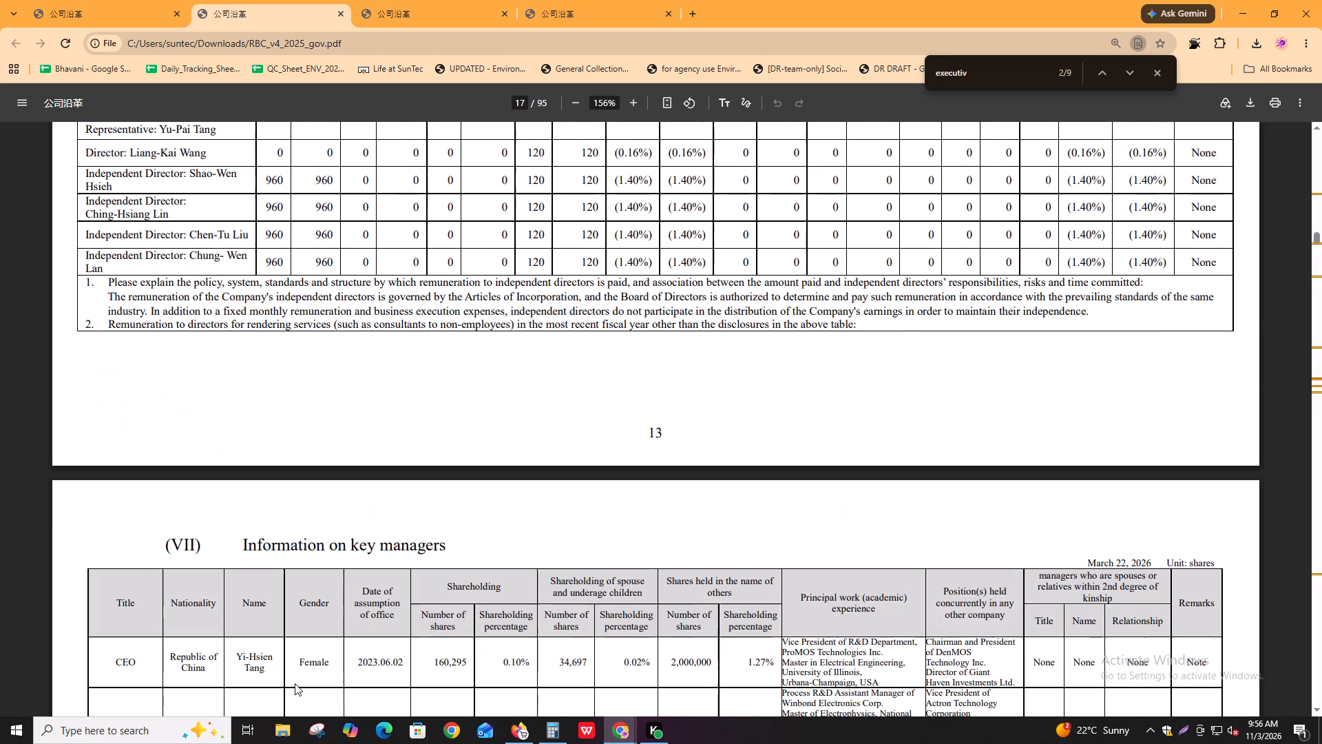
{"action": "scroll", "coordinate": [302, 667], "scroll_direction": "down", "scroll_amount": 4}
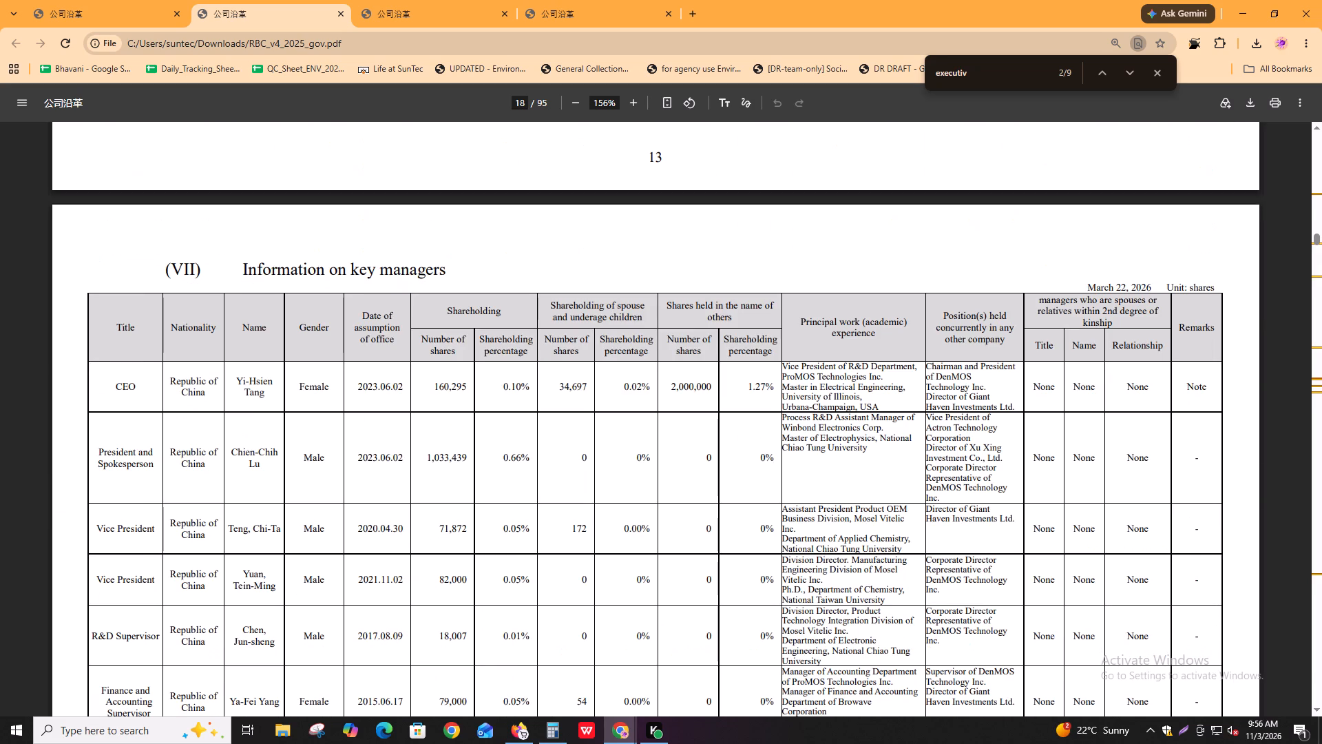
{"action": "left_click_drag", "start_coordinate": [237, 455], "coordinate": [266, 457]}
{"action": "left_click", "coordinate": [266, 457]}
{"action": "scroll", "coordinate": [264, 612], "scroll_direction": "down", "scroll_amount": 3}
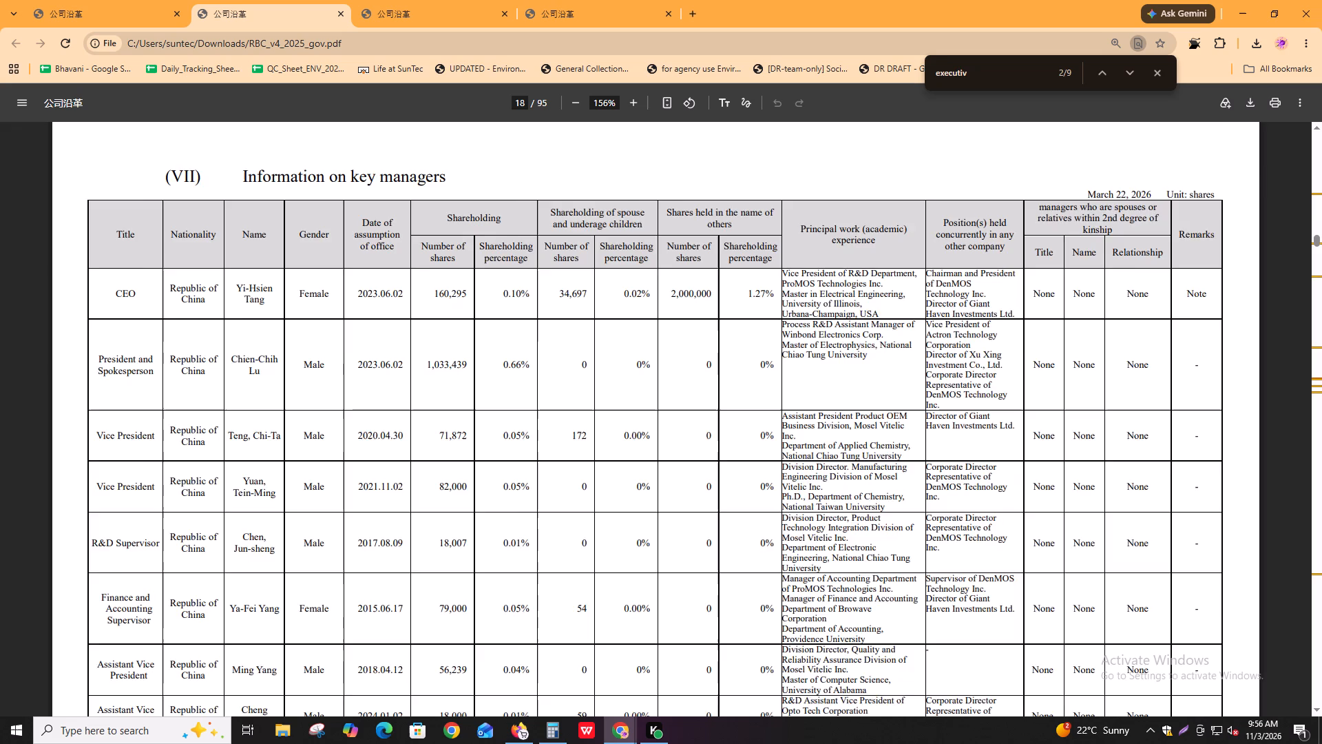
{"action": "scroll", "coordinate": [264, 636], "scroll_direction": "down", "scroll_amount": 1}
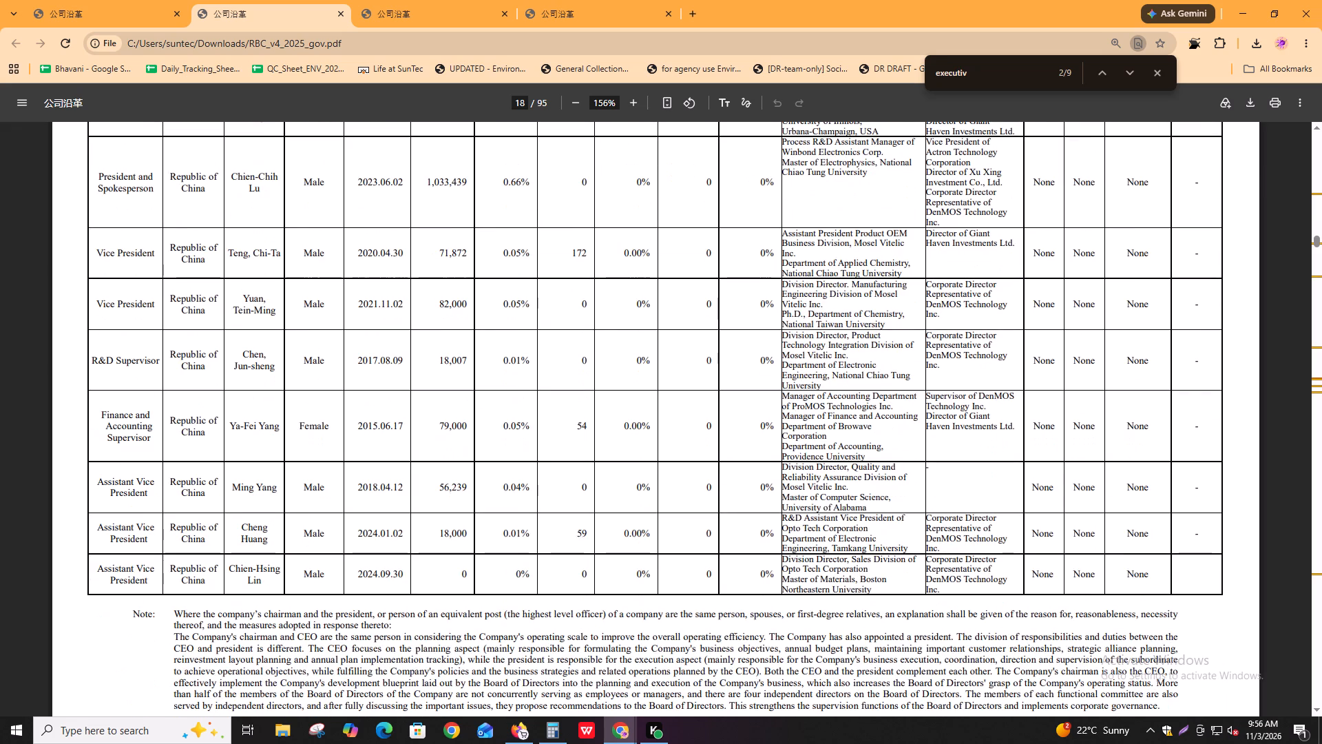
{"action": "scroll", "coordinate": [273, 571], "scroll_direction": "up", "scroll_amount": 4}
{"action": "scroll", "coordinate": [271, 563], "scroll_direction": "down", "scroll_amount": 3}
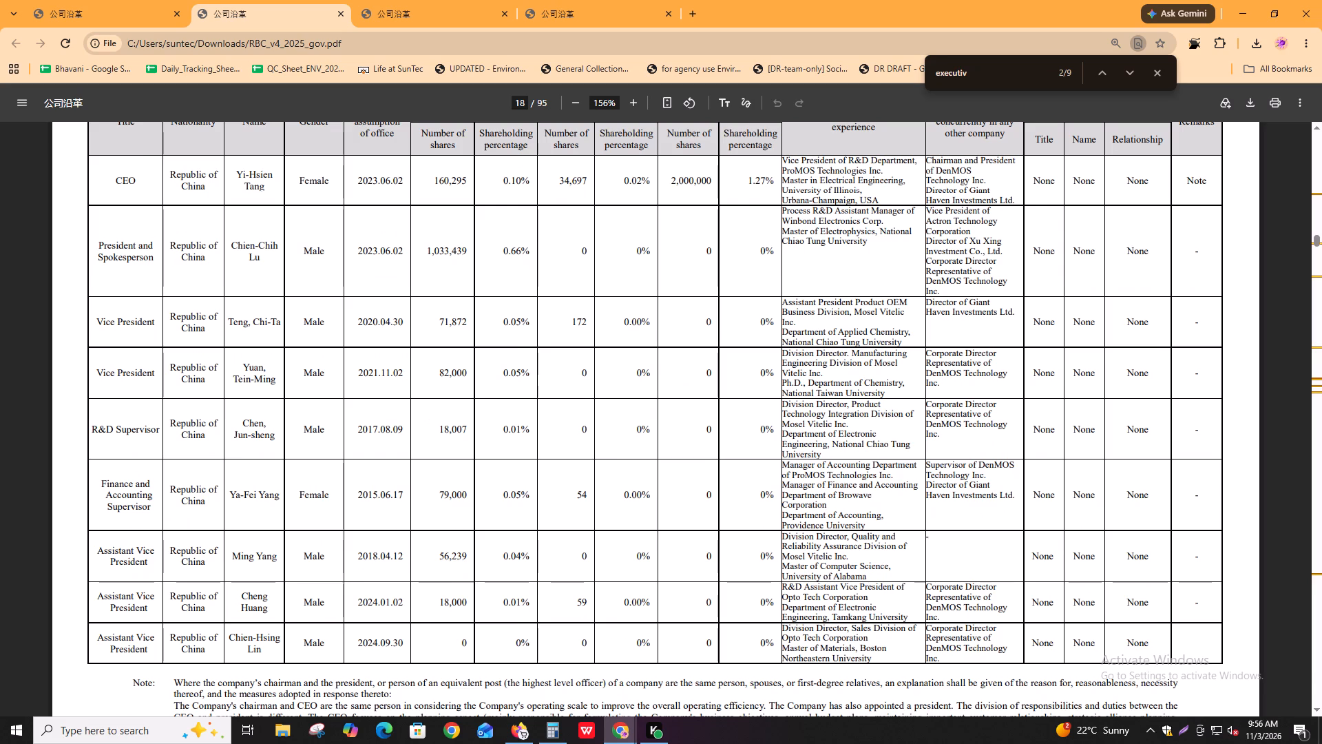
Check the President and Spokesperson's name in the key managers table against the director representatives on page 17.
{"action": "scroll", "coordinate": [249, 532], "scroll_direction": "up", "scroll_amount": 10}
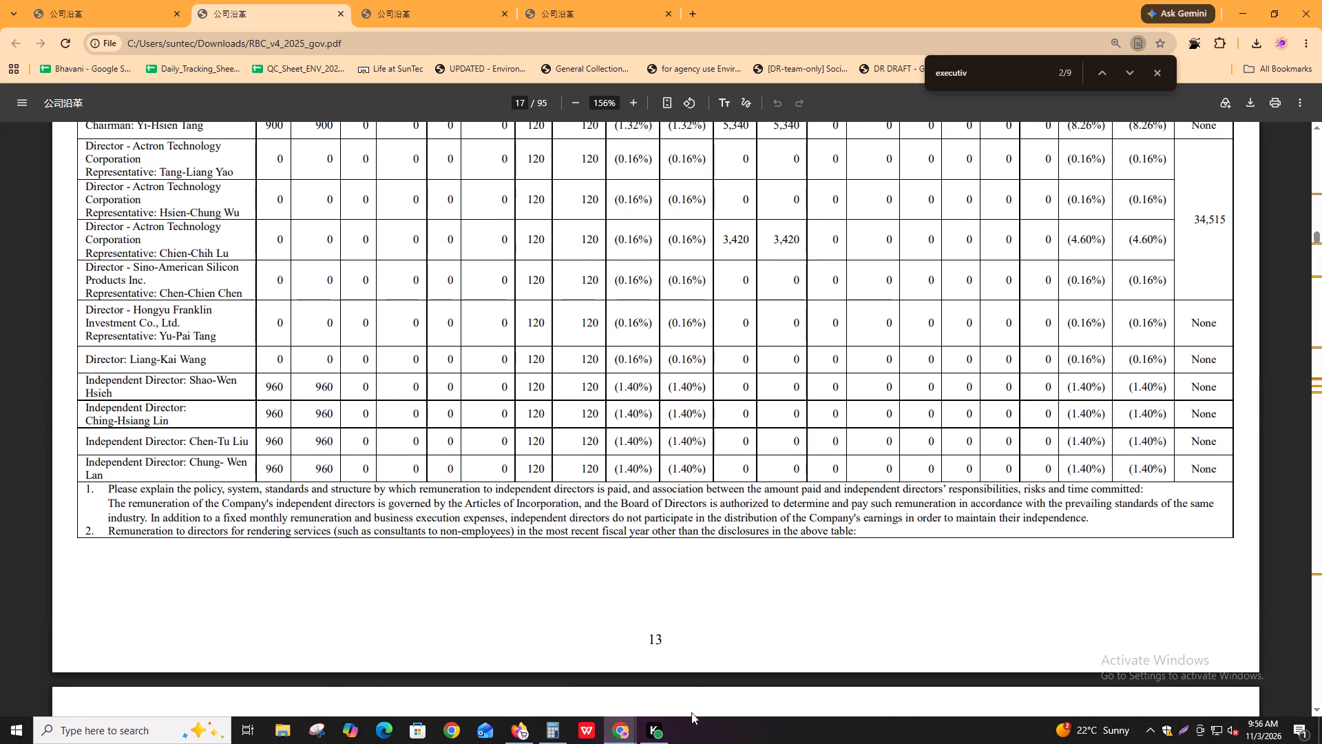
{"action": "scroll", "coordinate": [170, 196], "scroll_direction": "up", "scroll_amount": 1}
{"action": "scroll", "coordinate": [185, 270], "scroll_direction": "down", "scroll_amount": 1}
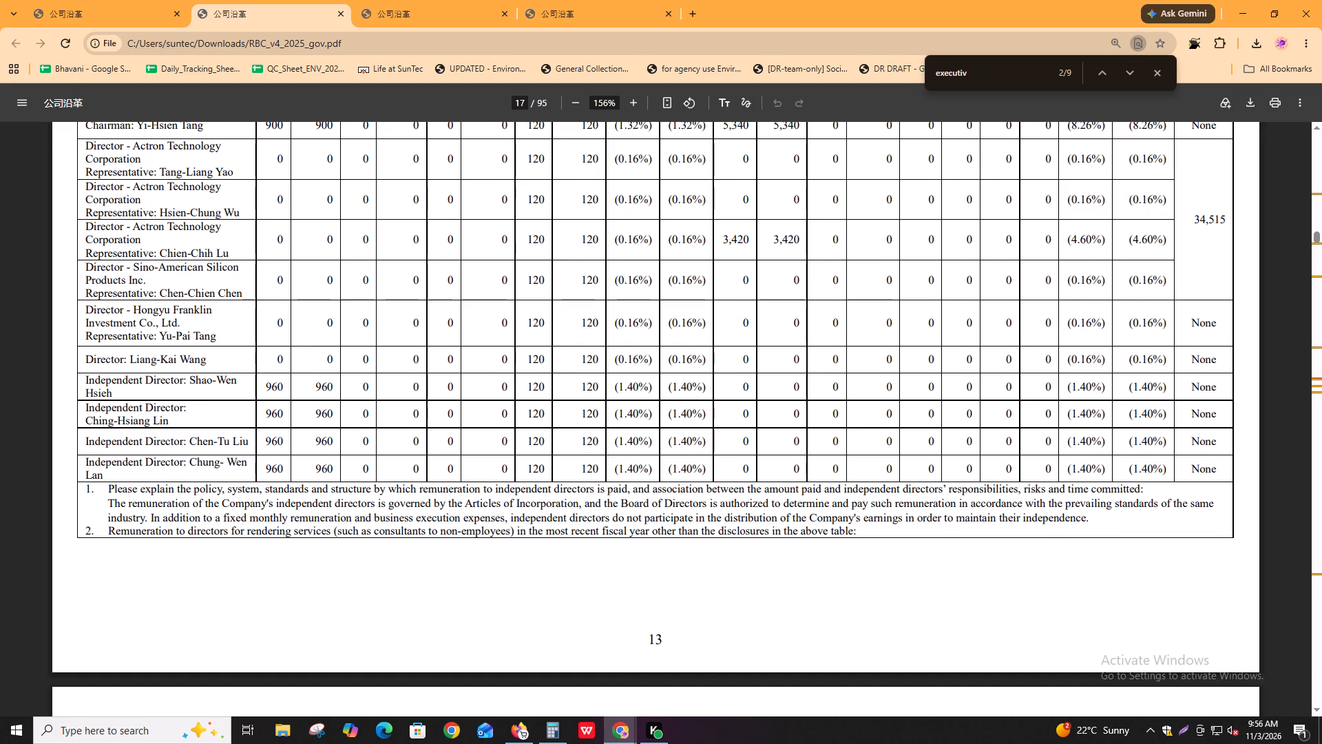
{"action": "scroll", "coordinate": [185, 477], "scroll_direction": "down", "scroll_amount": 7}
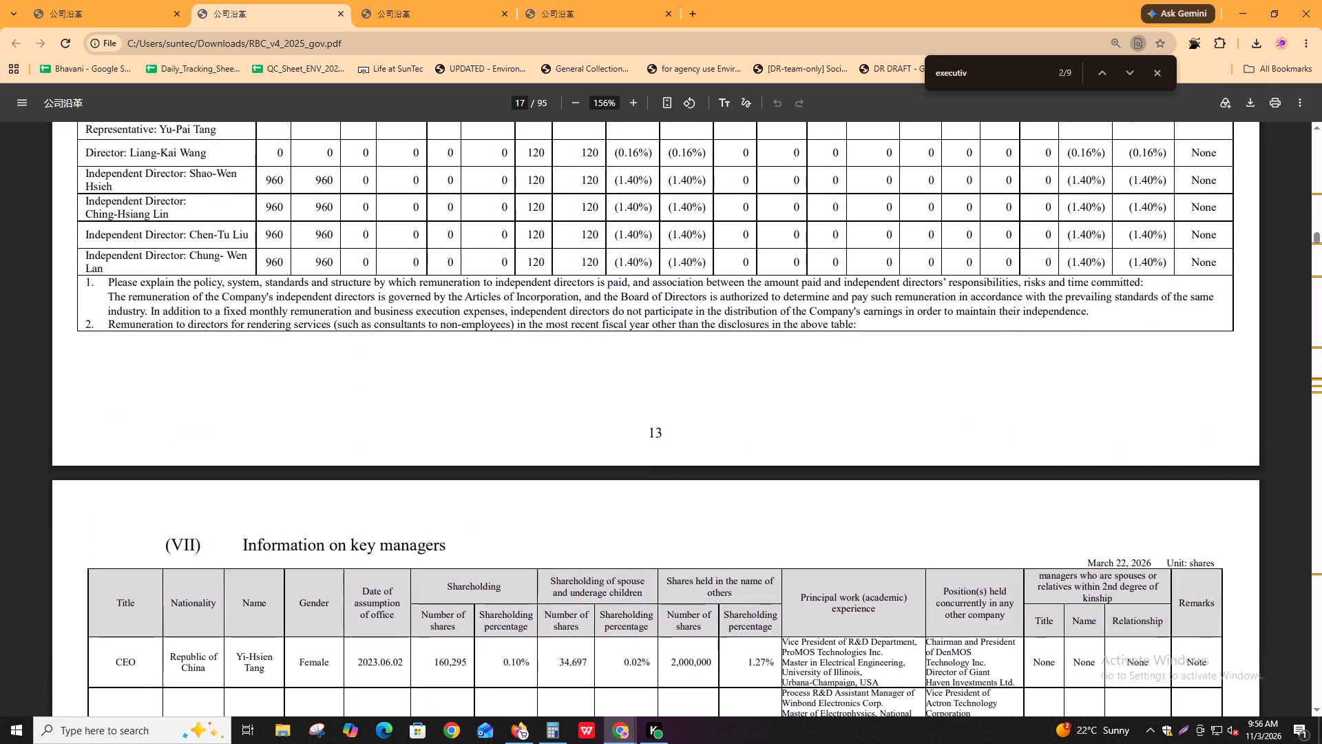
{"action": "left_click_drag", "start_coordinate": [248, 457], "coordinate": [267, 458]}
{"action": "left_click_drag", "start_coordinate": [246, 471], "coordinate": [264, 471]}
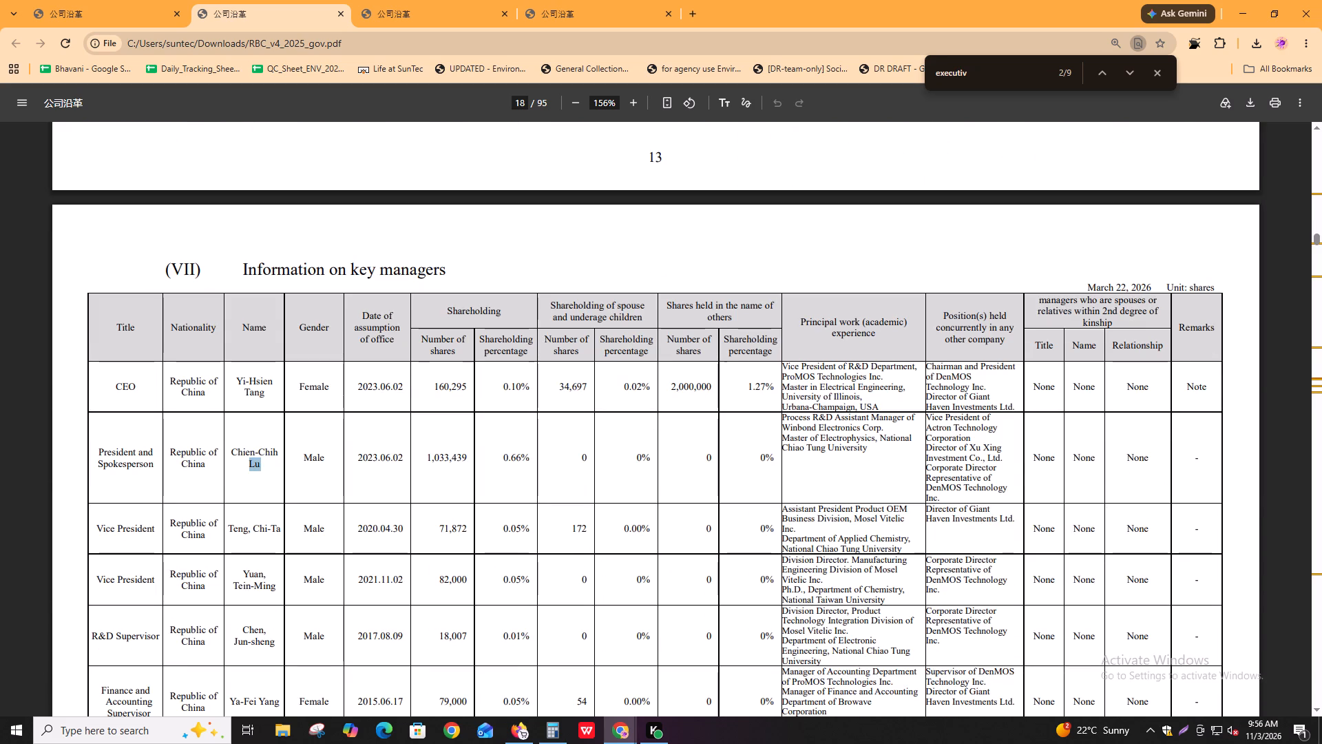
{"action": "left_click", "coordinate": [264, 471]}
{"action": "left_click_drag", "start_coordinate": [232, 450], "coordinate": [262, 450]}
{"action": "left_click", "coordinate": [262, 450]}
{"action": "left_click_drag", "start_coordinate": [246, 459], "coordinate": [258, 466]}
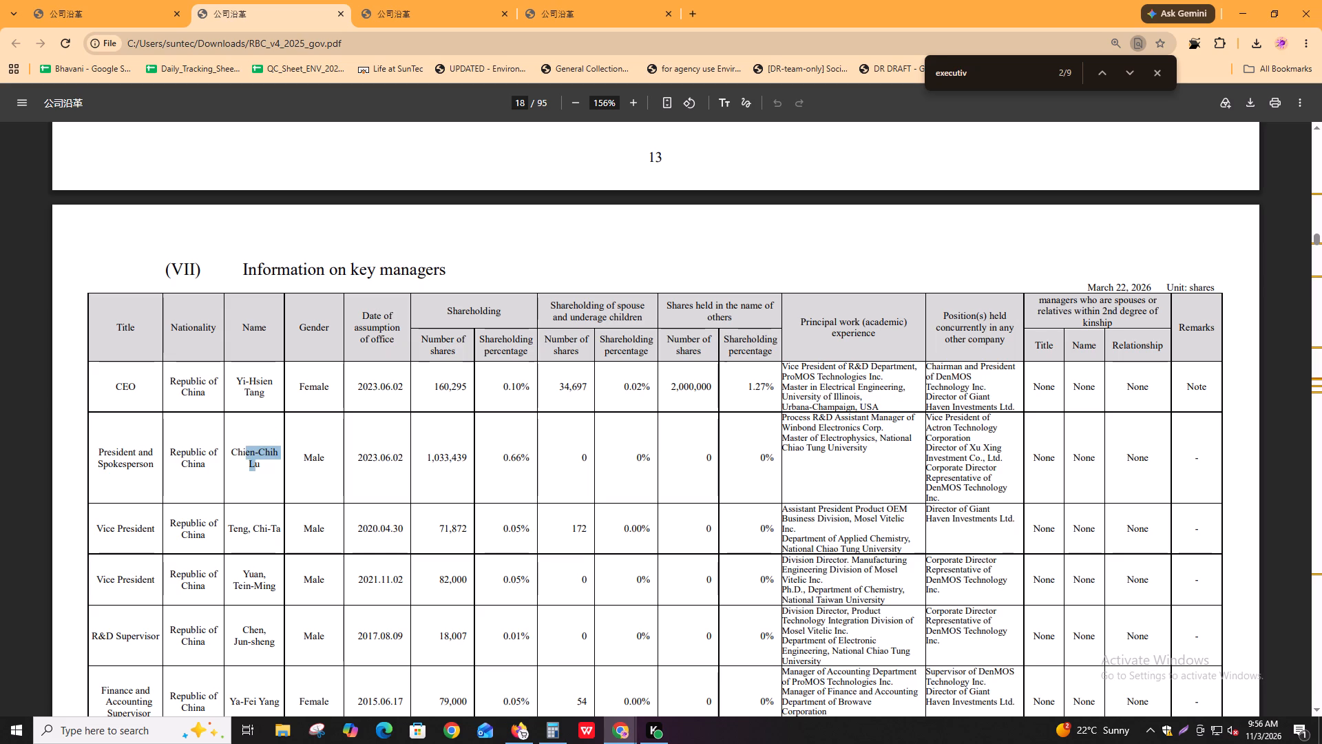
Cross-check the directors' remuneration table on page 17 against the remaining key managers on page 18 for executives serving as directors.
{"action": "scroll", "coordinate": [282, 595], "scroll_direction": "up", "scroll_amount": 9}
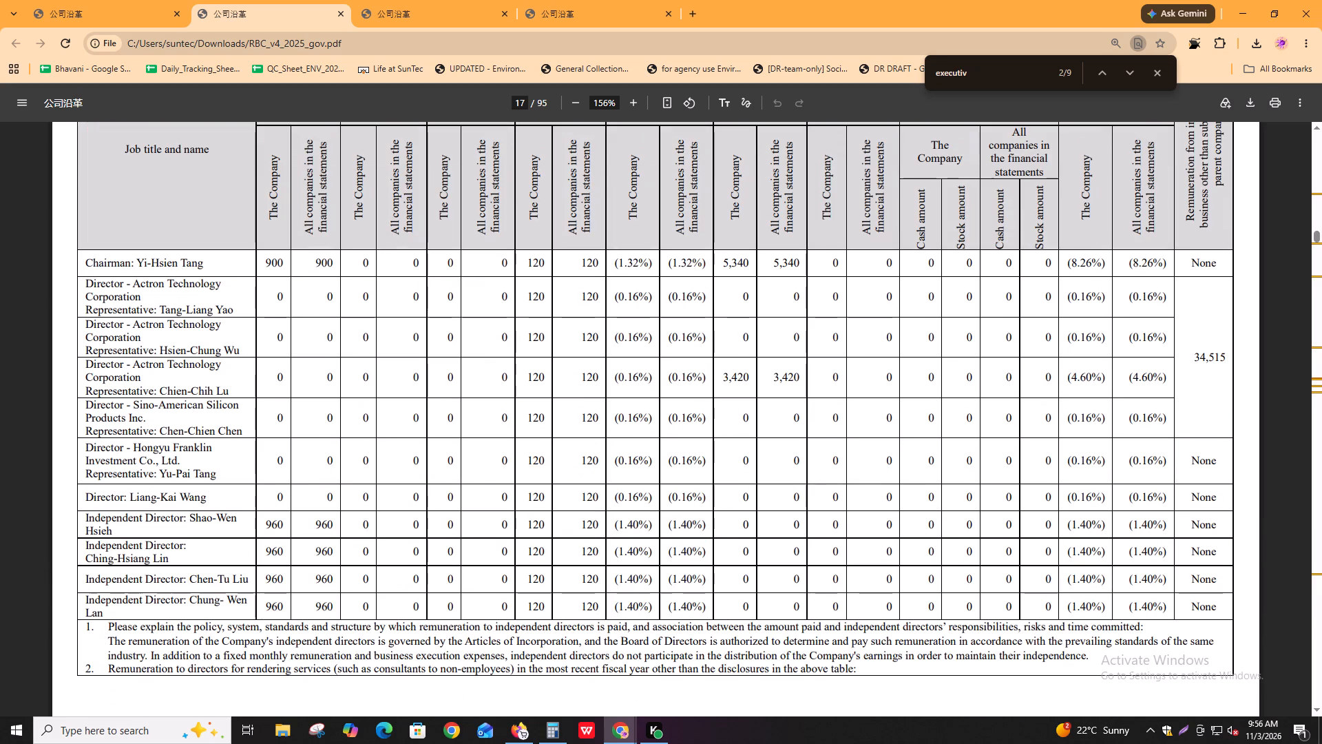
{"action": "scroll", "coordinate": [262, 495], "scroll_direction": "down", "scroll_amount": 3}
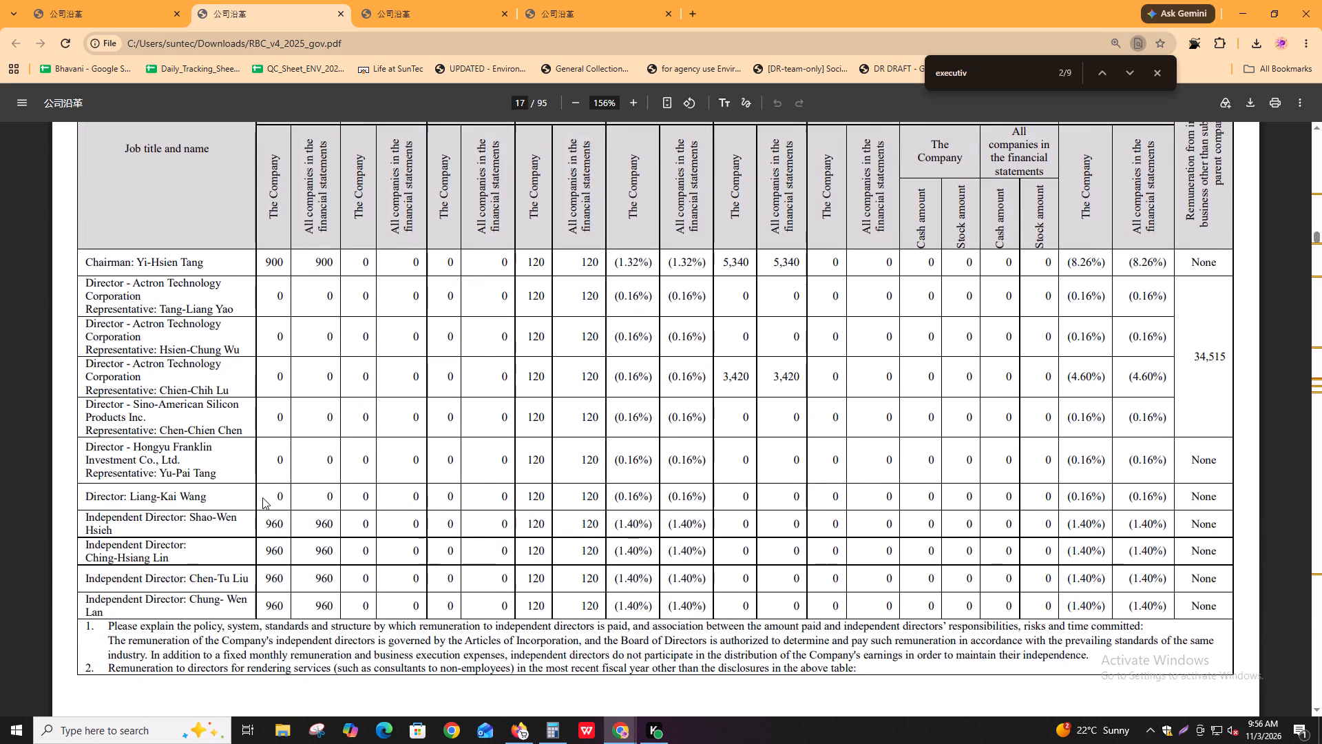
{"action": "scroll", "coordinate": [262, 497], "scroll_direction": "down", "scroll_amount": 4}
{"action": "scroll", "coordinate": [281, 593], "scroll_direction": "down", "scroll_amount": 3}
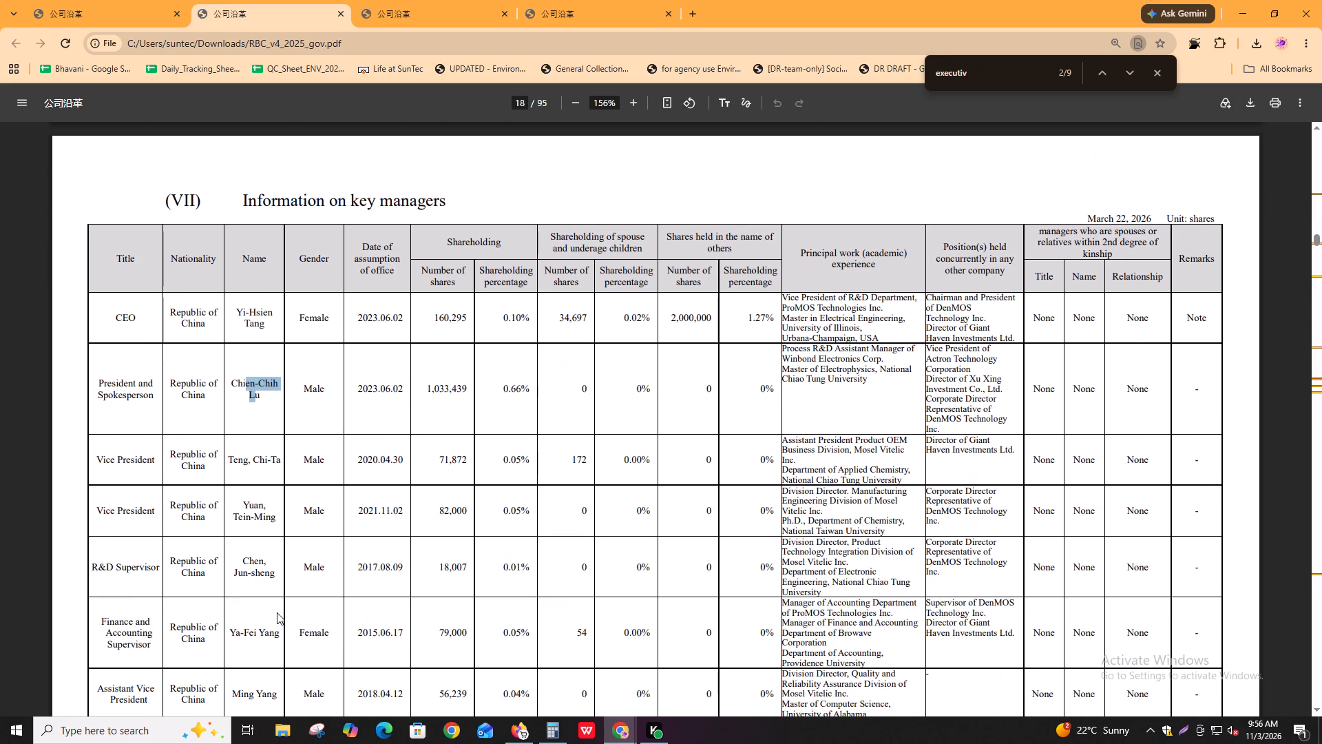
{"action": "scroll", "coordinate": [286, 608], "scroll_direction": "down", "scroll_amount": 3}
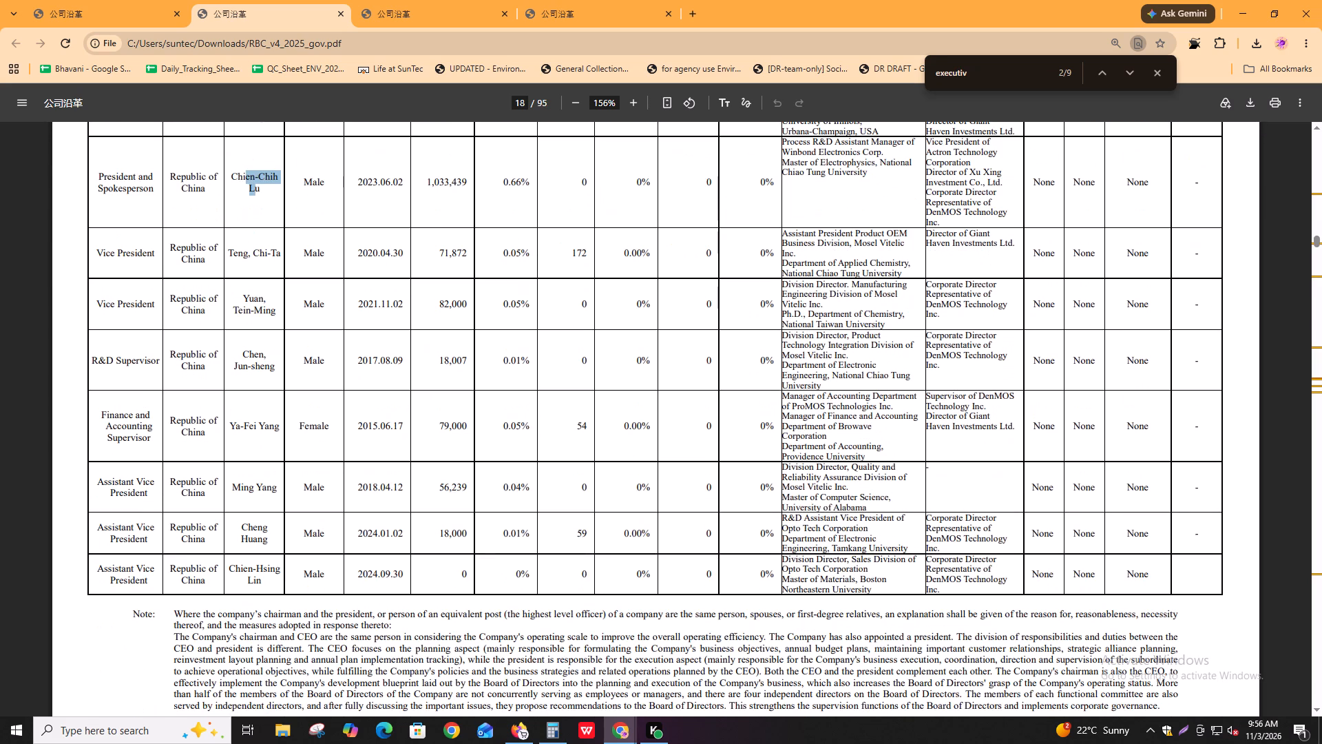
{"action": "scroll", "coordinate": [269, 587], "scroll_direction": "up", "scroll_amount": 11}
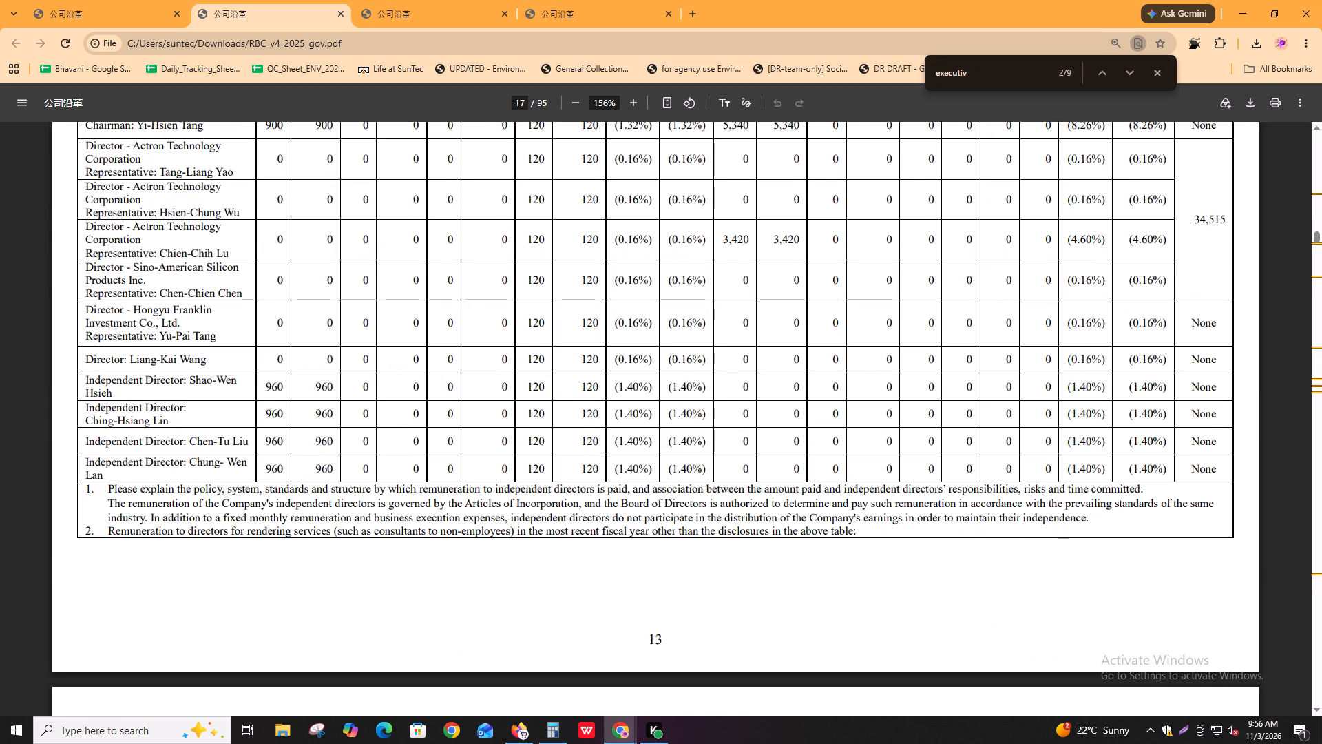
{"action": "scroll", "coordinate": [255, 484], "scroll_direction": "down", "scroll_amount": 9}
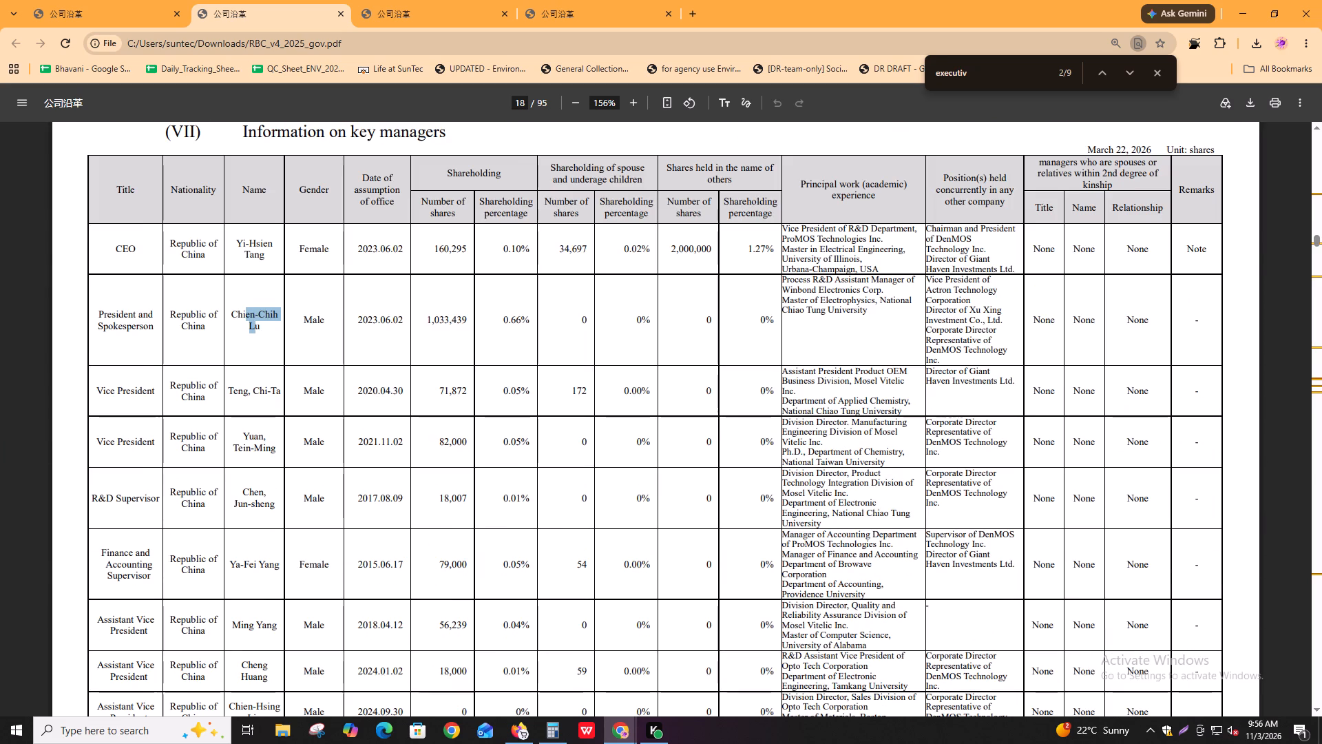
{"action": "scroll", "coordinate": [252, 613], "scroll_direction": "up", "scroll_amount": 8}
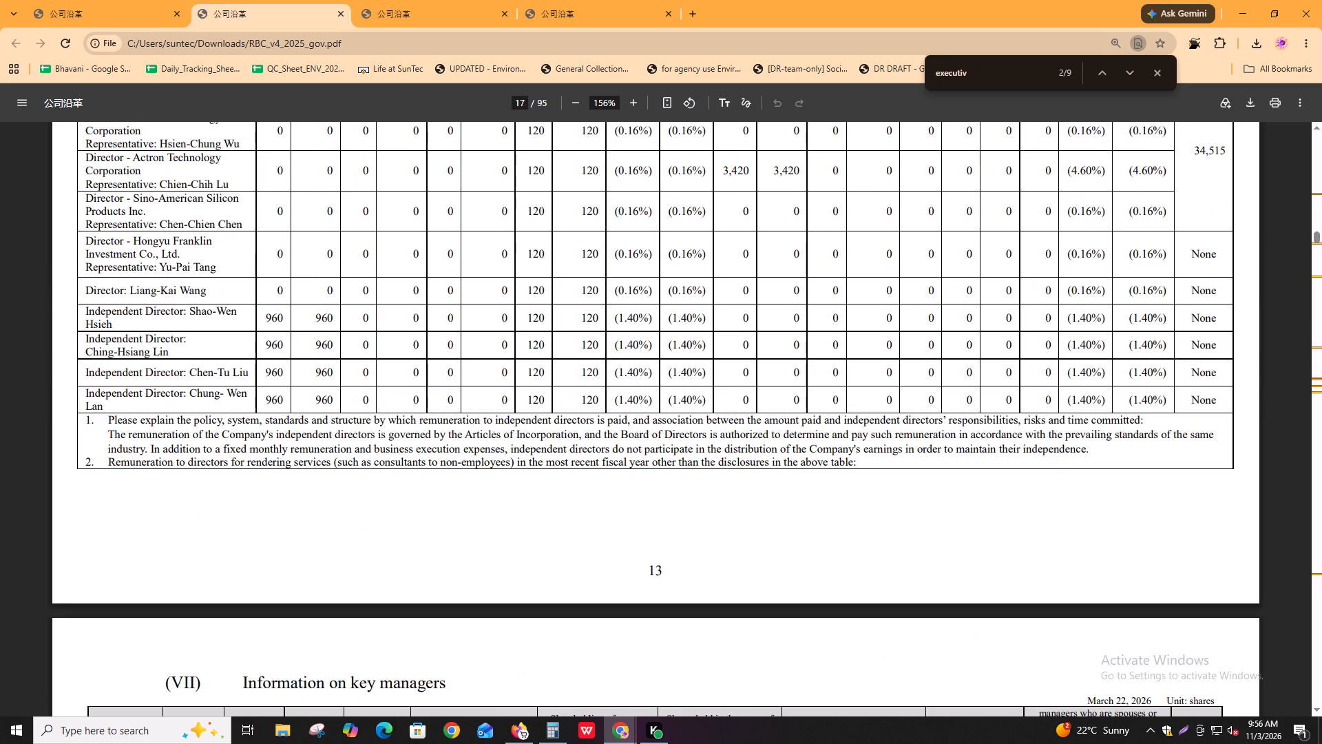
{"action": "scroll", "coordinate": [244, 428], "scroll_direction": "down", "scroll_amount": 4}
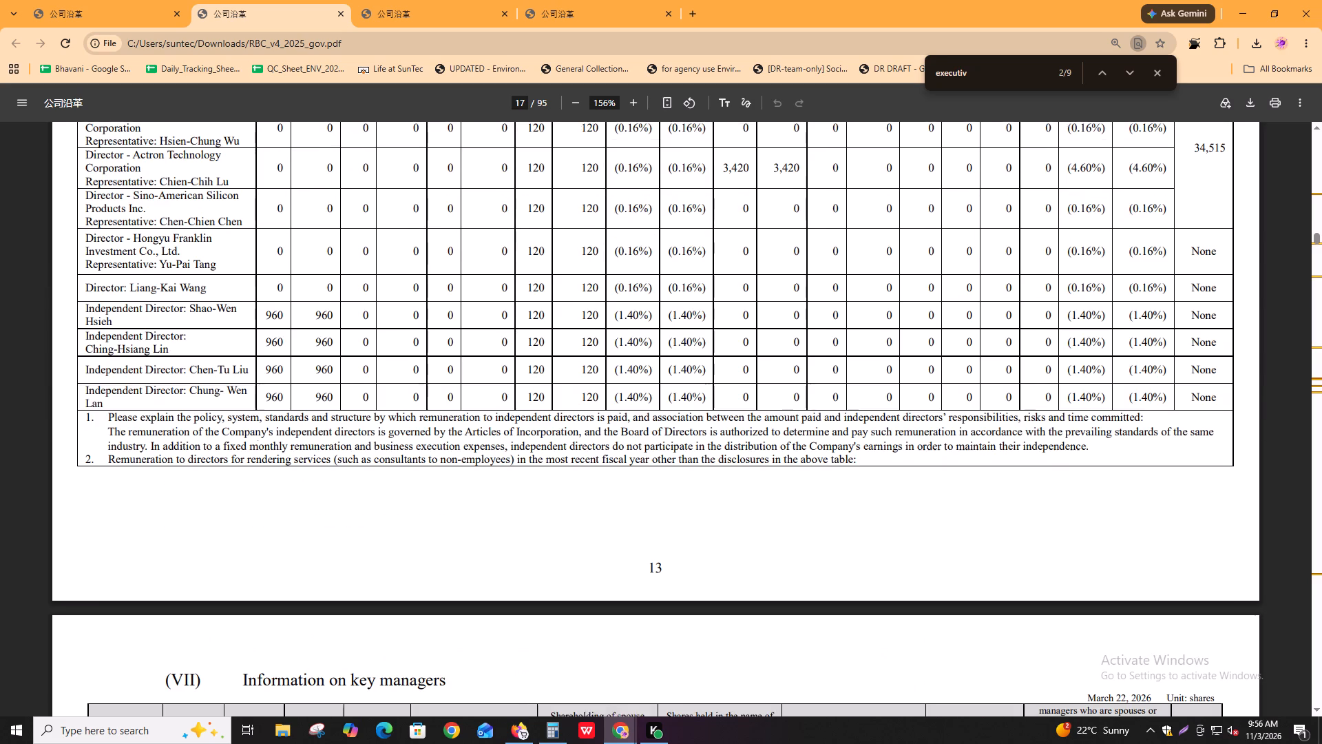
{"action": "scroll", "coordinate": [252, 440], "scroll_direction": "down", "scroll_amount": 3}
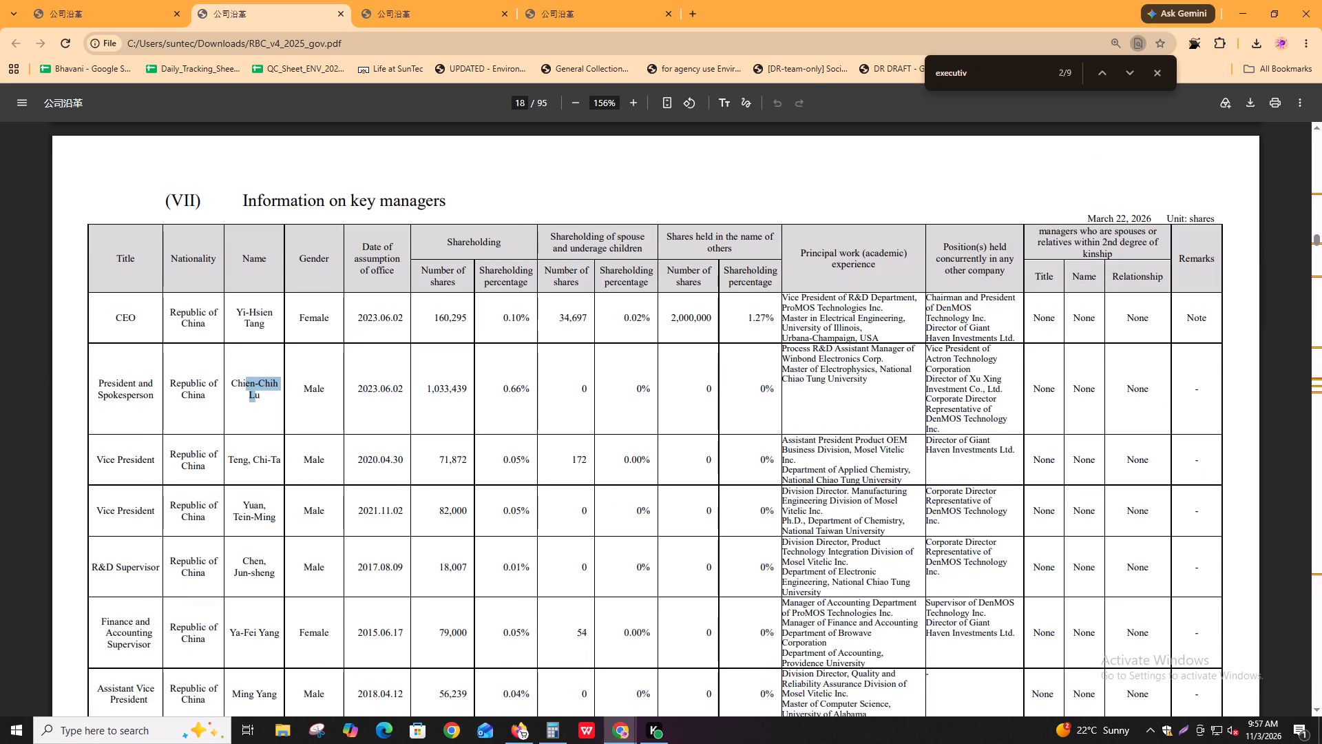
Cross-check the remaining key managers on page 18 against the director names in the remuneration table on page 17.
{"action": "scroll", "coordinate": [261, 586], "scroll_direction": "down", "scroll_amount": 4}
{"action": "scroll", "coordinate": [261, 586], "scroll_direction": "up", "scroll_amount": 4}
{"action": "scroll", "coordinate": [261, 583], "scroll_direction": "down", "scroll_amount": 3}
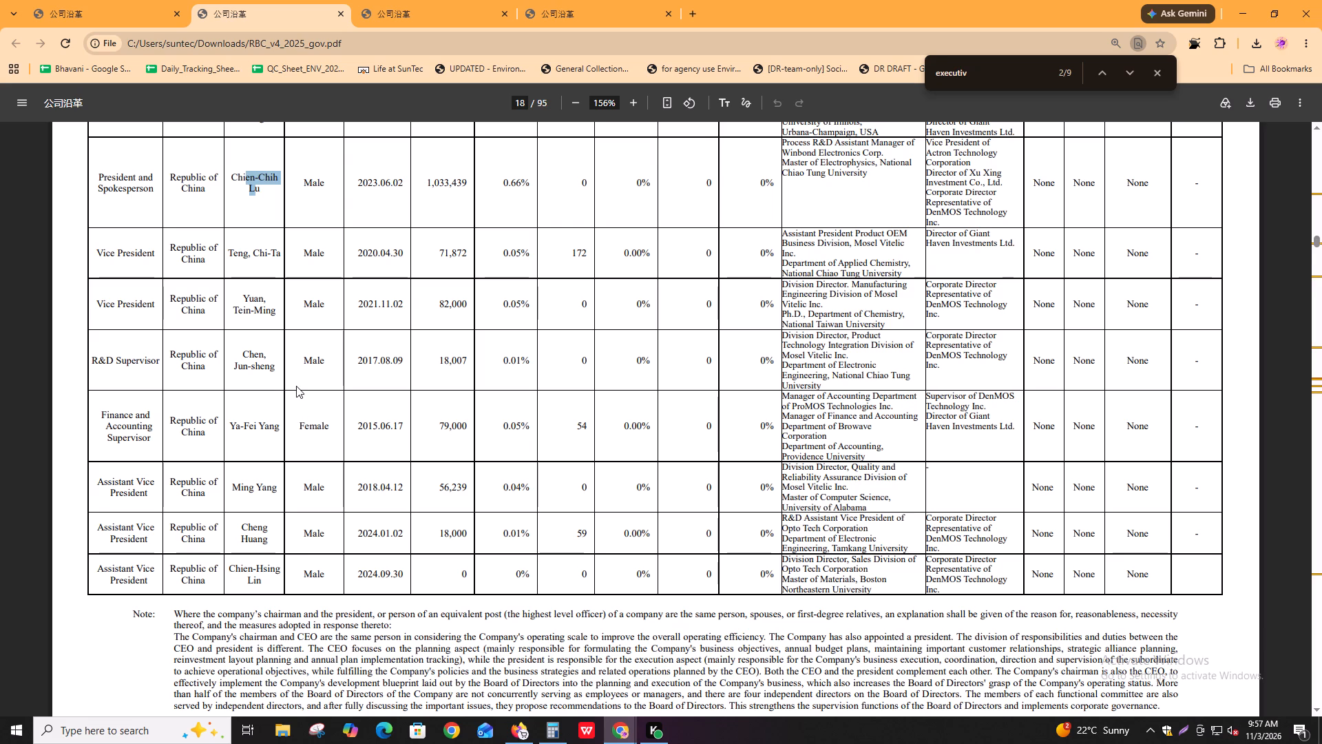
{"action": "scroll", "coordinate": [204, 312], "scroll_direction": "up", "scroll_amount": 4}
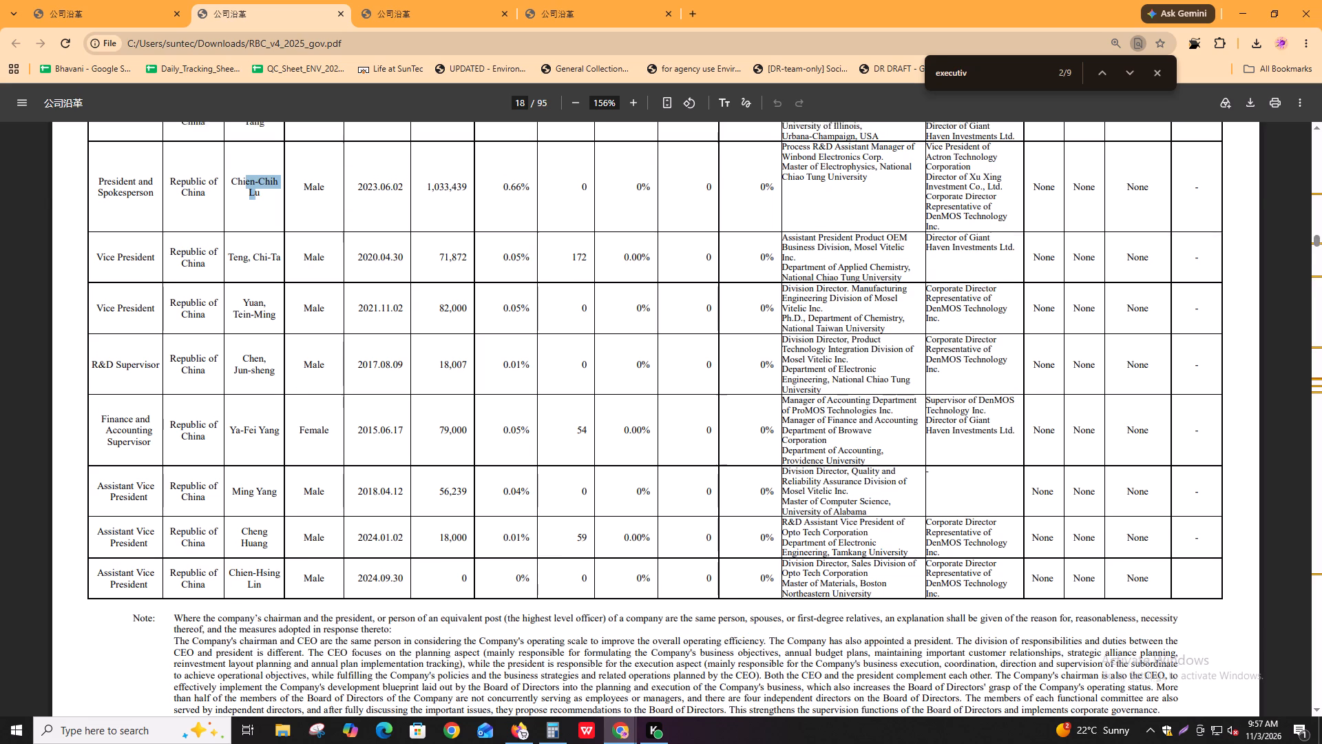
{"action": "scroll", "coordinate": [246, 573], "scroll_direction": "down", "scroll_amount": 3}
{"action": "scroll", "coordinate": [246, 573], "scroll_direction": "up", "scroll_amount": 1}
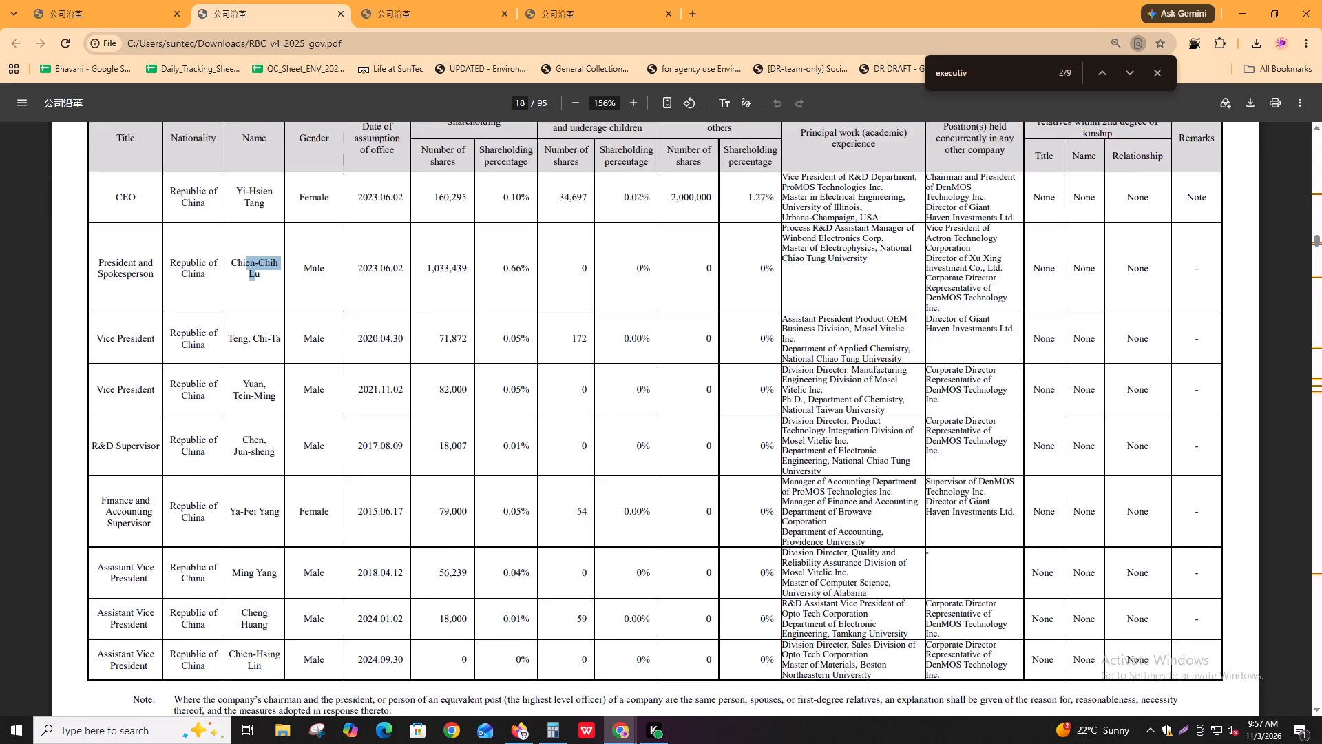
{"action": "scroll", "coordinate": [273, 601], "scroll_direction": "down", "scroll_amount": 2}
{"action": "scroll", "coordinate": [238, 541], "scroll_direction": "up", "scroll_amount": 8}
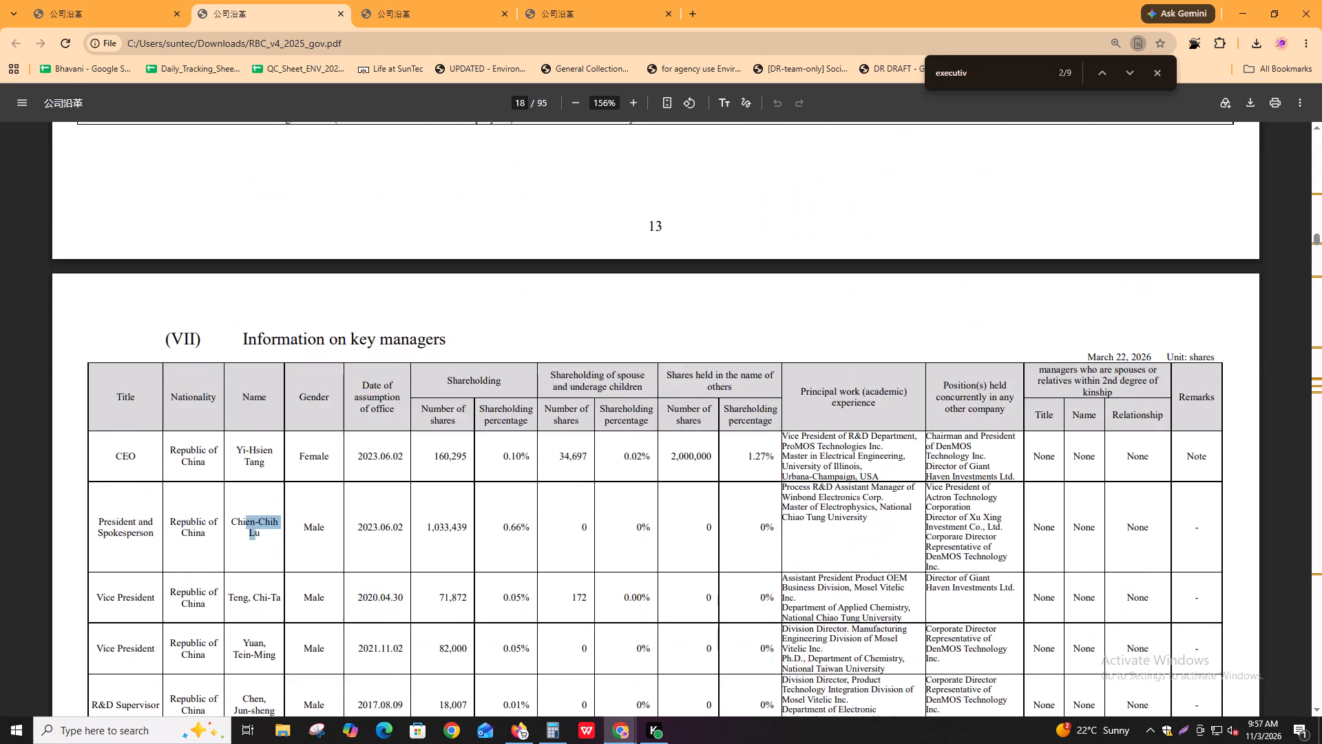
{"action": "scroll", "coordinate": [238, 541], "scroll_direction": "up", "scroll_amount": 2}
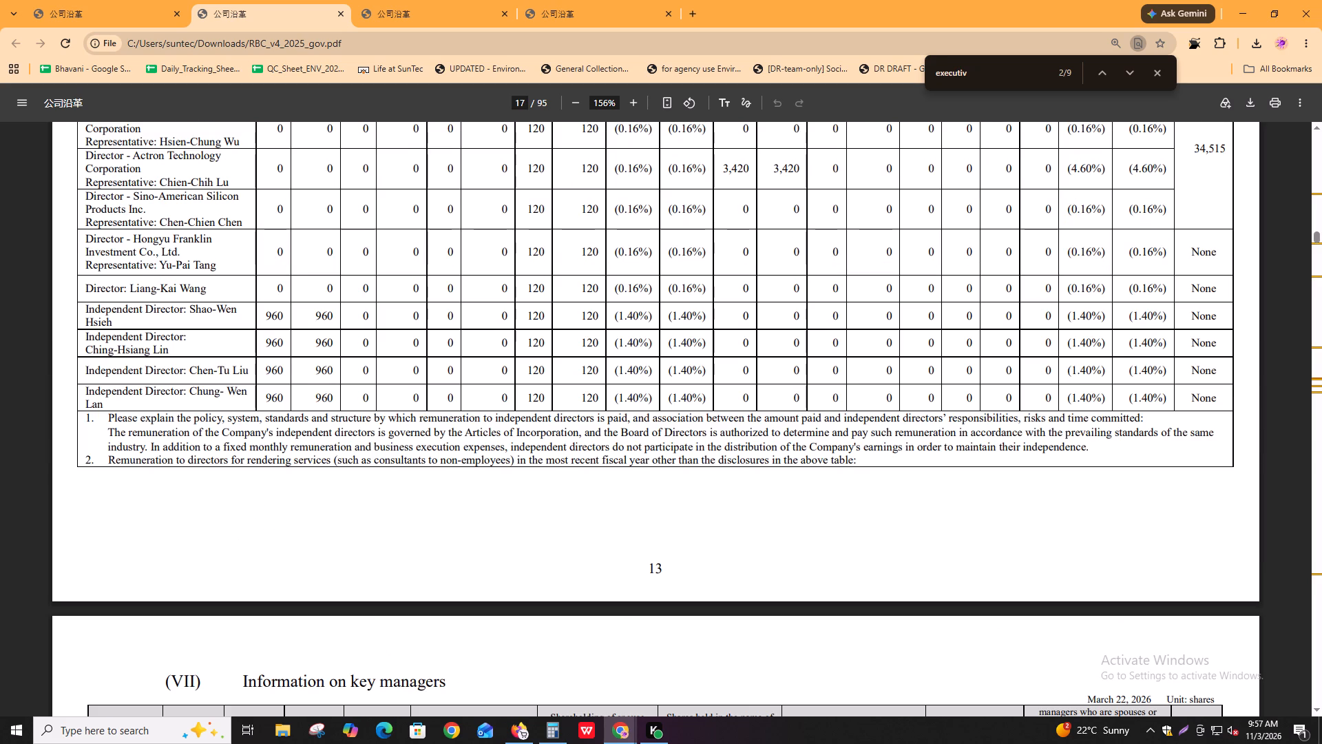
{"action": "left_click_drag", "start_coordinate": [135, 219], "coordinate": [160, 219]}
{"action": "left_click", "coordinate": [160, 219]}
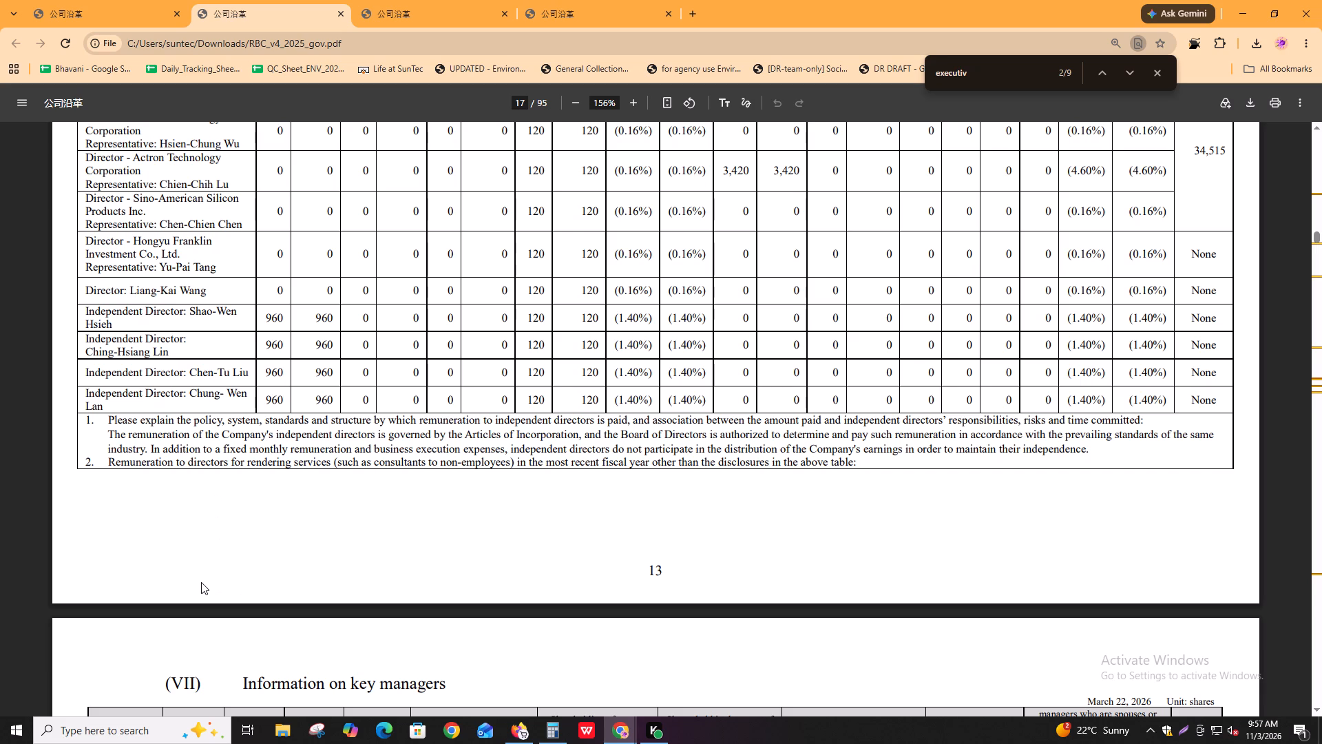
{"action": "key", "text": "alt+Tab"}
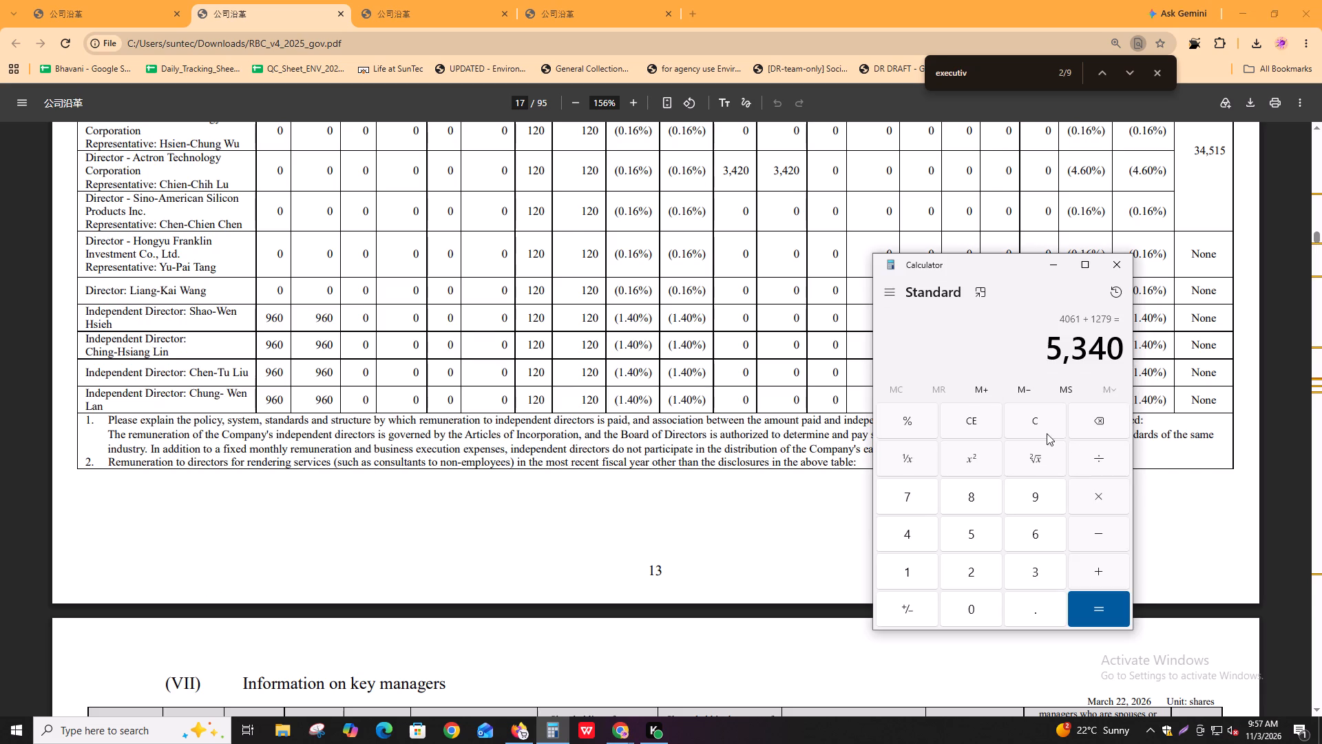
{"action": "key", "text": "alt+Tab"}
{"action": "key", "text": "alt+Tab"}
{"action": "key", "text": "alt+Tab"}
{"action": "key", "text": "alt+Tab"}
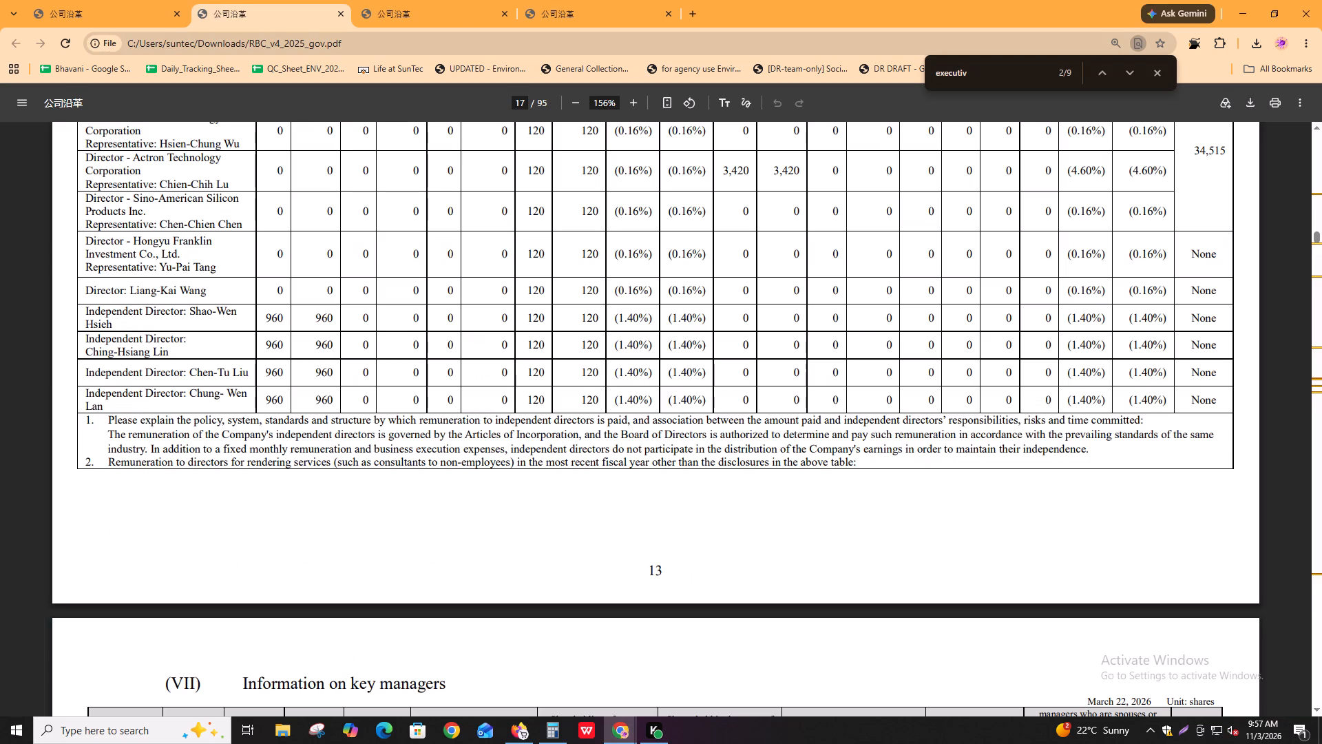
Step through the remaining matches for "executiv" in the report to look for mentions of executives.
{"action": "key", "text": "ctrl+f"}
{"action": "key", "text": "Return"}
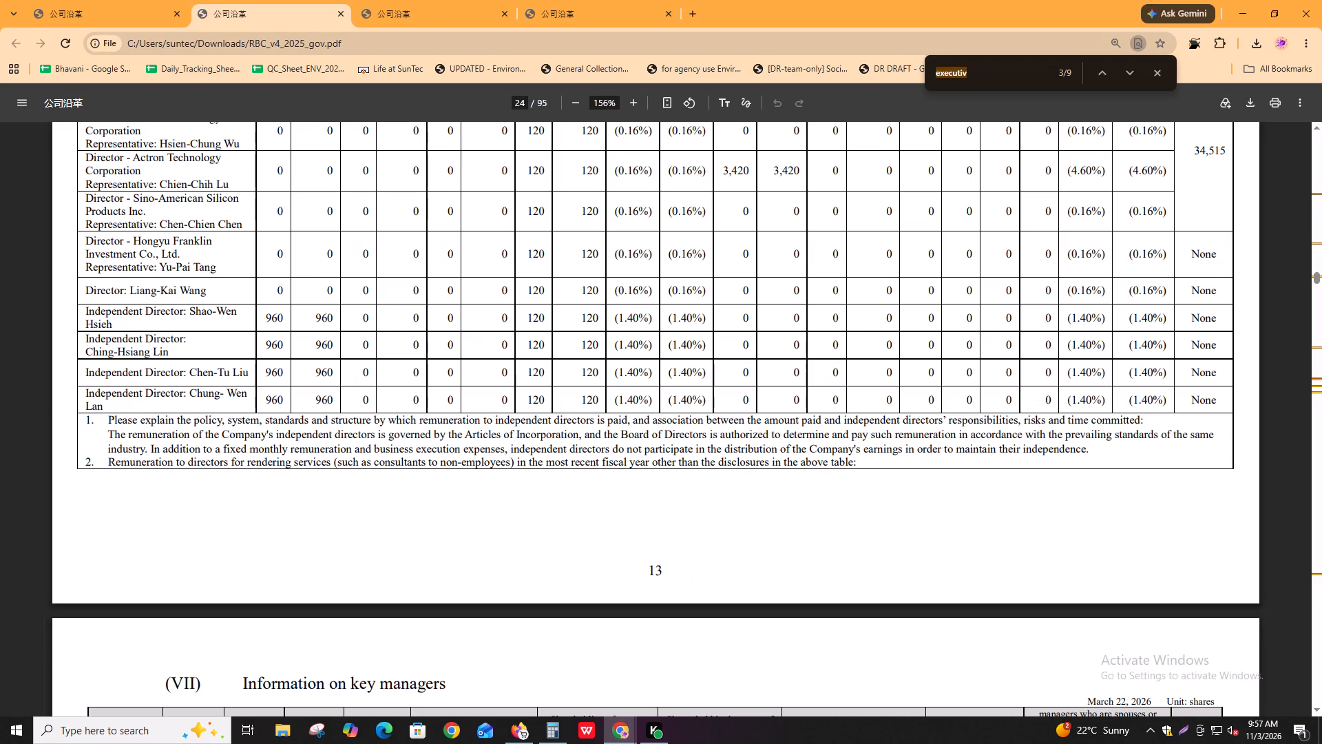
{"action": "key", "text": "Return"}
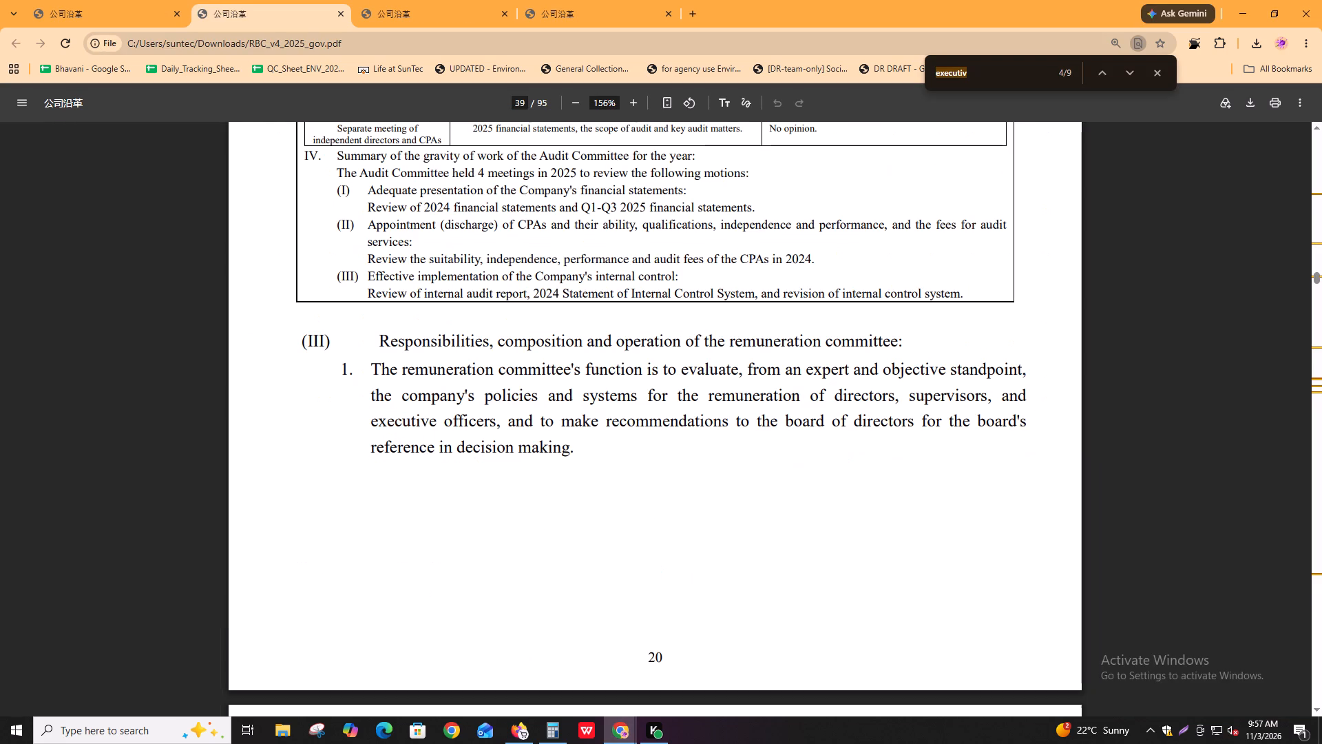
{"action": "key", "text": "Return"}
{"action": "key", "text": "Return"}
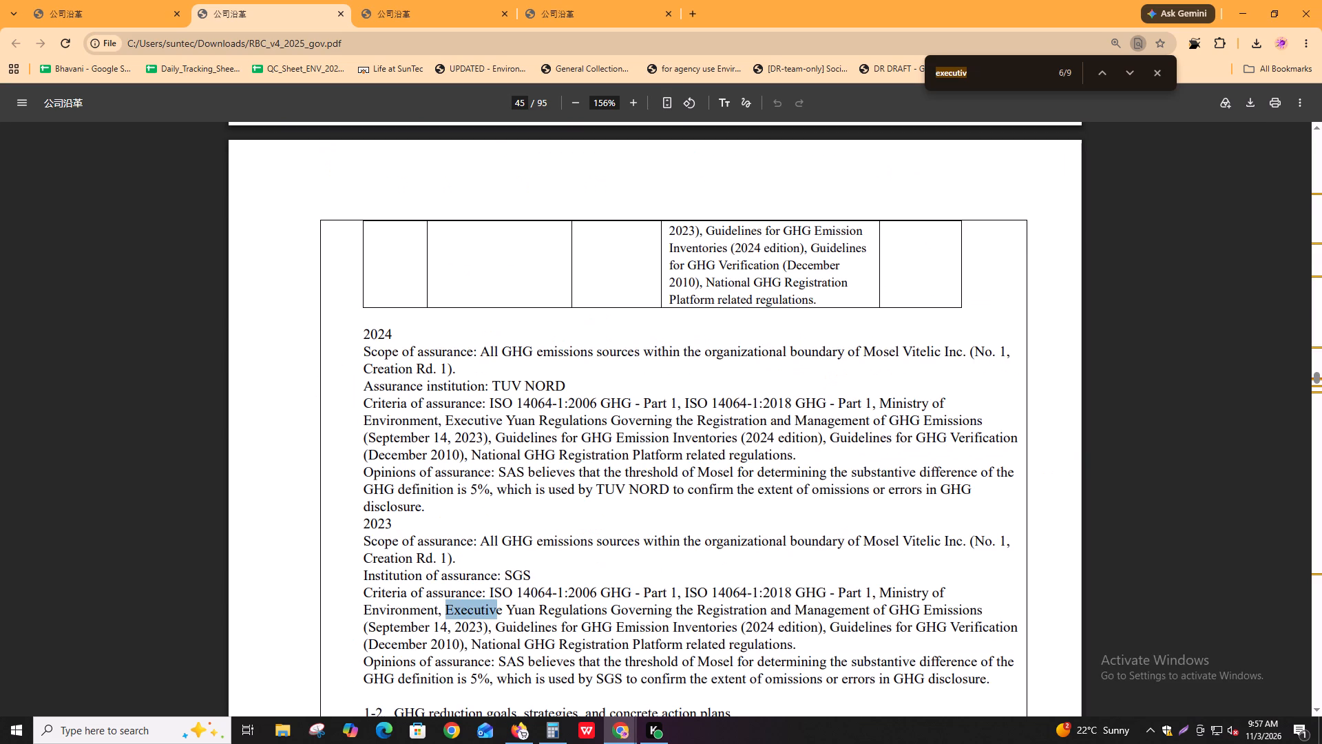
{"action": "key", "text": "Return"}
{"action": "key", "text": "Return"}
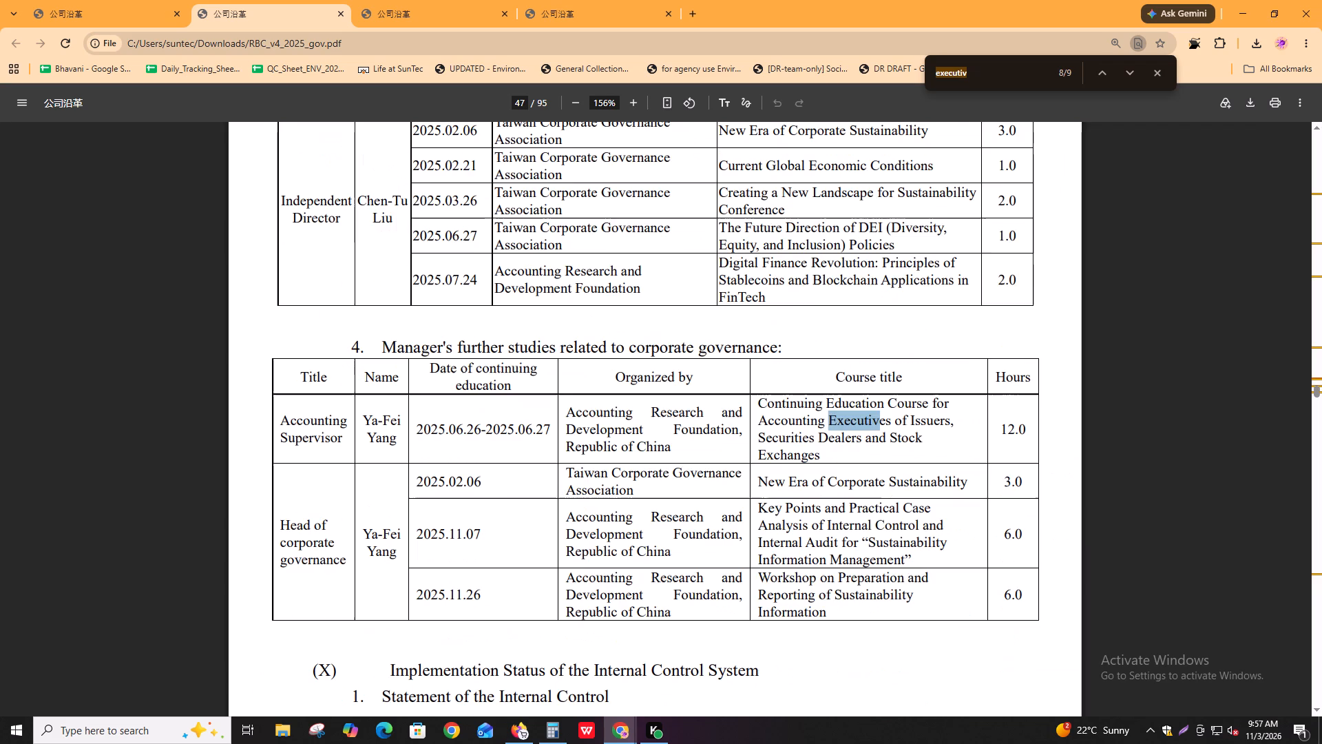
{"action": "key", "text": "Return"}
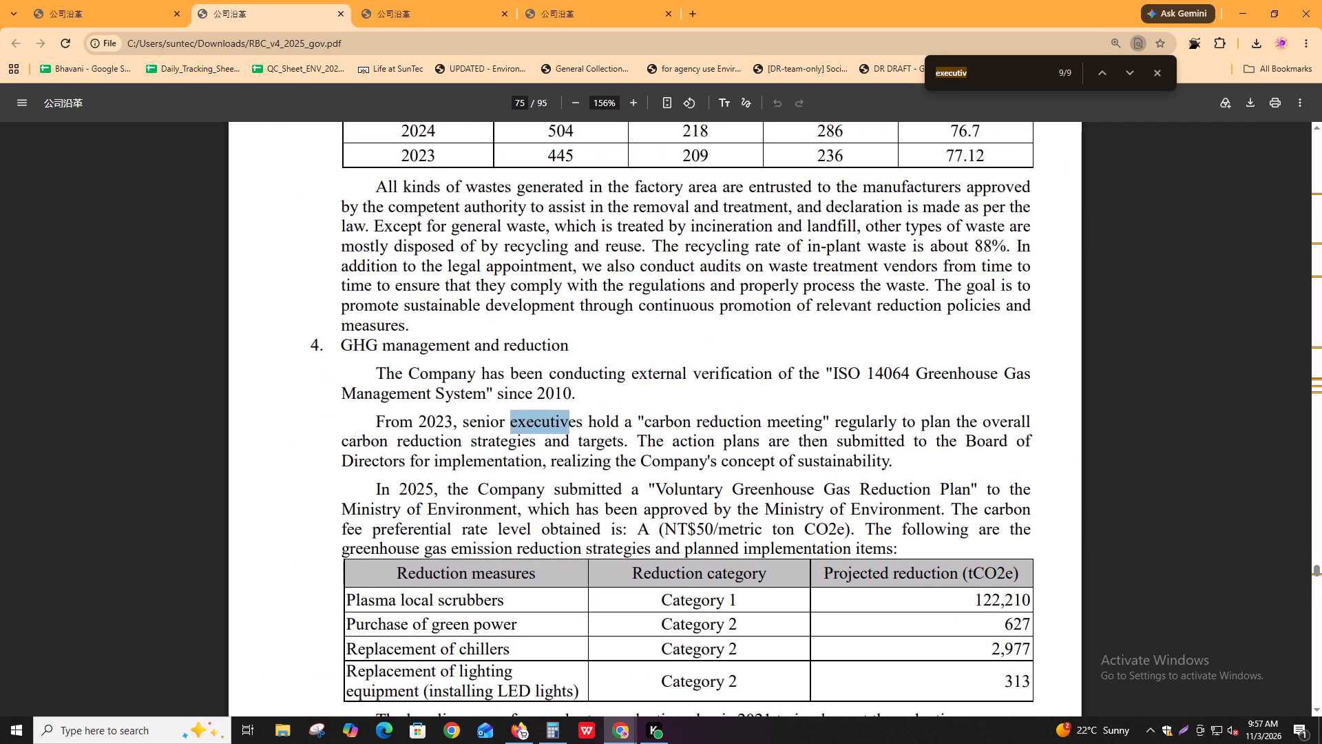
{"action": "key", "text": "Return"}
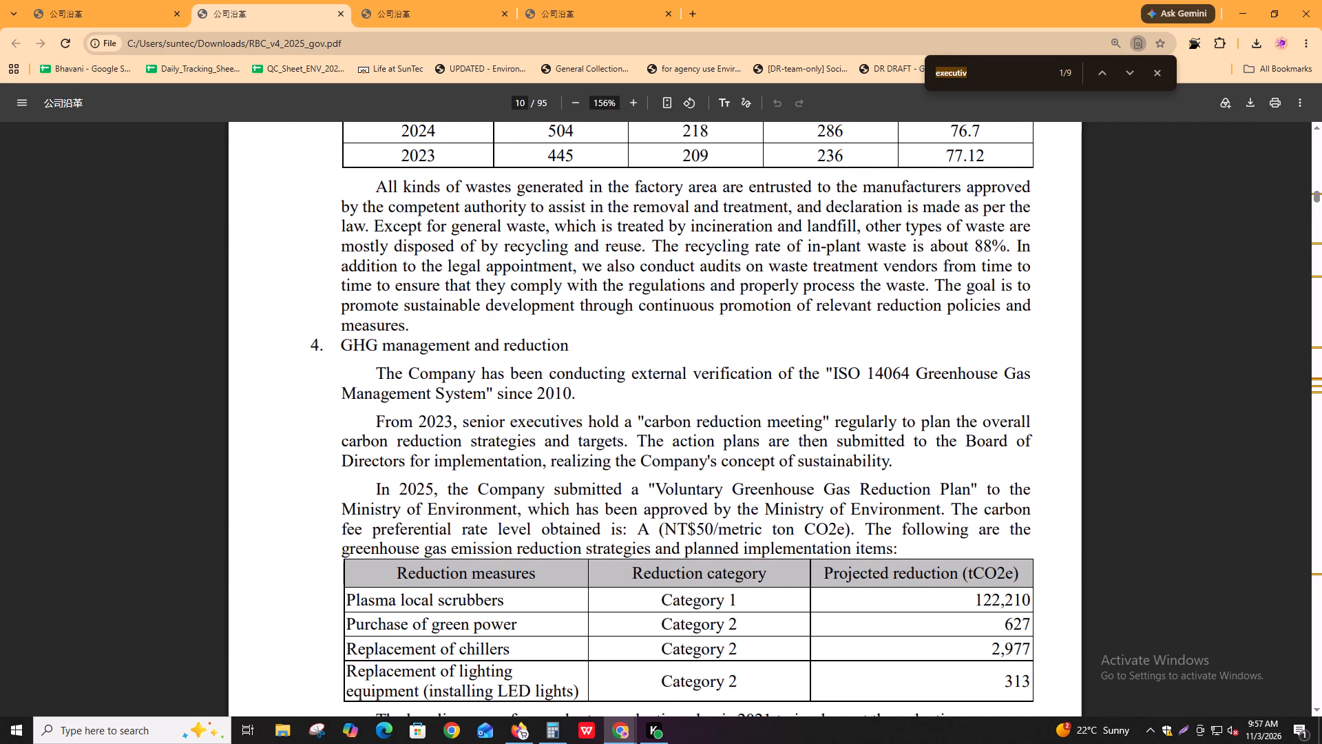
Examine the "Information of Board members" table on pages 9 and 10, including the directors' concurrent positions.
{"action": "scroll", "coordinate": [191, 435], "scroll_direction": "up", "scroll_amount": 3}
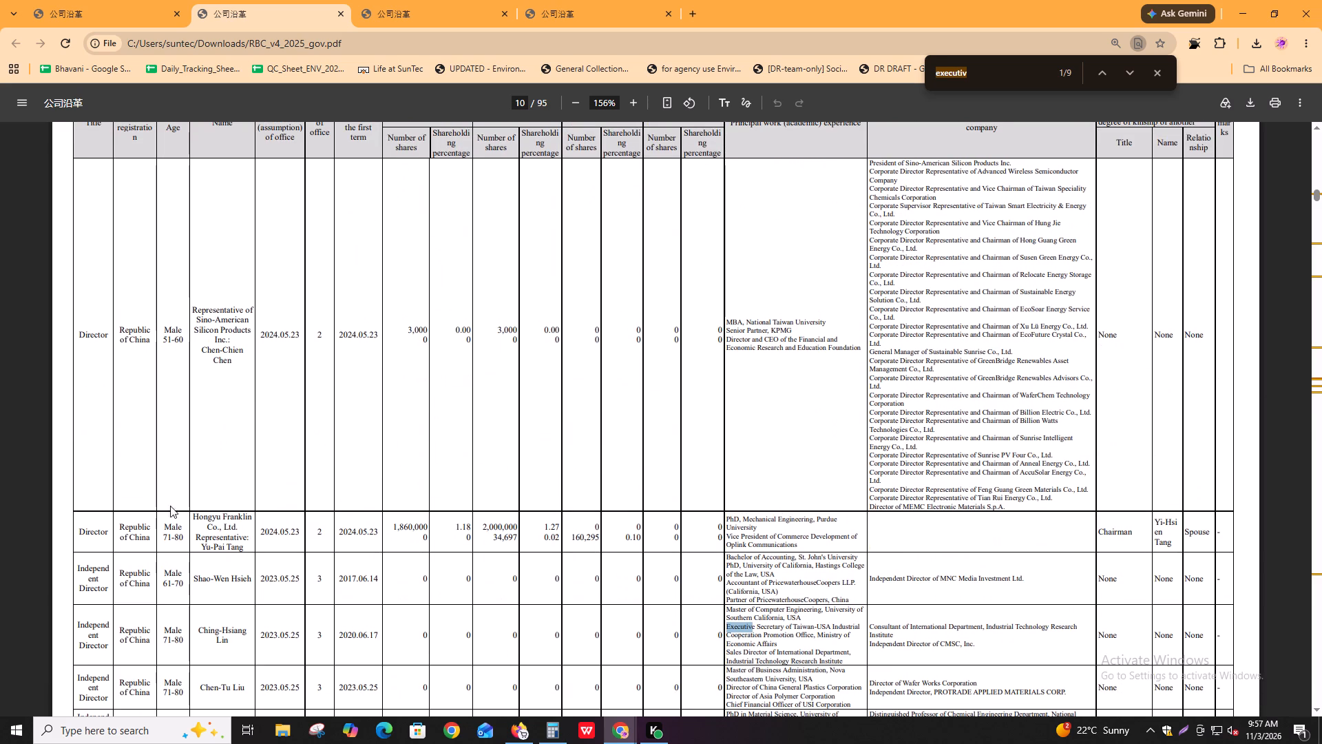
{"action": "scroll", "coordinate": [302, 563], "scroll_direction": "up", "scroll_amount": 5}
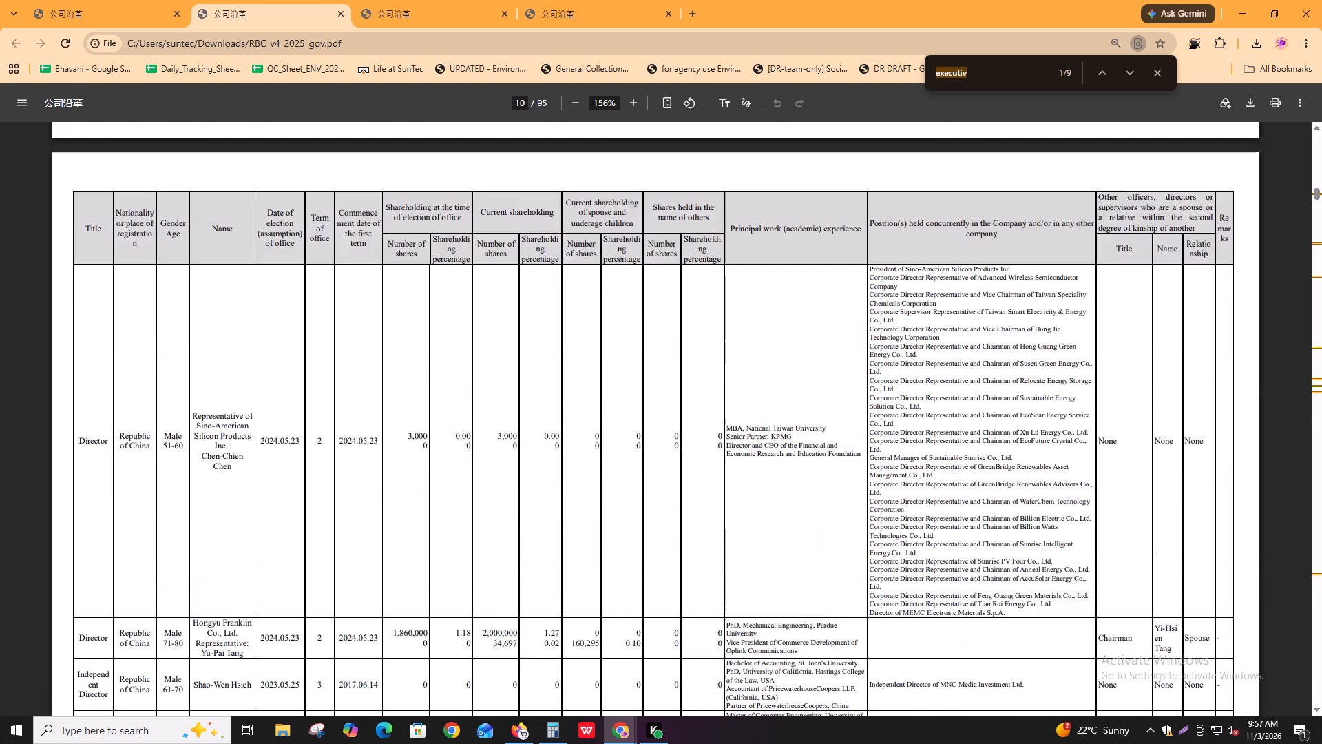
{"action": "scroll", "coordinate": [292, 550], "scroll_direction": "up", "scroll_amount": 14}
{"action": "scroll", "coordinate": [292, 549], "scroll_direction": "down", "scroll_amount": 2}
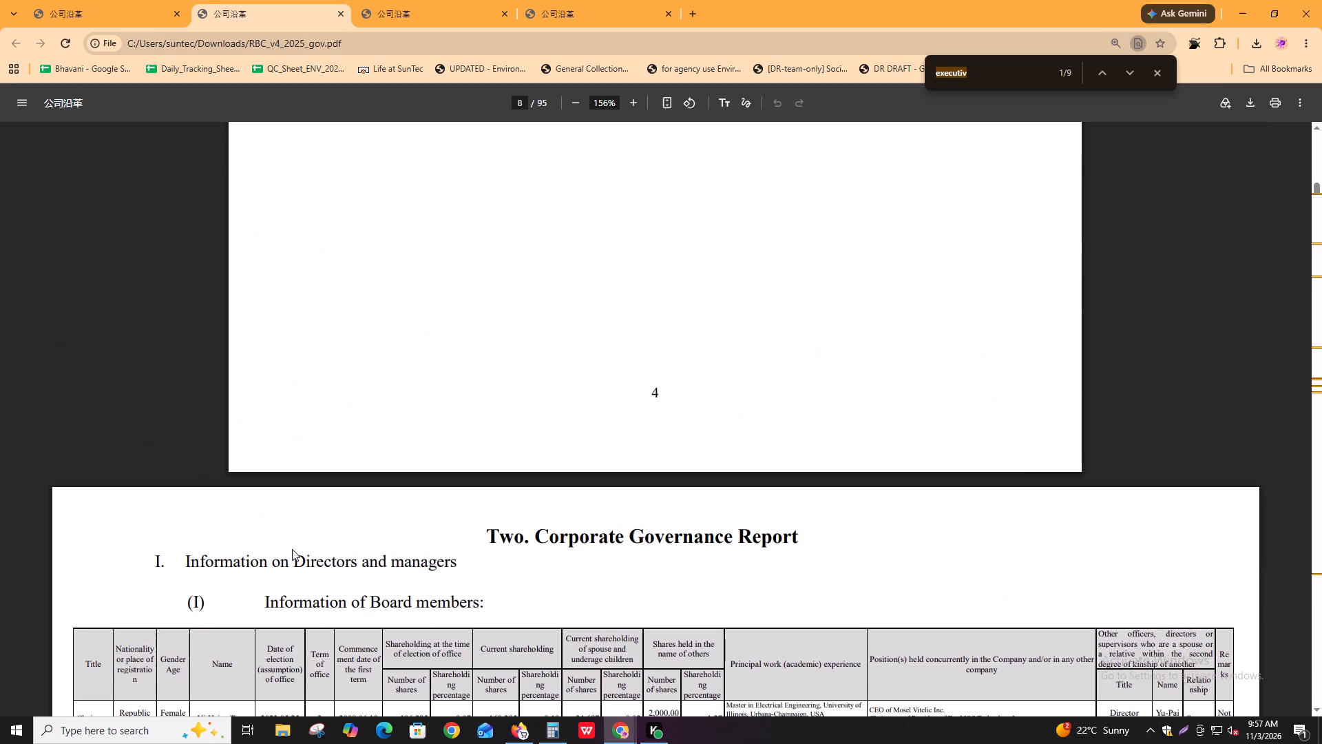
{"action": "scroll", "coordinate": [292, 549], "scroll_direction": "down", "scroll_amount": 4}
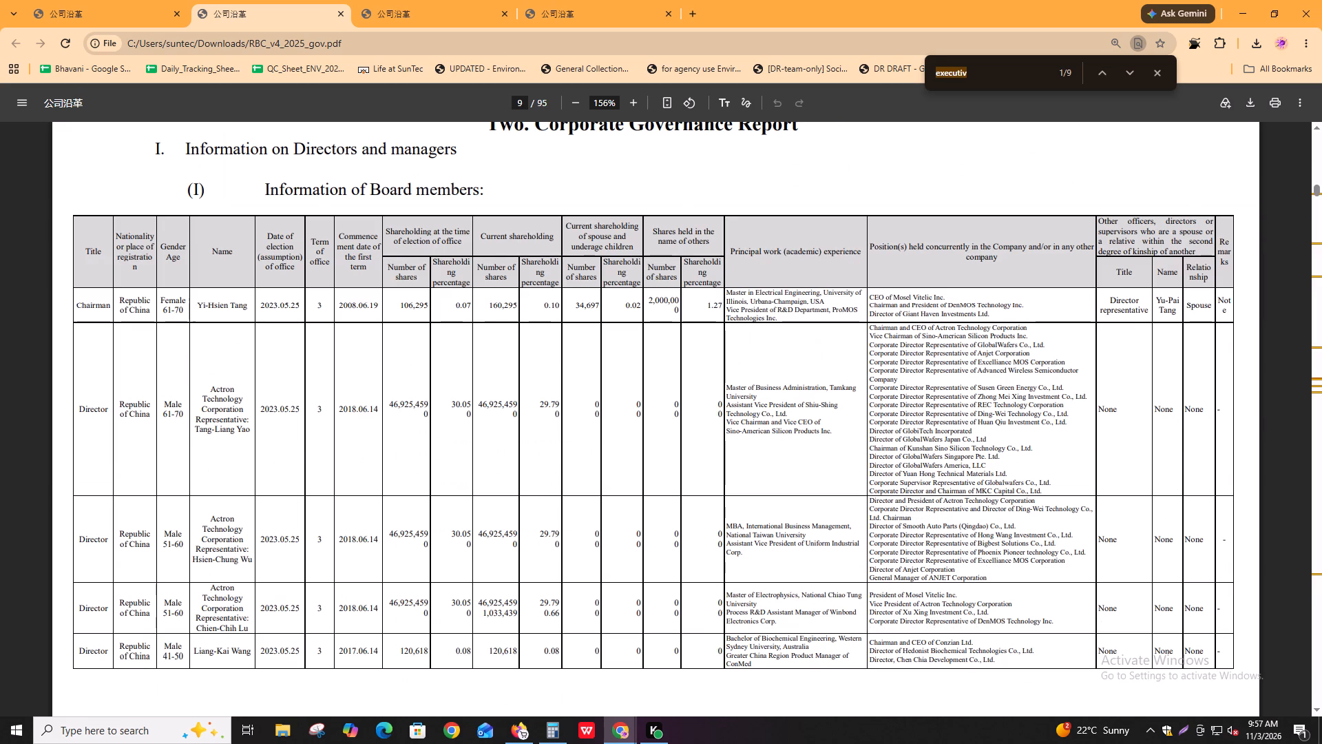
{"action": "scroll", "coordinate": [266, 432], "scroll_direction": "down", "scroll_amount": 2}
{"action": "scroll", "coordinate": [454, 631], "scroll_direction": "down", "scroll_amount": 9}
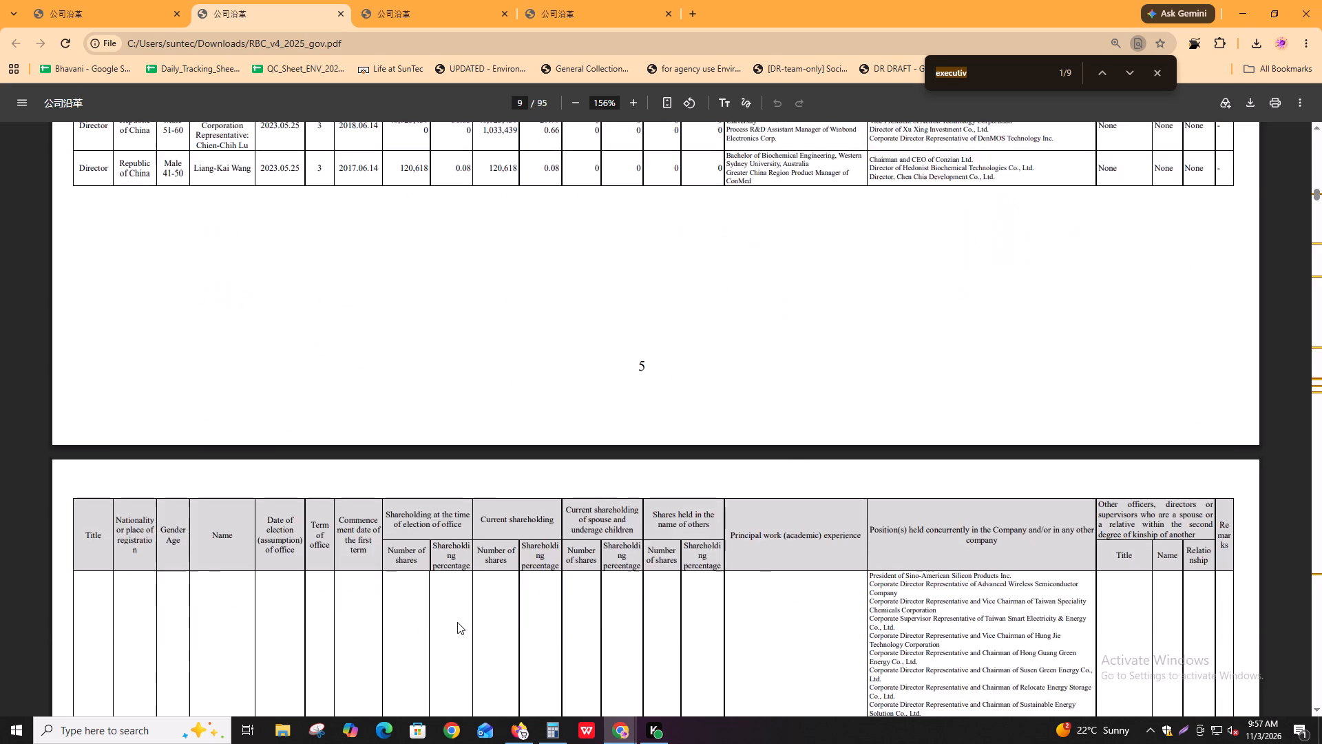
{"action": "scroll", "coordinate": [457, 622], "scroll_direction": "down", "scroll_amount": 9}
Read the note below the board members table on page 10 about the chairman, CEO and president roles.
{"action": "scroll", "coordinate": [336, 572], "scroll_direction": "up", "scroll_amount": 2}
{"action": "scroll", "coordinate": [227, 437], "scroll_direction": "up", "scroll_amount": 2, "text": "ctrl"}
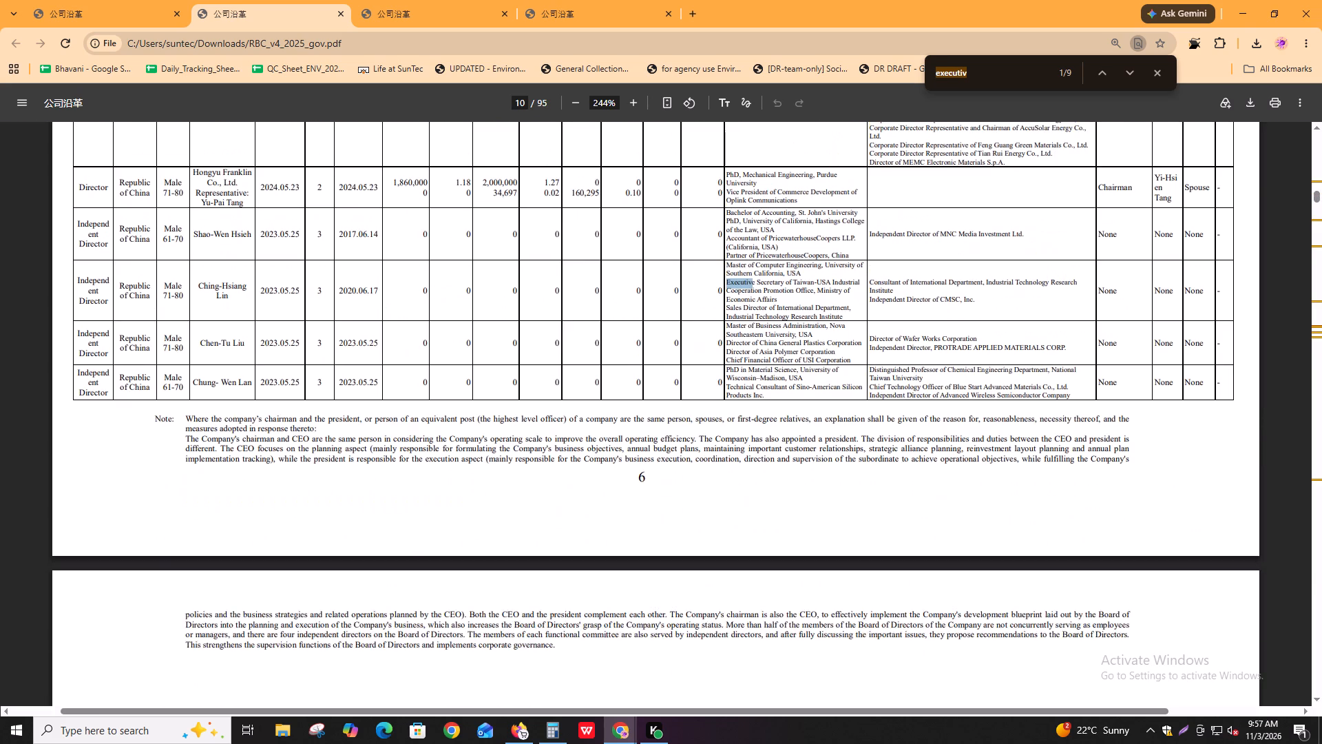
{"action": "scroll", "coordinate": [227, 437], "scroll_direction": "up", "scroll_amount": 1, "text": "ctrl"}
{"action": "left_click_drag", "start_coordinate": [337, 438], "coordinate": [552, 452]}
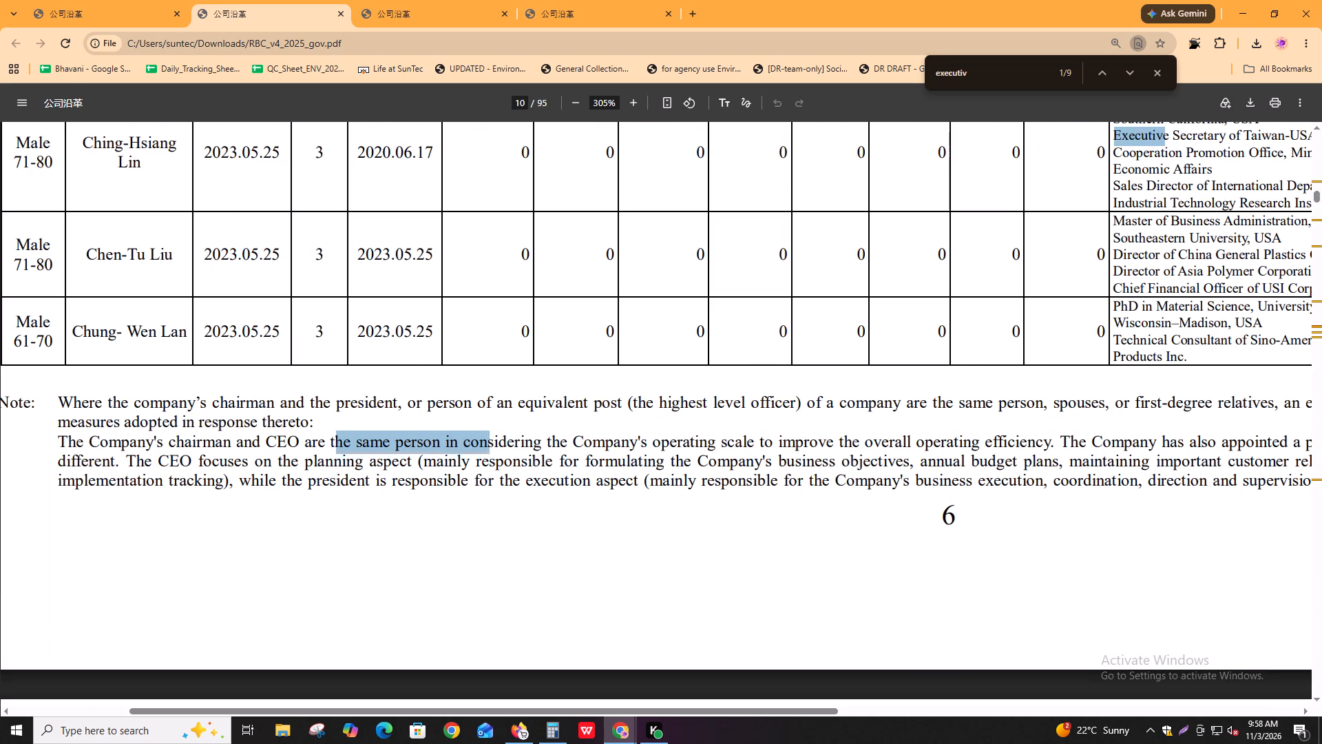
{"action": "left_click_drag", "start_coordinate": [552, 452], "coordinate": [1042, 435]}
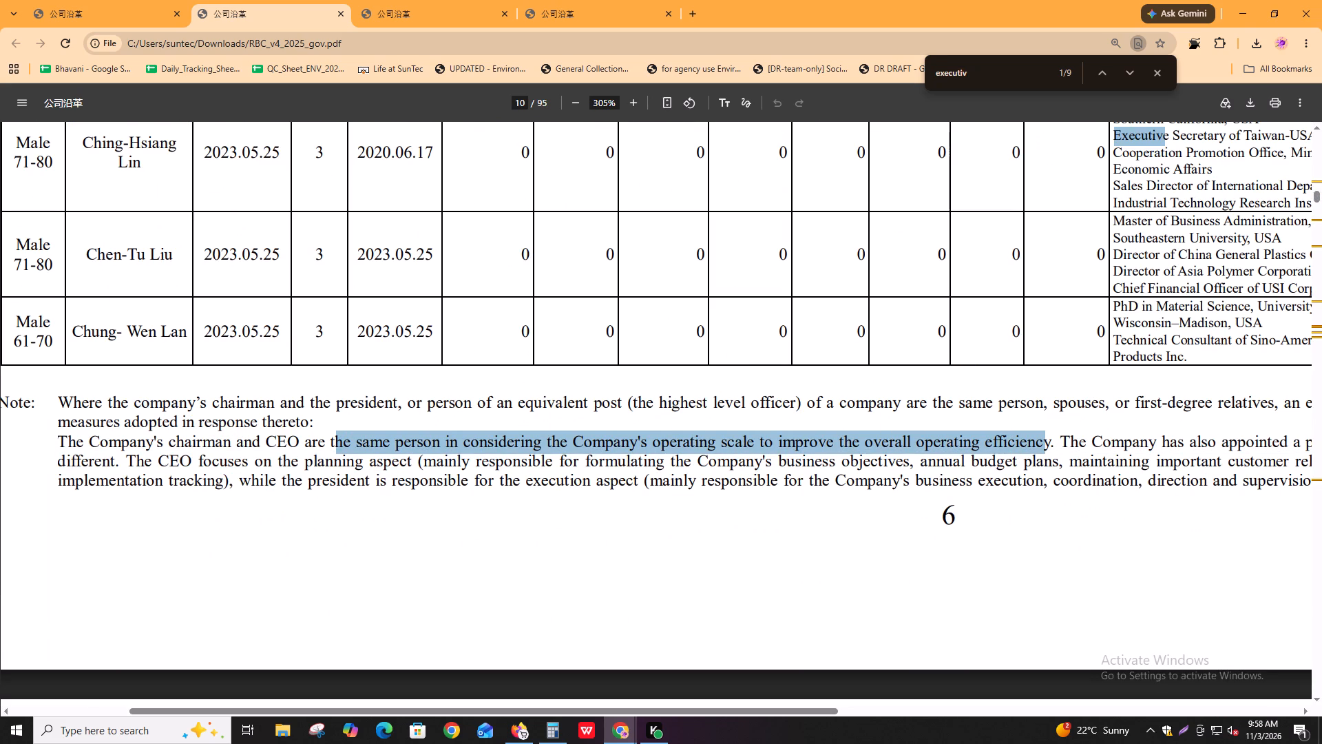
{"action": "left_click", "coordinate": [642, 452]}
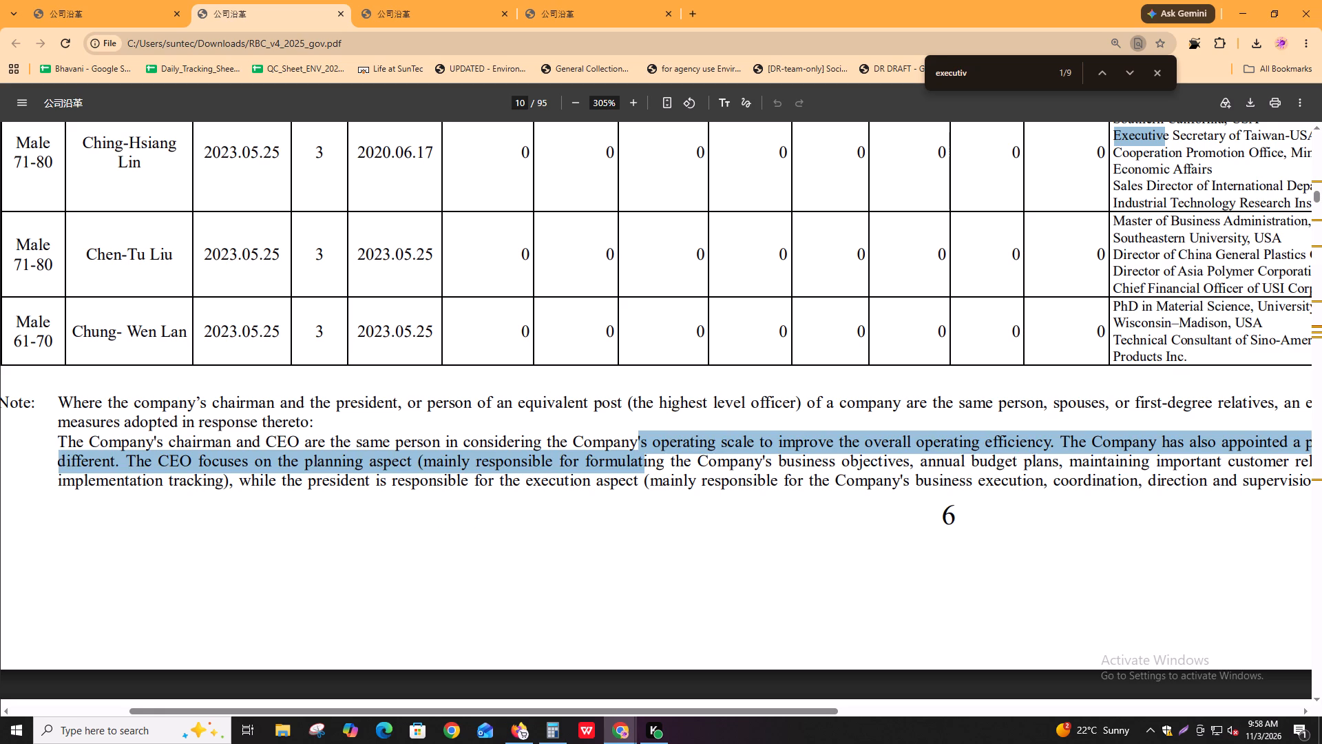
{"action": "left_click", "coordinate": [451, 508]}
{"action": "scroll", "coordinate": [362, 479], "scroll_direction": "down", "scroll_amount": 1, "text": "ctrl"}
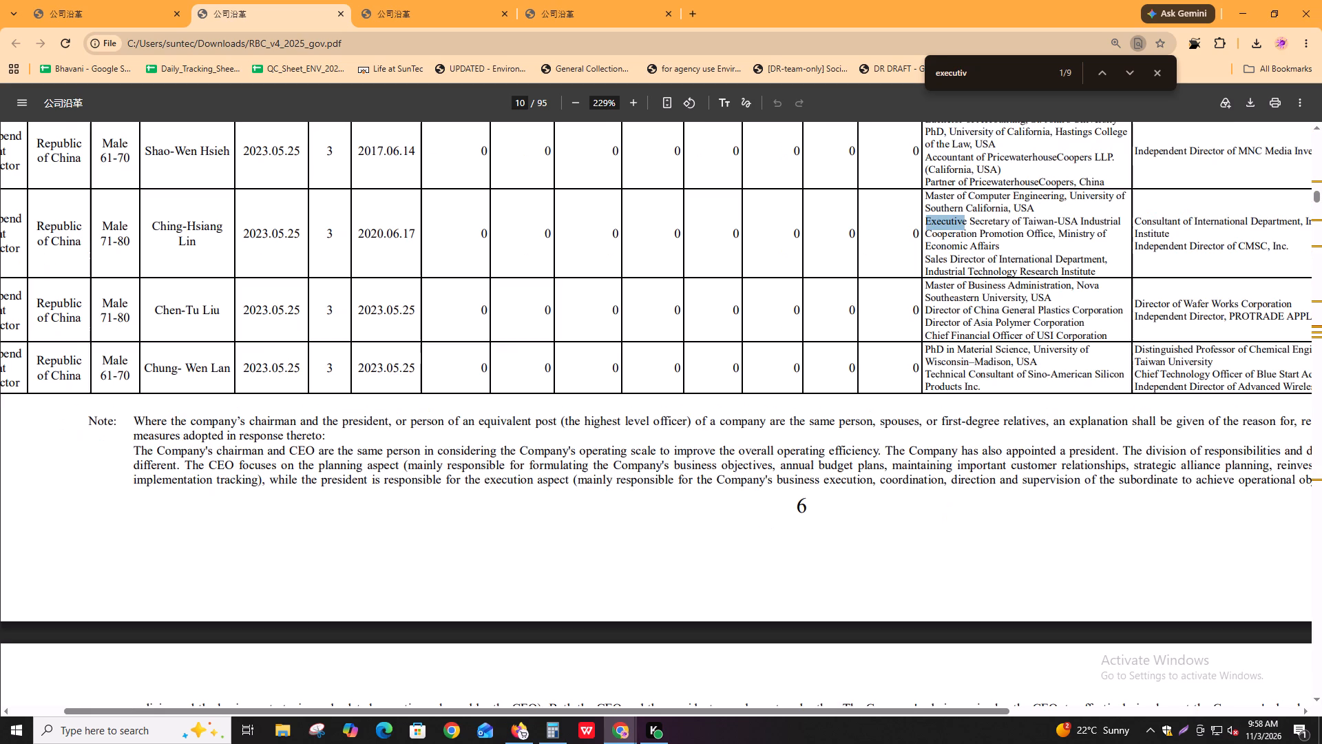
{"action": "scroll", "coordinate": [589, 484], "scroll_direction": "down", "scroll_amount": 1, "text": "shift"}
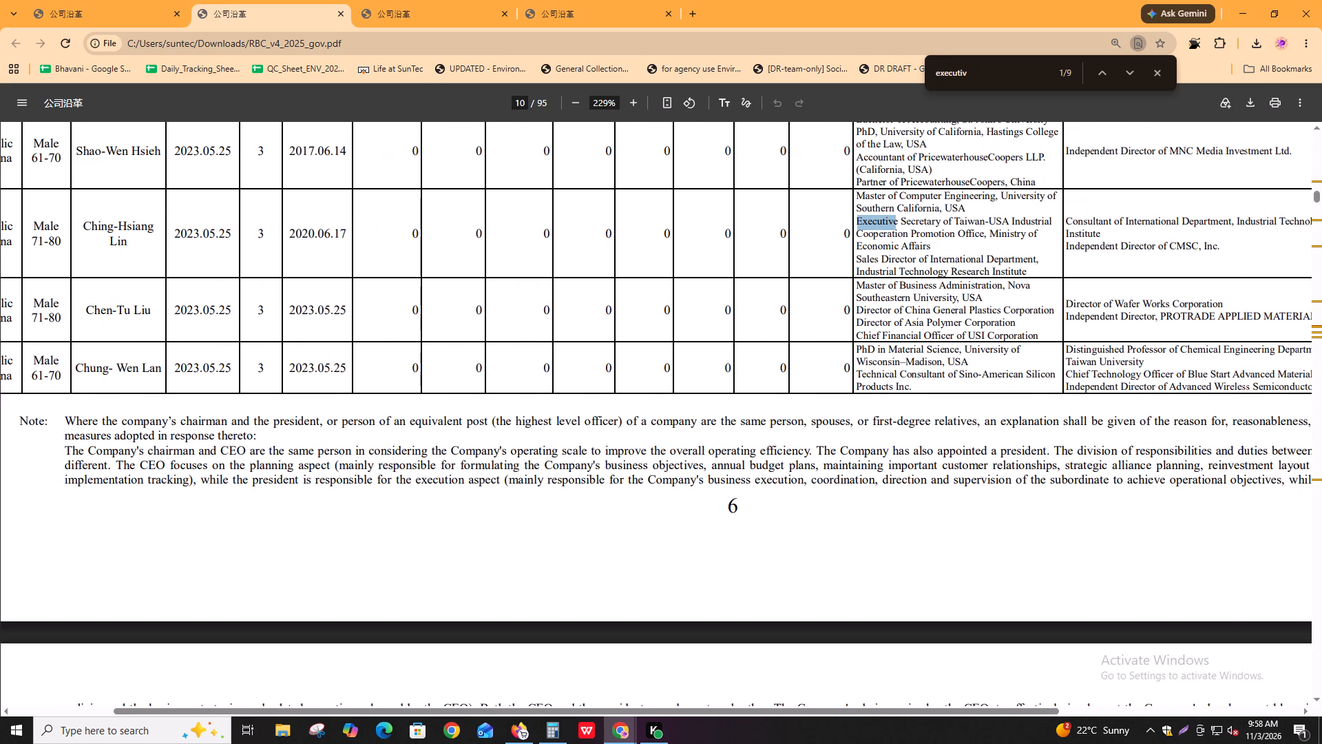
Switch to the Igloo extraction form and advance from the Board_independence field to the next field.
{"action": "key", "text": "alt+Tab"}
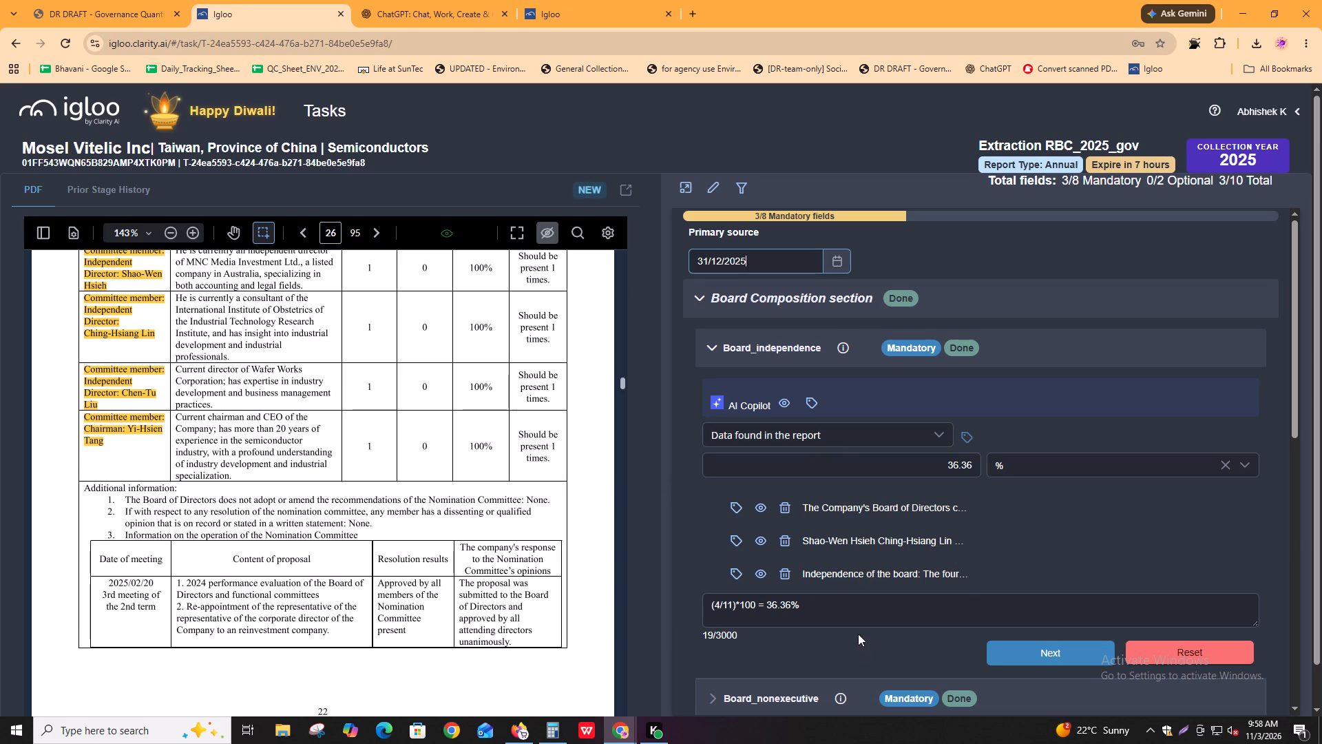
{"action": "left_click", "coordinate": [828, 612]}
{"action": "scroll", "coordinate": [1140, 559], "scroll_direction": "down", "scroll_amount": 2}
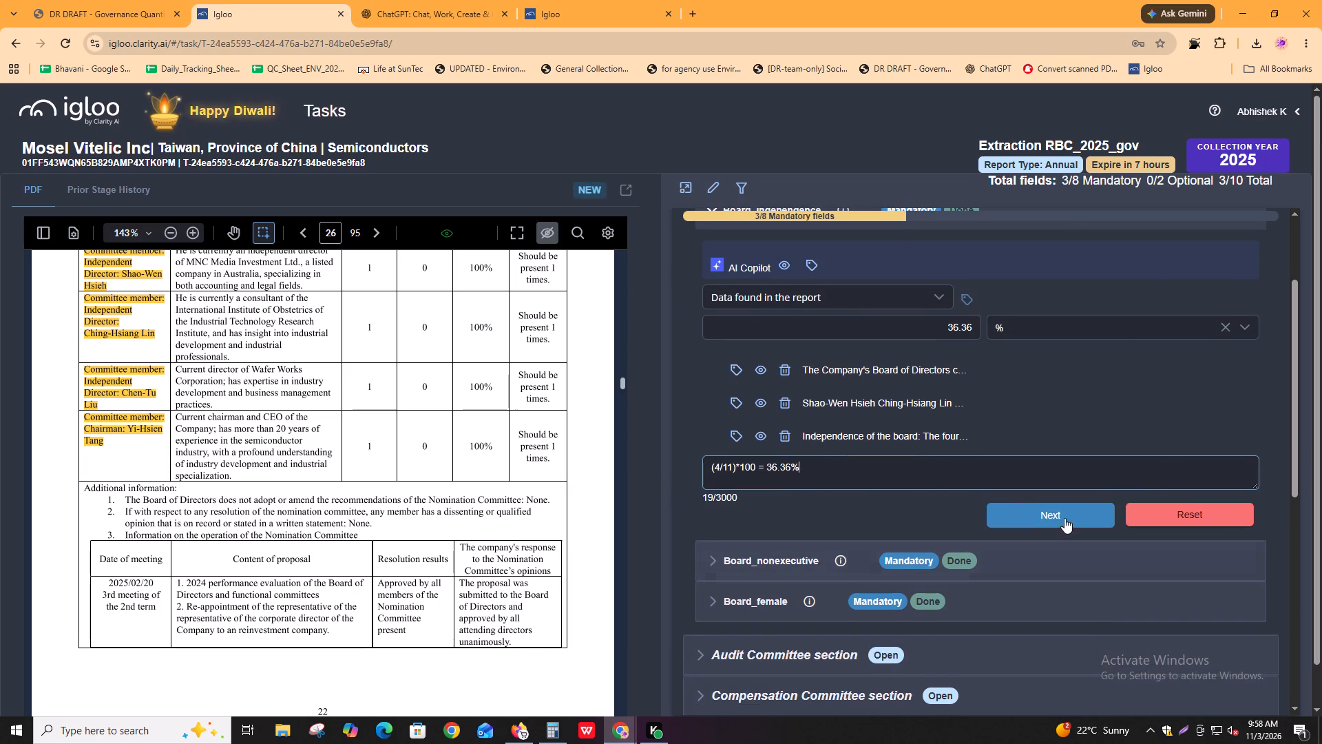
{"action": "left_click", "coordinate": [1064, 518]}
{"action": "scroll", "coordinate": [779, 446], "scroll_direction": "up", "scroll_amount": 1}
In the first open copy of the report, step through the "board of direc" matches to the board diversity table on page 15.
{"action": "key", "text": "alt+Tab"}
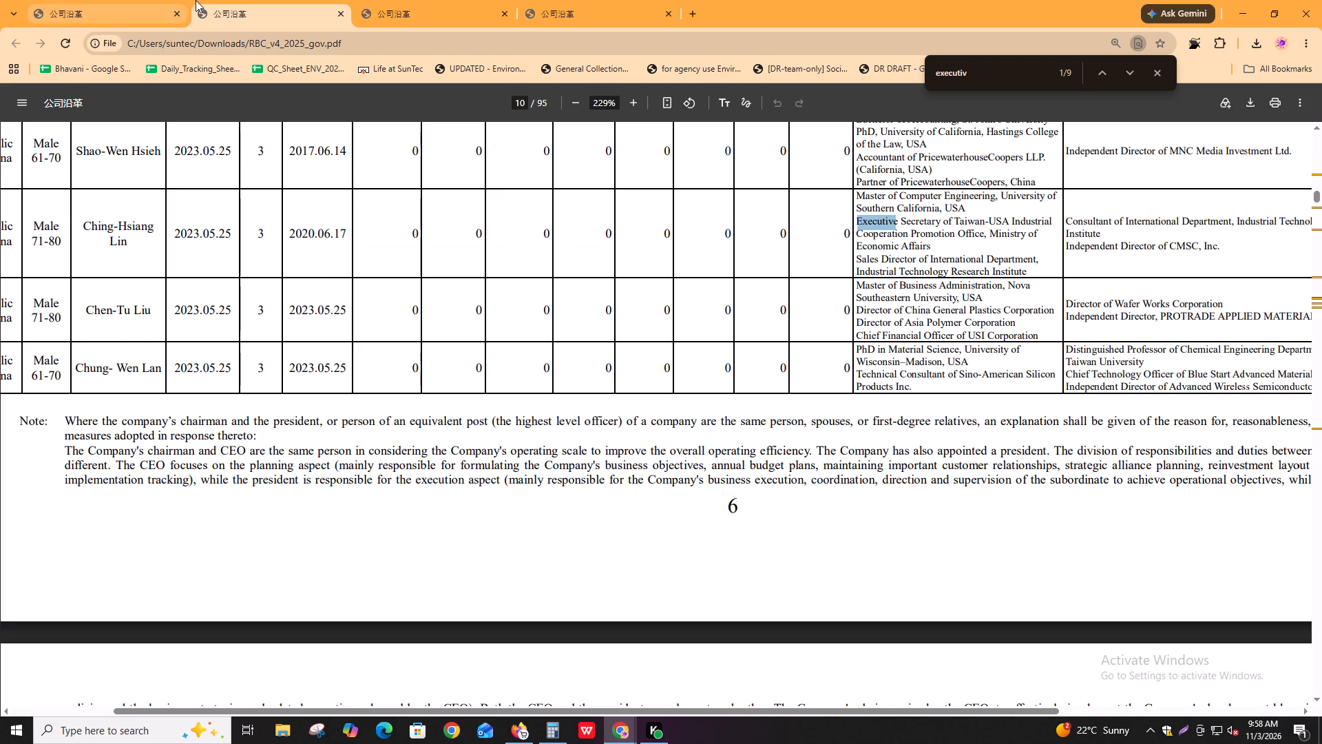
{"action": "left_click", "coordinate": [143, 0]}
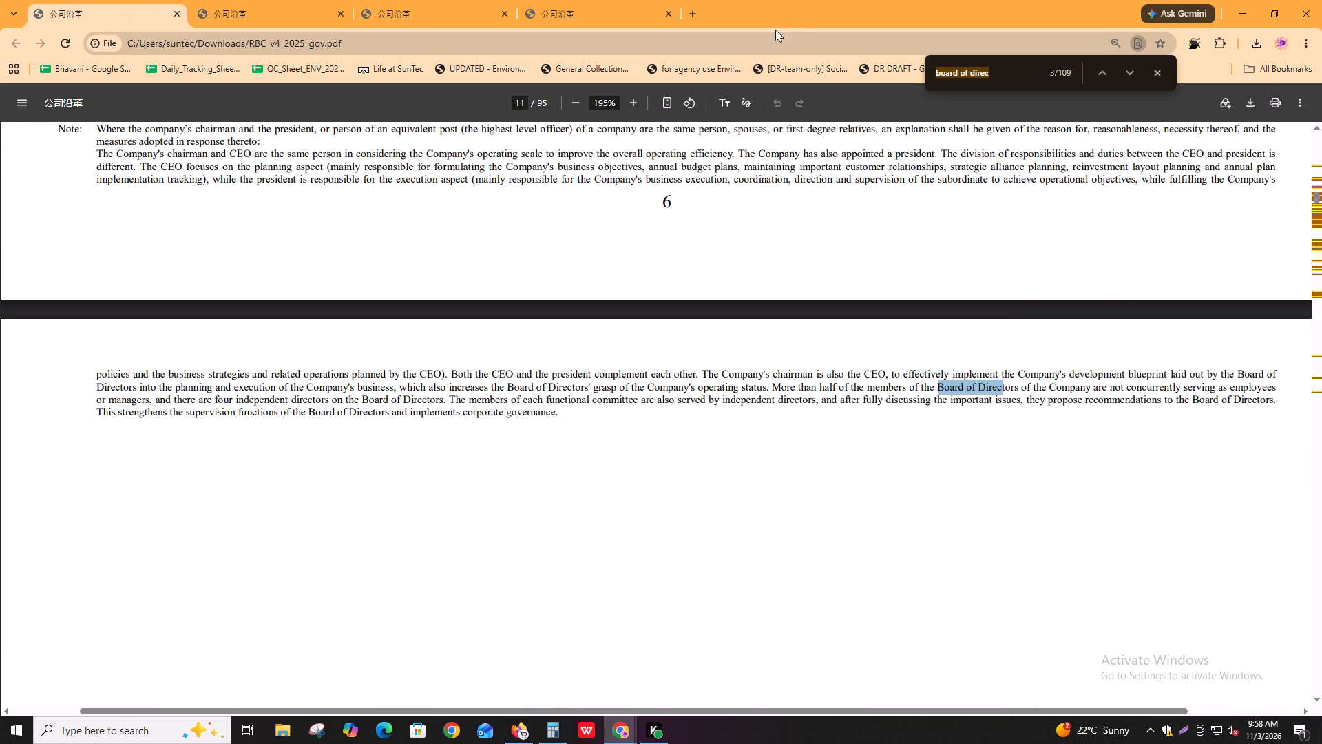
{"action": "key", "text": "ctrl+f"}
{"action": "key", "text": "Return"}
{"action": "key", "text": "Return"}
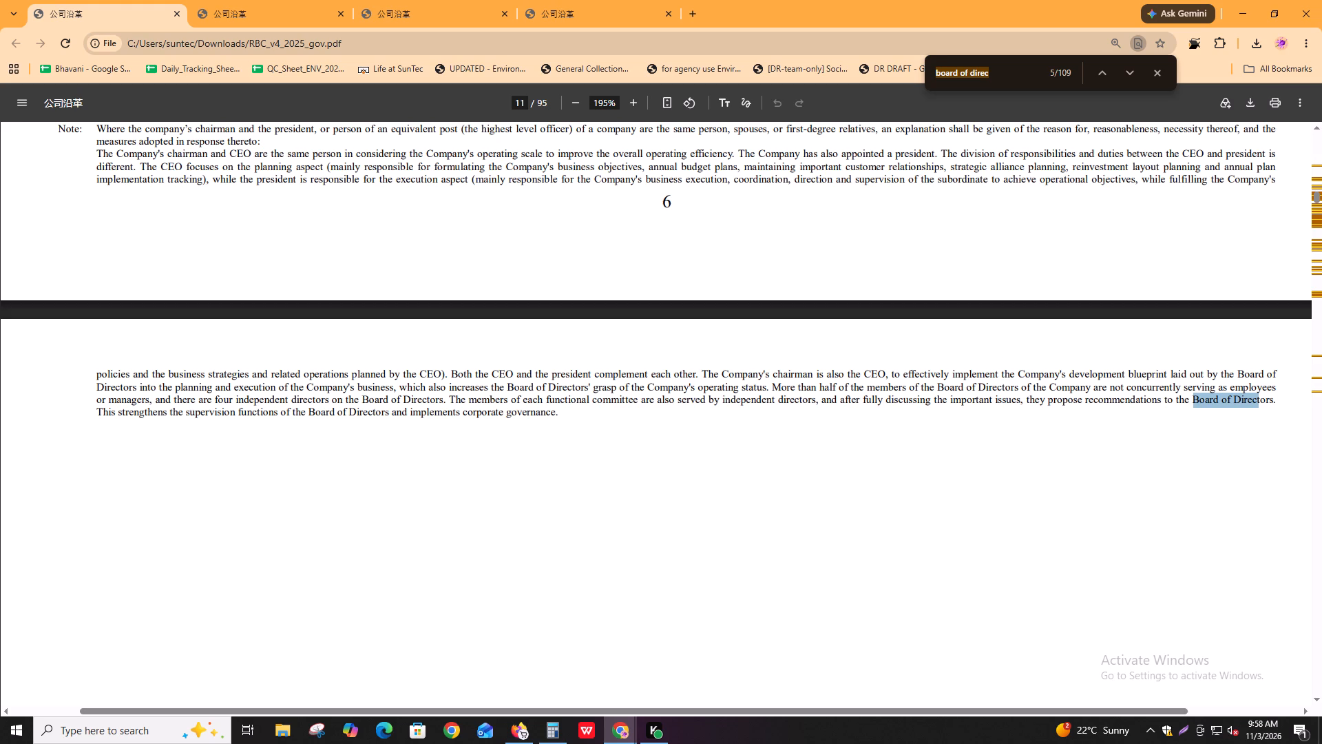
{"action": "key", "text": "Return"}
{"action": "key", "text": "Return"}
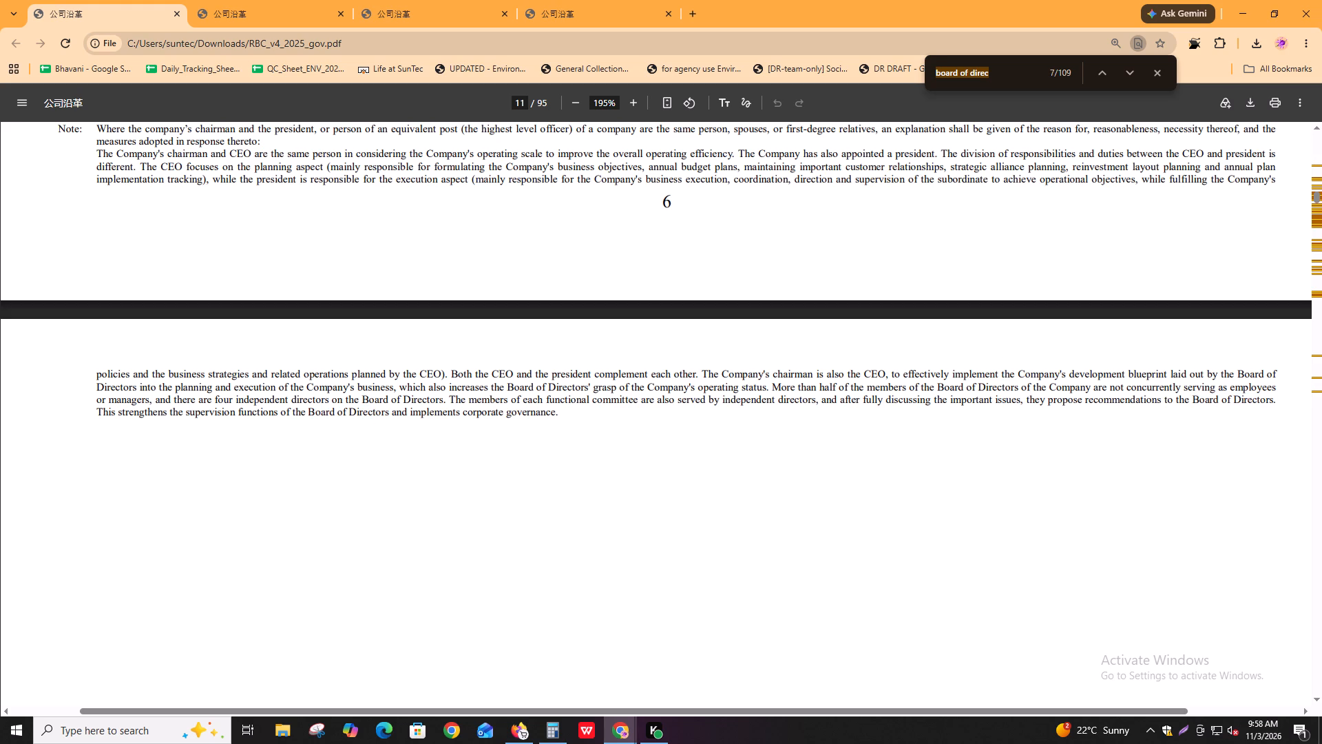
{"action": "key", "text": "Return"}
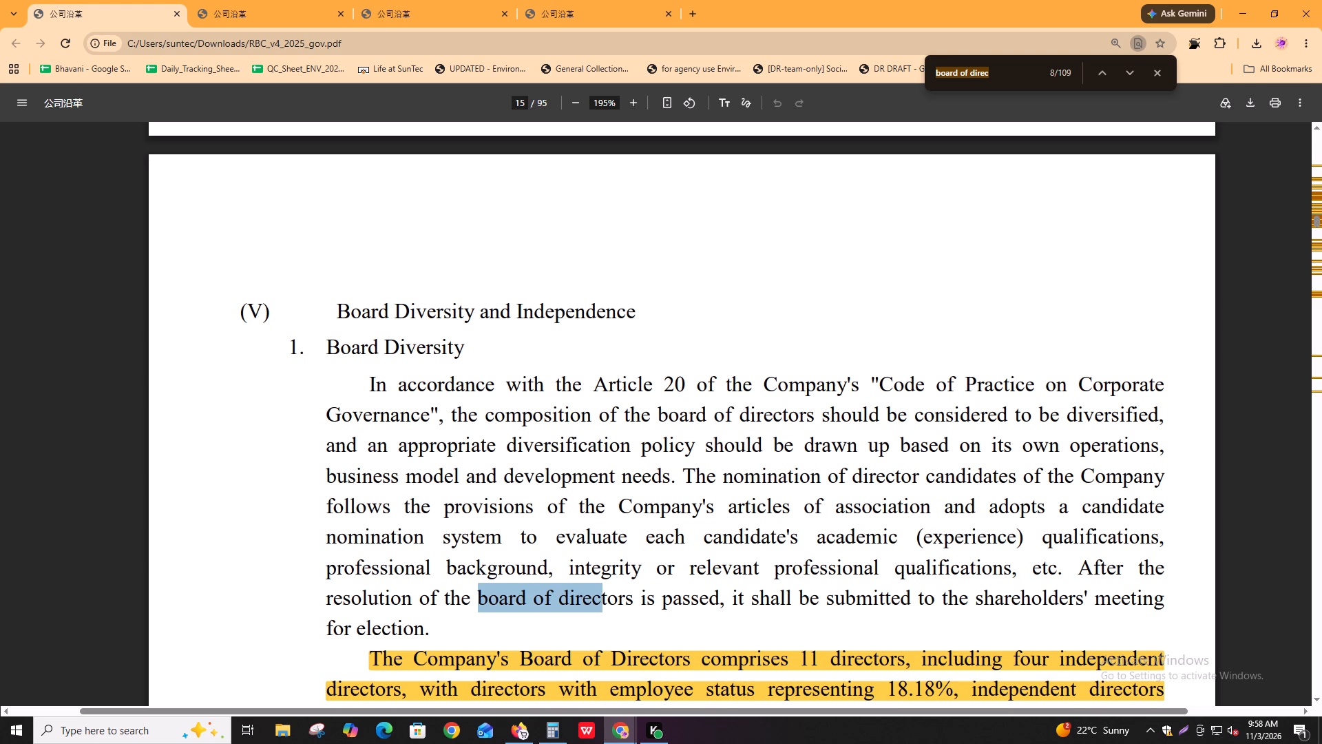
{"action": "key", "text": "Return"}
{"action": "key", "text": "Return"}
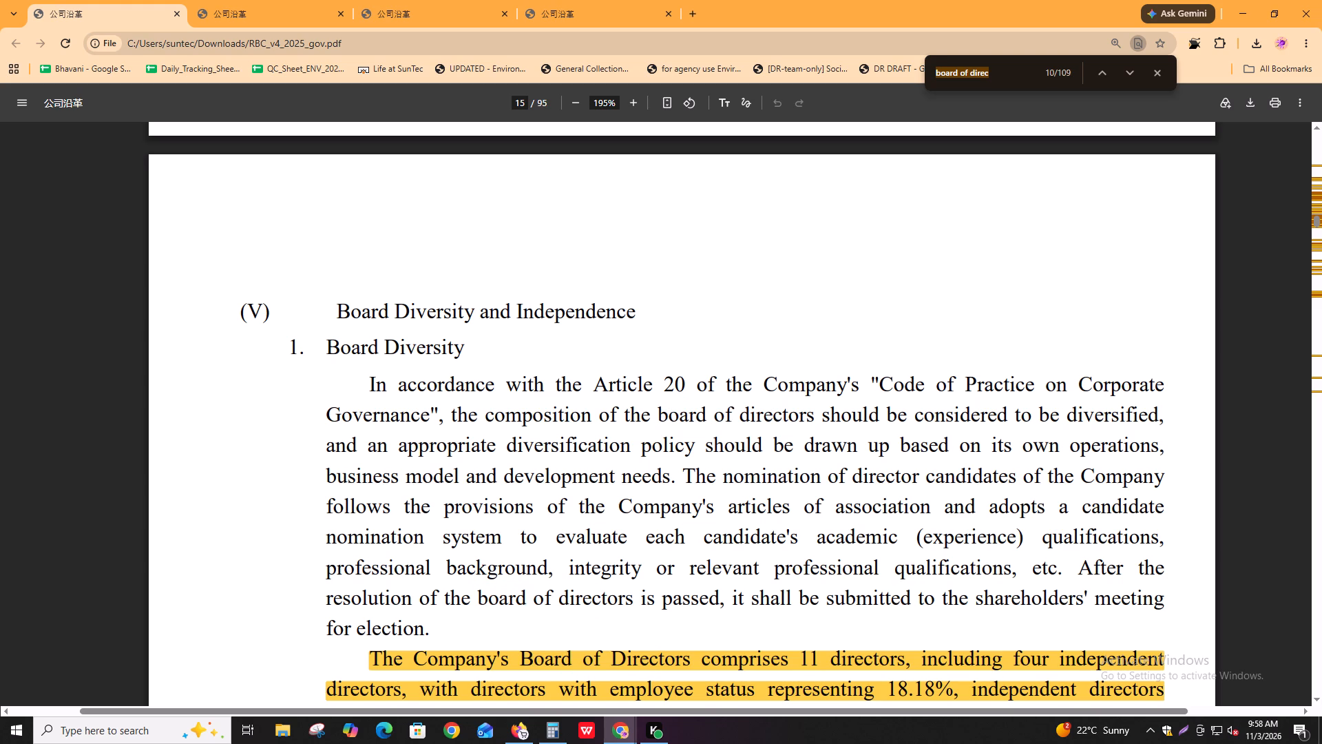
{"action": "scroll", "coordinate": [992, 371], "scroll_direction": "down", "scroll_amount": 5}
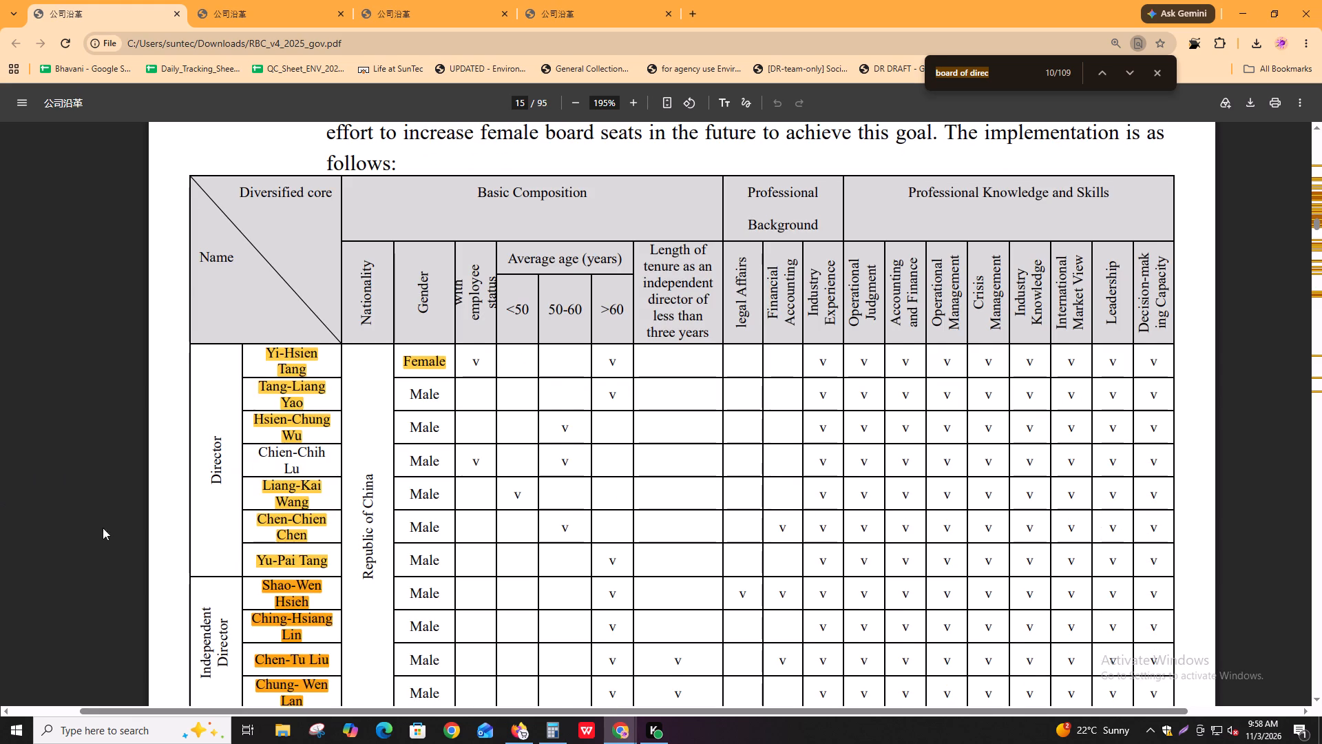
Calculate 2/11*100 in Calculator to check the employee-status director share against the board composition text and diversity table on page 15.
{"action": "scroll", "coordinate": [744, 440], "scroll_direction": "up", "scroll_amount": 4}
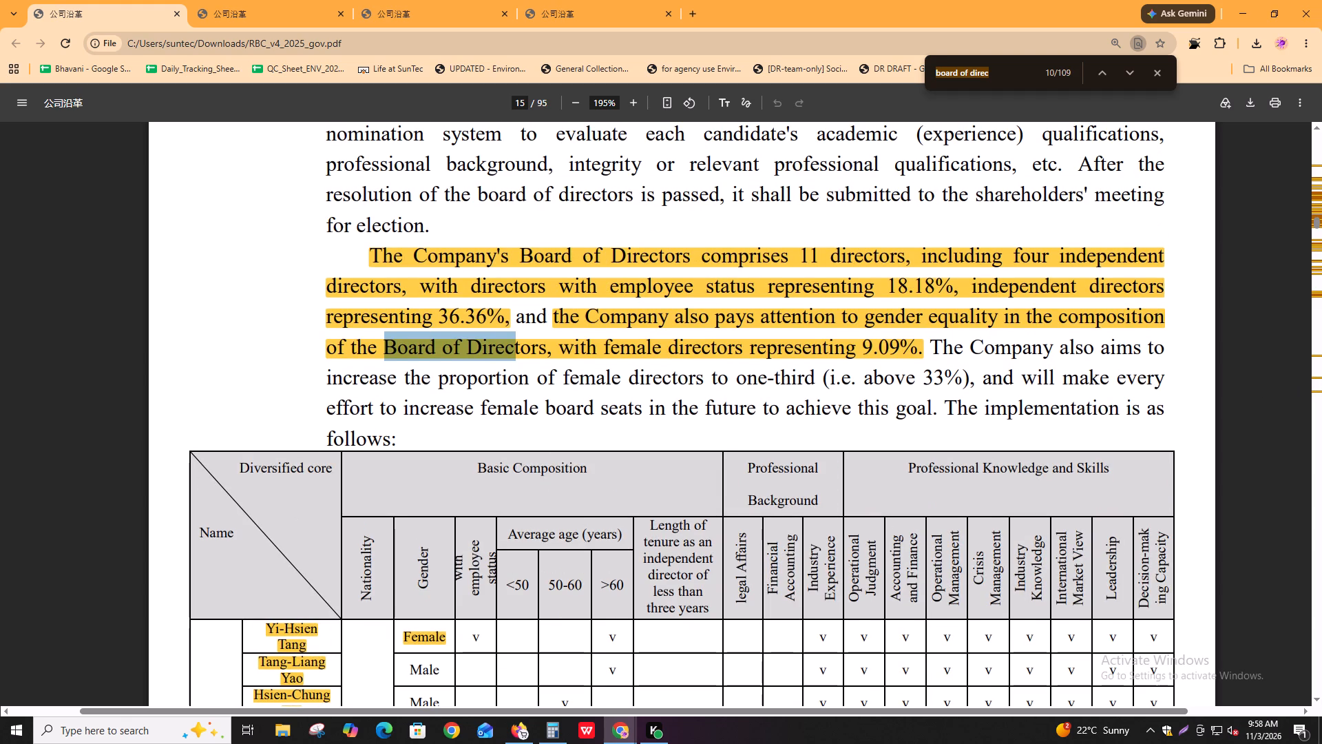
{"action": "key", "text": "alt+Tab"}
{"action": "left_click", "coordinate": [589, 379], "text": "alt"}
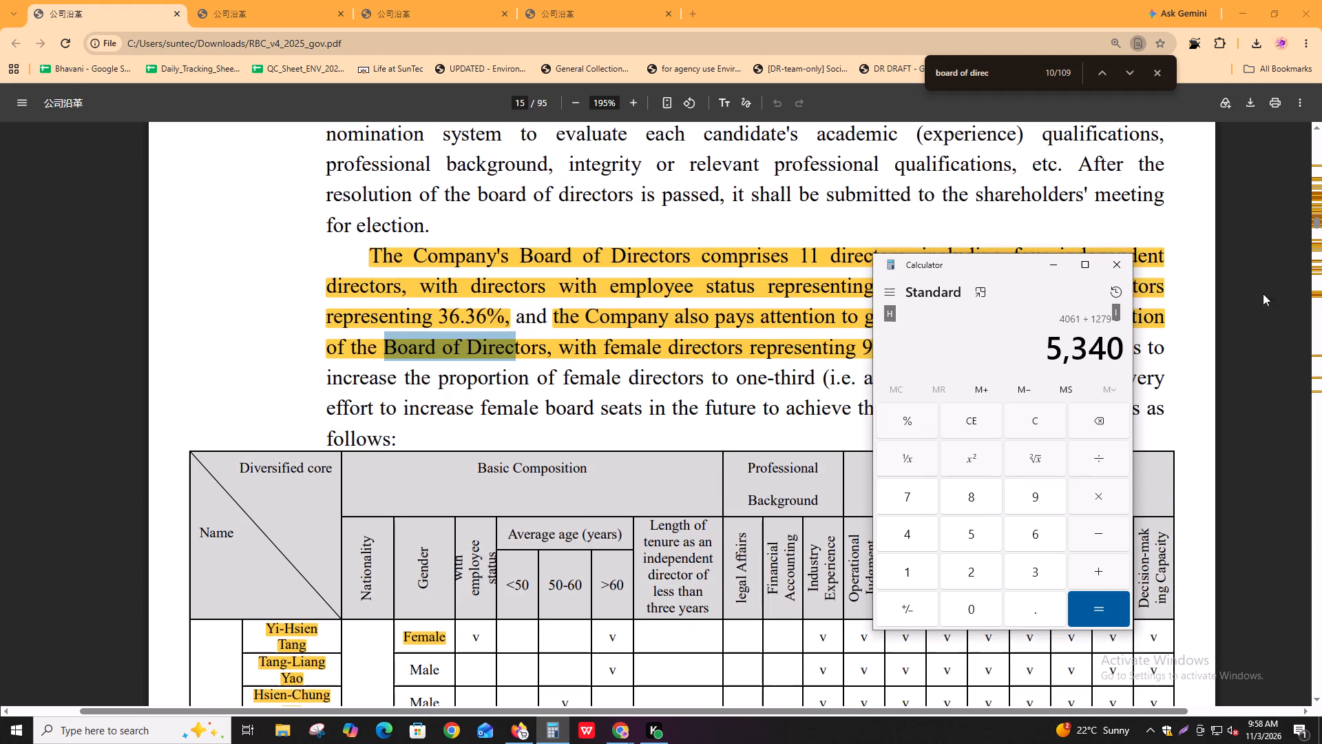
{"action": "left_click", "coordinate": [1040, 422]}
{"action": "left_click", "coordinate": [997, 318]}
{"action": "type", "text": "2/11"}
{"action": "key", "text": "asterisk"}
{"action": "type", "text": "100"}
{"action": "key", "text": "Return"}
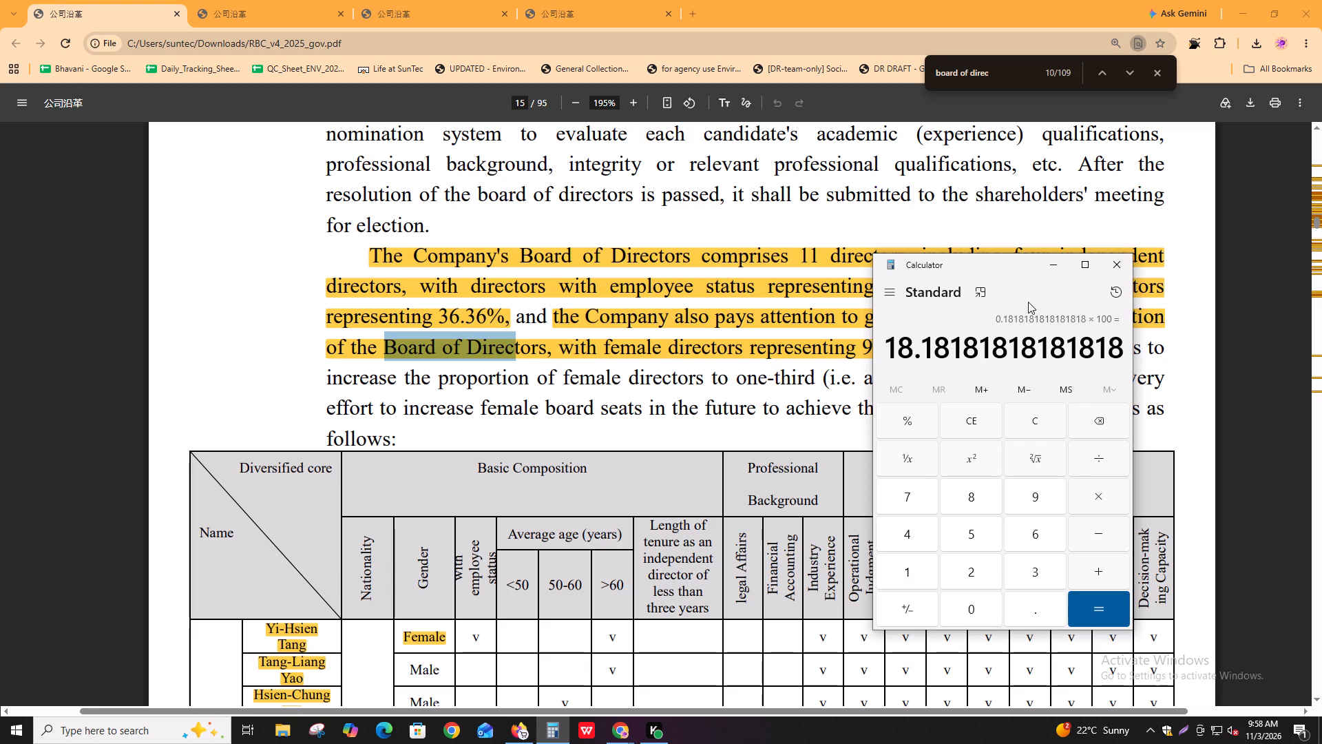
{"action": "left_click", "coordinate": [759, 391]}
{"action": "key", "text": "alt+Tab"}
{"action": "left_click", "coordinate": [774, 393]}
{"action": "scroll", "coordinate": [322, 567], "scroll_direction": "down", "scroll_amount": 4}
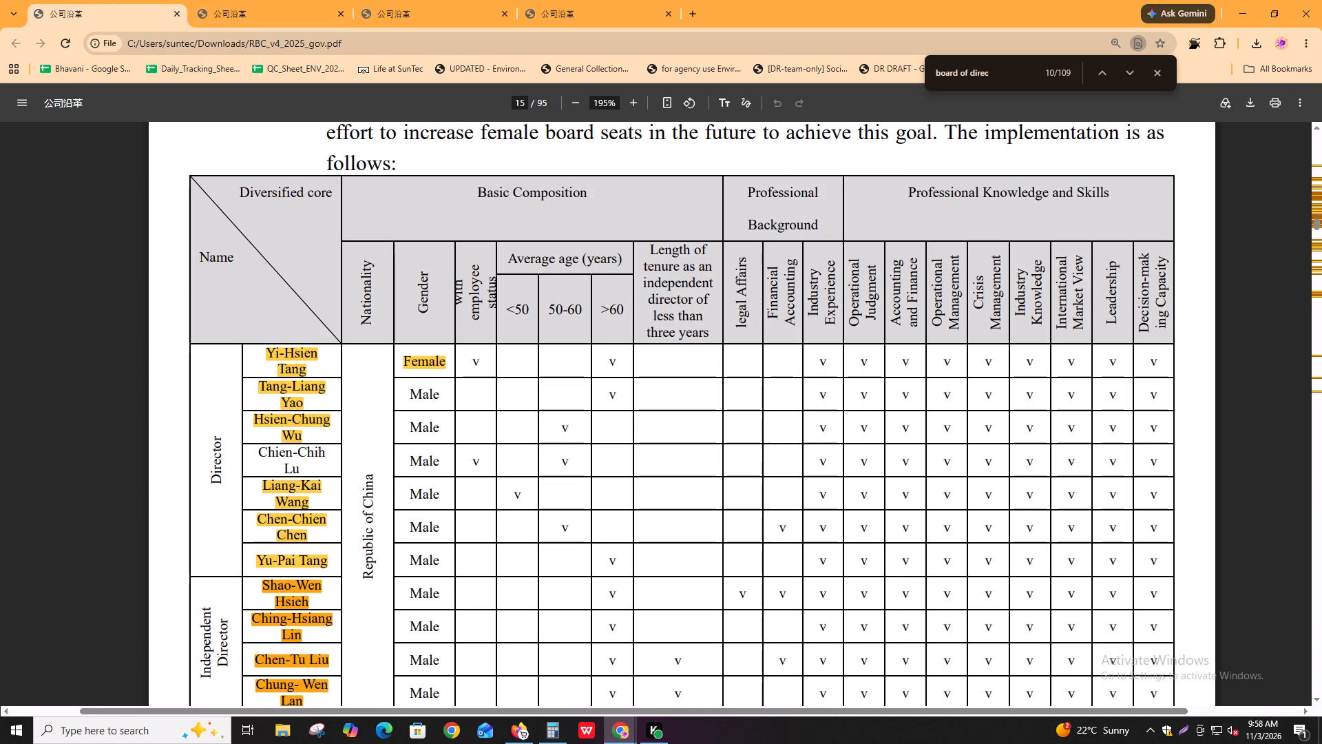
{"action": "scroll", "coordinate": [461, 335], "scroll_direction": "up", "scroll_amount": 4}
In the second open copy of the report, go to the following "executiv" match and examine the nearby key managers and directors' remuneration tables.
{"action": "left_click", "coordinate": [244, 0]}
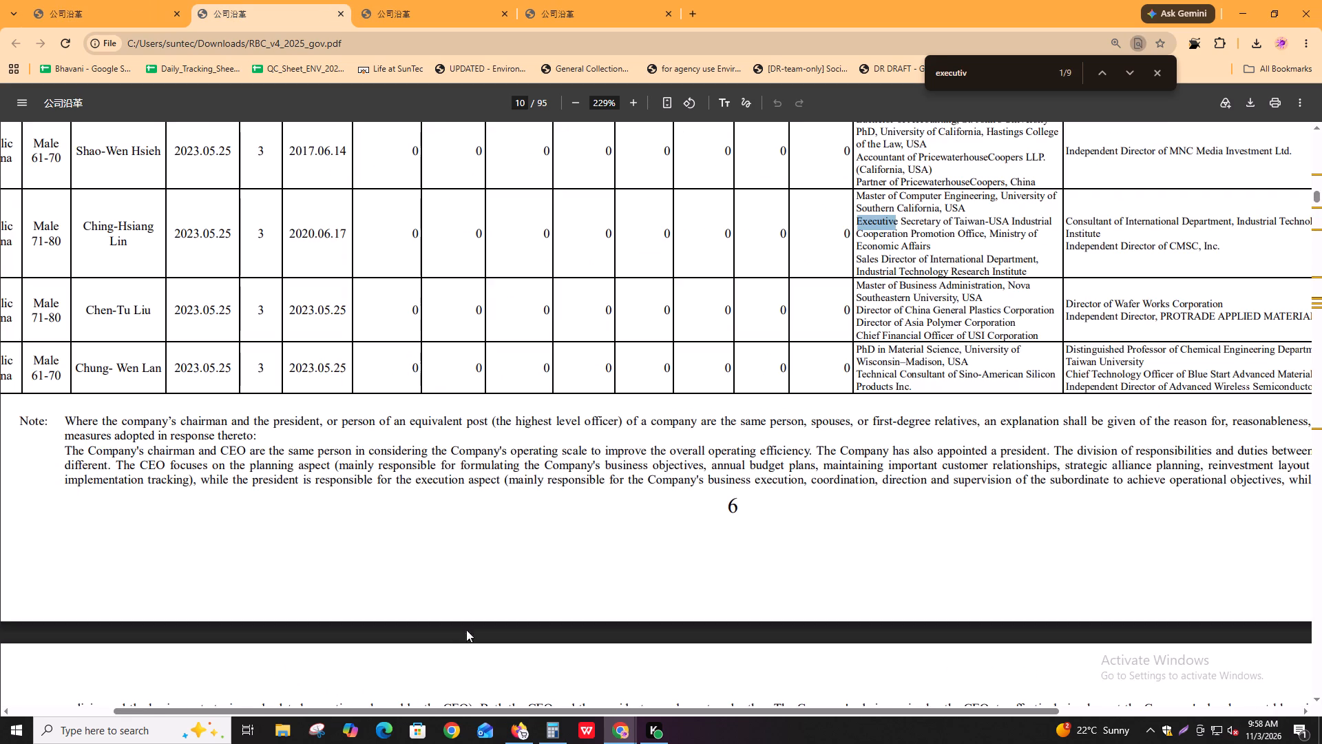
{"action": "scroll", "coordinate": [473, 597], "scroll_direction": "up", "scroll_amount": 3}
{"action": "scroll", "coordinate": [233, 608], "scroll_direction": "up", "scroll_amount": 2, "text": "shift"}
{"action": "scroll", "coordinate": [233, 608], "scroll_direction": "up", "scroll_amount": 3}
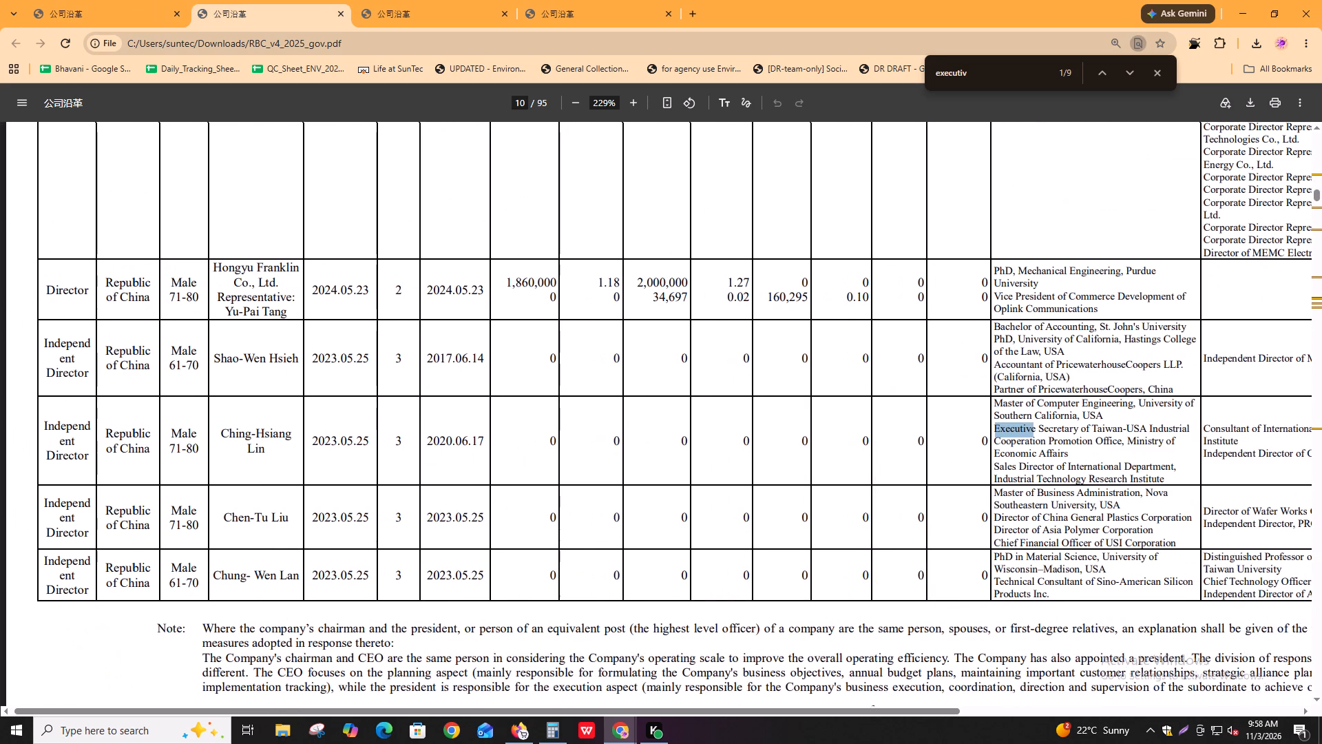
{"action": "key", "text": "ctrl+f"}
{"action": "key", "text": "Return"}
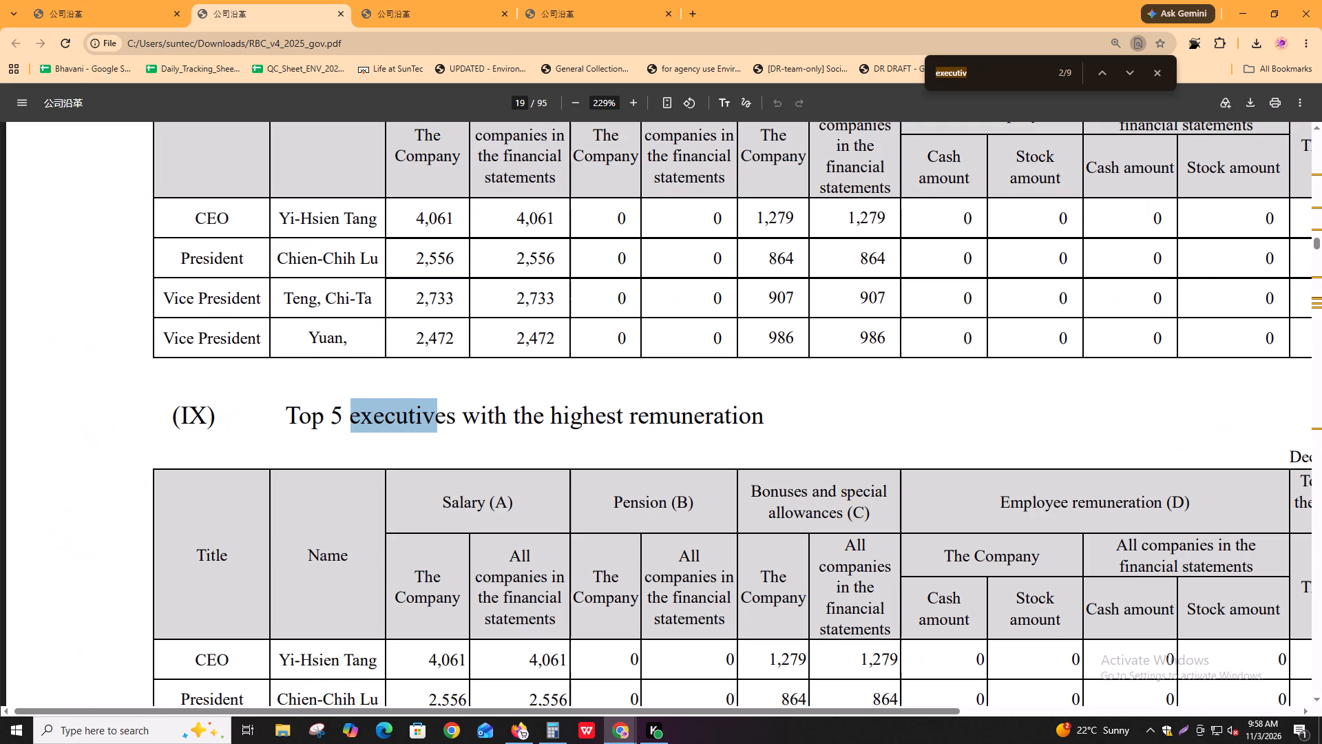
{"action": "scroll", "coordinate": [252, 575], "scroll_direction": "up", "scroll_amount": 14}
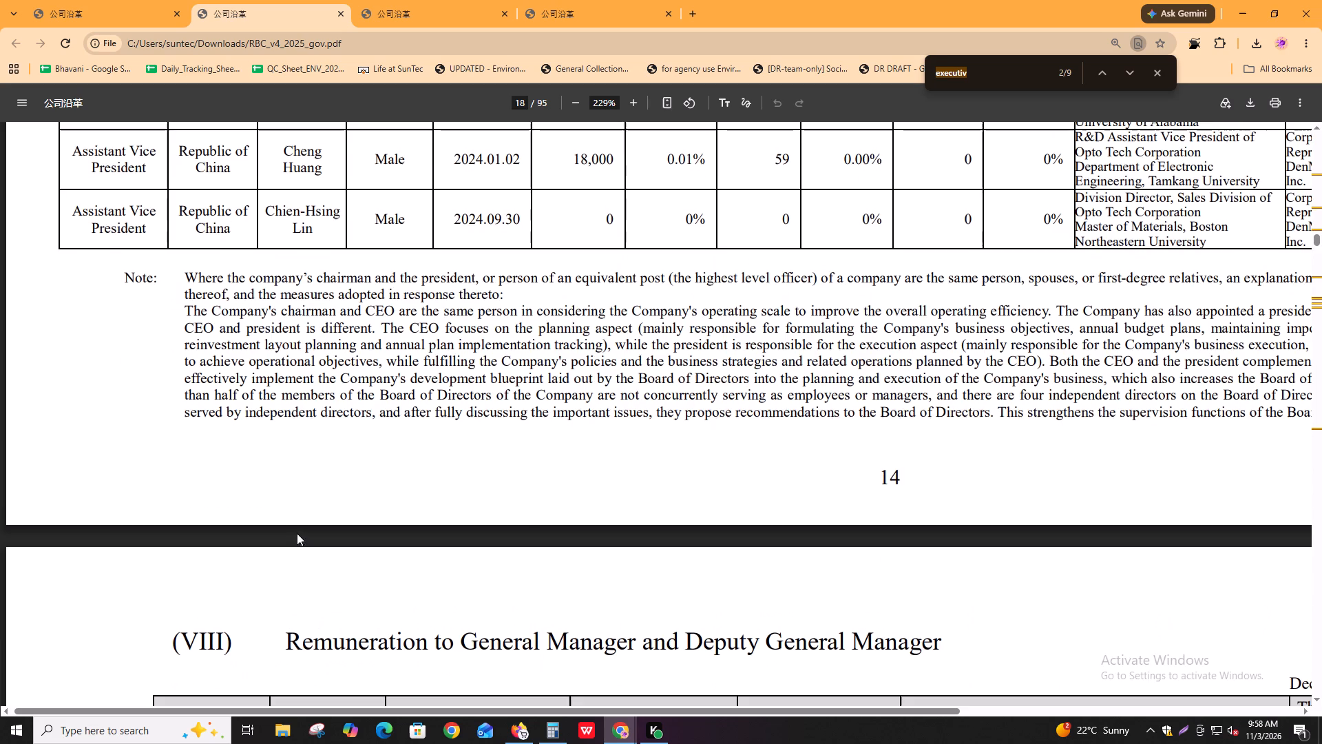
{"action": "scroll", "coordinate": [297, 533], "scroll_direction": "up", "scroll_amount": 20}
{"action": "scroll", "coordinate": [297, 533], "scroll_direction": "up", "scroll_amount": 6}
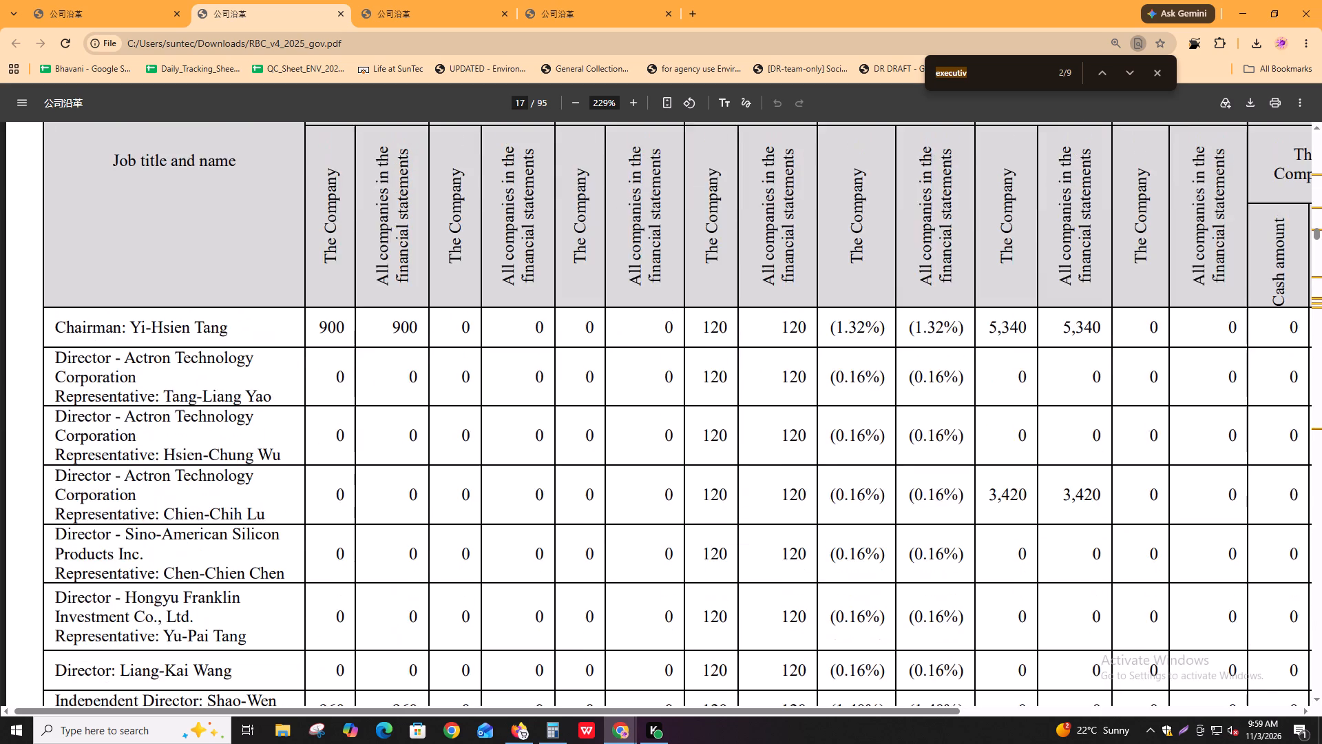
{"action": "scroll", "coordinate": [302, 528], "scroll_direction": "down", "scroll_amount": 3}
{"action": "scroll", "coordinate": [235, 544], "scroll_direction": "down", "scroll_amount": 14}
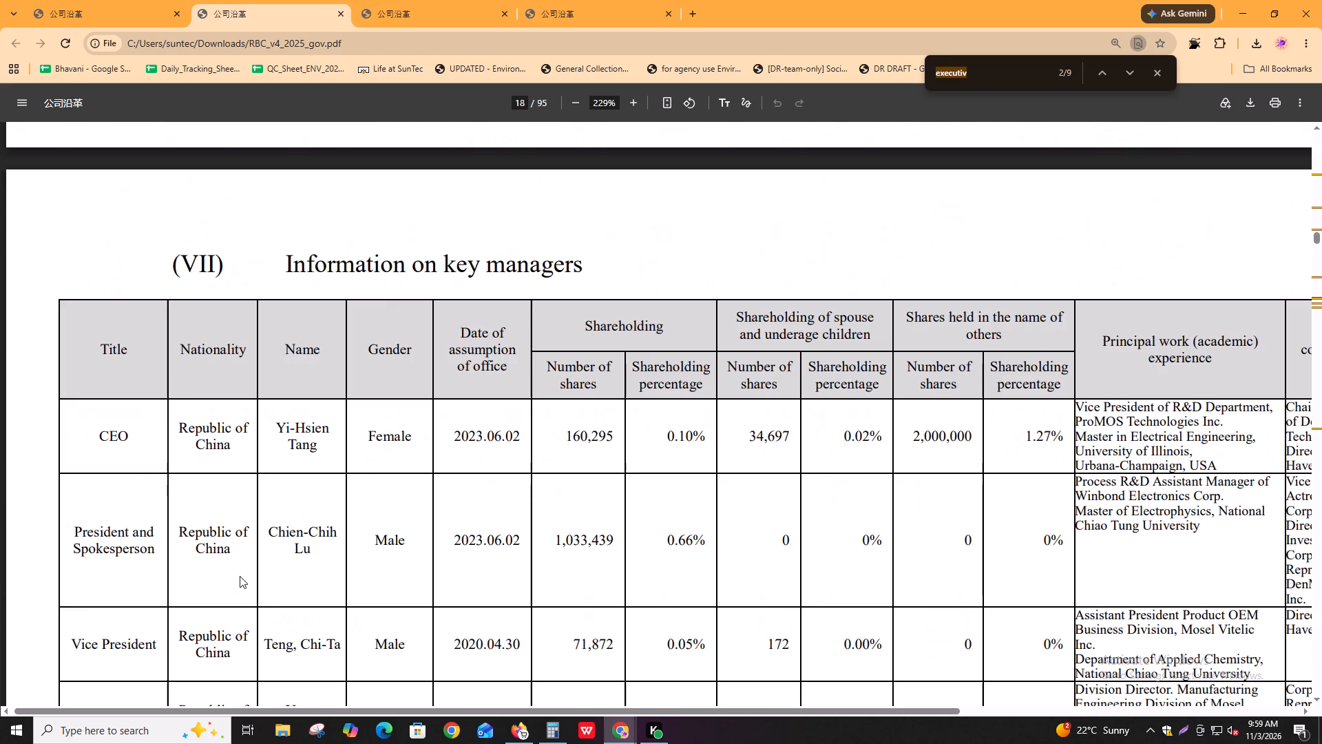
{"action": "scroll", "coordinate": [288, 502], "scroll_direction": "up", "scroll_amount": 13}
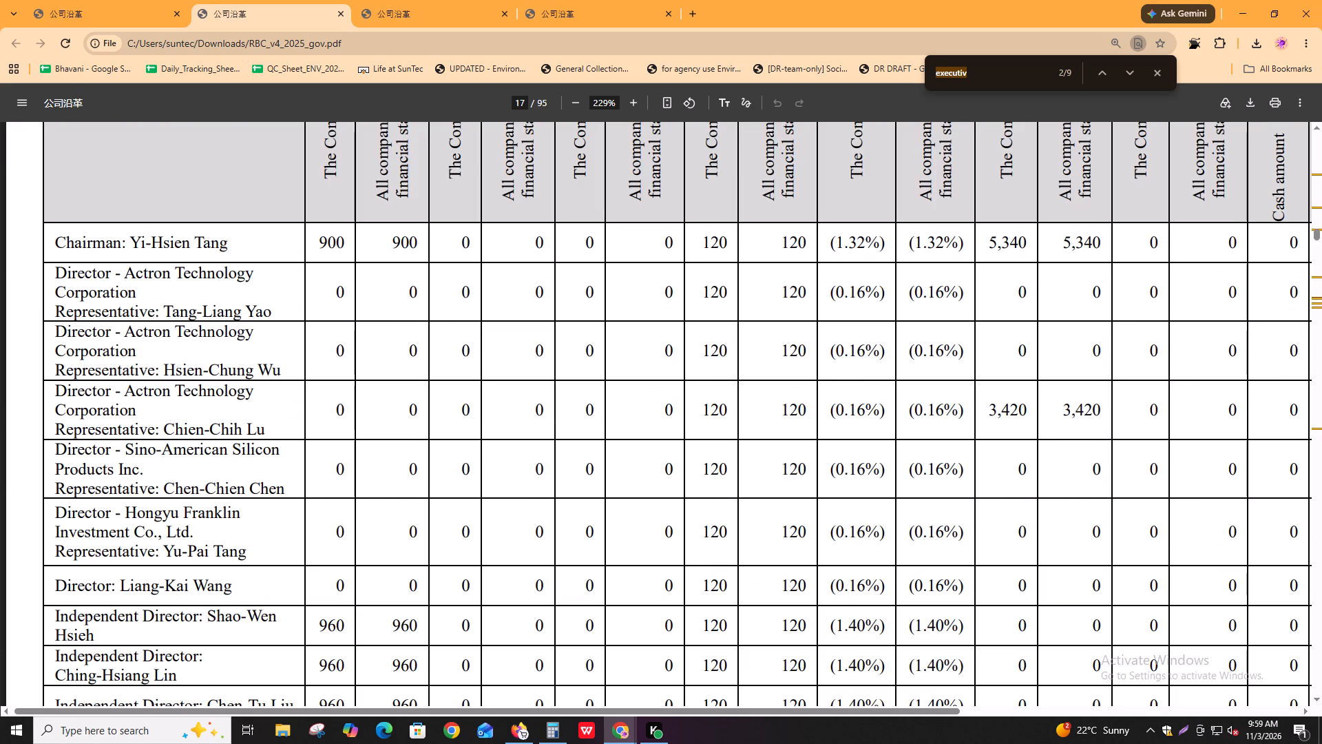
{"action": "left_click_drag", "start_coordinate": [198, 431], "coordinate": [246, 431]}
{"action": "left_click", "coordinate": [246, 431]}
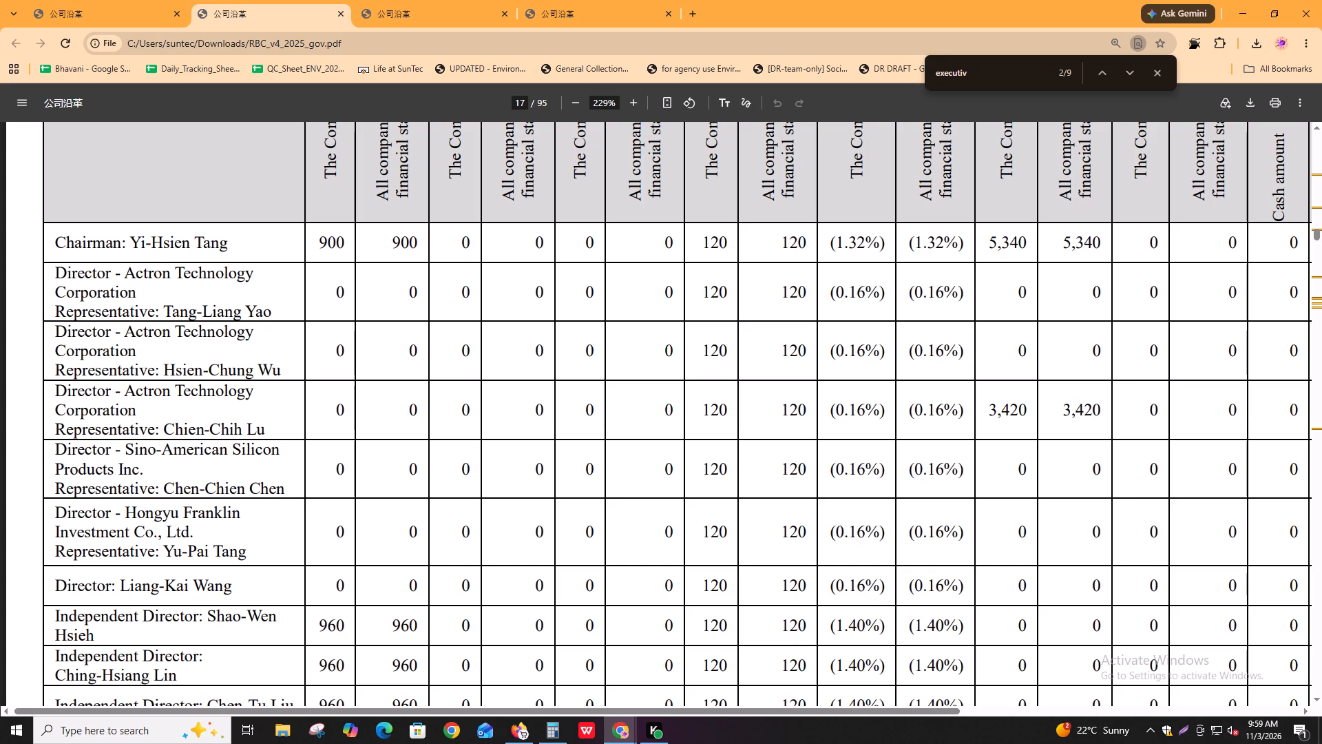
Switch to the Igloo form and check the first tagged source of Board_nonexecutive against the board diversity table on page 15.
{"action": "key", "text": "alt+Tab"}
{"action": "key", "text": "alt+Tab"}
{"action": "key", "text": "alt+Tab"}
{"action": "key", "text": "alt+Tab"}
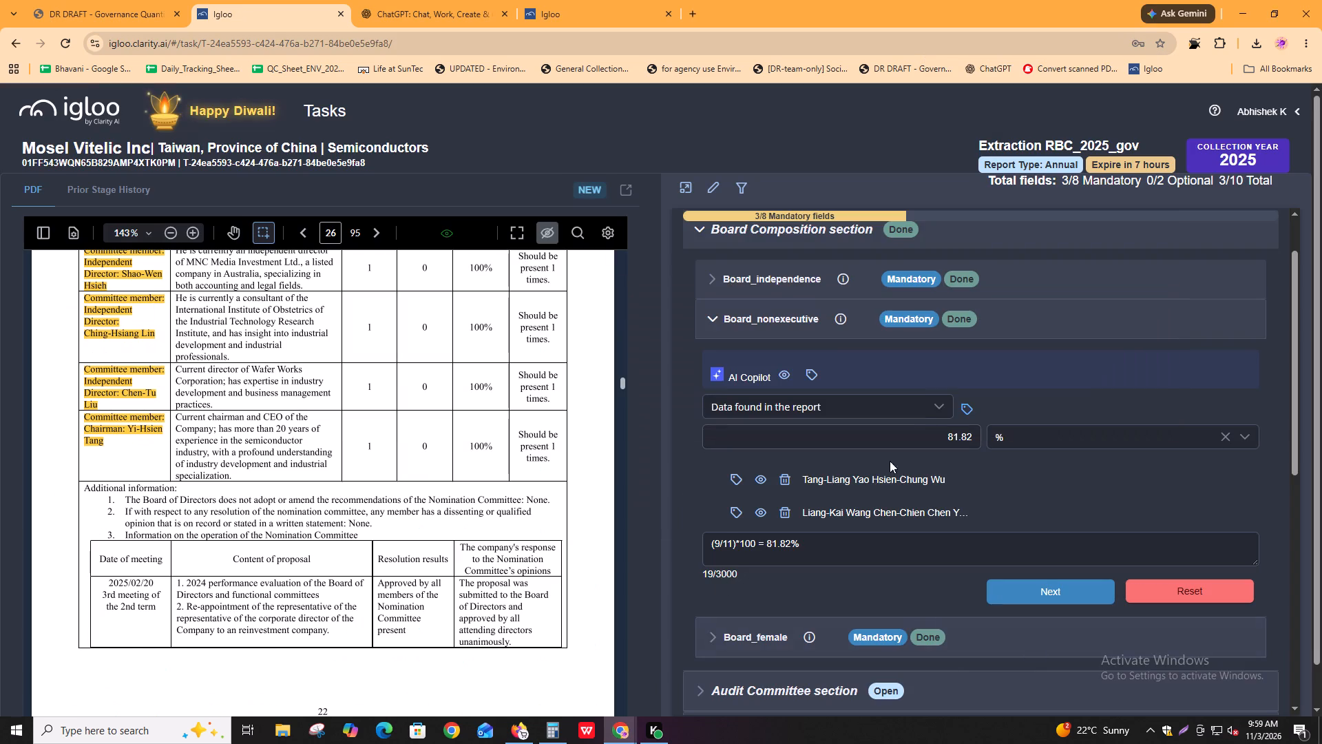
{"action": "scroll", "coordinate": [894, 508], "scroll_direction": "down", "scroll_amount": 3}
{"action": "scroll", "coordinate": [955, 495], "scroll_direction": "up", "scroll_amount": 3}
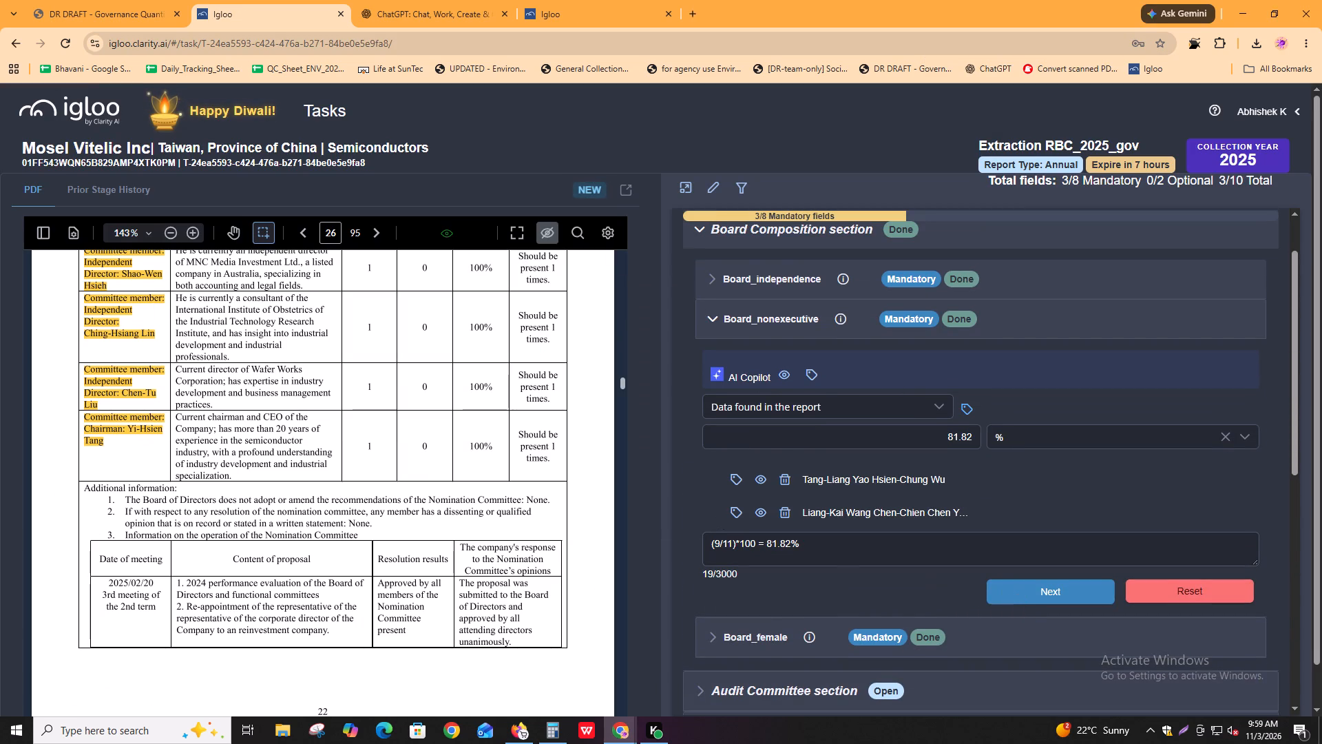
{"action": "left_click", "coordinate": [733, 477]}
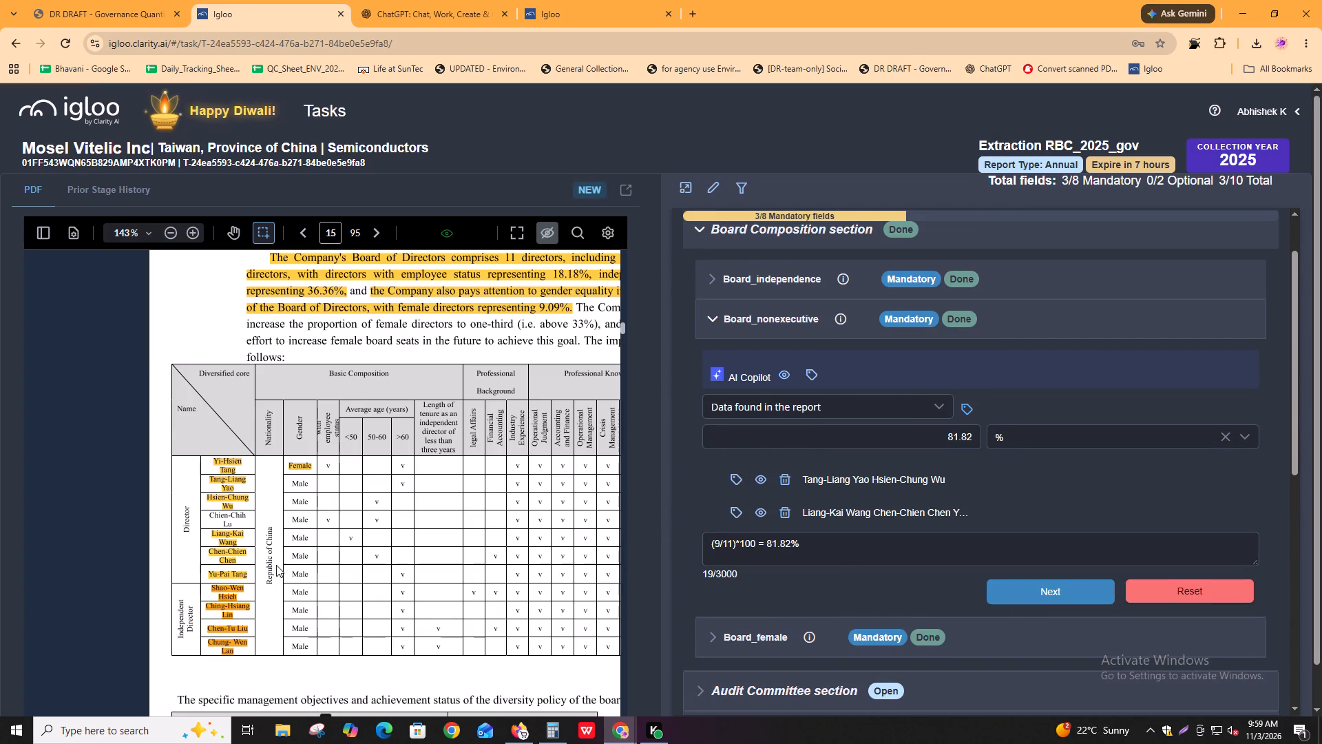
{"action": "scroll", "coordinate": [276, 565], "scroll_direction": "up", "scroll_amount": 2}
{"action": "scroll", "coordinate": [277, 569], "scroll_direction": "down", "scroll_amount": 1, "text": "shift"}
{"action": "scroll", "coordinate": [277, 569], "scroll_direction": "down", "scroll_amount": 1}
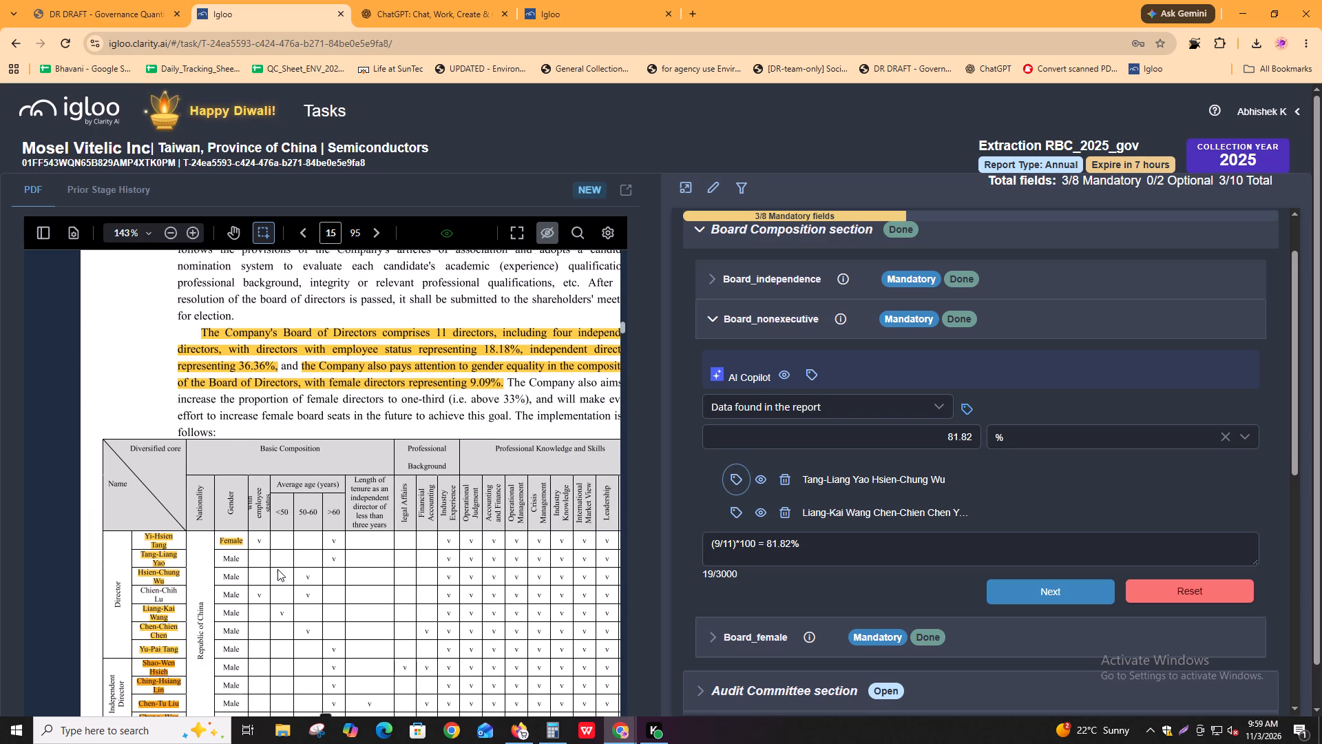
{"action": "scroll", "coordinate": [277, 569], "scroll_direction": "down", "scroll_amount": 5}
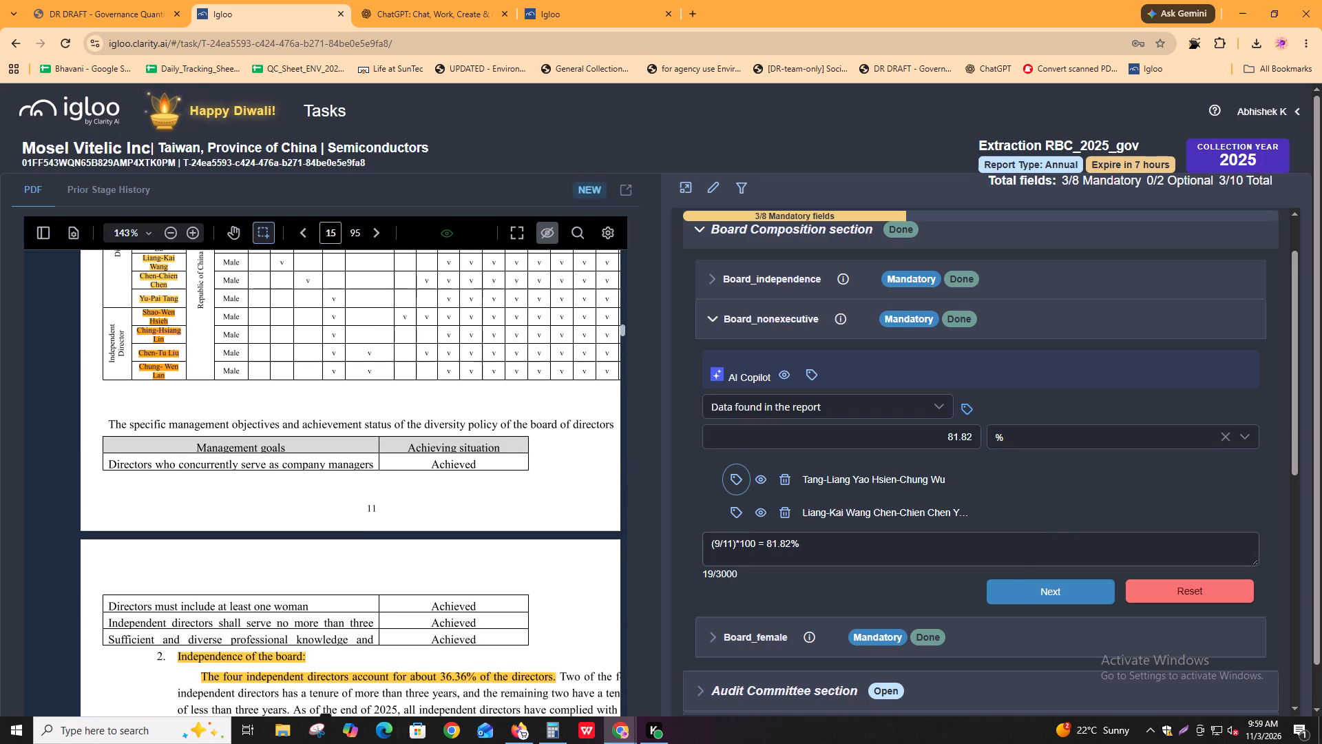
Expand the Board_female field and the Audit Committee section in the extraction form.
{"action": "left_click", "coordinate": [1034, 512]}
{"action": "scroll", "coordinate": [1034, 592], "scroll_direction": "down", "scroll_amount": 4}
{"action": "left_click", "coordinate": [811, 342]}
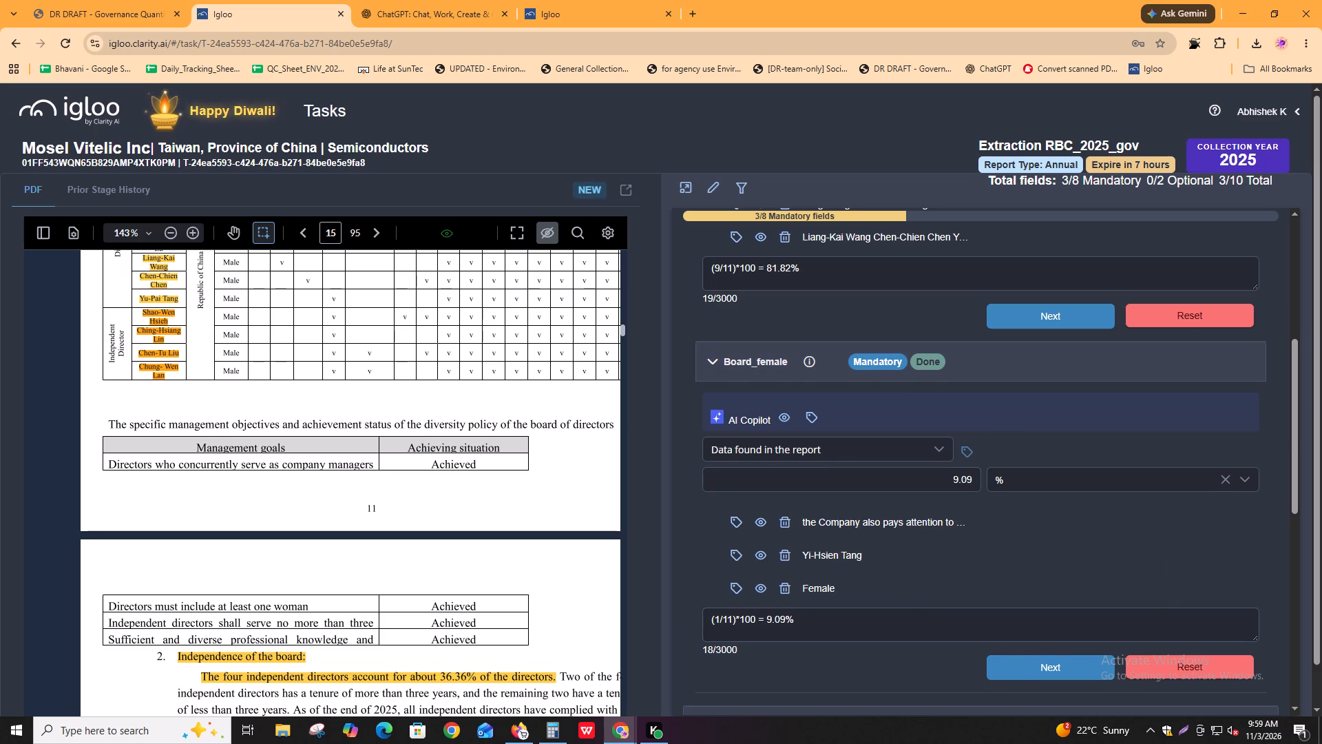
{"action": "scroll", "coordinate": [956, 628], "scroll_direction": "down", "scroll_amount": 7}
{"action": "left_click", "coordinate": [883, 245]}
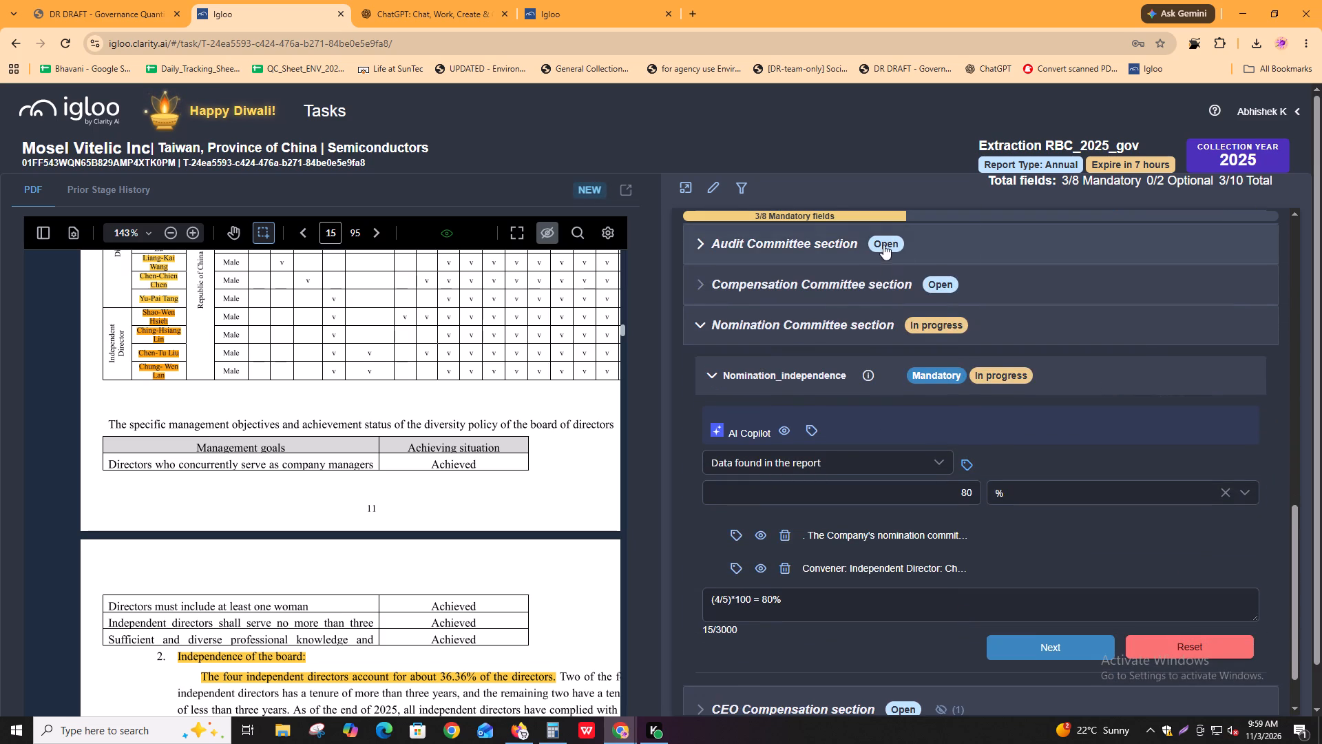
Return to the report and search for the chairman's name, stepping through the matches to the General Manager remuneration table on page 19.
{"action": "key", "text": "alt+Tab"}
{"action": "key", "text": "alt+Tab"}
{"action": "key", "text": "alt+Tab"}
{"action": "key", "text": "alt+Tab"}
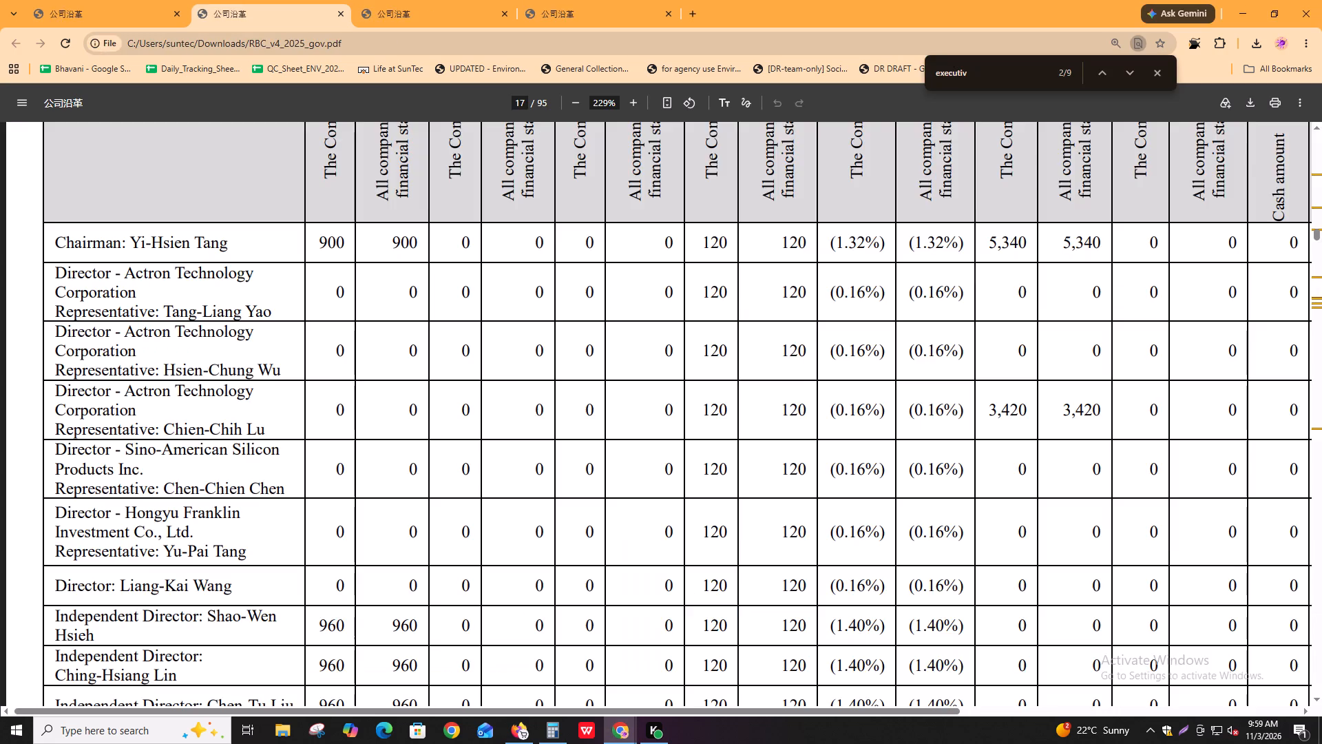
{"action": "key", "text": "alt+Tab"}
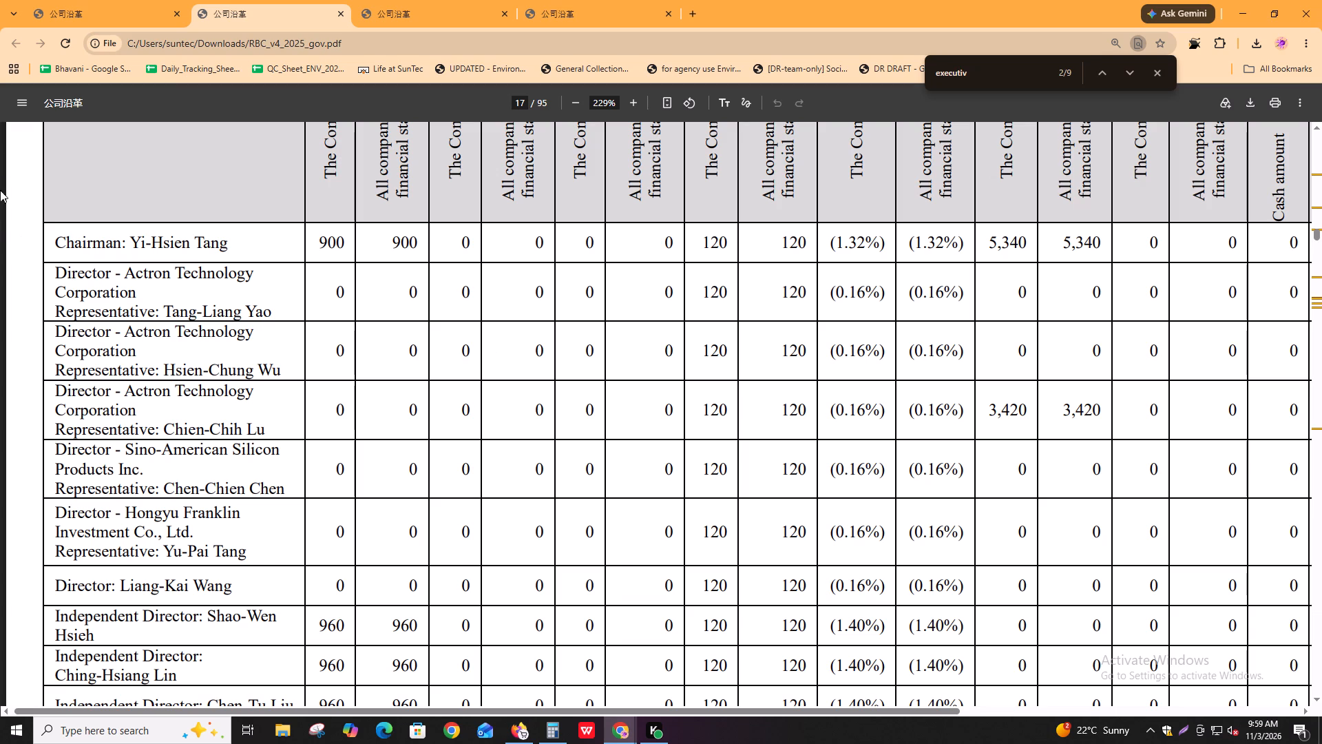
{"action": "left_click_drag", "start_coordinate": [132, 244], "coordinate": [224, 240]}
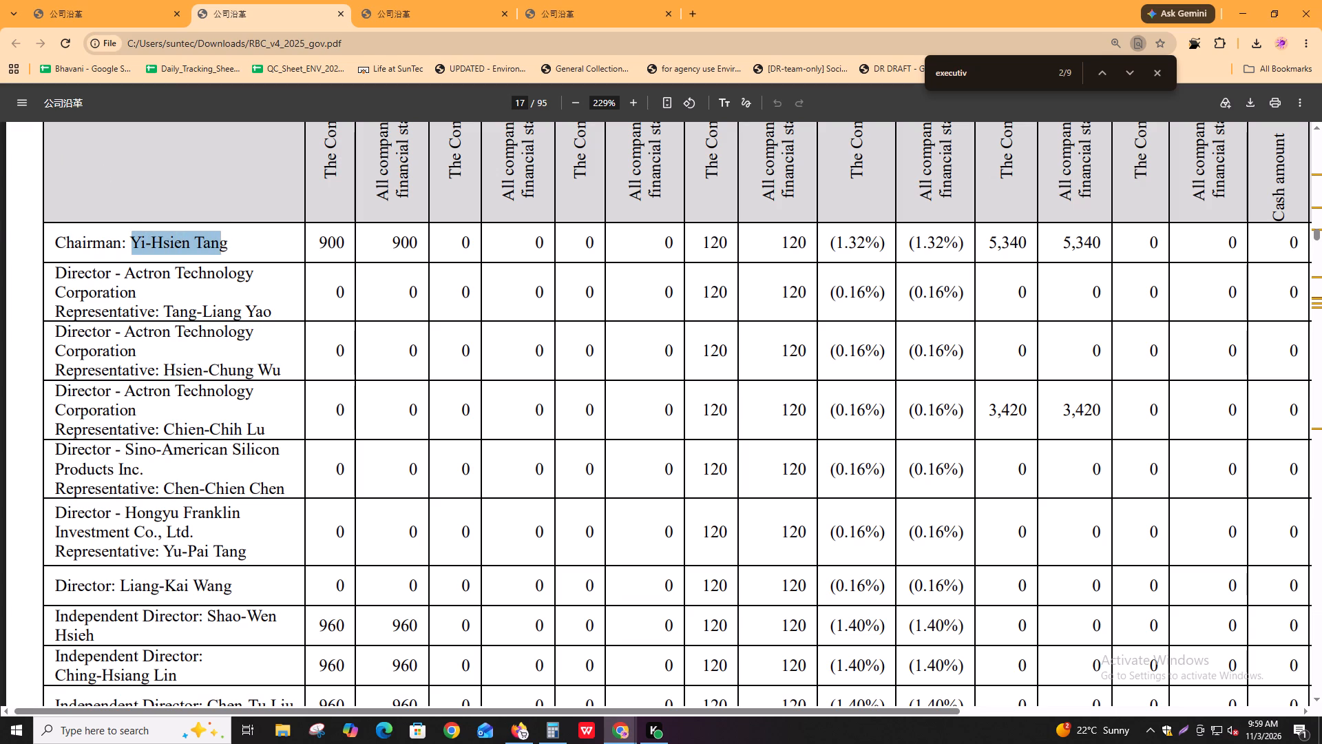
{"action": "left_click_drag", "start_coordinate": [224, 240], "coordinate": [231, 240]}
{"action": "key", "text": "ctrl+c"}
{"action": "key", "text": "ctrl+c"}
{"action": "key", "text": "ctrl+c"}
{"action": "key", "text": "ctrl+f"}
{"action": "key", "text": "ctrl+v"}
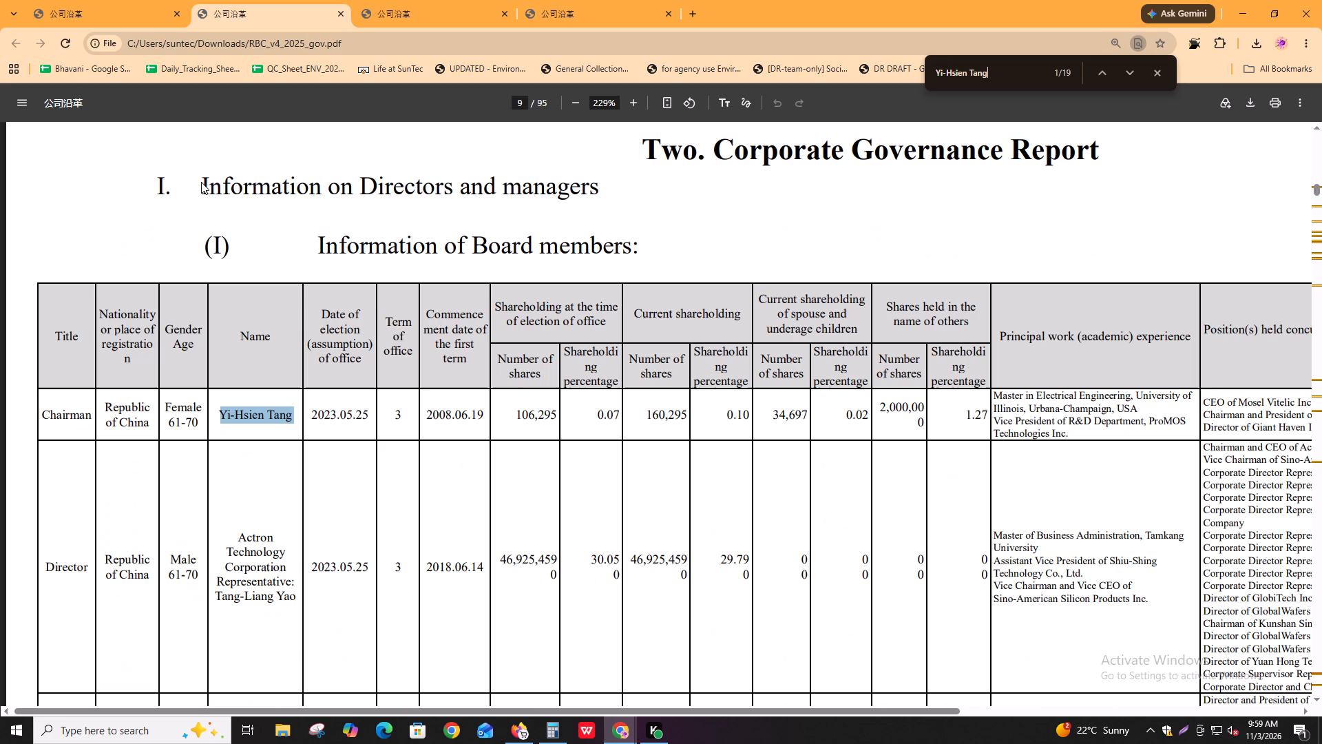
{"action": "key", "text": "Return"}
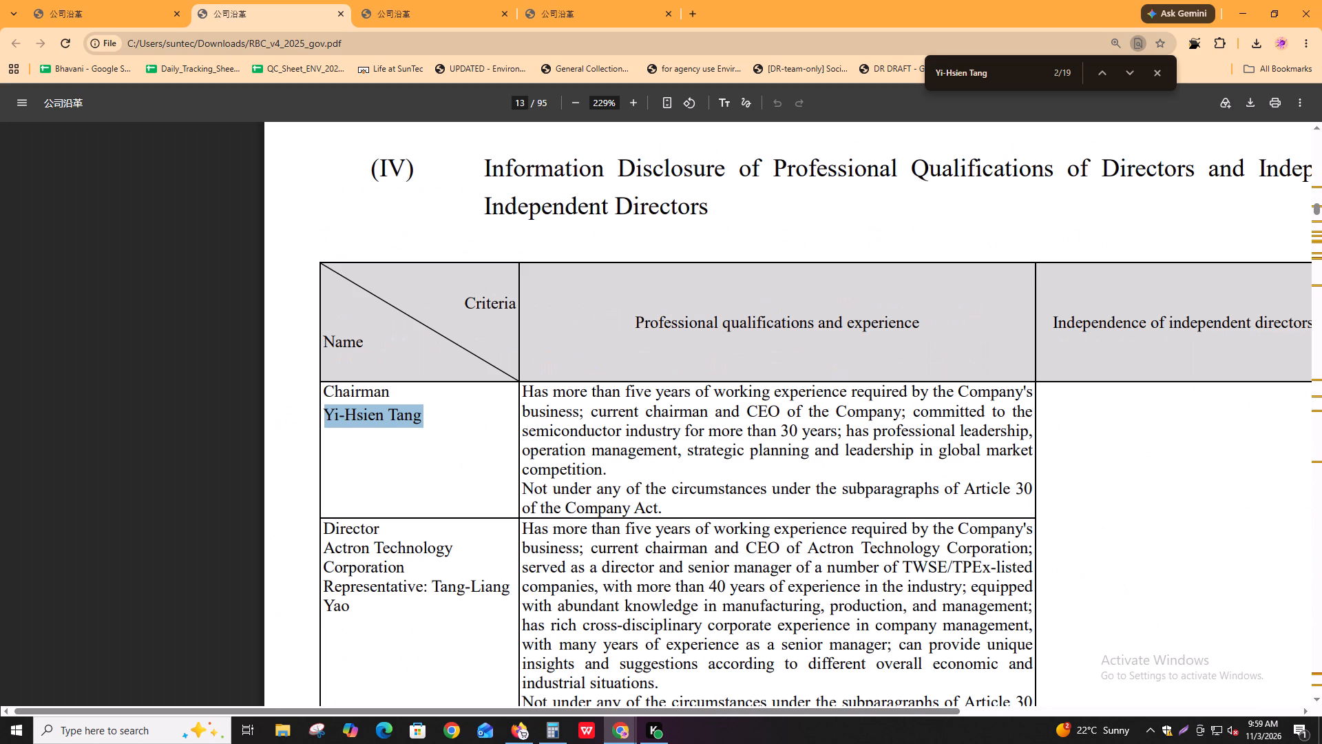
{"action": "key", "text": "Return"}
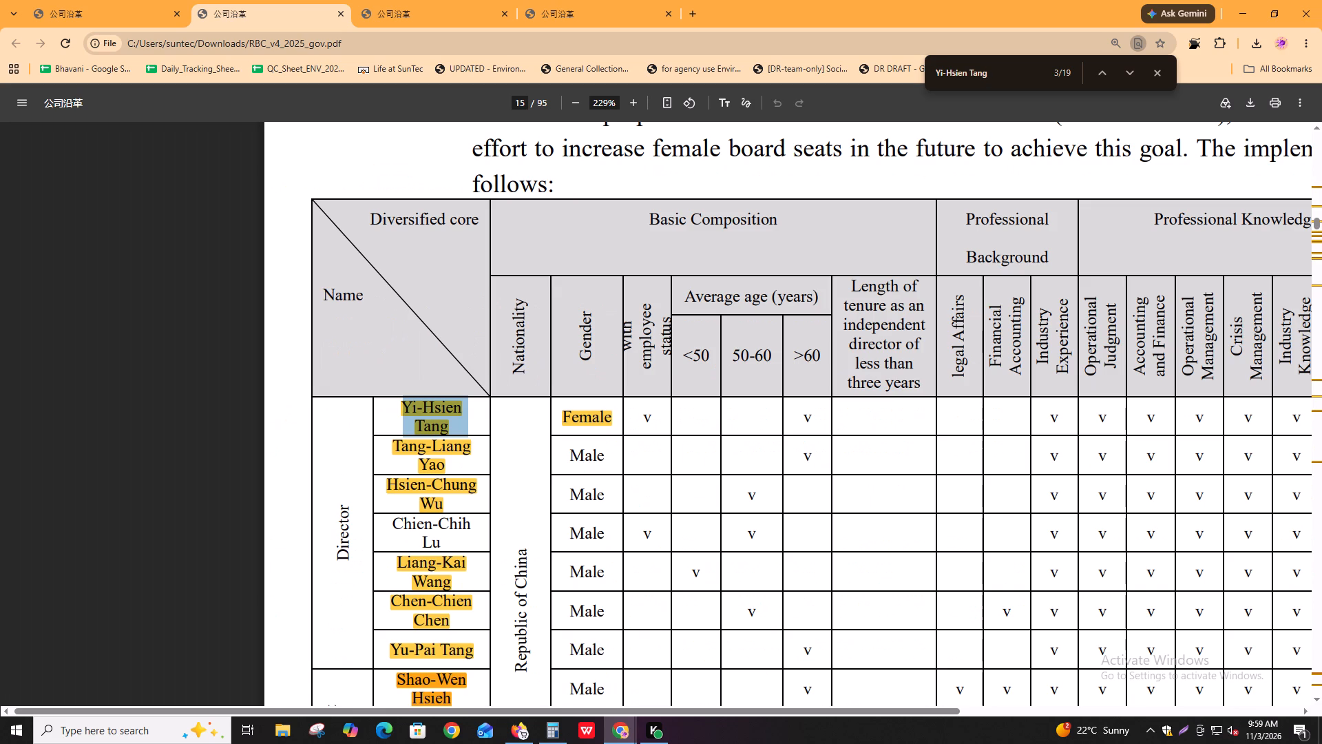
{"action": "key", "text": "Return"}
{"action": "key", "text": "Return"}
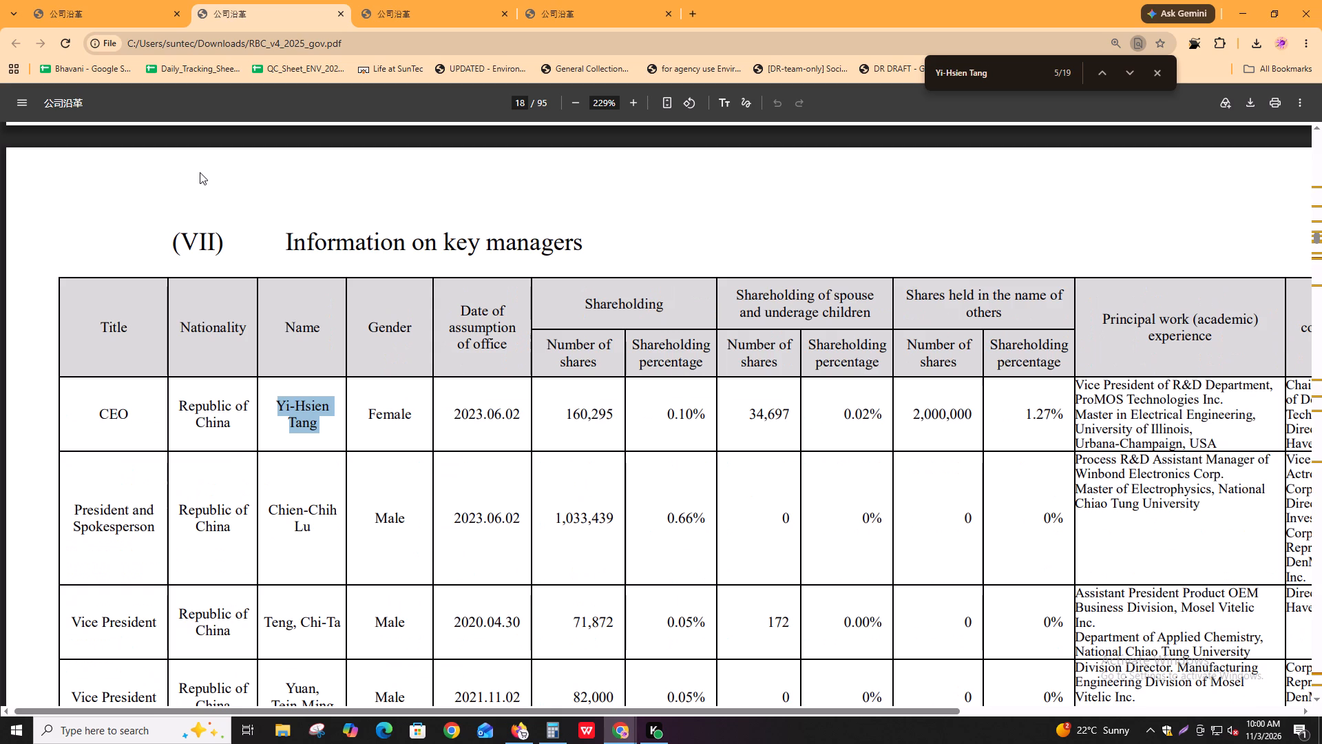
{"action": "key", "text": "Return"}
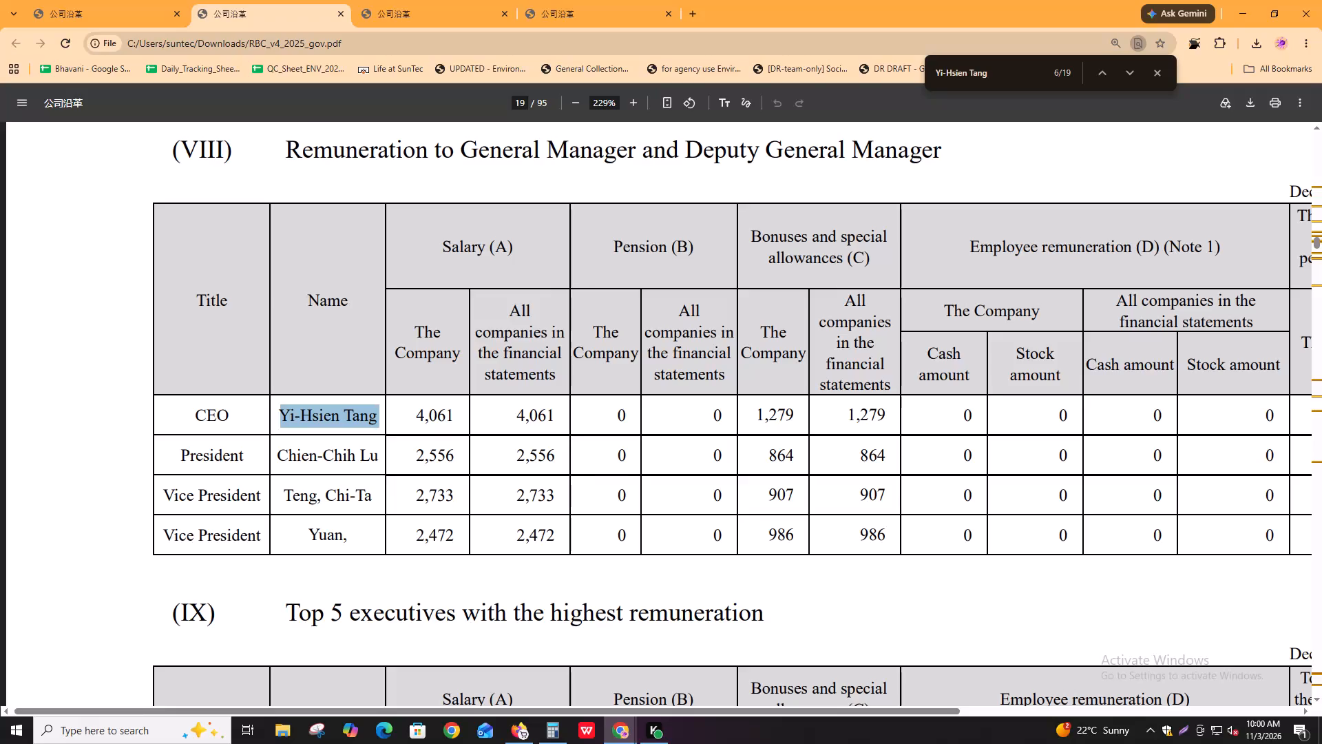
{"action": "scroll", "coordinate": [319, 547], "scroll_direction": "down", "scroll_amount": 1, "text": "shift"}
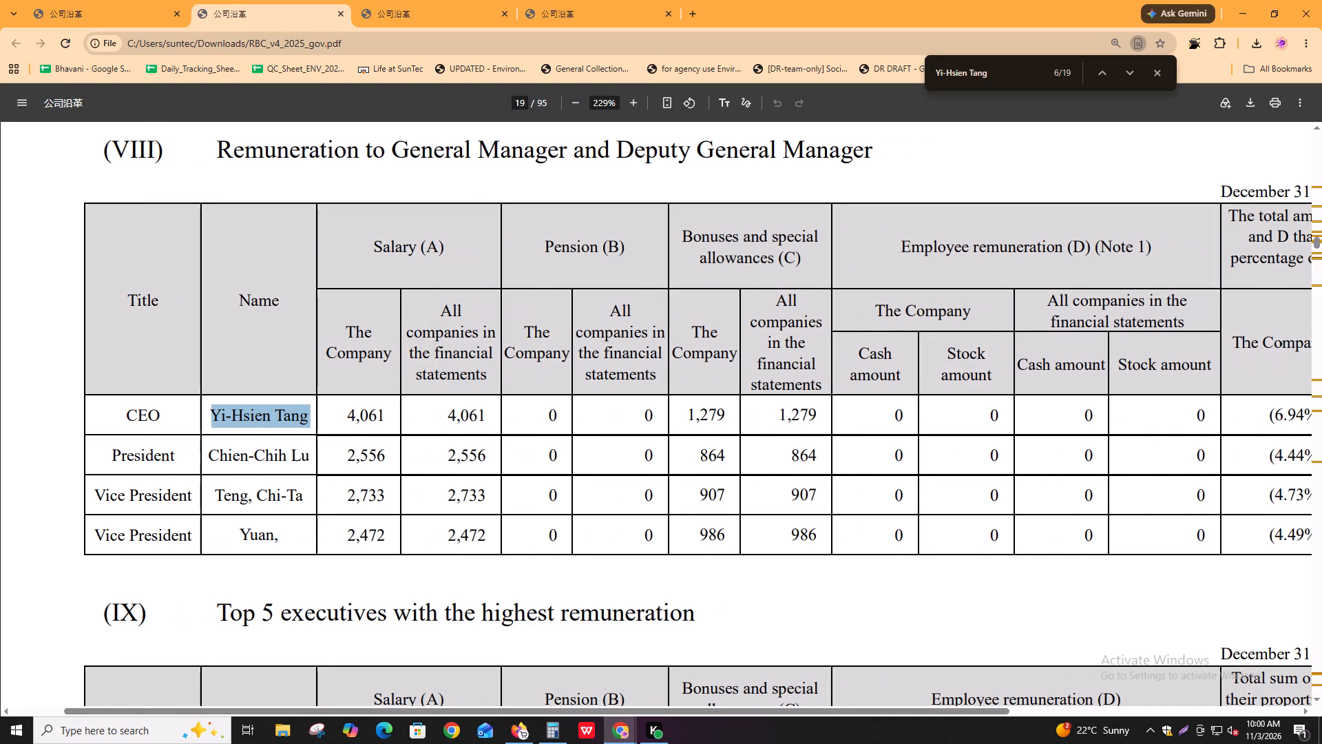
Copy the CEO's name from the General Manager remuneration table on page 19.
{"action": "left_click_drag", "start_coordinate": [209, 417], "coordinate": [313, 410]}
{"action": "key", "text": "ctrl+c"}
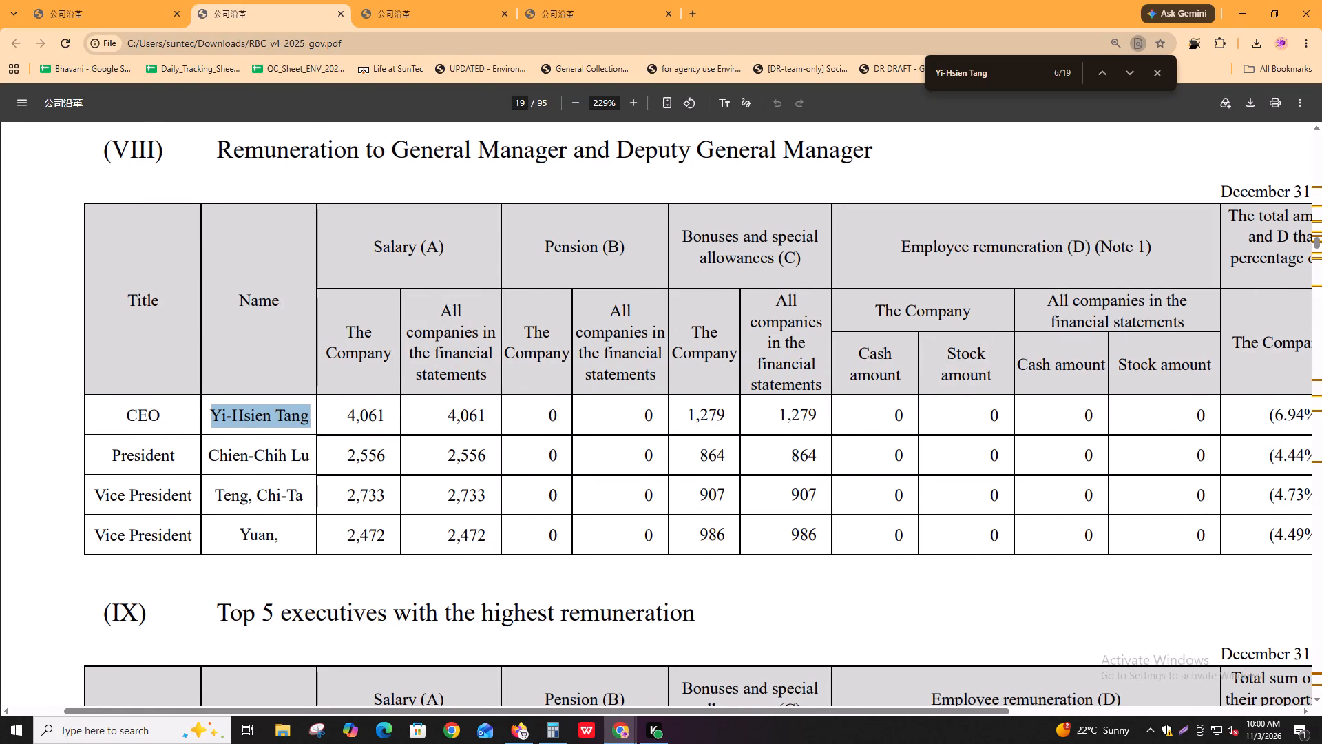
{"action": "key", "text": "ctrl+c"}
Return to the Igloo form and start a second comment line in Board_nonexecutive: "Among the 11 board of directors listed on page".
{"action": "key", "text": "alt+Tab"}
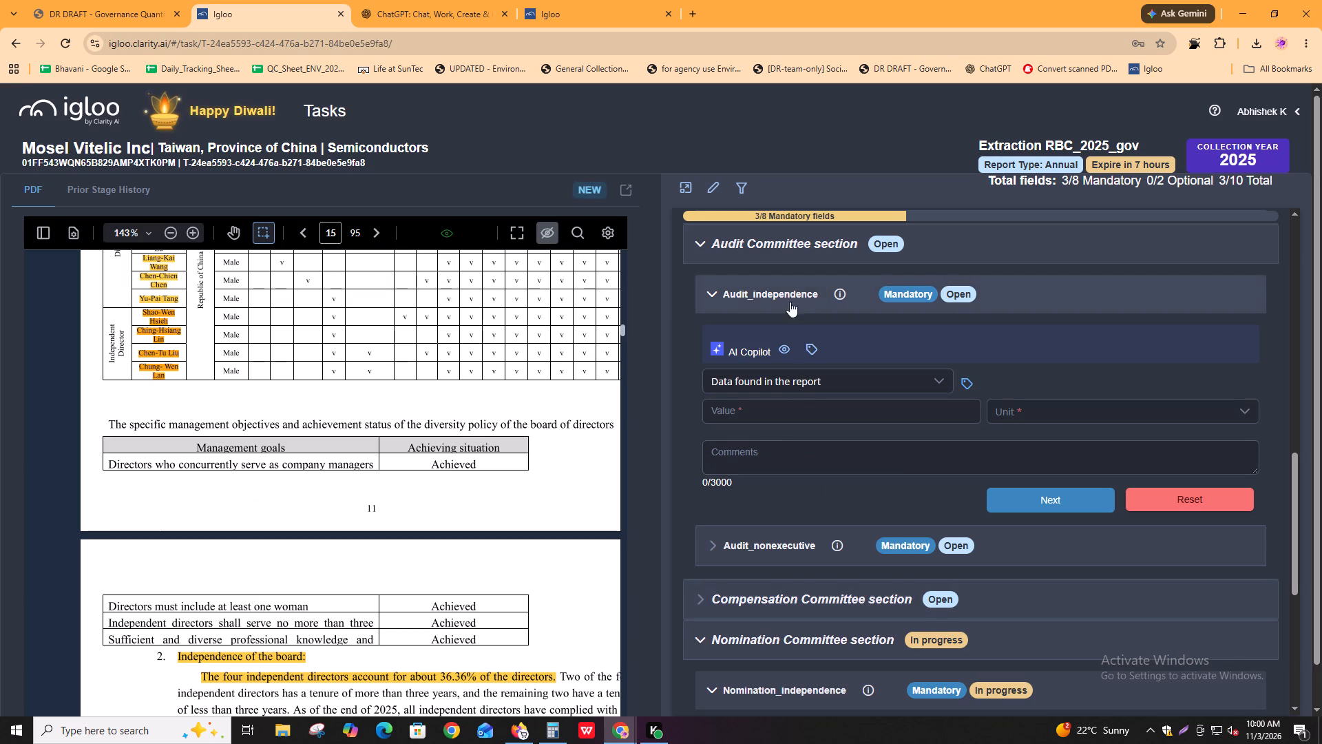
{"action": "scroll", "coordinate": [789, 378], "scroll_direction": "up", "scroll_amount": 9}
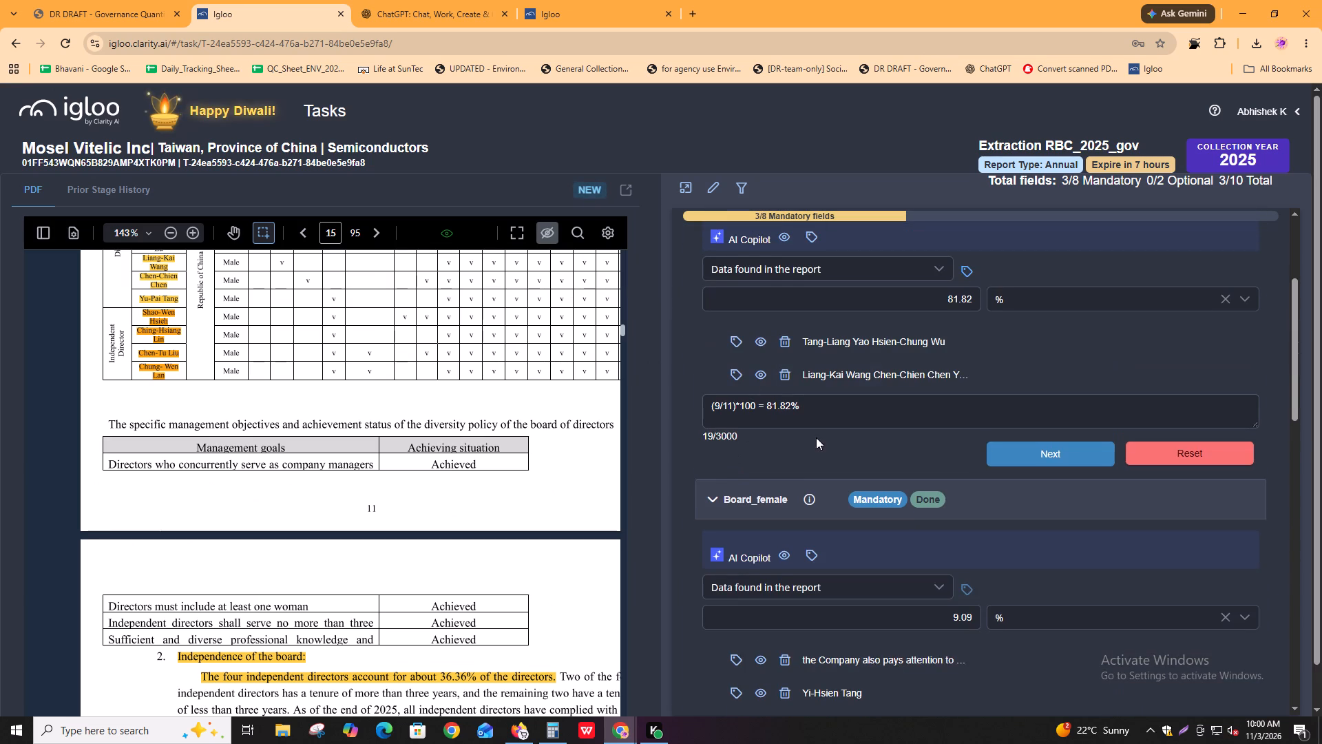
{"action": "left_click", "coordinate": [826, 409]}
{"action": "key", "text": "Return"}
{"action": "type", "text": "momh"}
{"action": "key", "text": "BackSpace"}
{"action": "key", "text": "BackSpace"}
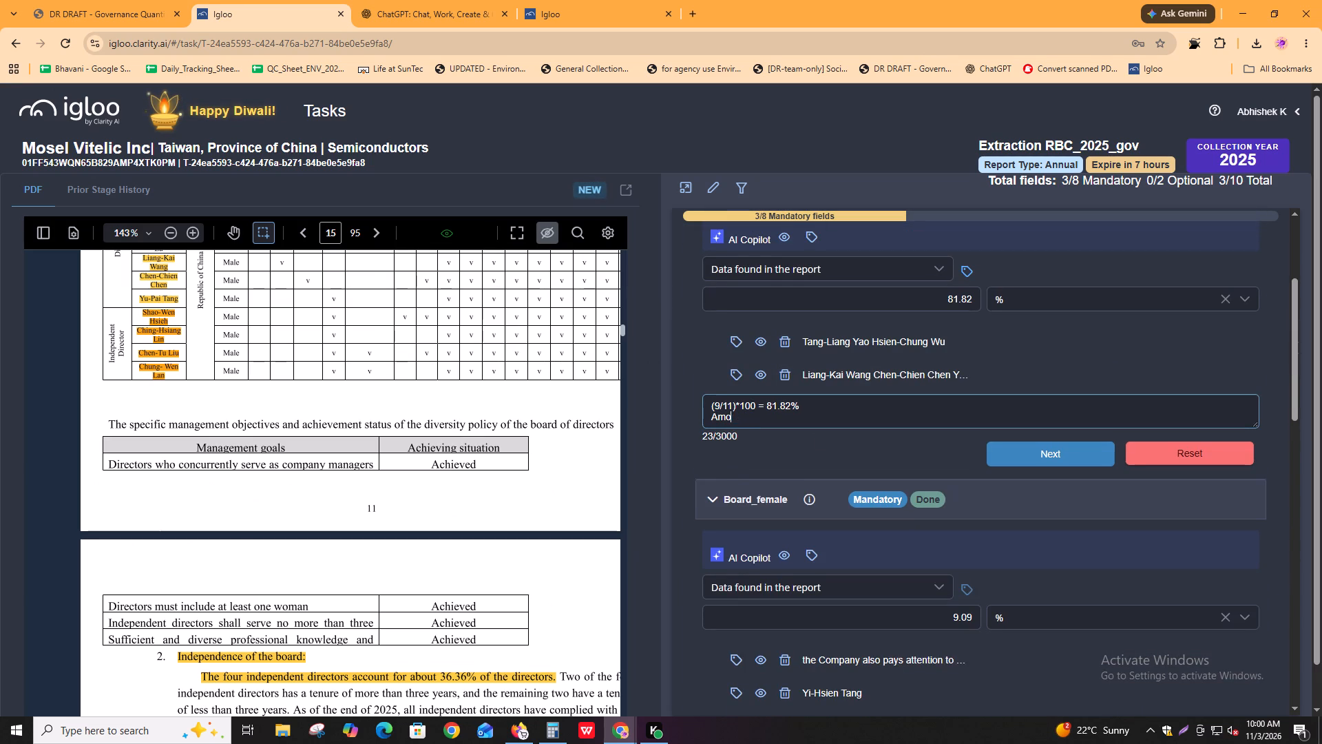
{"action": "type", "text": "ng the 11 me"}
{"action": "key", "text": "BackSpace"}
{"action": "key", "text": "BackSpace"}
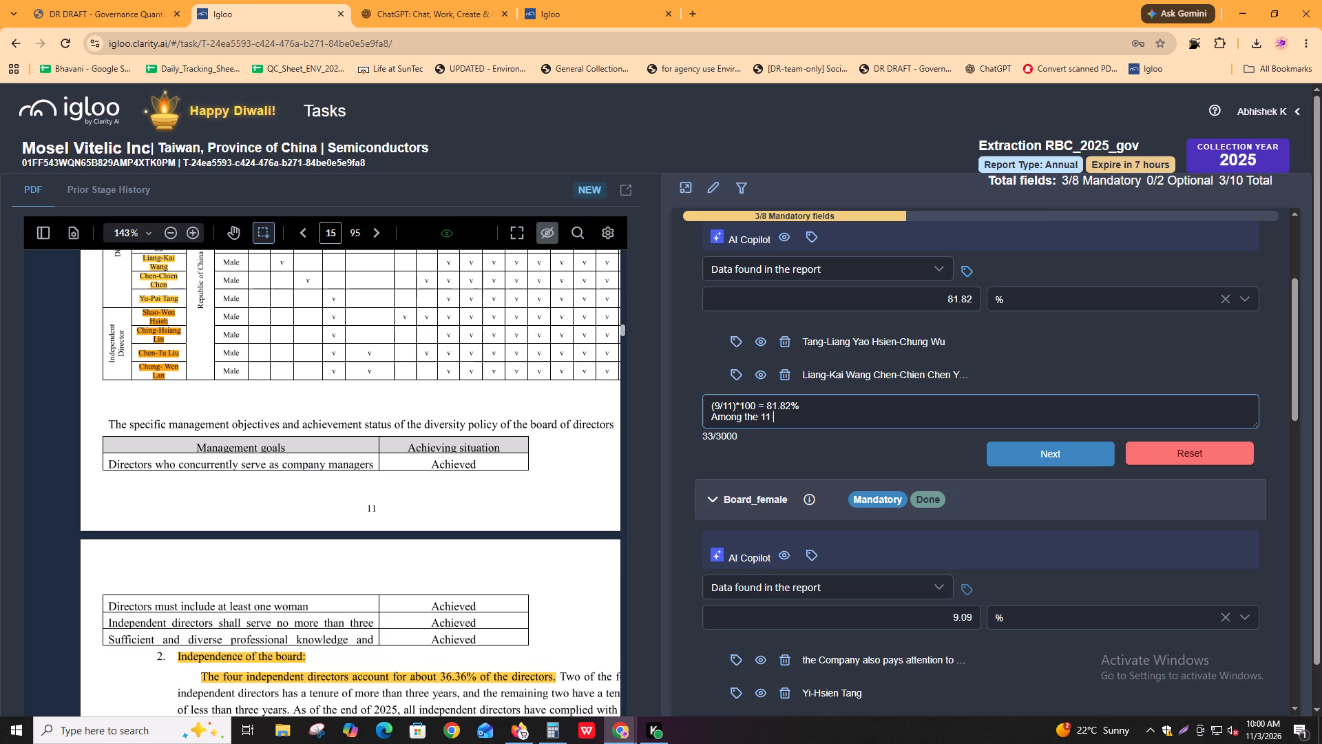
{"action": "type", "text": "board of directors mentione"}
{"action": "key", "text": "BackSpace"}
{"action": "key", "text": "BackSpace"}
{"action": "key", "text": "BackSpace"}
{"action": "key", "text": "BackSpace"}
{"action": "key", "text": "BackSpace"}
{"action": "key", "text": "BackSpace"}
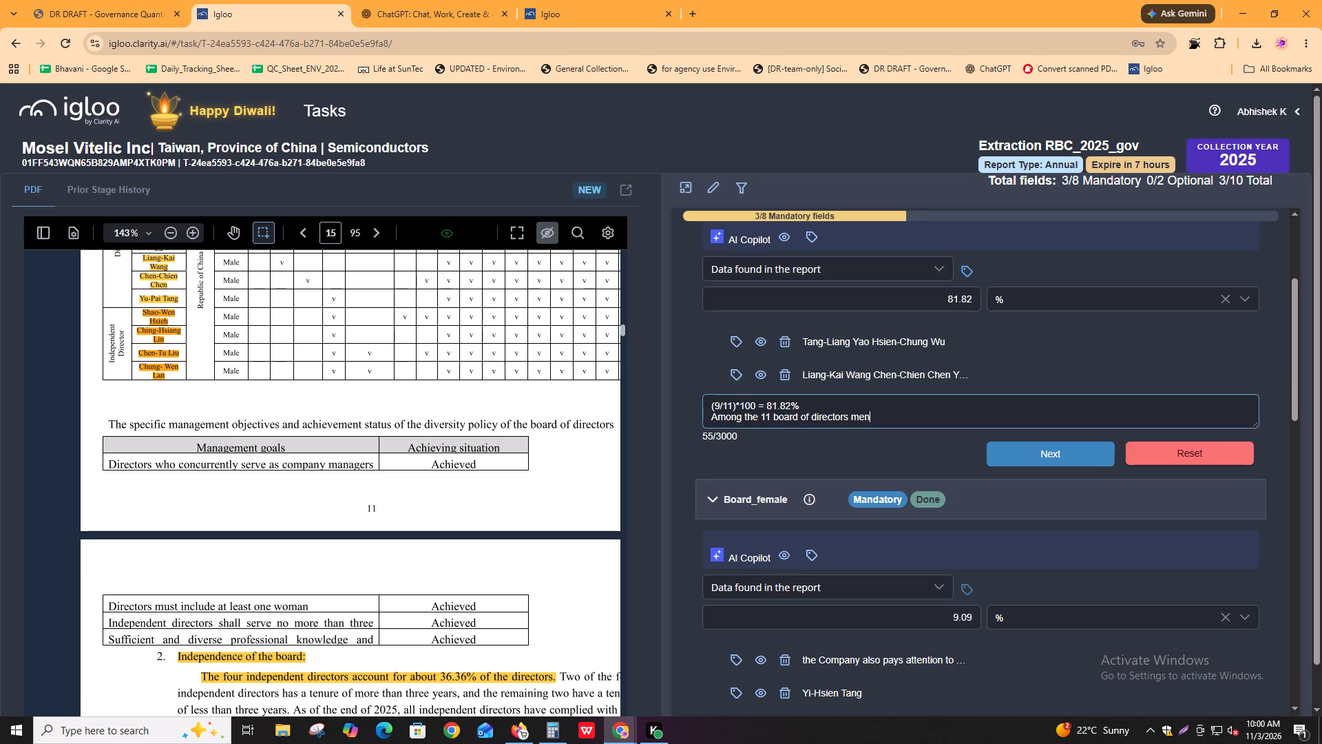
{"action": "key", "text": "BackSpace"}
{"action": "key", "text": "BackSpace"}
{"action": "key", "text": "i"}
{"action": "key", "text": "BackSpace"}
{"action": "type", "text": "listed on page"}
{"action": "key", "text": "space"}
Check the first tagged source's page in the report and complete the comment's page reference as "15,".
{"action": "left_click", "coordinate": [737, 339]}
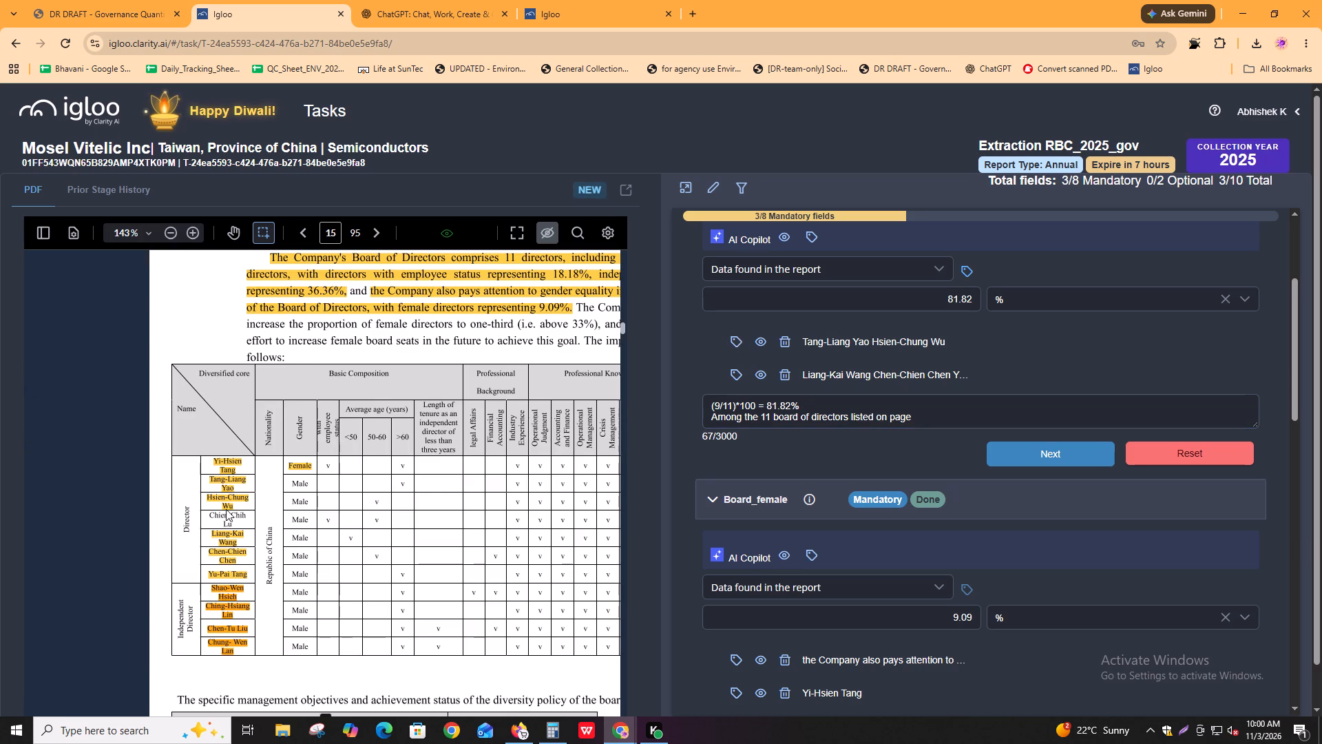
{"action": "scroll", "coordinate": [422, 481], "scroll_direction": "down", "scroll_amount": 3, "text": "shift"}
{"action": "scroll", "coordinate": [422, 481], "scroll_direction": "up", "scroll_amount": 1, "text": "shift"}
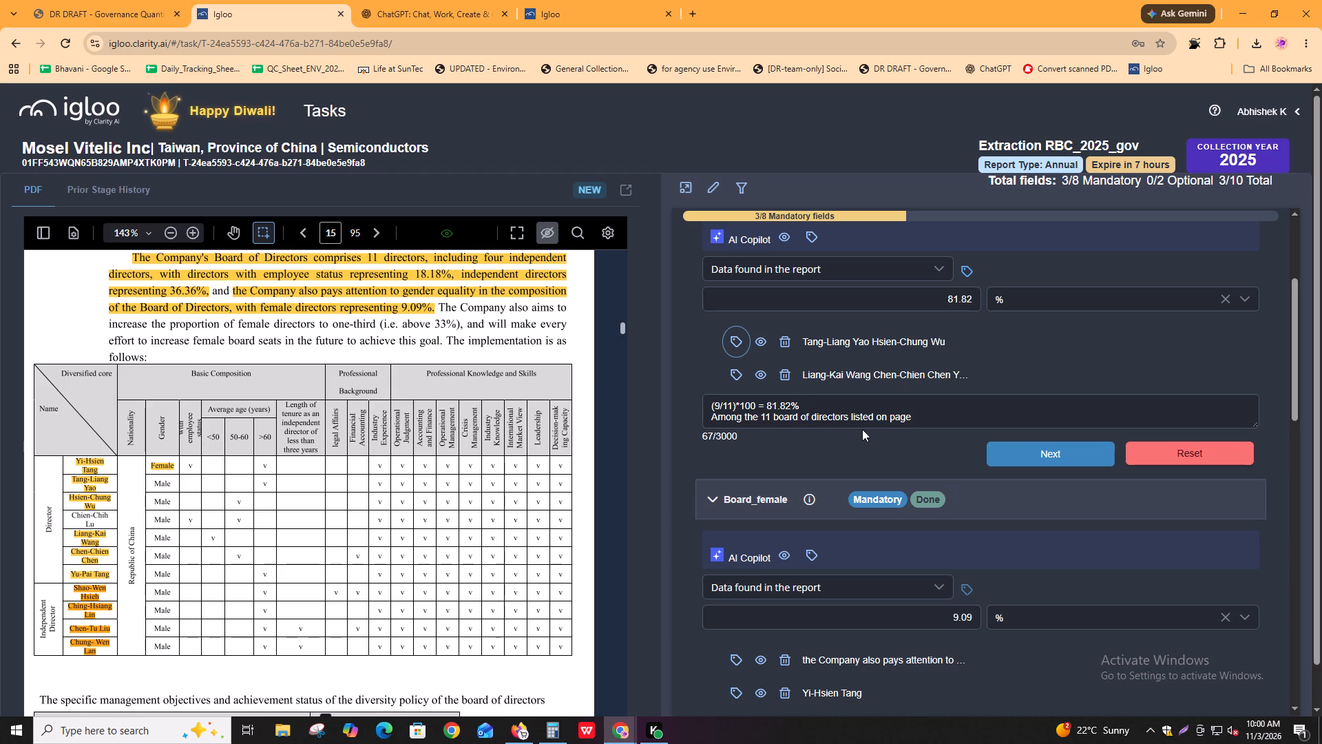
{"action": "left_click", "coordinate": [926, 413]}
{"action": "type", "text": "15"}
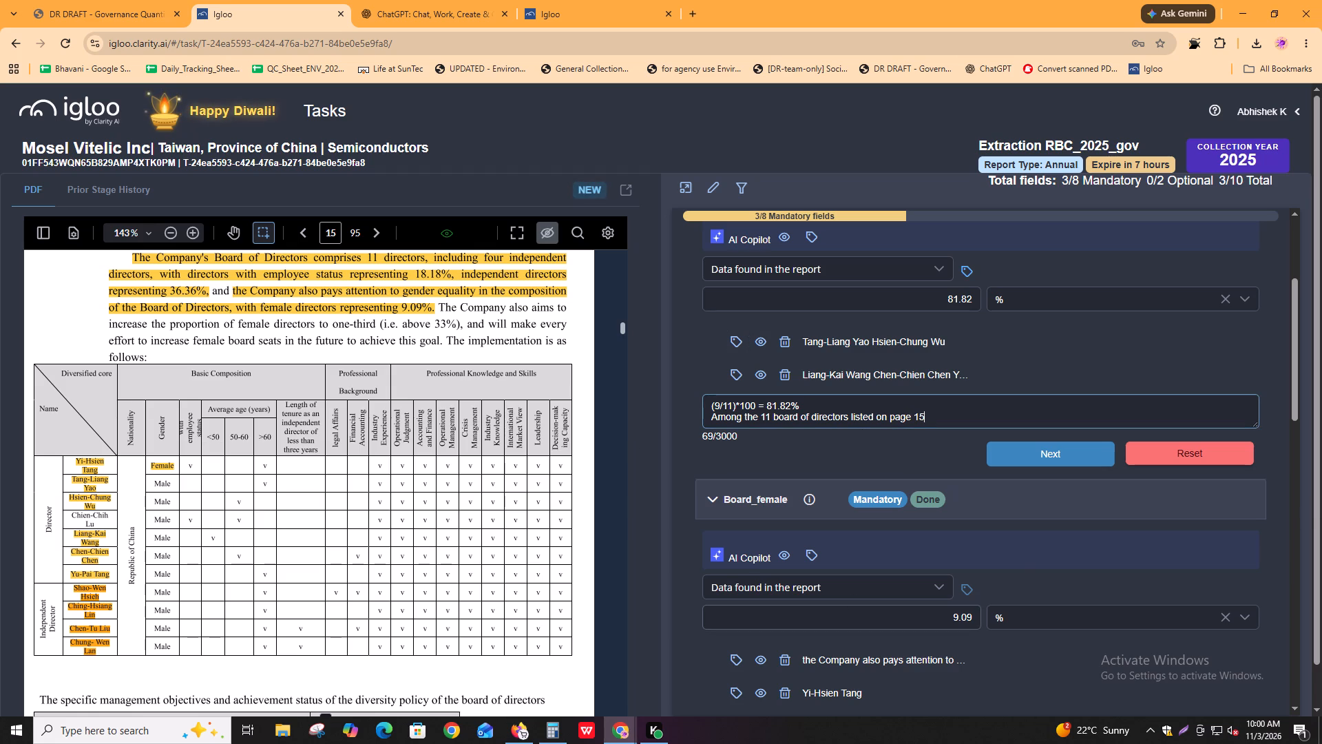
{"action": "type", "text": ","}
{"action": "key", "text": "space"}
Continue the Board_nonexecutive comment with "the names of two members-" followed by an opening quotation mark.
{"action": "type", "text": "the names of two"}
{"action": "key", "text": "space"}
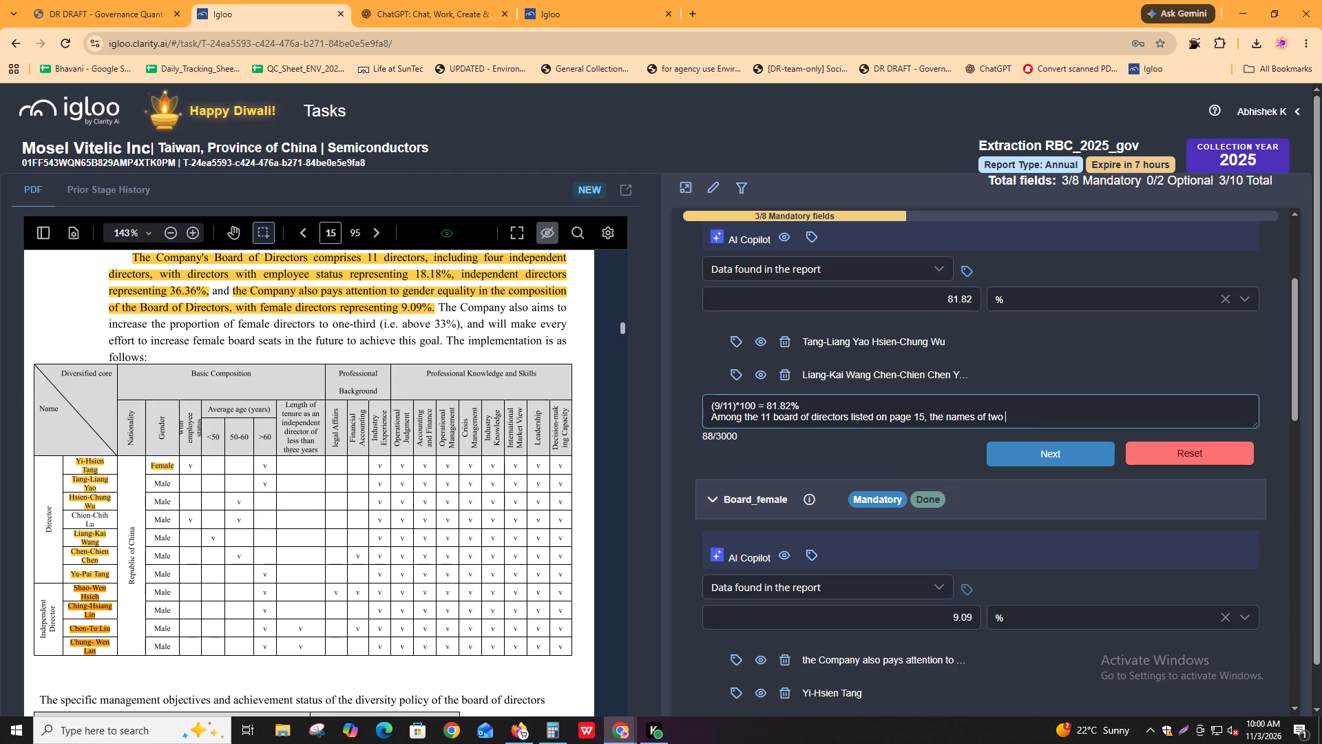
{"action": "type", "text": "members"}
{"action": "key", "text": "space"}
{"action": "key", "text": "shift+quotedbl"}
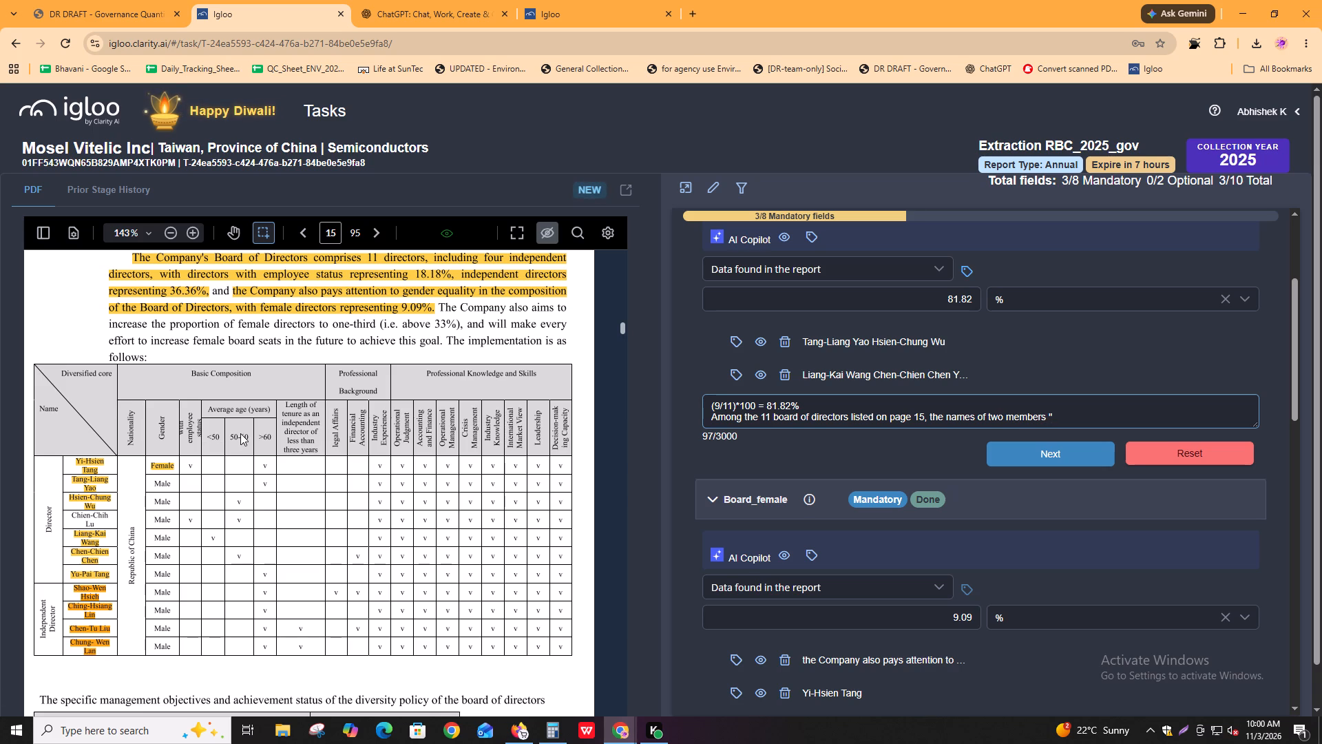
{"action": "left_click", "coordinate": [1045, 417]}
{"action": "key", "text": "minus"}
{"action": "key", "text": "Right"}
{"action": "key", "text": "Right"}
Copy the female director's name from the page 15 board diversity table into the comment, with a single space between its two parts.
{"action": "left_click_drag", "start_coordinate": [76, 461], "coordinate": [98, 472]}
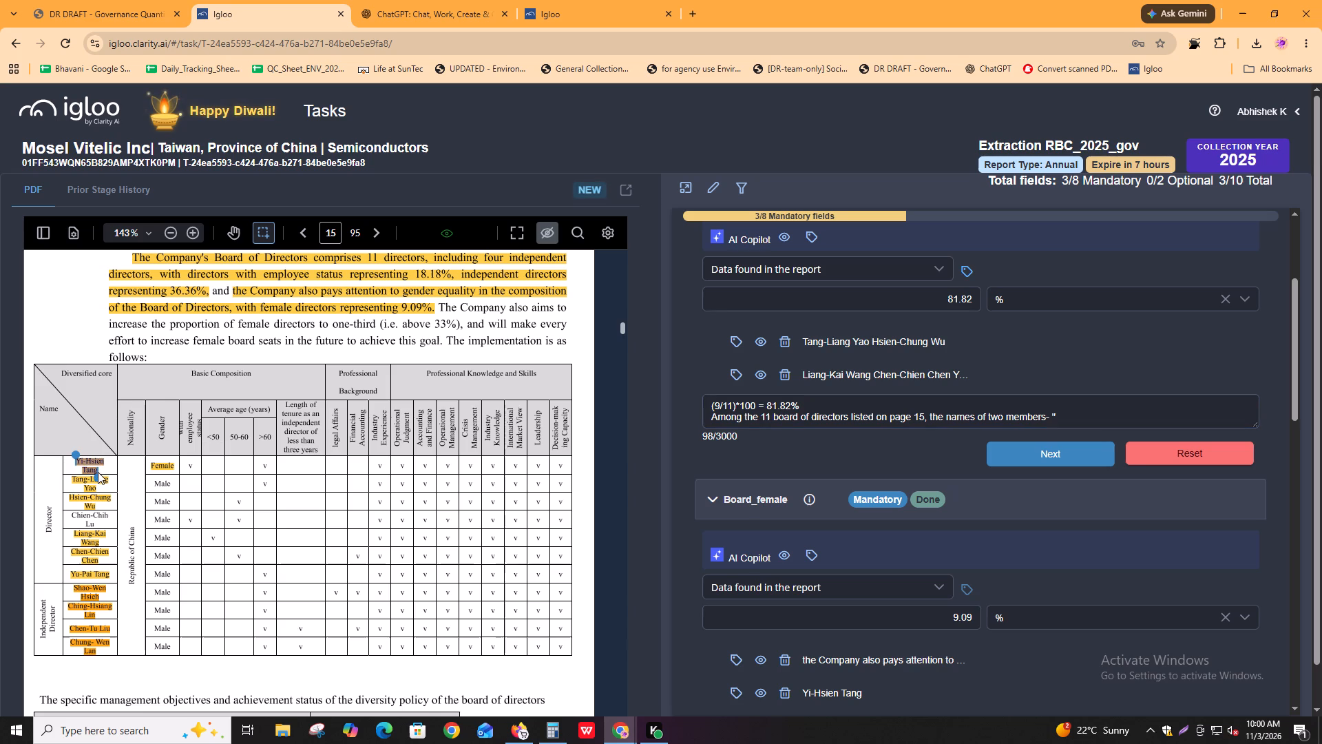
{"action": "left_click_drag", "start_coordinate": [98, 472], "coordinate": [99, 473]}
{"action": "key", "text": "ctrl+c"}
{"action": "key", "text": "ctrl+c"}
{"action": "key", "text": "ctrl+c"}
{"action": "key", "text": "ctrl+c"}
{"action": "left_click", "coordinate": [1148, 411]}
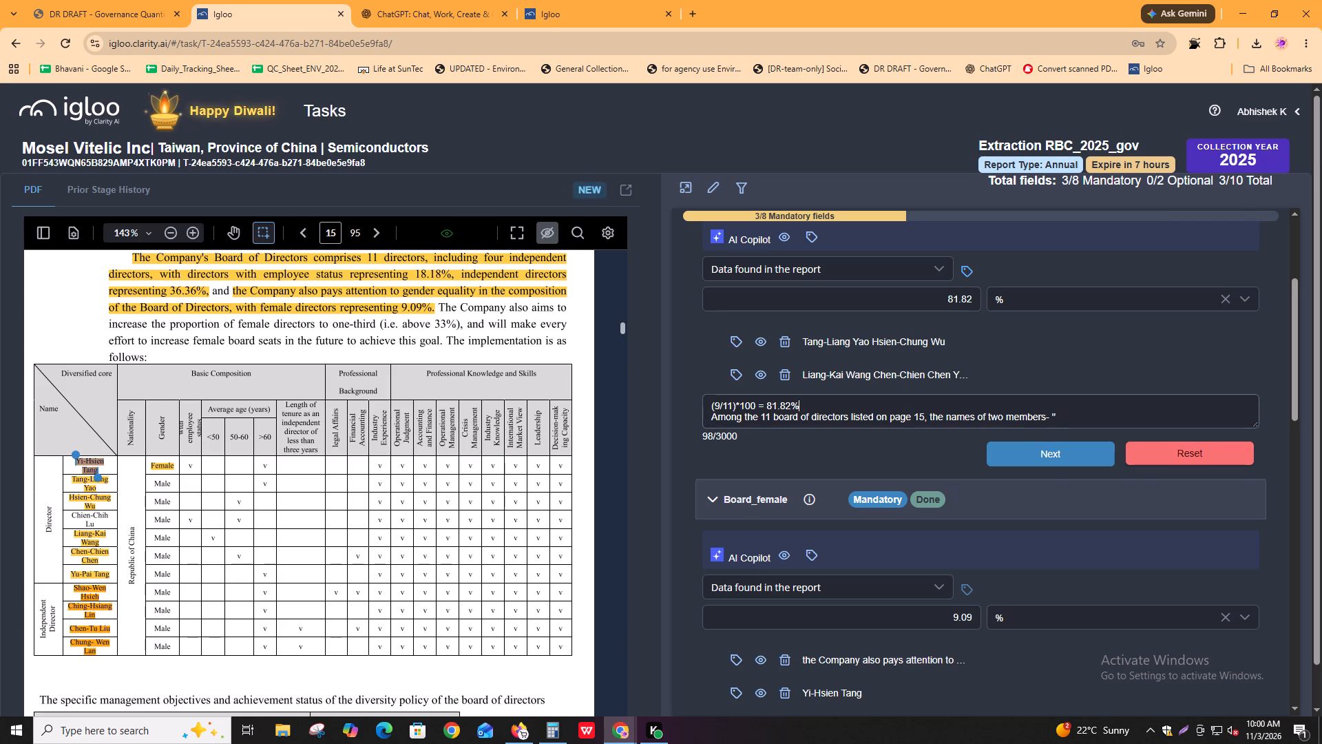
{"action": "key", "text": "ctrl+v"}
{"action": "key", "text": "ctrl+z"}
{"action": "left_click", "coordinate": [1129, 420]}
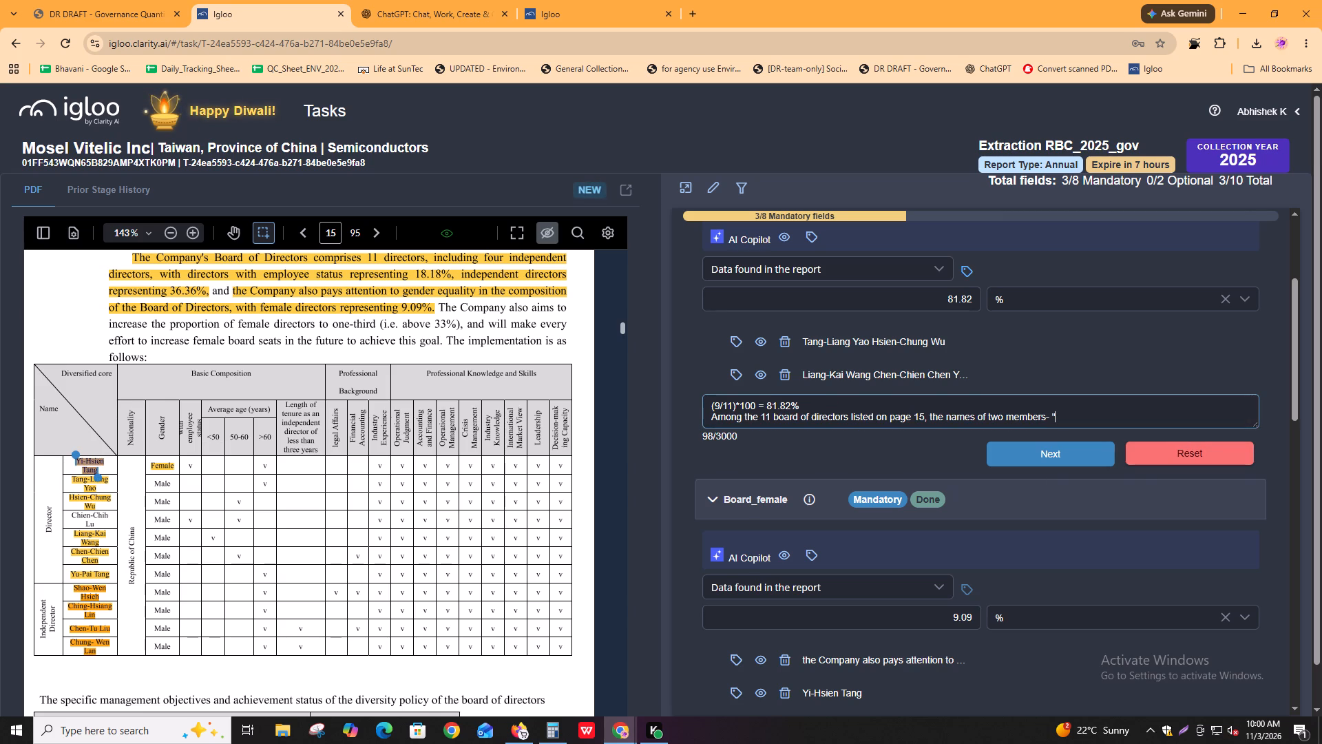
{"action": "key", "text": "ctrl+v"}
{"action": "key", "text": "ctrl+Left"}
{"action": "key", "text": "BackSpace"}
{"action": "key", "text": "v"}
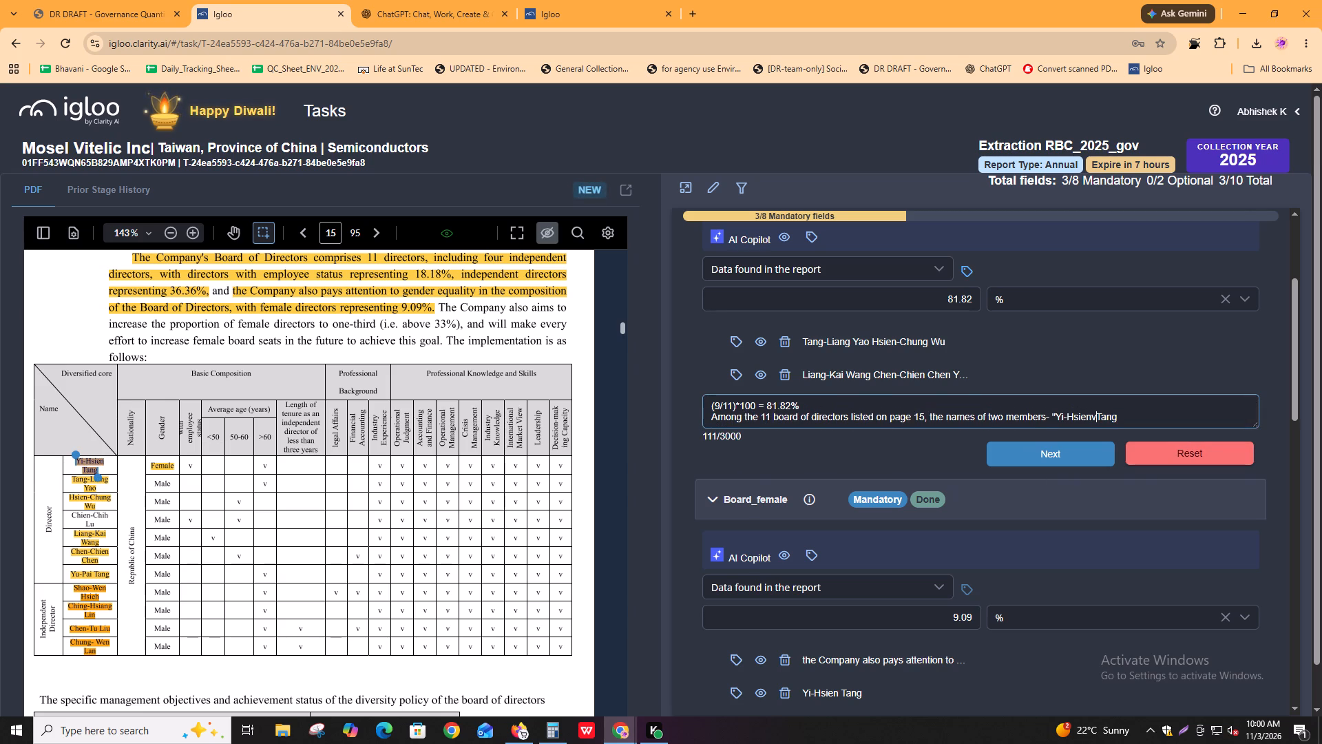
{"action": "key", "text": "BackSpace"}
{"action": "key", "text": "BackSpace"}
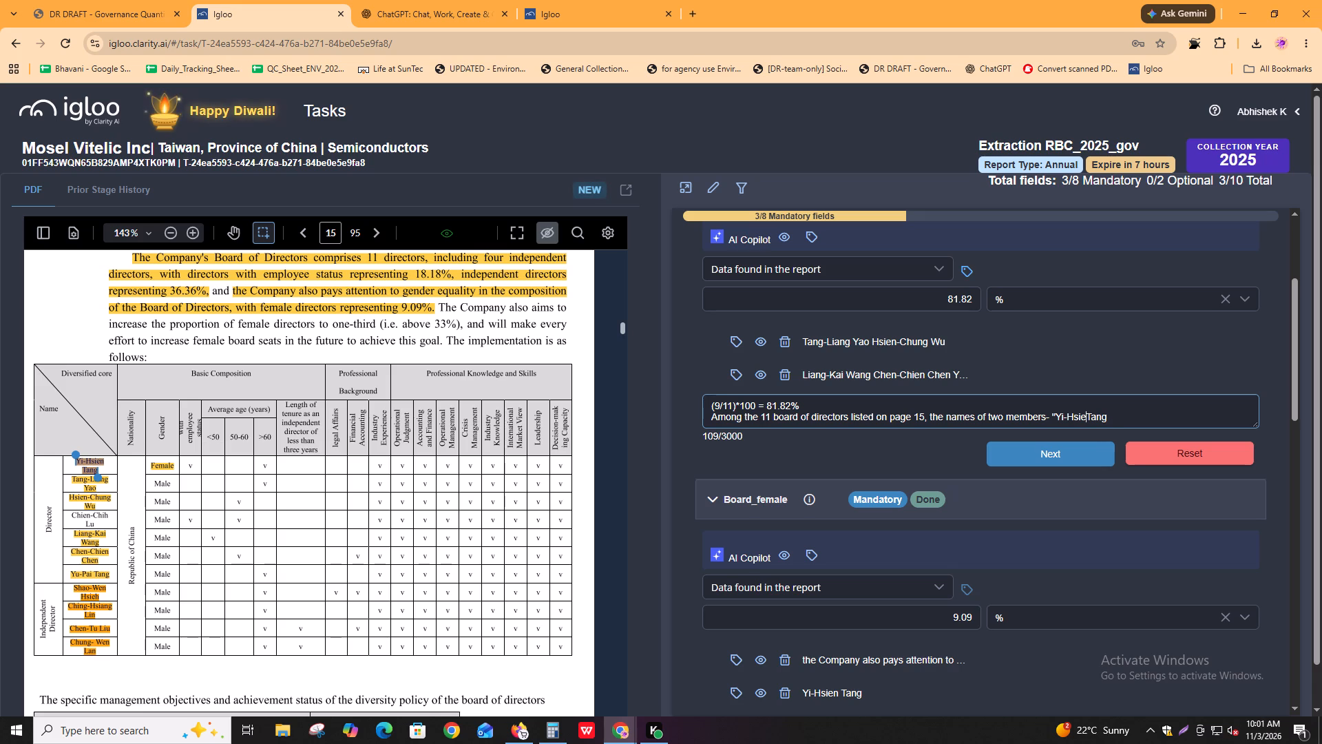
{"action": "type", "text": "n"}
{"action": "key", "text": "space"}
{"action": "key", "text": "ctrl+Right"}
{"action": "key", "text": "ctrl+Right"}
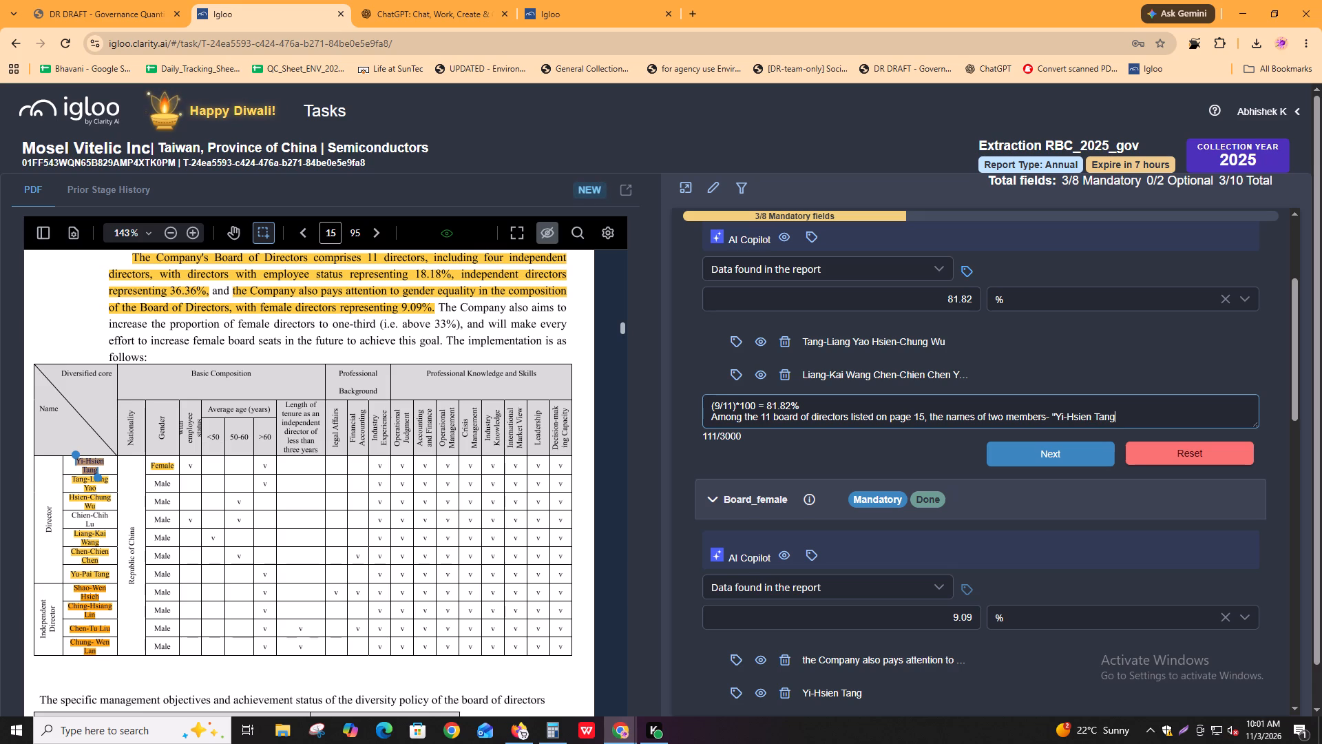
Close the quotation, add "and", and insert the President's name copied from the page 19 General Manager remuneration table, opening a second quotation.
{"action": "type", "text": "\" anf"}
{"action": "key", "text": "space"}
{"action": "key", "text": "BackSpace"}
{"action": "key", "text": "BackSpace"}
{"action": "type", "text": "d \""}
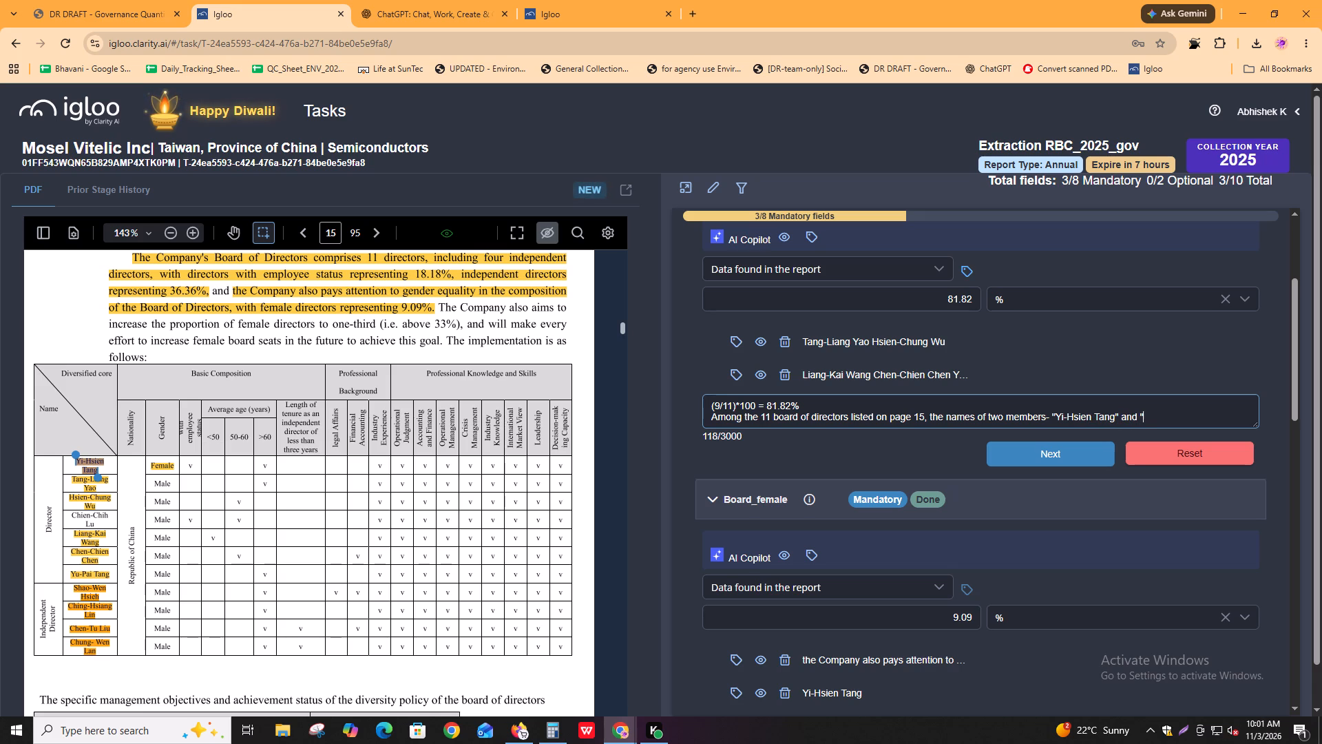
{"action": "key", "text": "alt+Tab"}
{"action": "key", "text": "alt+Tab"}
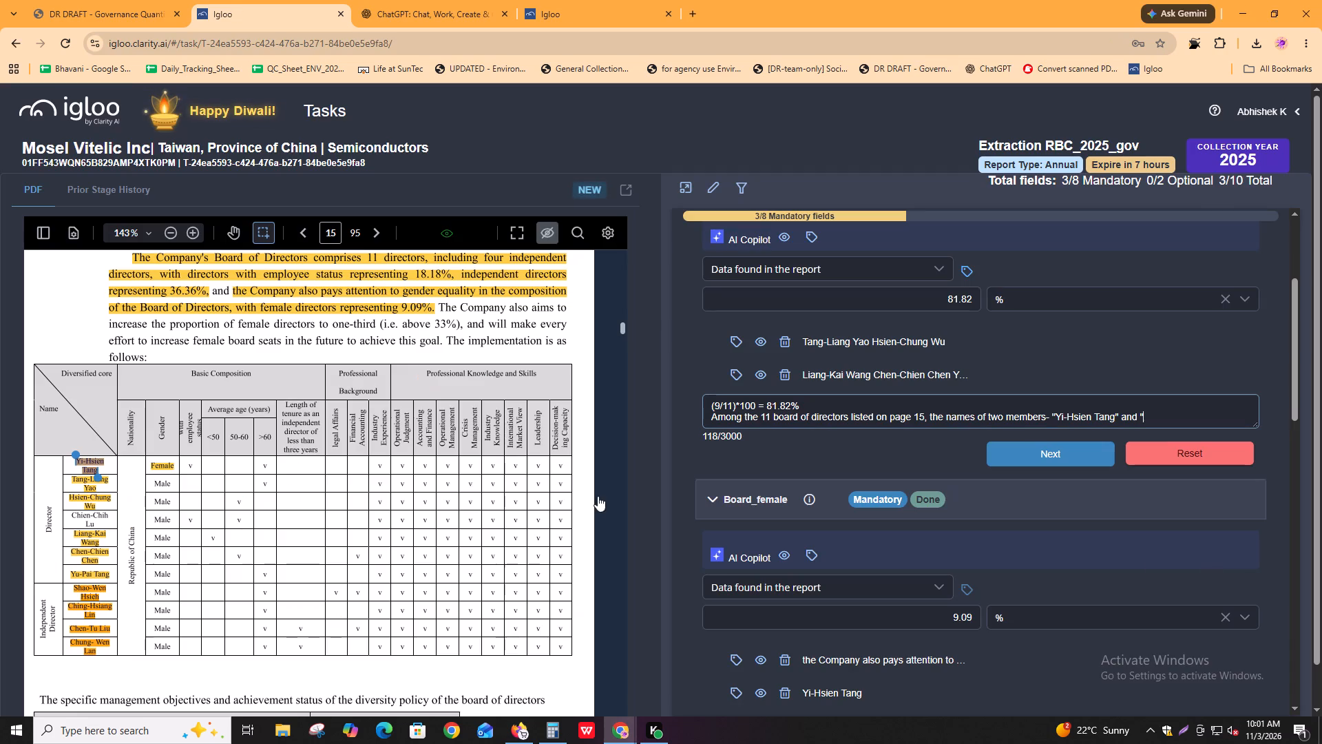
{"action": "key", "text": "alt+Tab"}
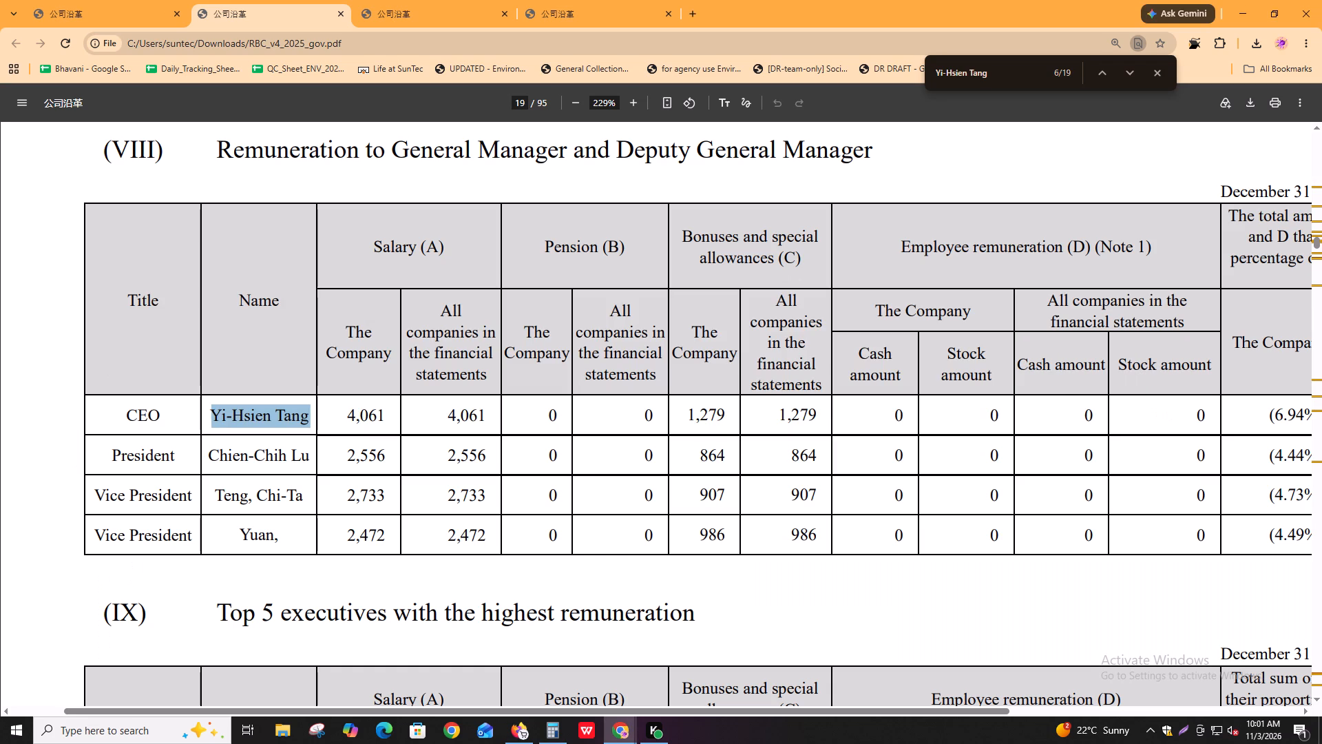
{"action": "left_click_drag", "start_coordinate": [209, 459], "coordinate": [309, 459]}
{"action": "key", "text": "ctrl+c"}
{"action": "key", "text": "alt+Tab"}
{"action": "key", "text": "ctrl+v"}
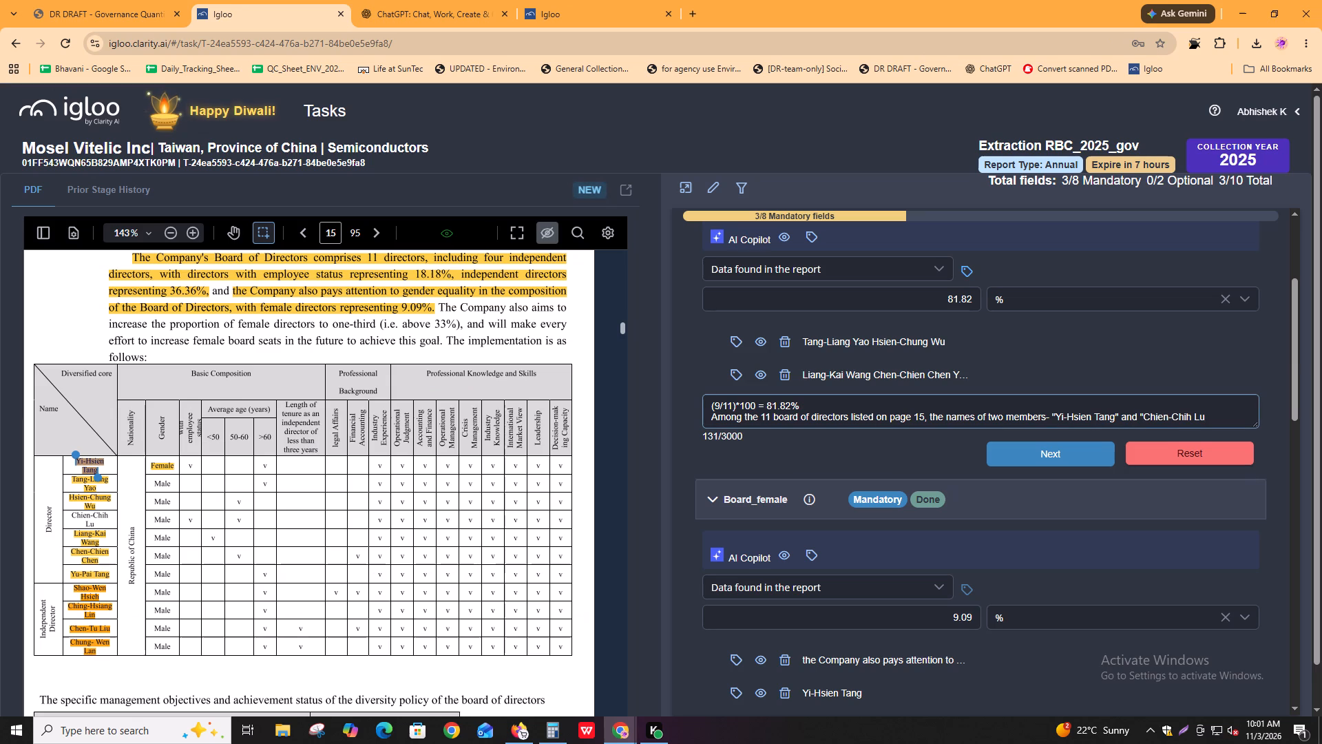
Close the second quoted name and continue the comment with "are also listed under".
{"action": "type", "text": "\" are also"}
{"action": "key", "text": "space"}
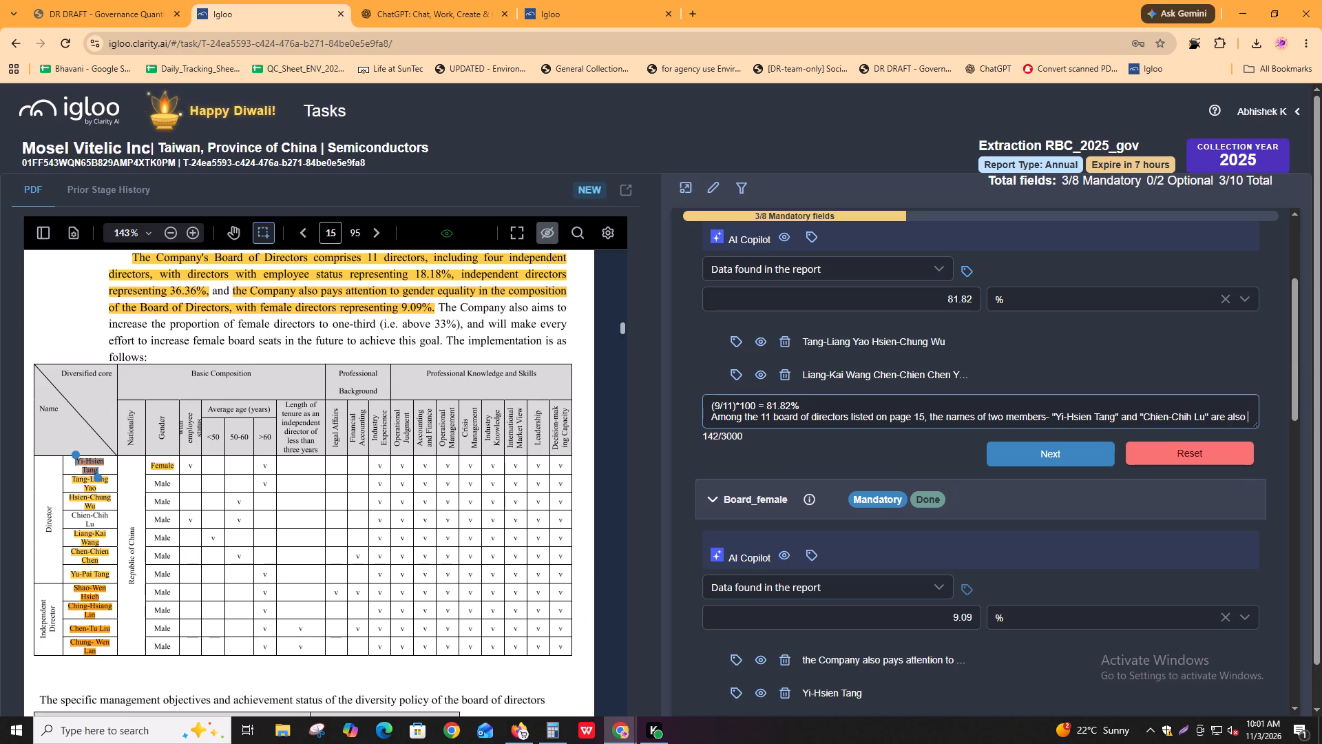
{"action": "type", "text": "listed"}
{"action": "key", "text": "space"}
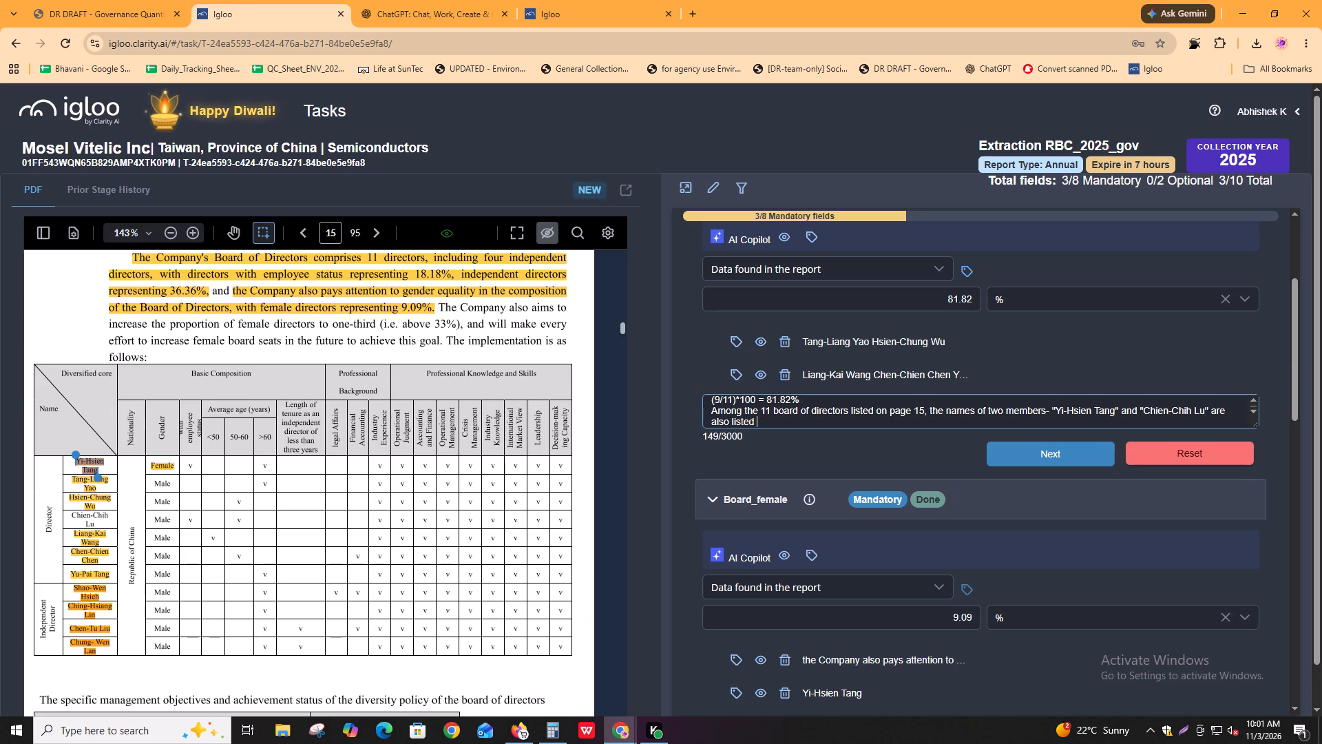
{"action": "type", "text": "under"}
{"action": "key", "text": "space"}
Search the PDF report for the CEO's name, checking the page 19 remuneration tables and the page 22 board operation tables.
{"action": "key", "text": "alt+Tab"}
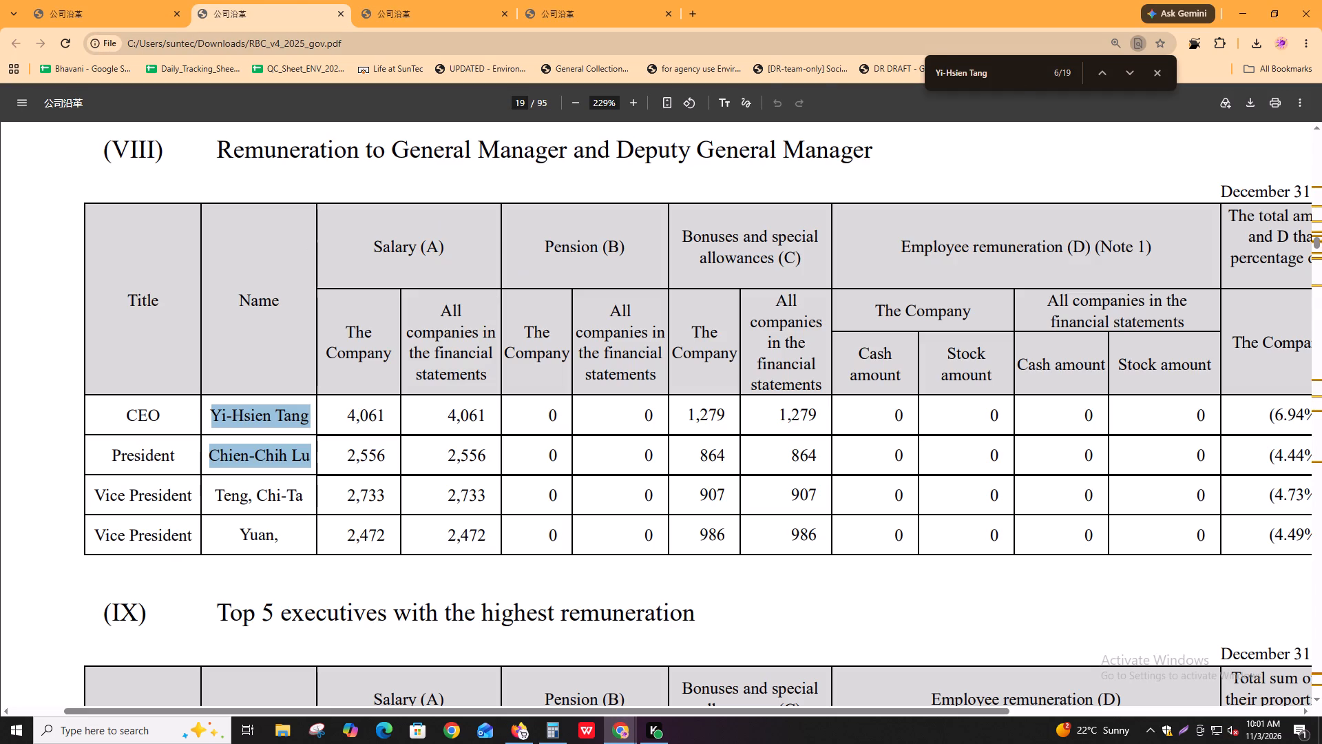
{"action": "key", "text": "ctrl+f"}
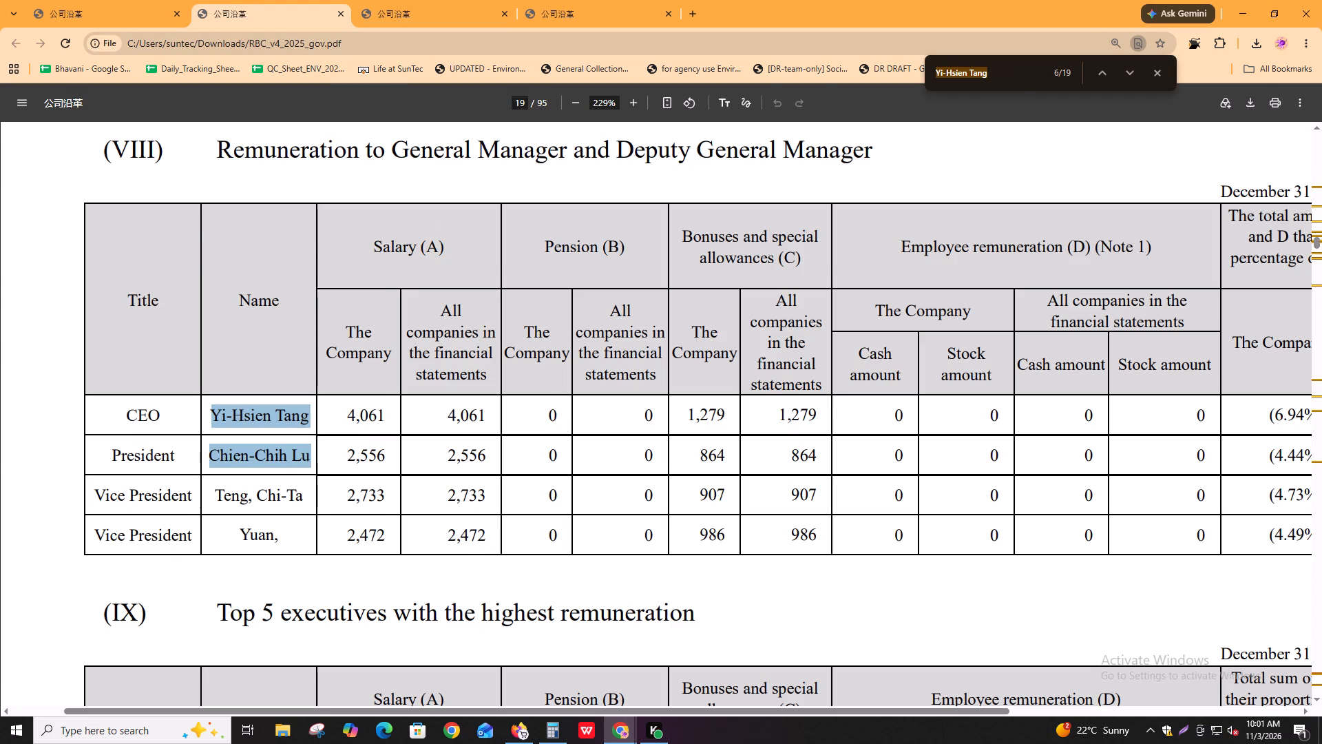
{"action": "key", "text": "Return"}
{"action": "key", "text": "shift+Return"}
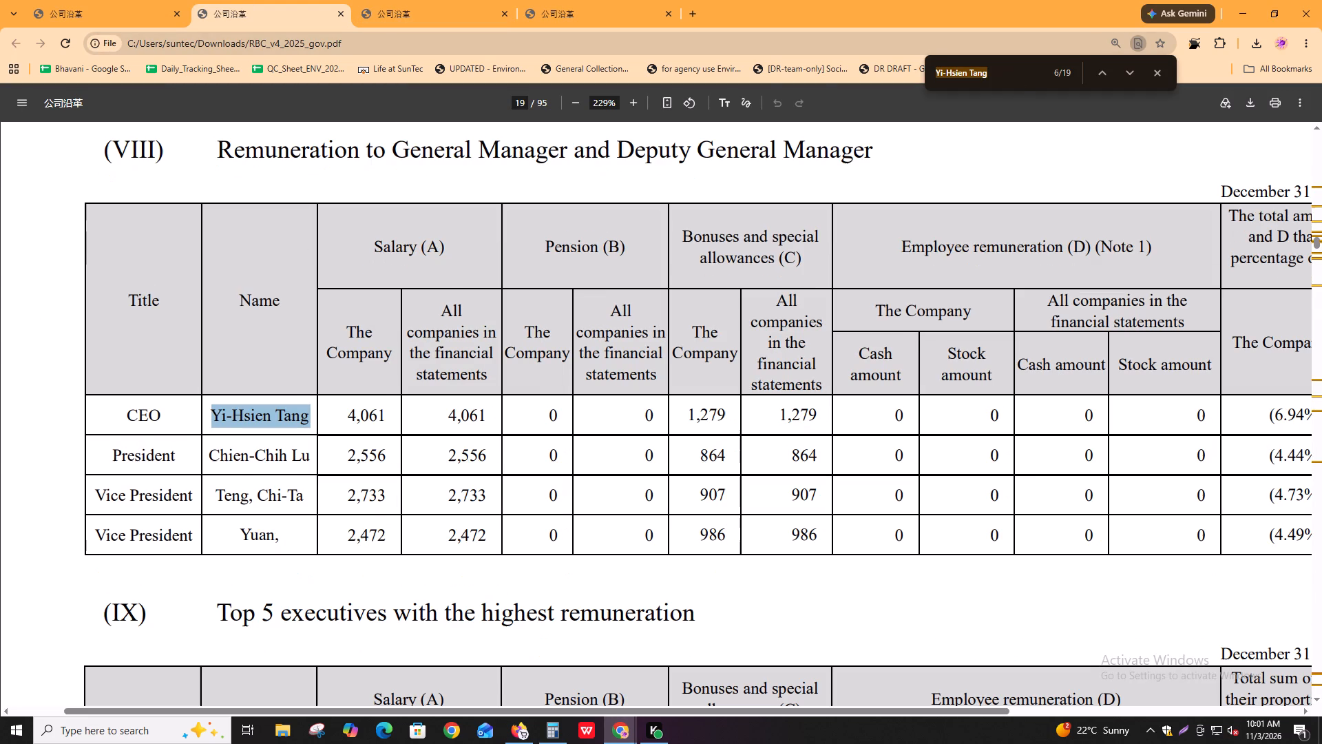
{"action": "key", "text": "Return"}
{"action": "key", "text": "Return"}
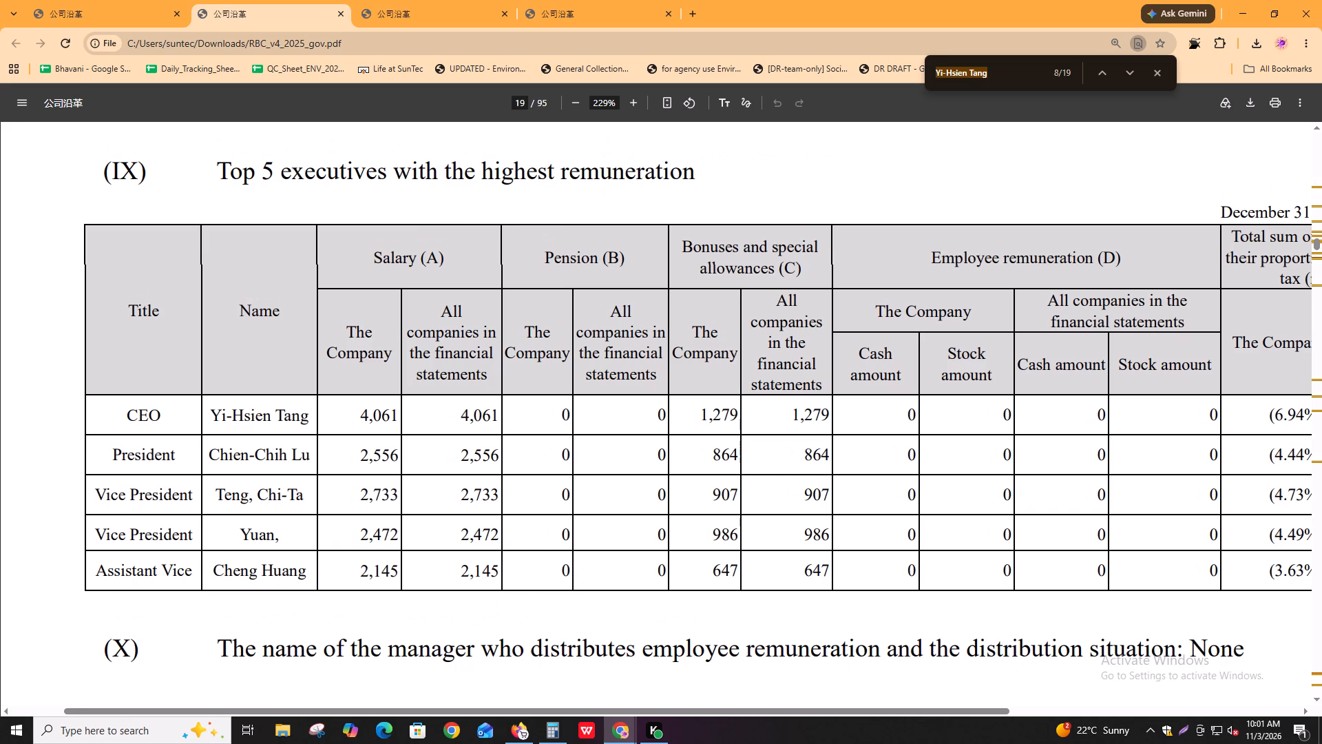
{"action": "scroll", "coordinate": [1095, 508], "scroll_direction": "down", "scroll_amount": 4, "text": "shift"}
{"action": "key", "text": "Return"}
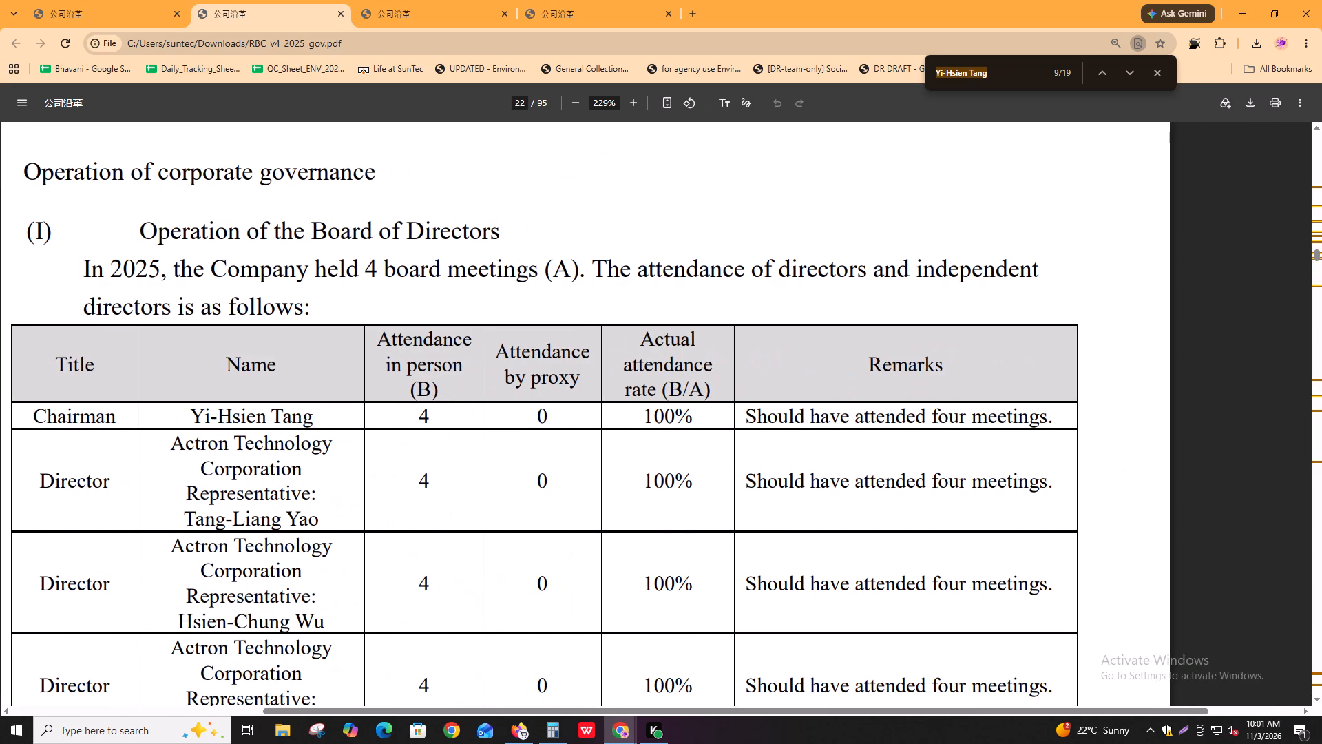
{"action": "key", "text": "Return"}
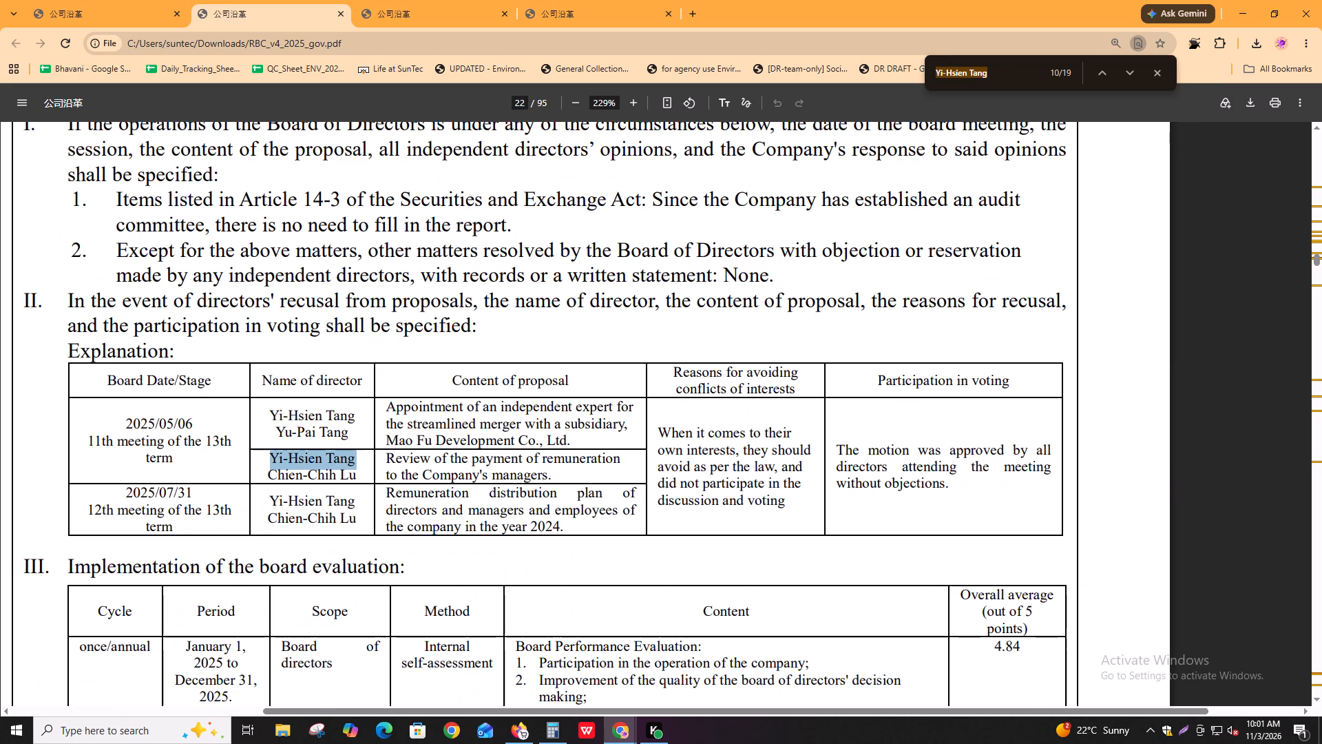
Examine the CEO's entry in the nomination committee table on page 26 of the PDF report.
{"action": "key", "text": "Return"}
{"action": "key", "text": "Return"}
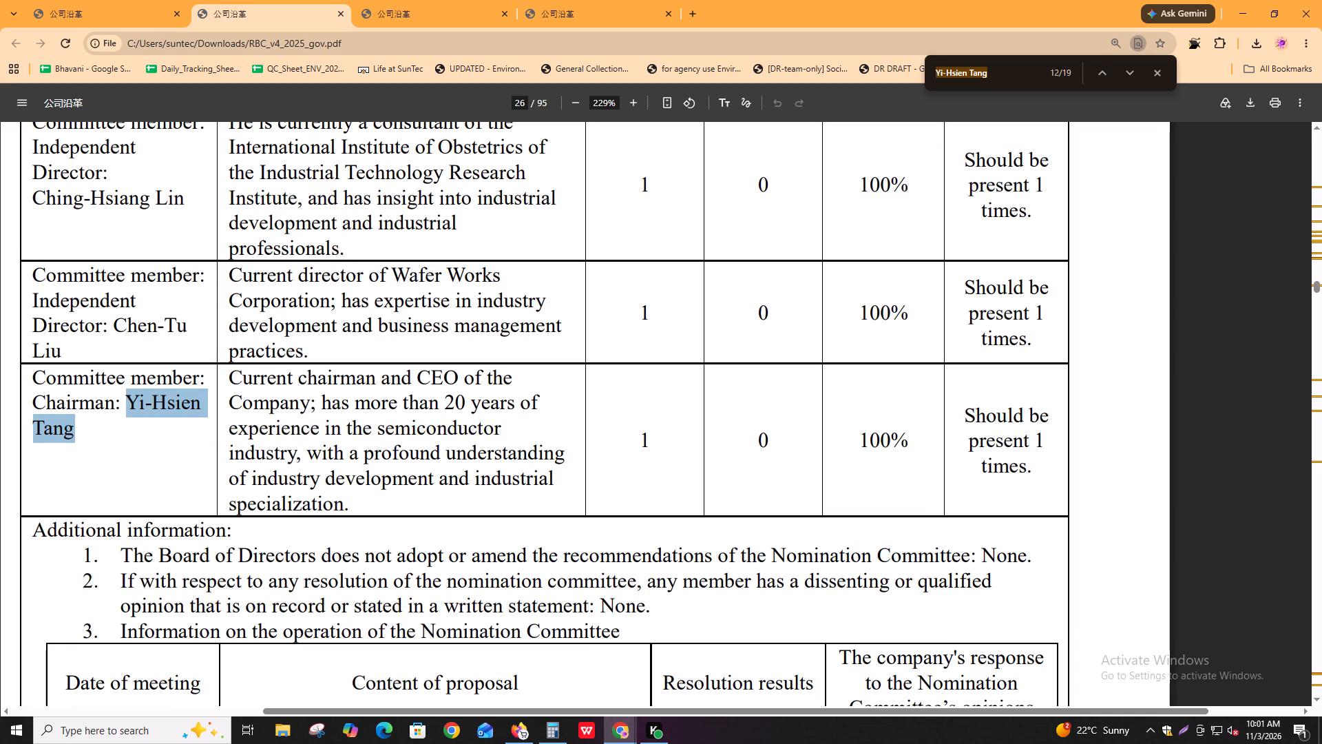
{"action": "key", "text": "Return"}
{"action": "key", "text": "shift+Return"}
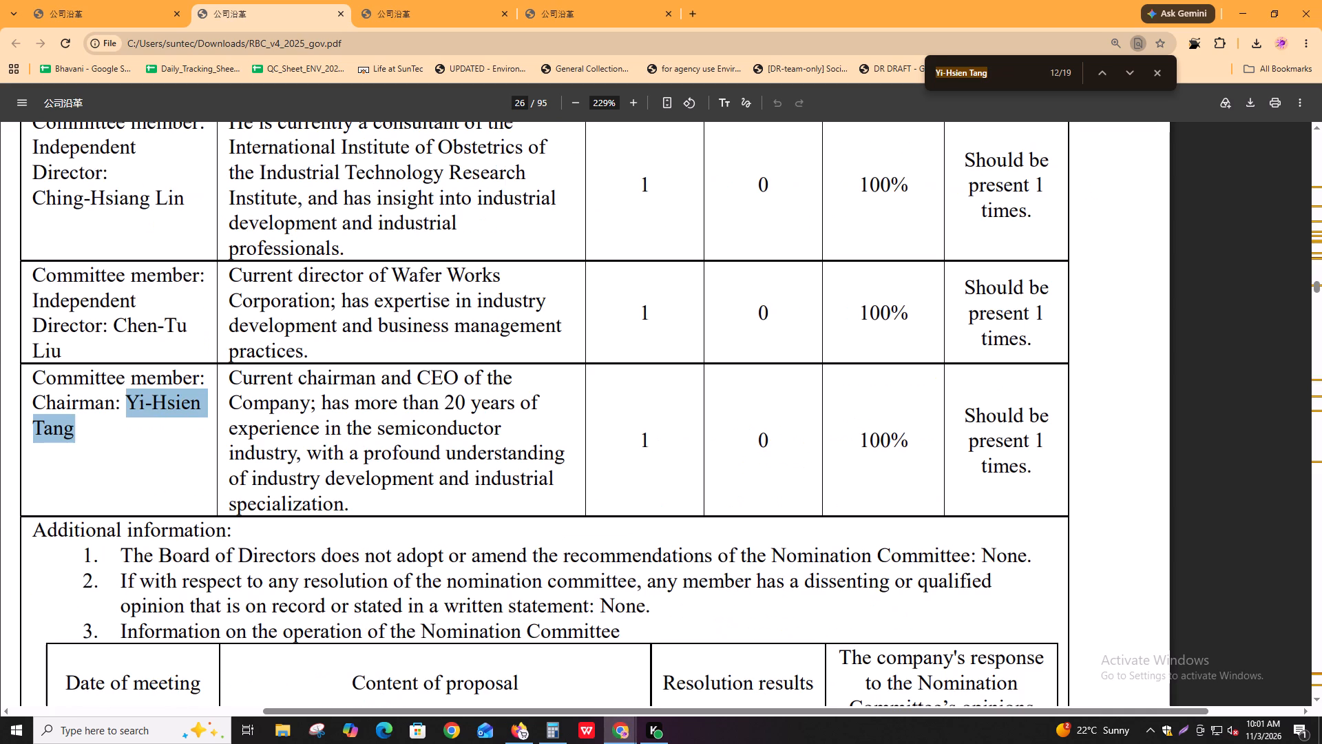
{"action": "scroll", "coordinate": [930, 652], "scroll_direction": "down", "scroll_amount": 5}
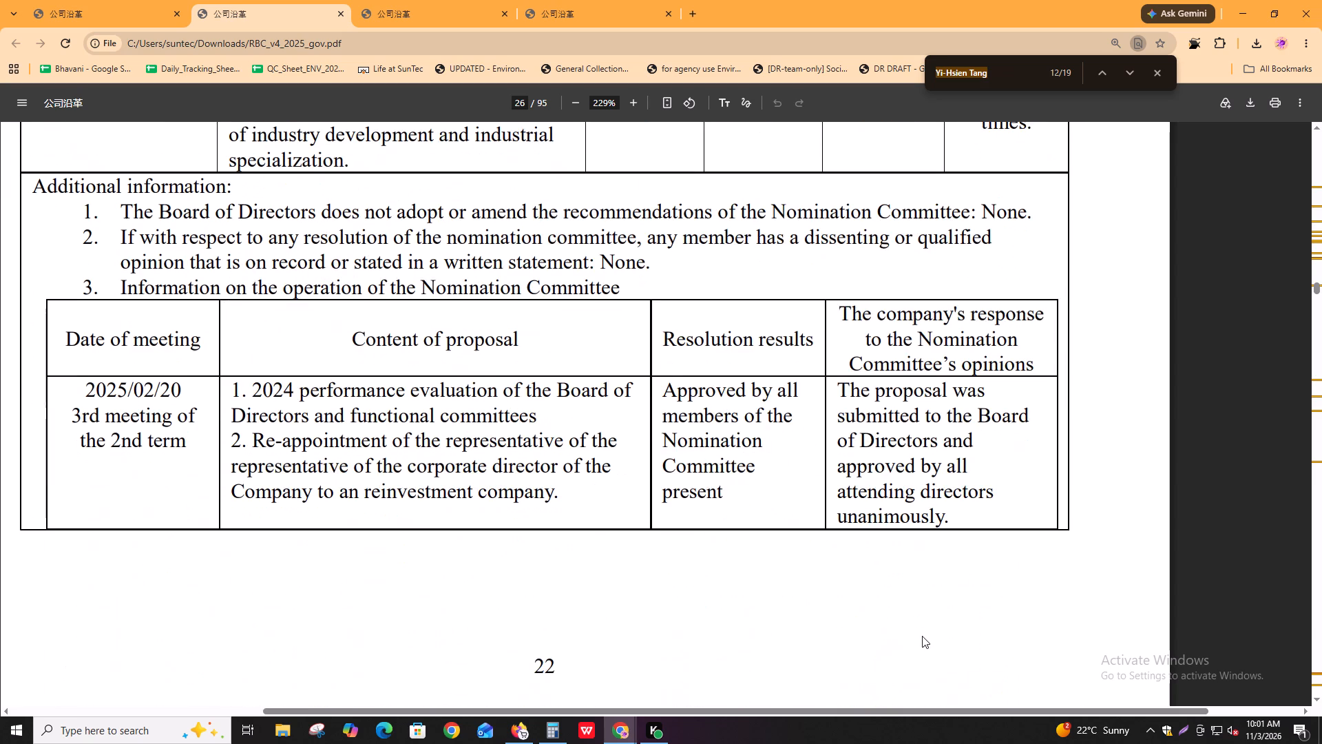
{"action": "scroll", "coordinate": [921, 632], "scroll_direction": "up", "scroll_amount": 15}
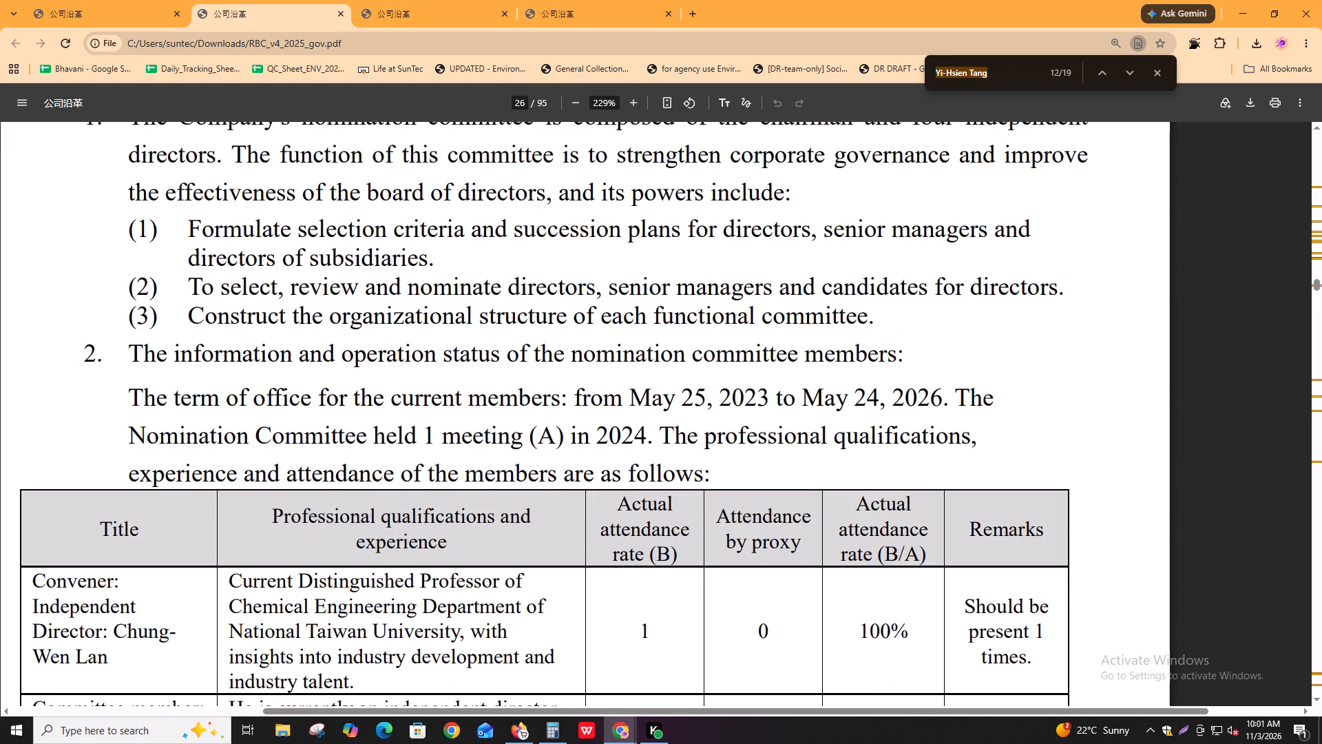
{"action": "key", "text": "Return"}
{"action": "key", "text": "shift+Return"}
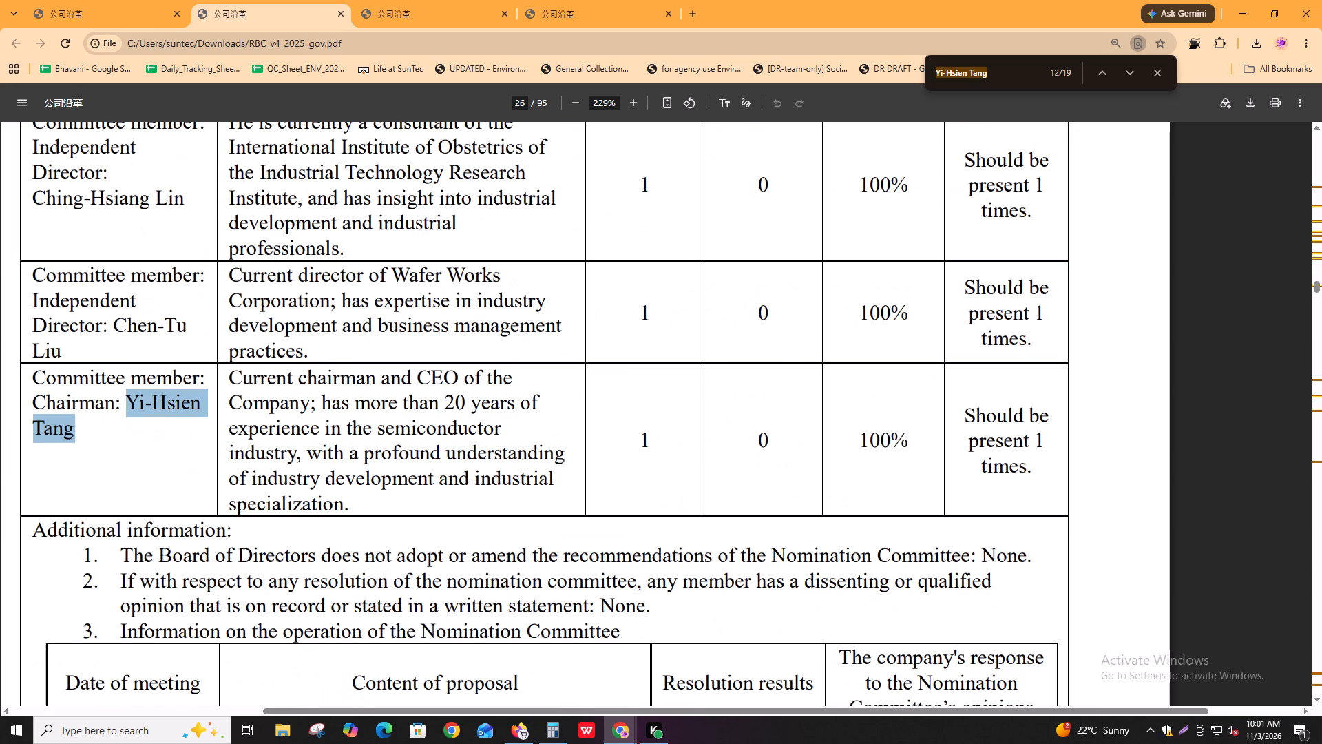
Check further mentions of the CEO's name in the page 48 internal control statement, page 51 shareholding table and page 59 RSA table.
{"action": "key", "text": "Return"}
{"action": "key", "text": "Return"}
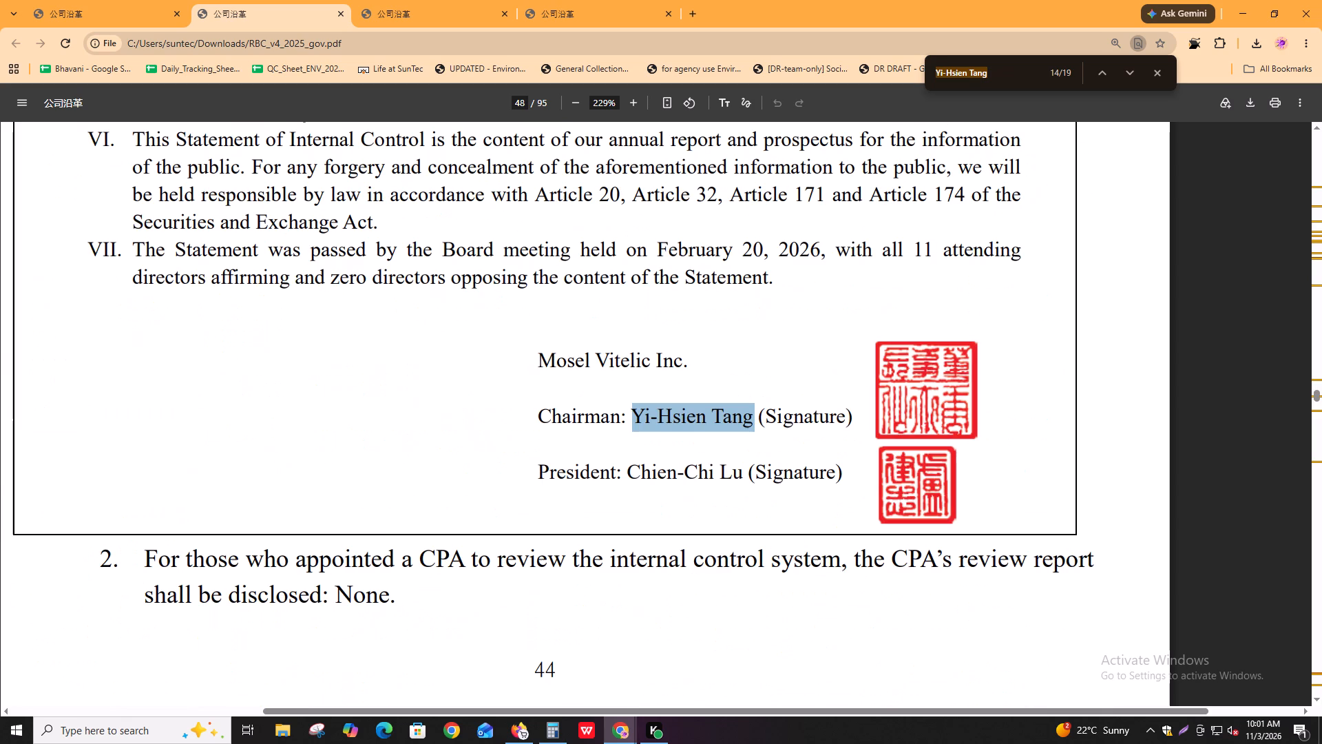
{"action": "key", "text": "Return"}
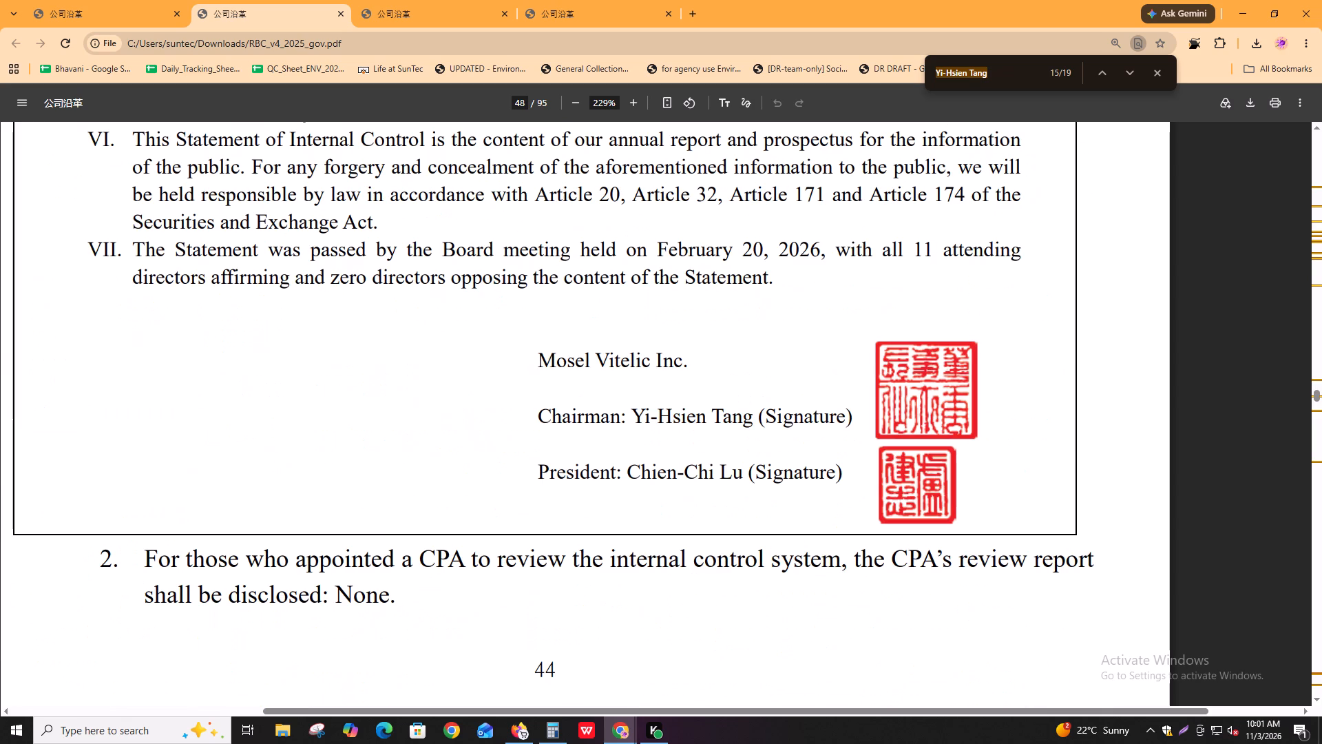
{"action": "scroll", "coordinate": [592, 471], "scroll_direction": "down", "scroll_amount": 2}
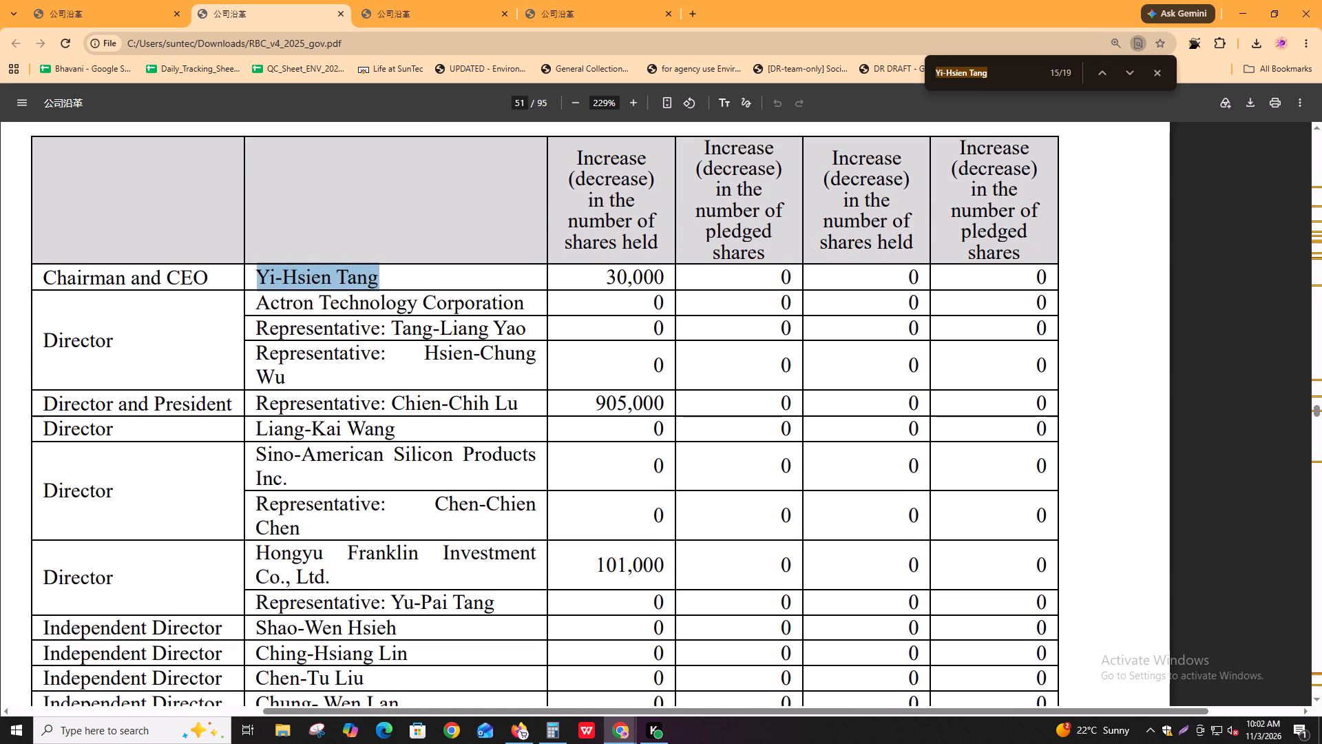
{"action": "key", "text": "Return"}
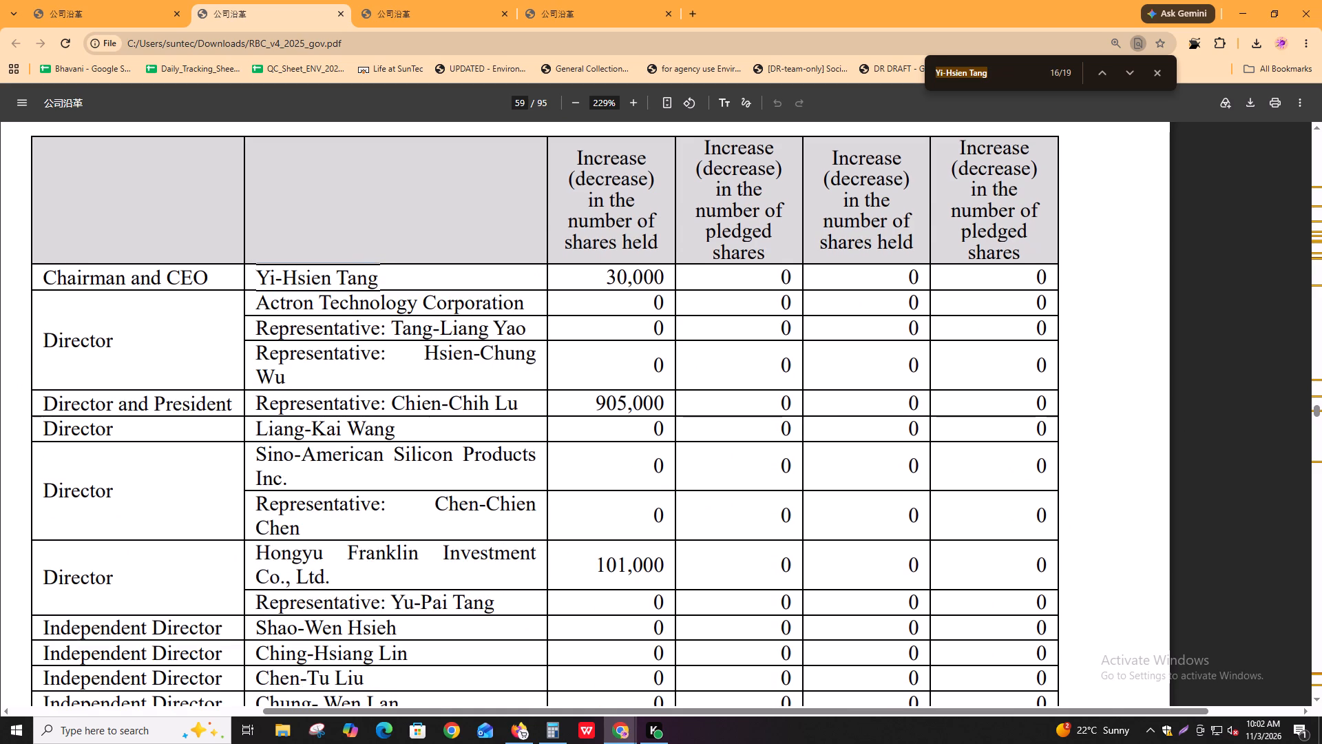
{"action": "scroll", "coordinate": [282, 457], "scroll_direction": "up", "scroll_amount": 3, "text": "shift"}
{"action": "scroll", "coordinate": [300, 459], "scroll_direction": "down", "scroll_amount": 4}
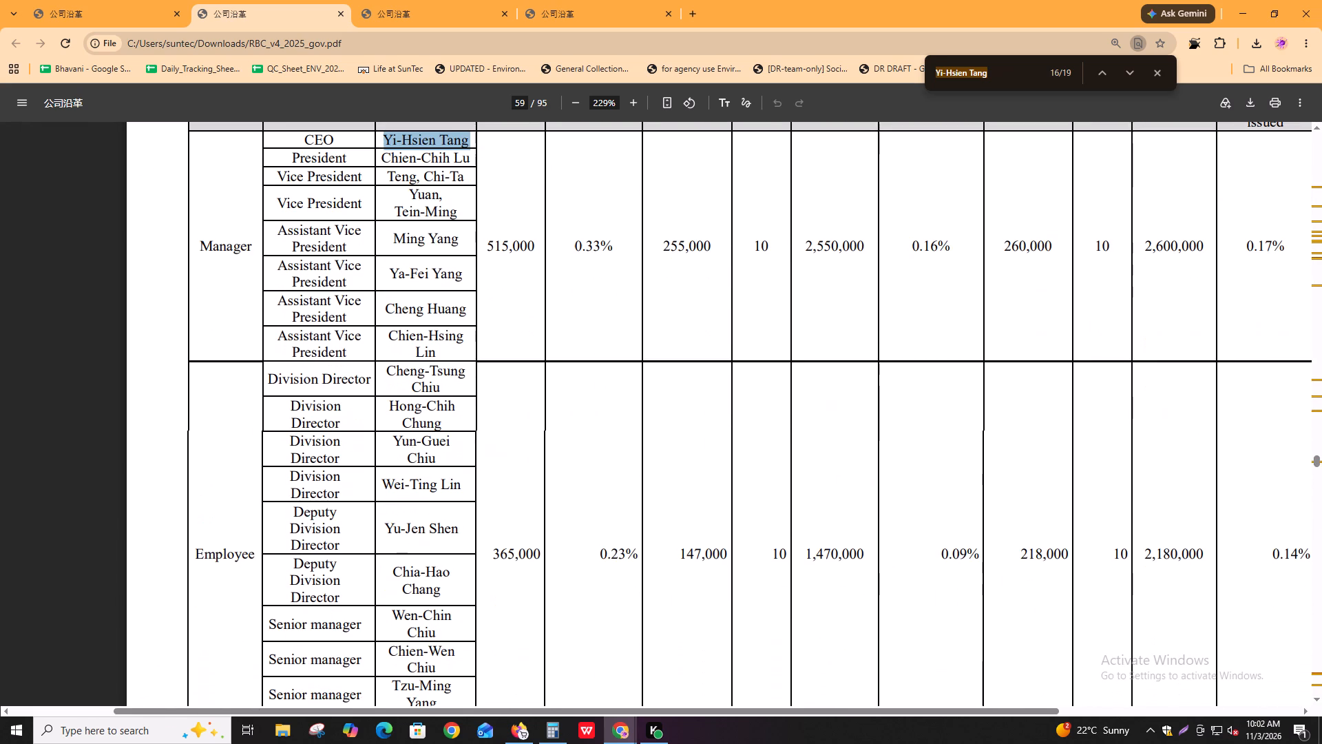
{"action": "scroll", "coordinate": [704, 519], "scroll_direction": "up", "scroll_amount": 1}
{"action": "scroll", "coordinate": [726, 487], "scroll_direction": "down", "scroll_amount": 1, "text": "shift"}
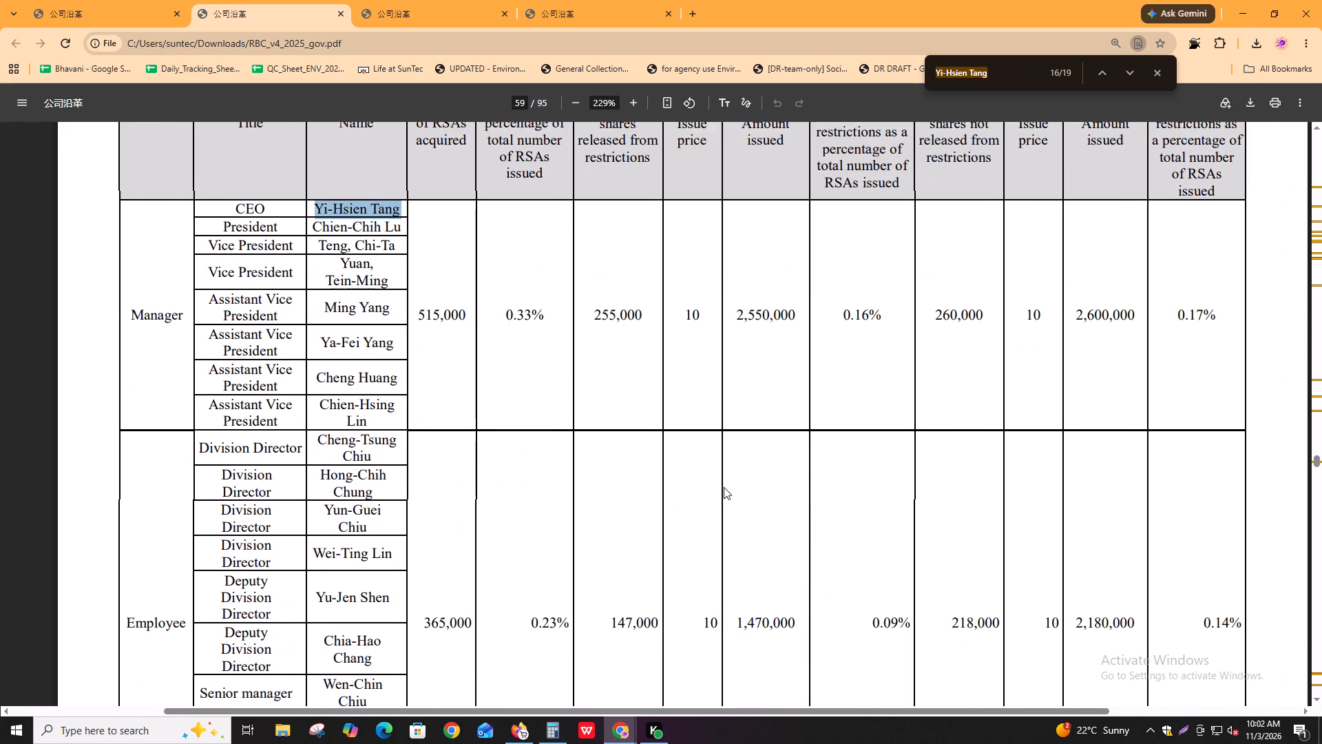
{"action": "scroll", "coordinate": [724, 487], "scroll_direction": "up", "scroll_amount": 4}
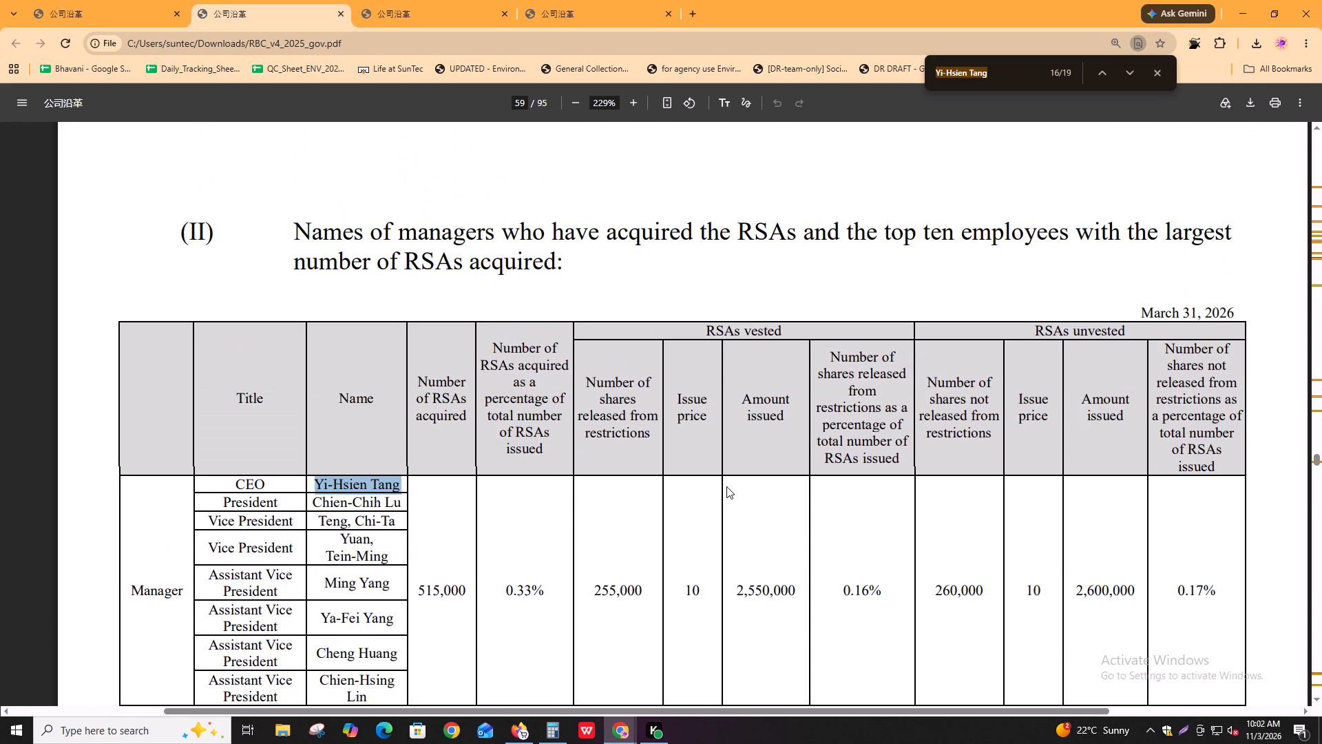
{"action": "scroll", "coordinate": [726, 486], "scroll_direction": "down", "scroll_amount": 2}
Continue through the name matches from page 92 around to page 18 and examine the "Information on key managers" table.
{"action": "key", "text": "ctrl+f"}
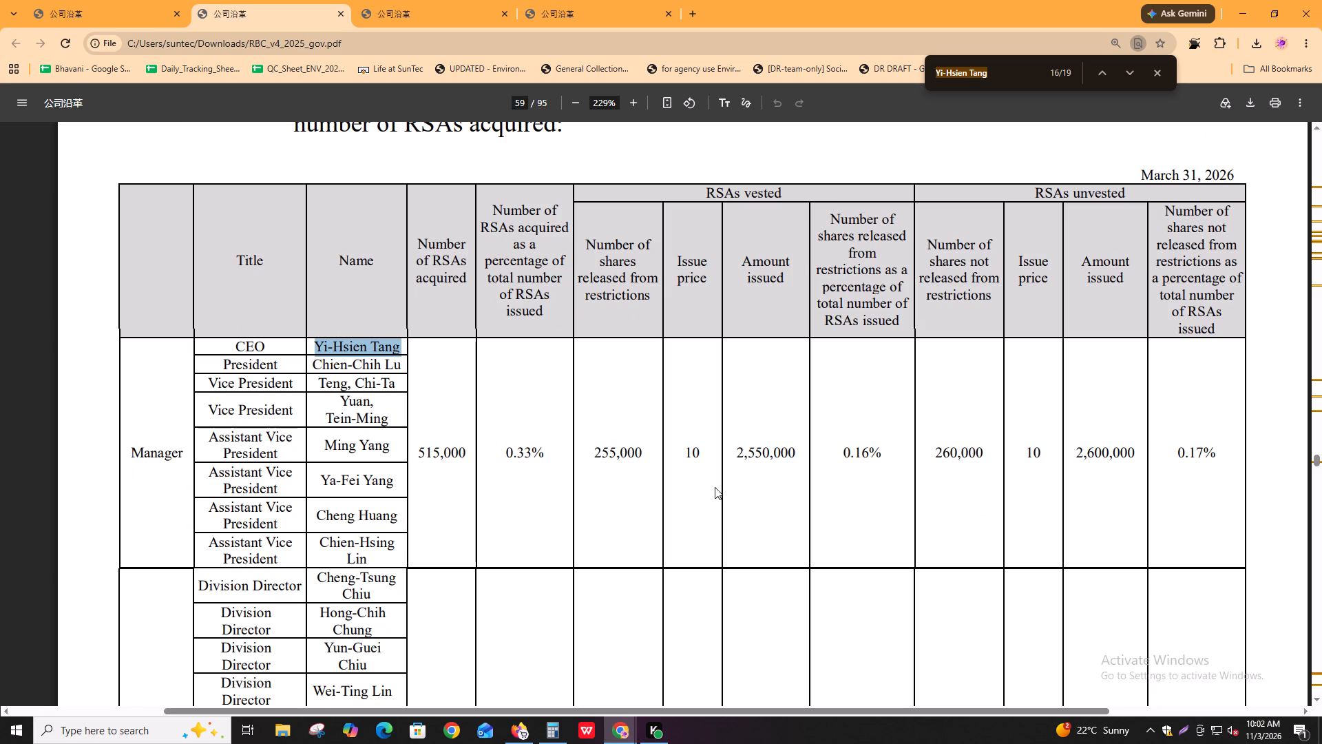
{"action": "key", "text": "Return"}
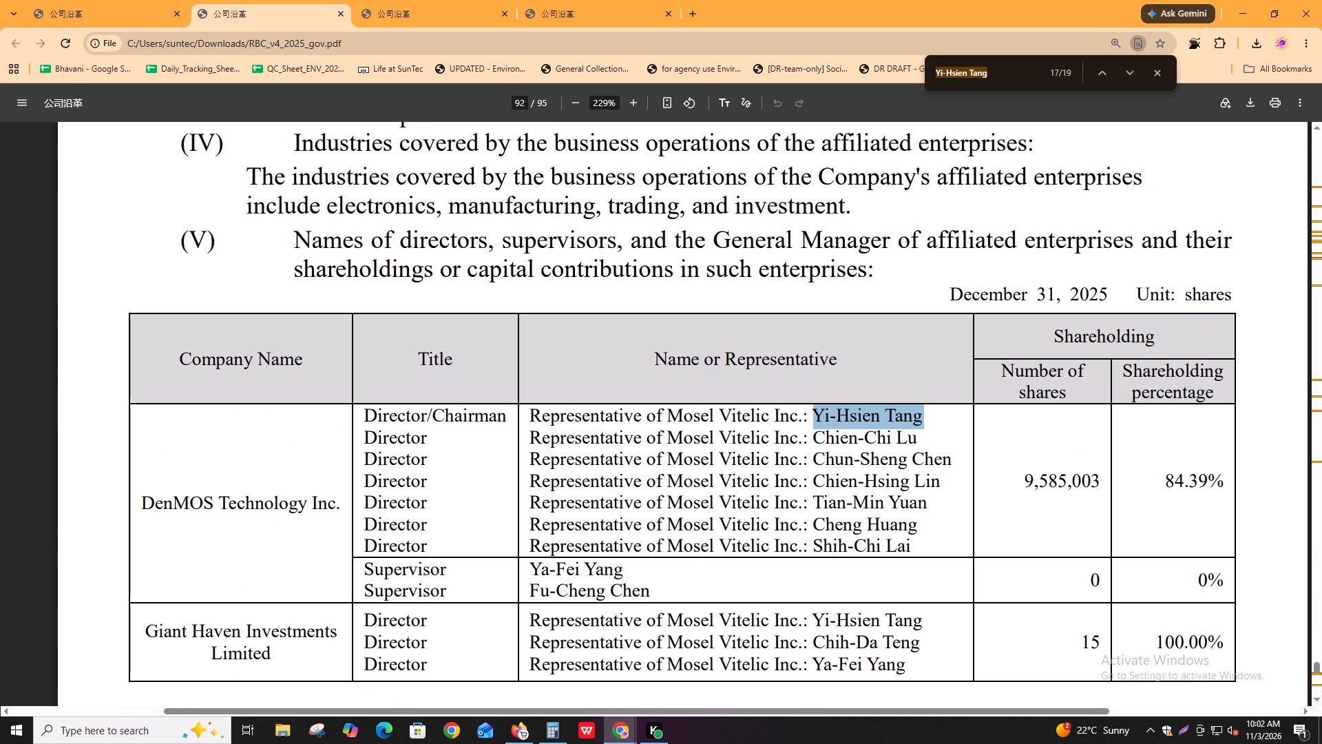
{"action": "key", "text": "Return"}
{"action": "key", "text": "Return"}
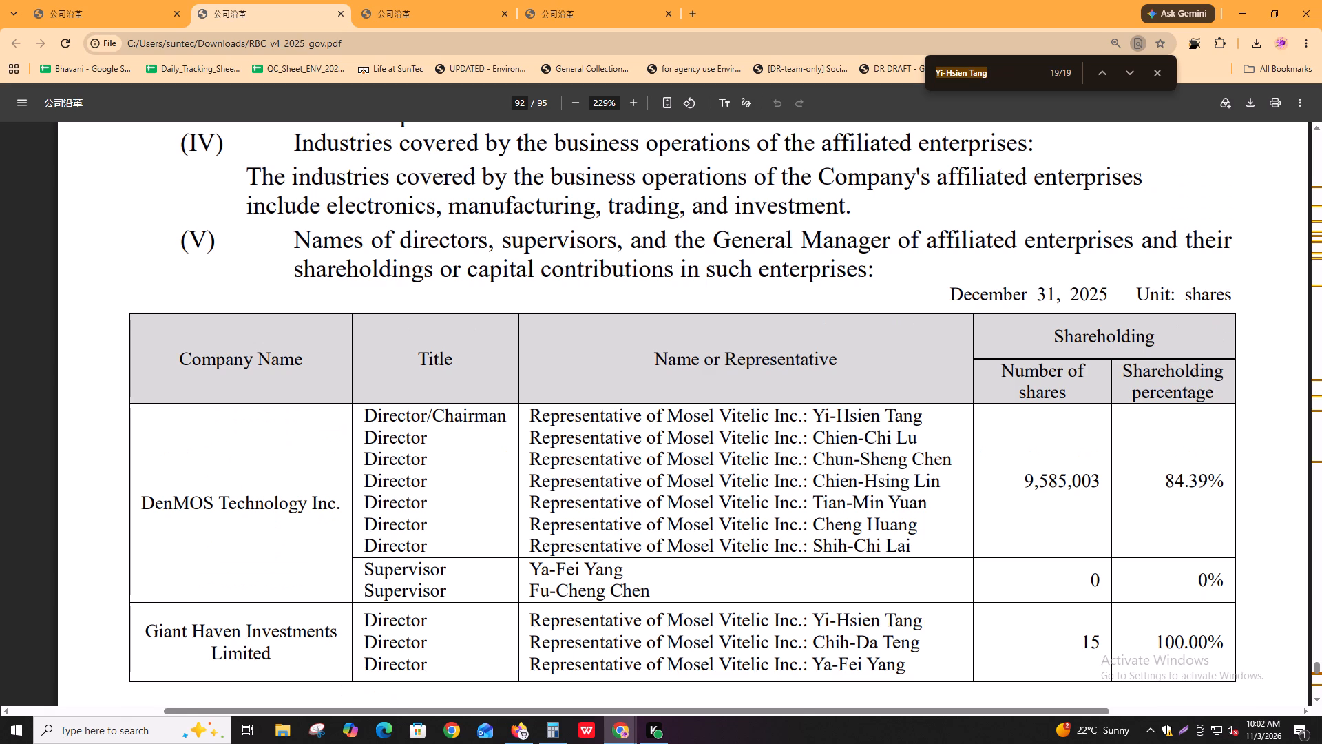
{"action": "key", "text": "Return"}
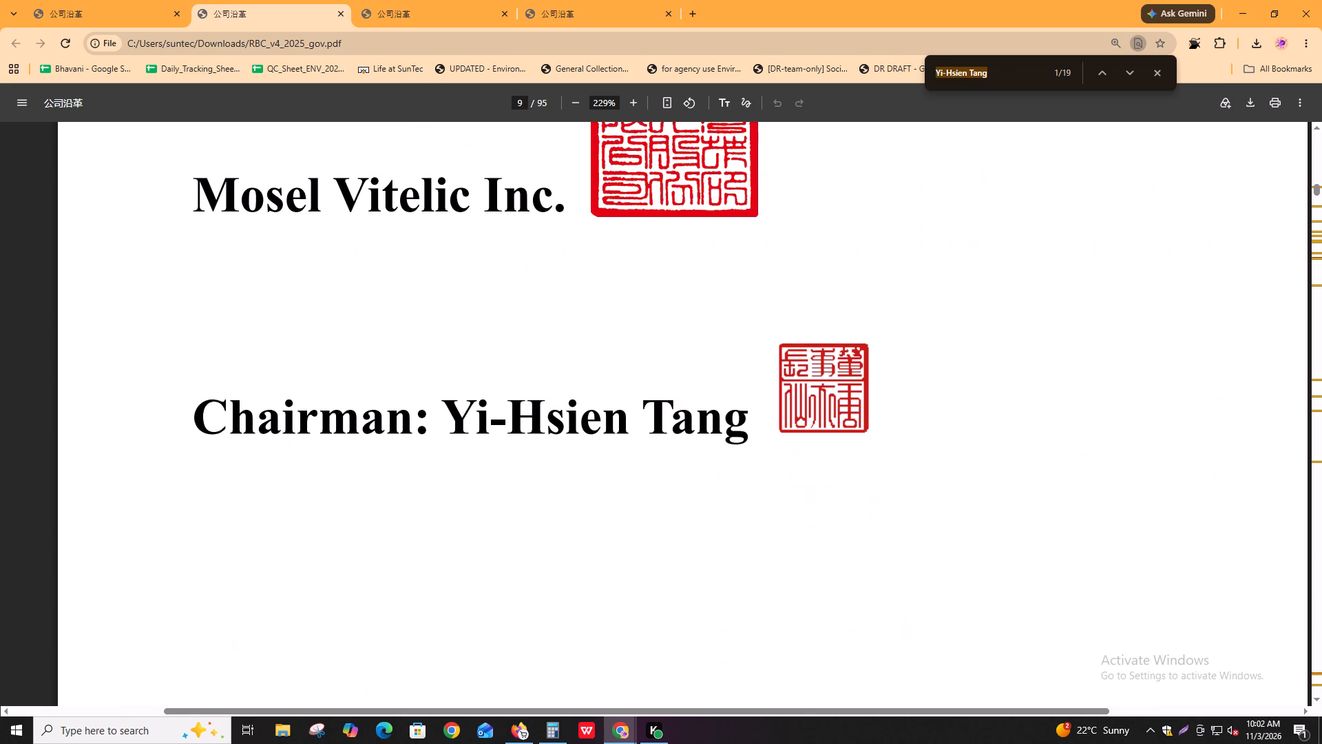
{"action": "key", "text": "Return"}
{"action": "key", "text": "Return"}
{"action": "key", "text": "Return"}
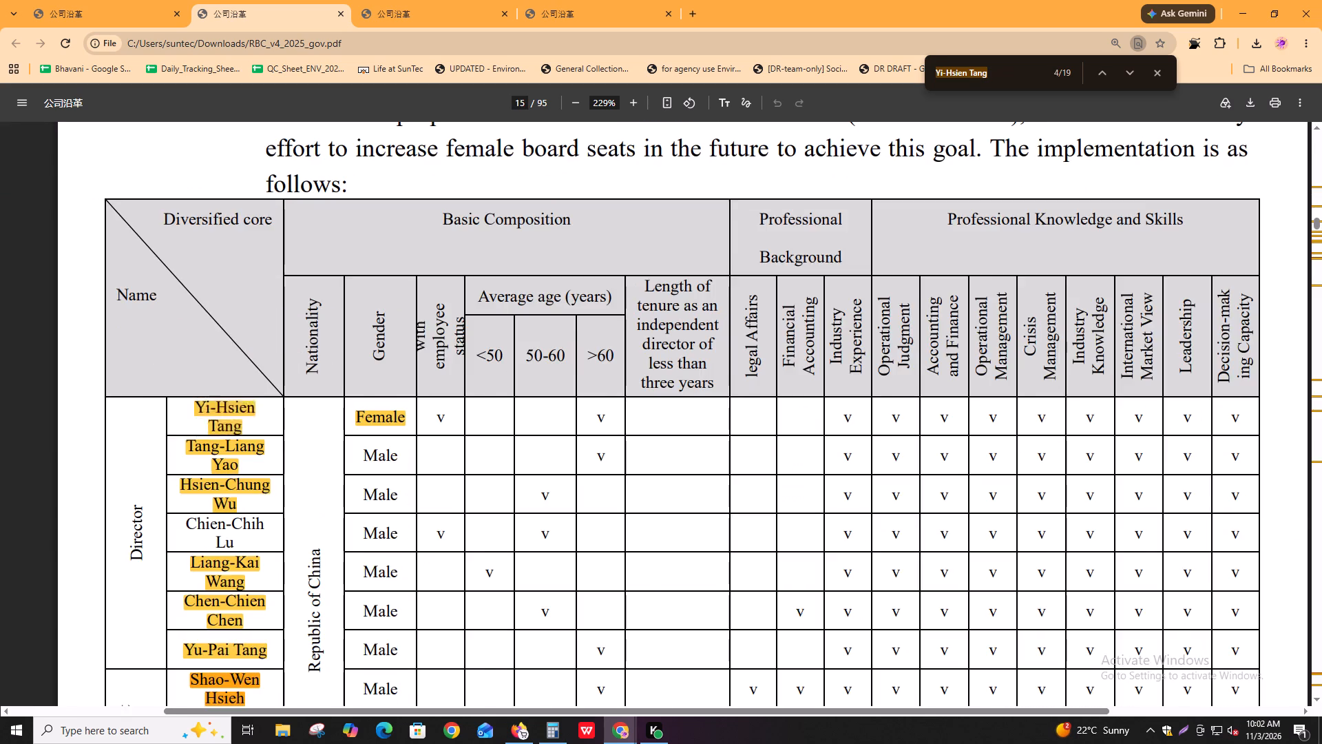
{"action": "key", "text": "Return"}
{"action": "key", "text": "Return"}
{"action": "key", "text": "shift+Return"}
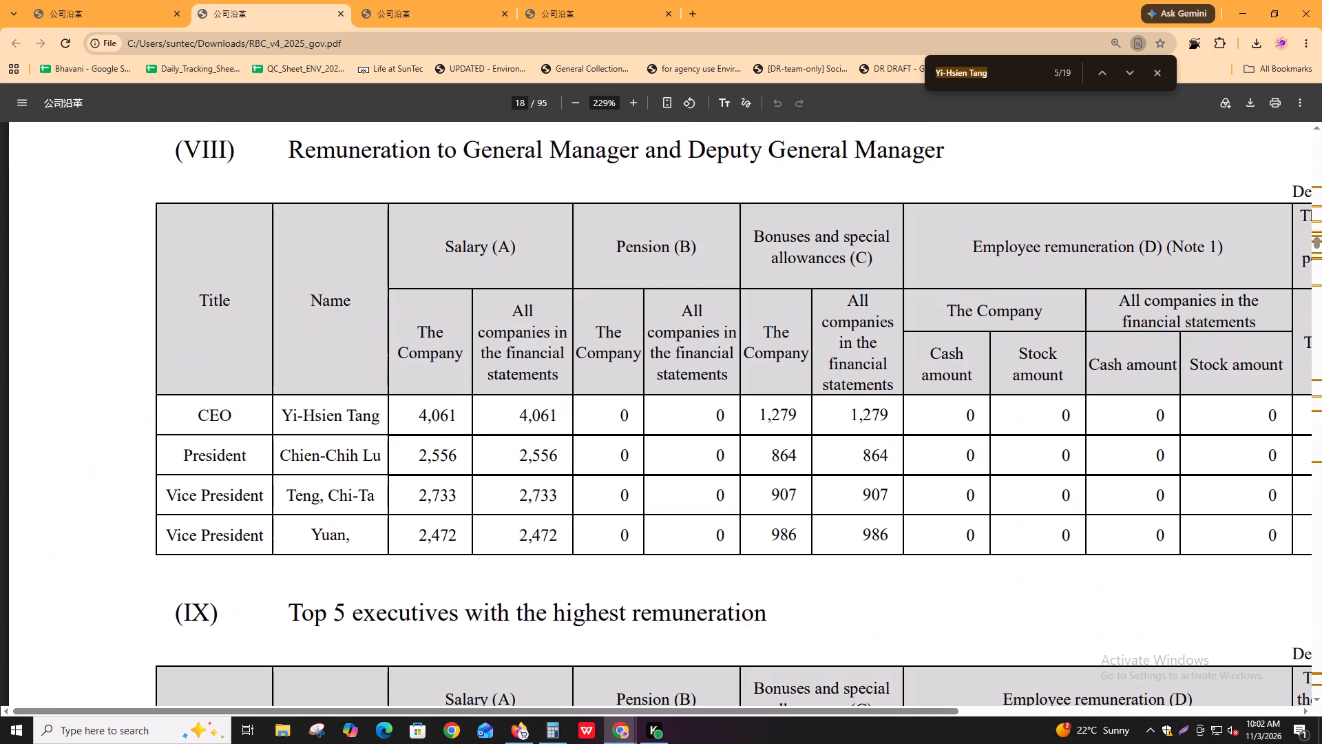
{"action": "scroll", "coordinate": [517, 526], "scroll_direction": "down", "scroll_amount": 4}
{"action": "scroll", "coordinate": [348, 550], "scroll_direction": "down", "scroll_amount": 1}
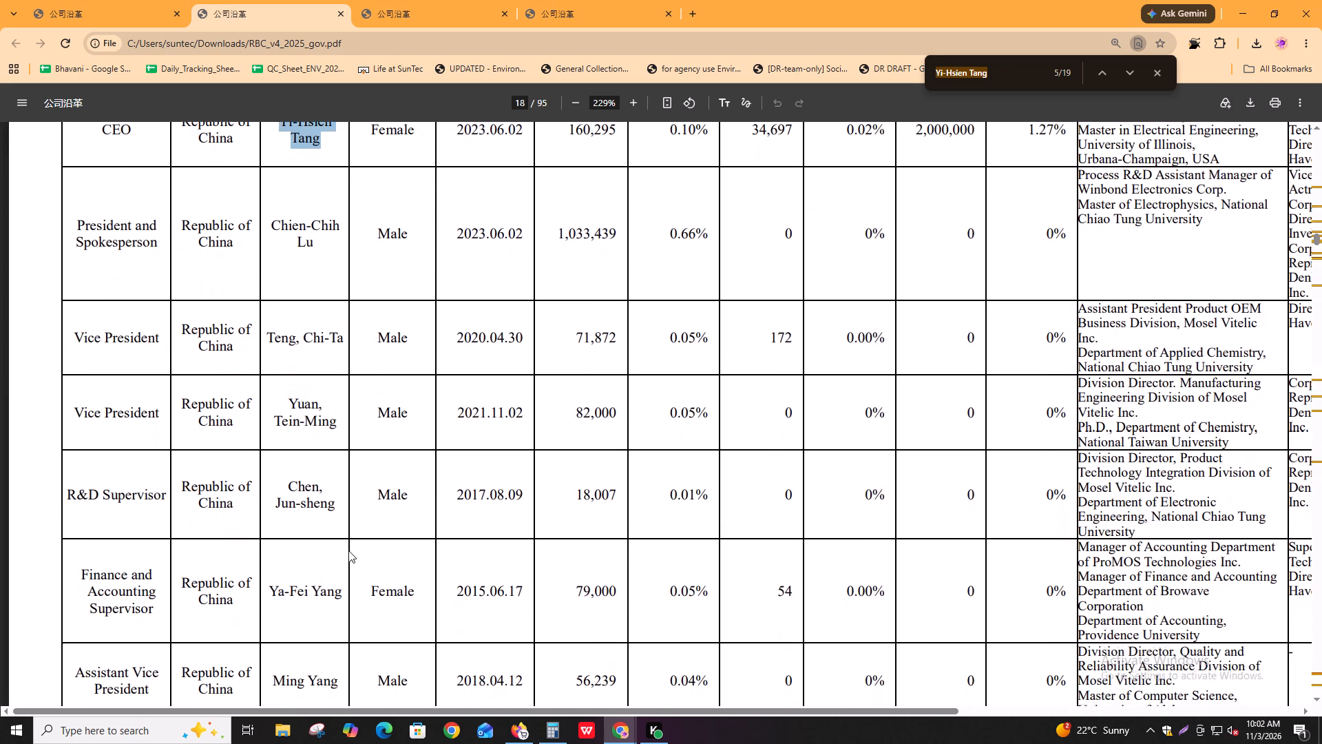
{"action": "scroll", "coordinate": [392, 550], "scroll_direction": "up", "scroll_amount": 6}
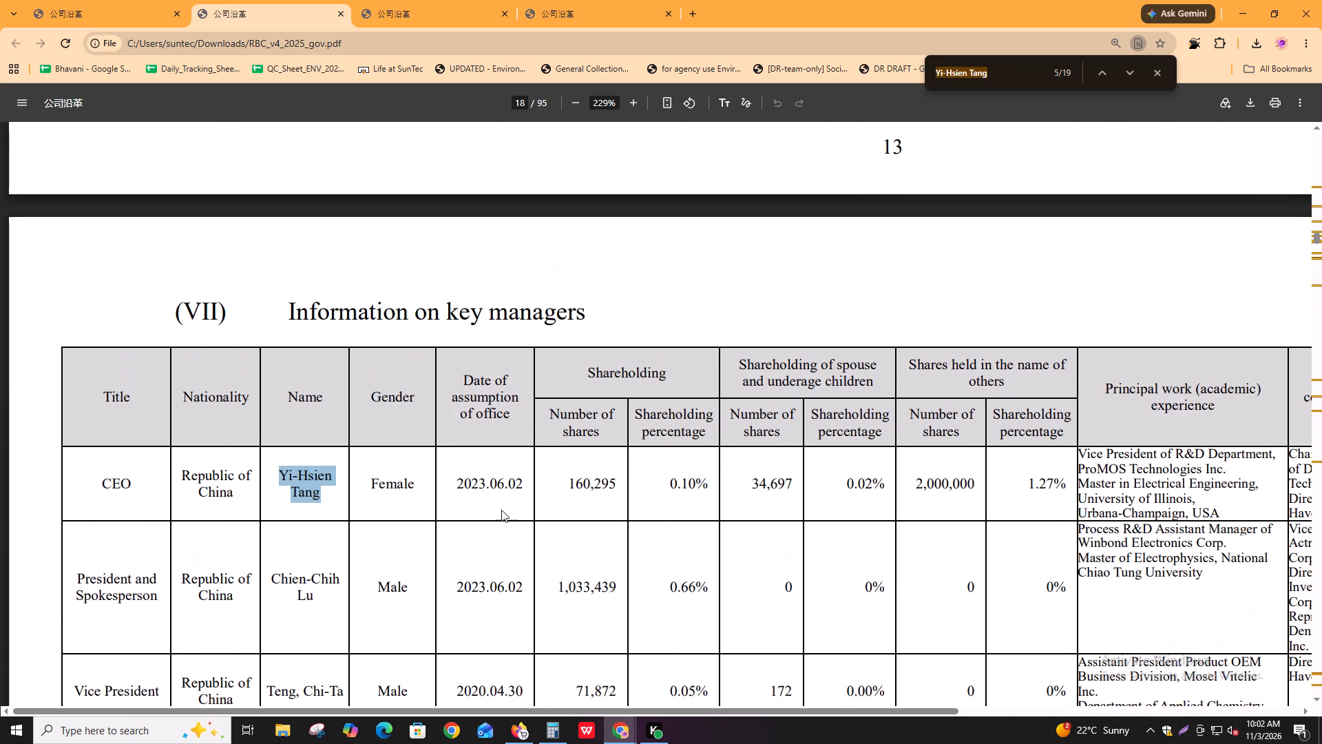
{"action": "scroll", "coordinate": [532, 501], "scroll_direction": "down", "scroll_amount": 2}
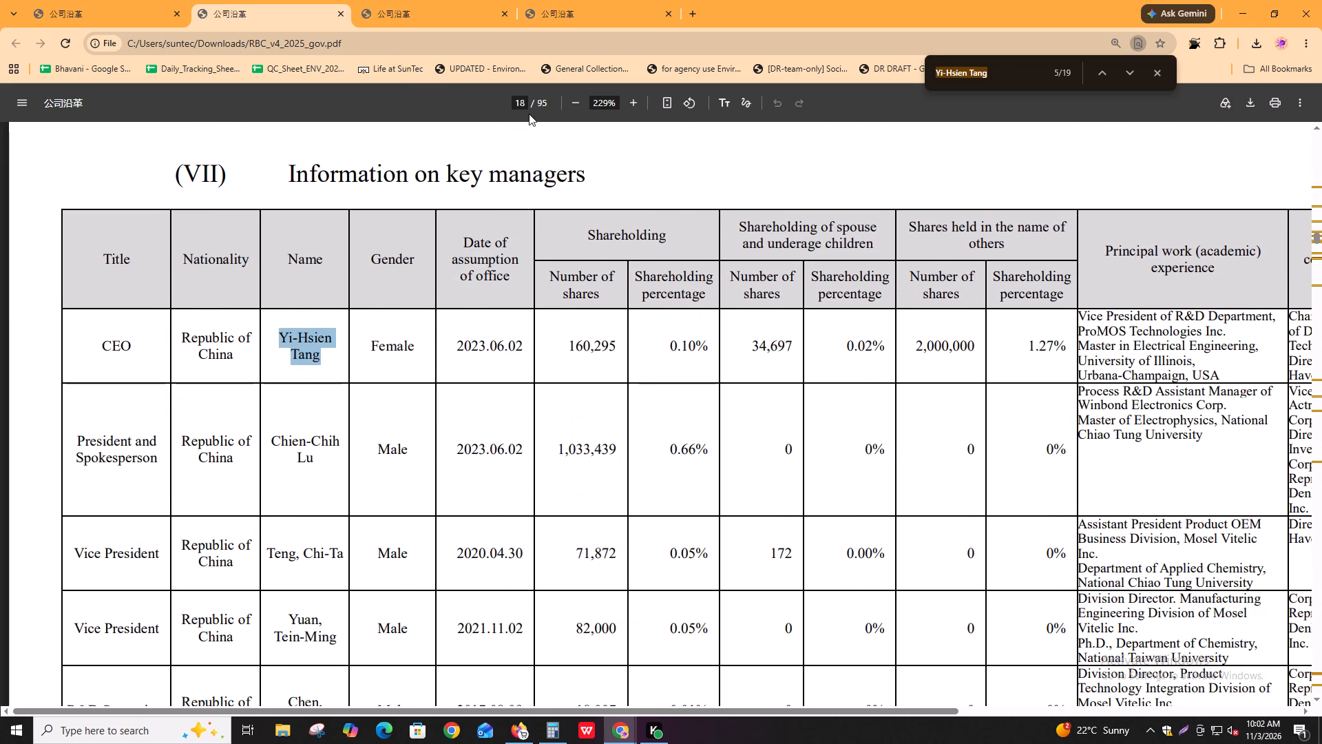
Return to Igloo and add an opening quotation mark after "also listed under" in the Board_nonexecutive comment.
{"action": "key", "text": "alt+Tab"}
{"action": "key", "text": "alt+Tab"}
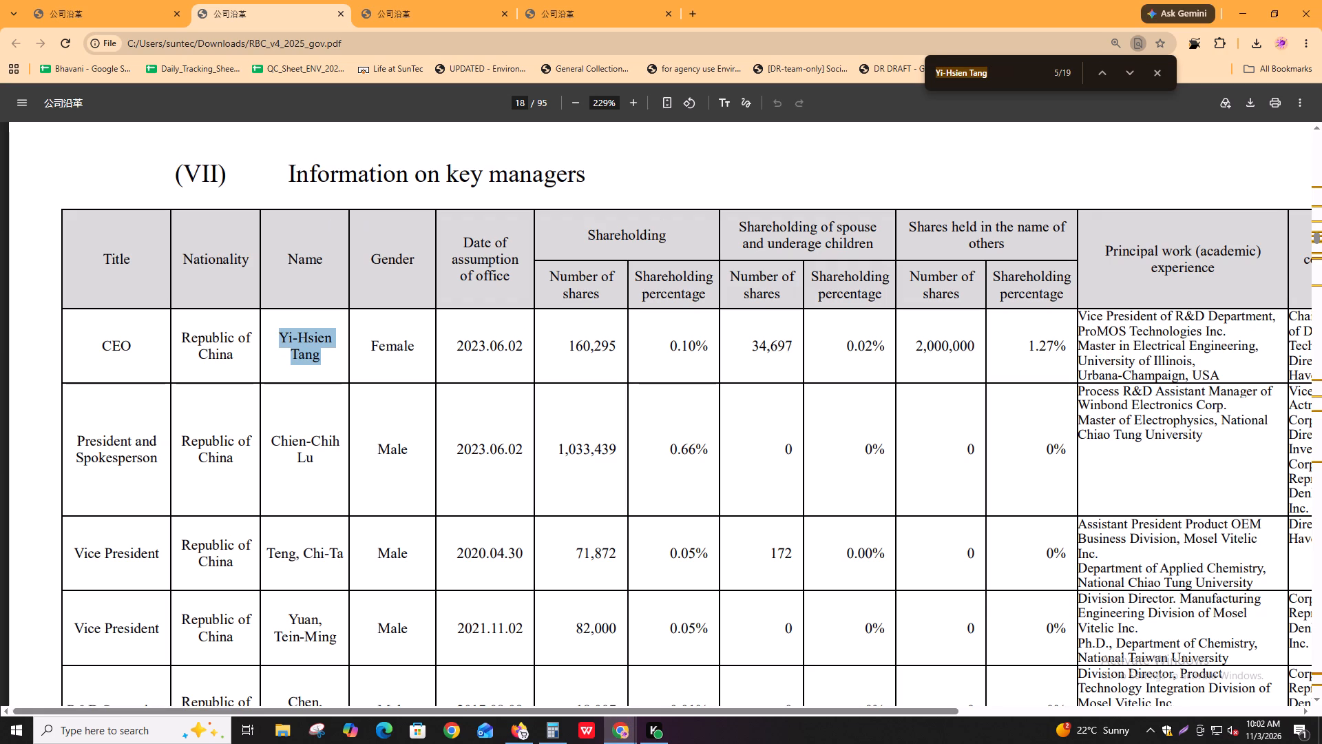
{"action": "key", "text": "alt+Tab"}
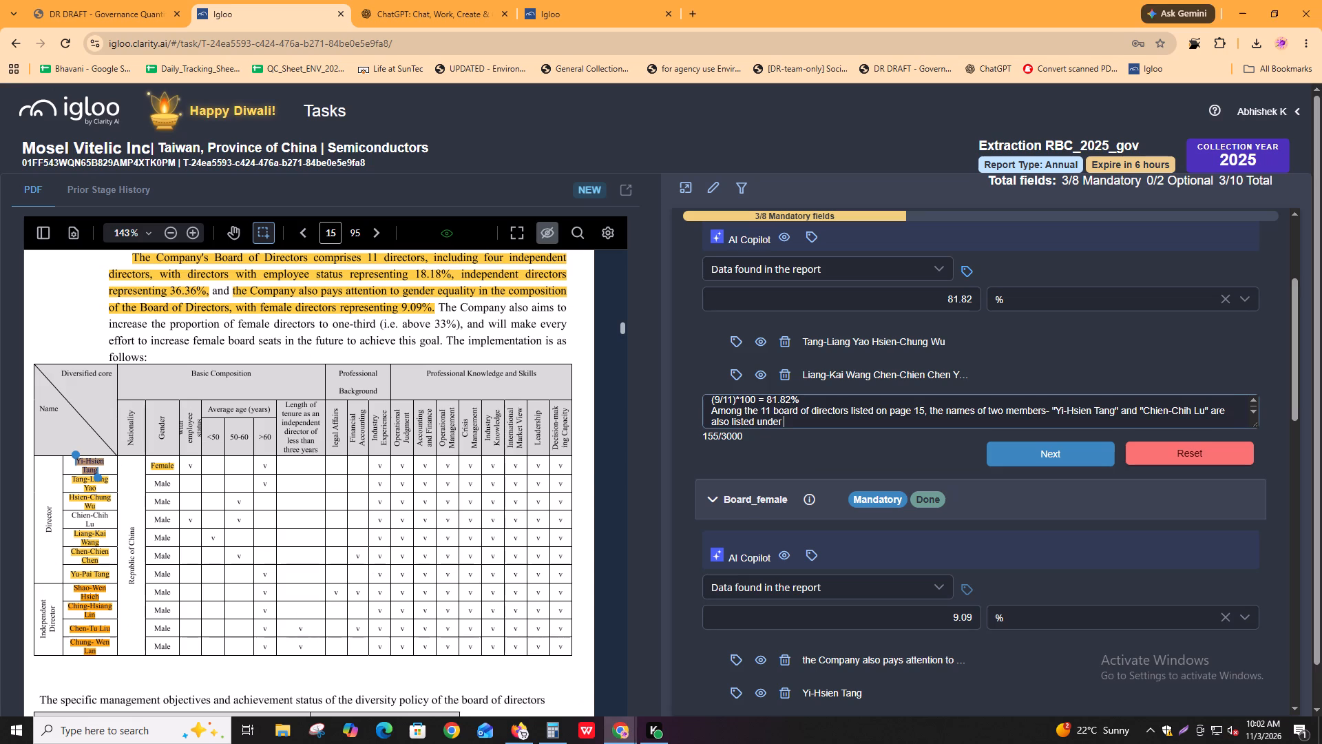
{"action": "type", "text": "\"mamngemen"}
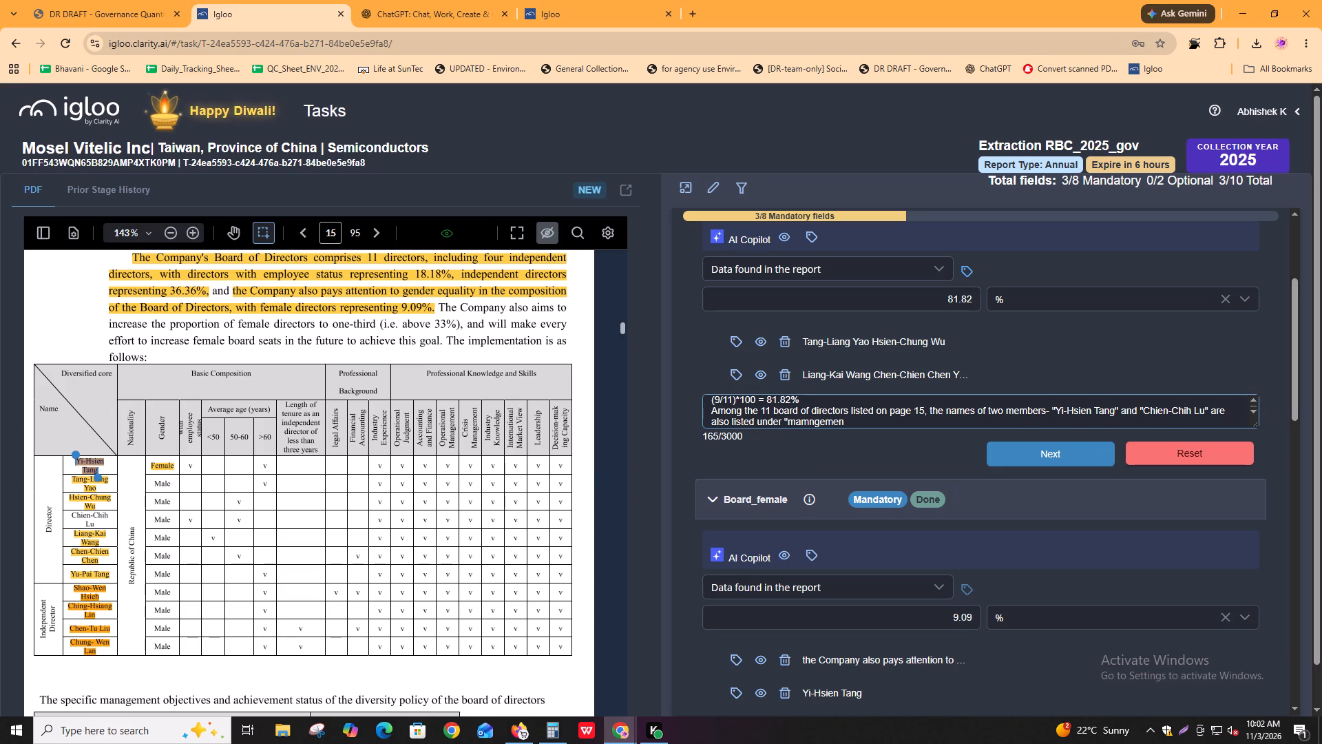
{"action": "key", "text": "BackSpace"}
{"action": "key", "text": "BackSpace"}
{"action": "key", "text": "BackSpace"}
{"action": "key", "text": "BackSpace"}
{"action": "key", "text": "BackSpace"}
{"action": "key", "text": "BackSpace"}
{"action": "key", "text": "BackSpace"}
{"action": "key", "text": "BackSpace"}
{"action": "key", "text": "BackSpace"}
Copy the heading "Information on key managers" from page 18 of the PDF report into the open quotation in the comment.
{"action": "key", "text": "alt+Tab"}
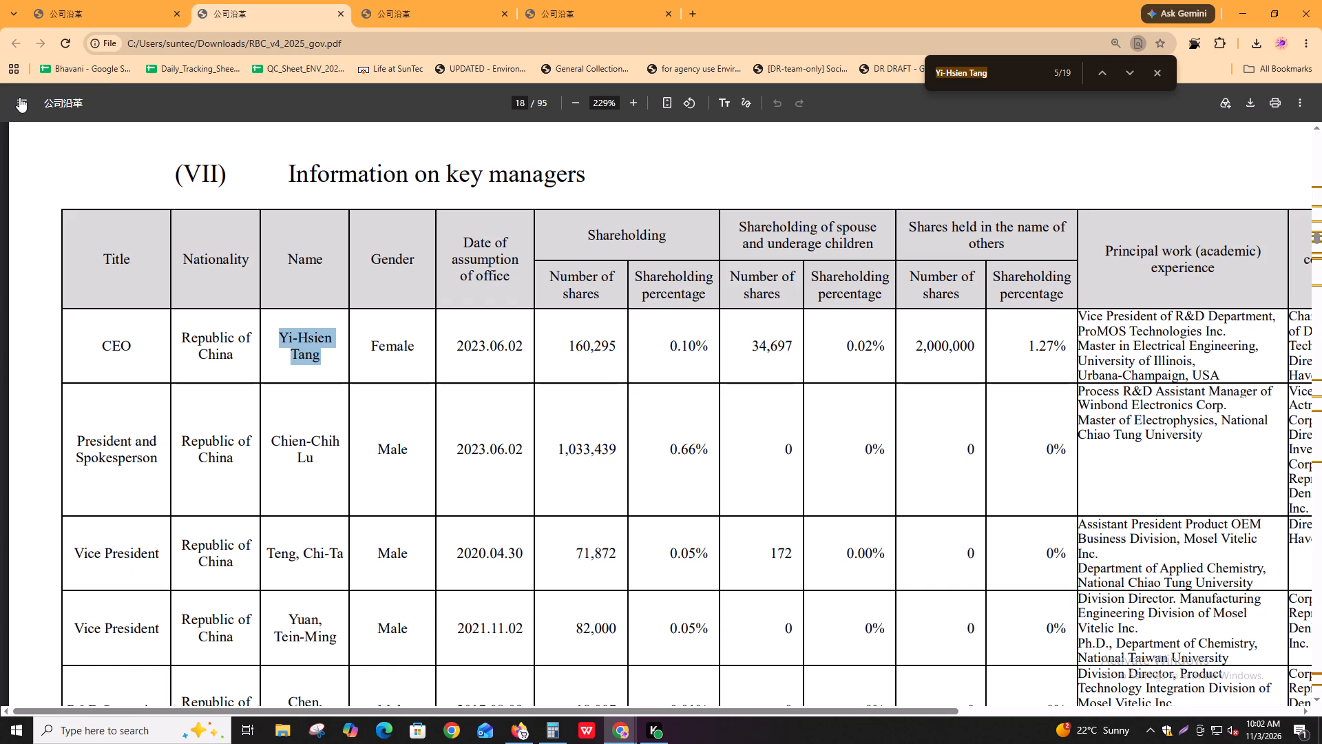
{"action": "left_click_drag", "start_coordinate": [284, 175], "coordinate": [607, 185]}
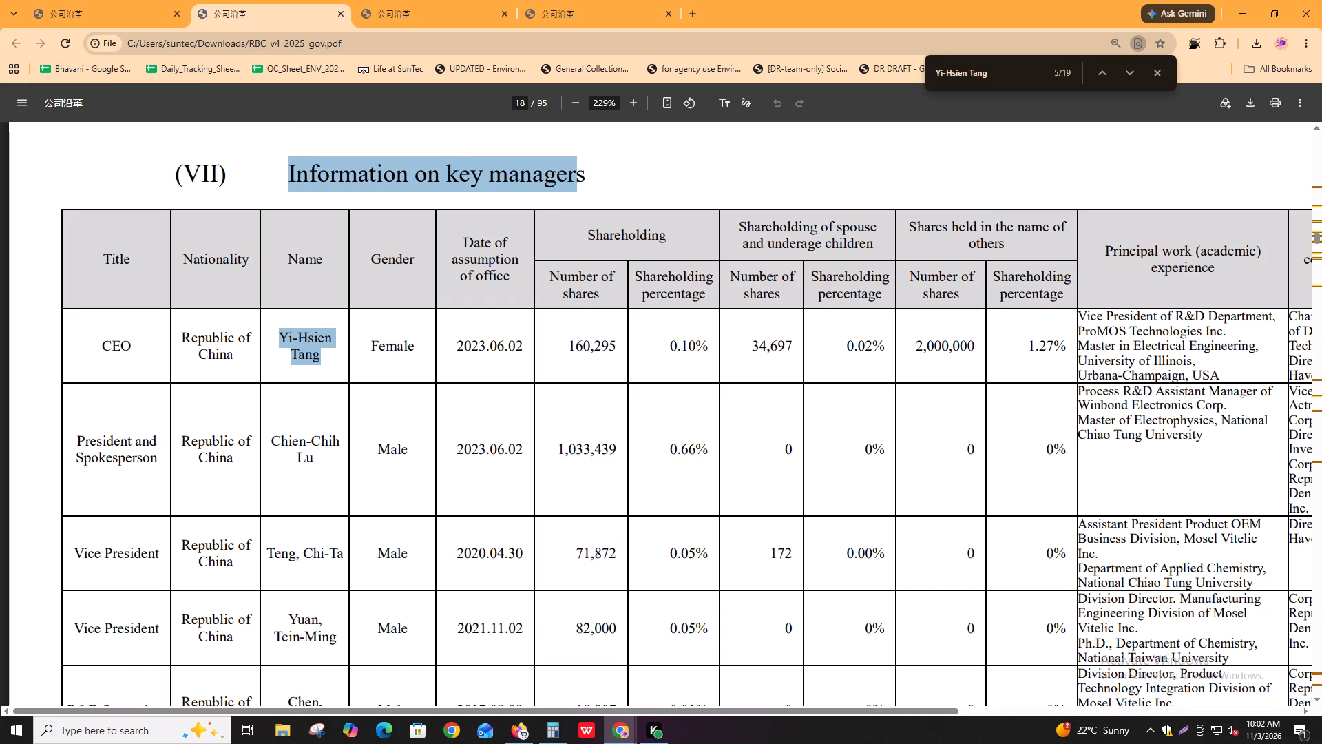
{"action": "left_click_drag", "start_coordinate": [607, 185], "coordinate": [602, 183]}
{"action": "key", "text": "ctrl+c"}
{"action": "key", "text": "alt+Tab"}
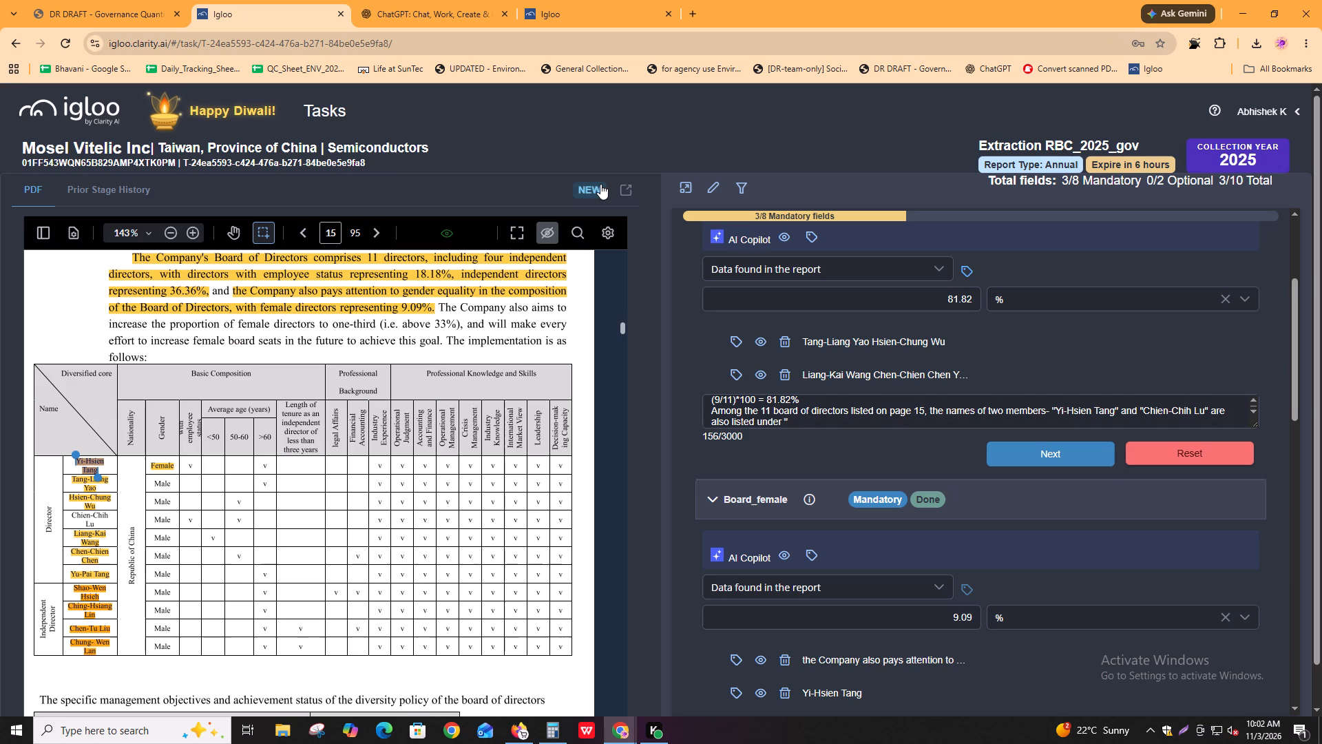
{"action": "key", "text": "ctrl+v"}
Close the quotation after "Information on key managers" and complete the comment sentence with "head on page 18.".
{"action": "type", "text": "\" head on apg"}
{"action": "key", "text": "space"}
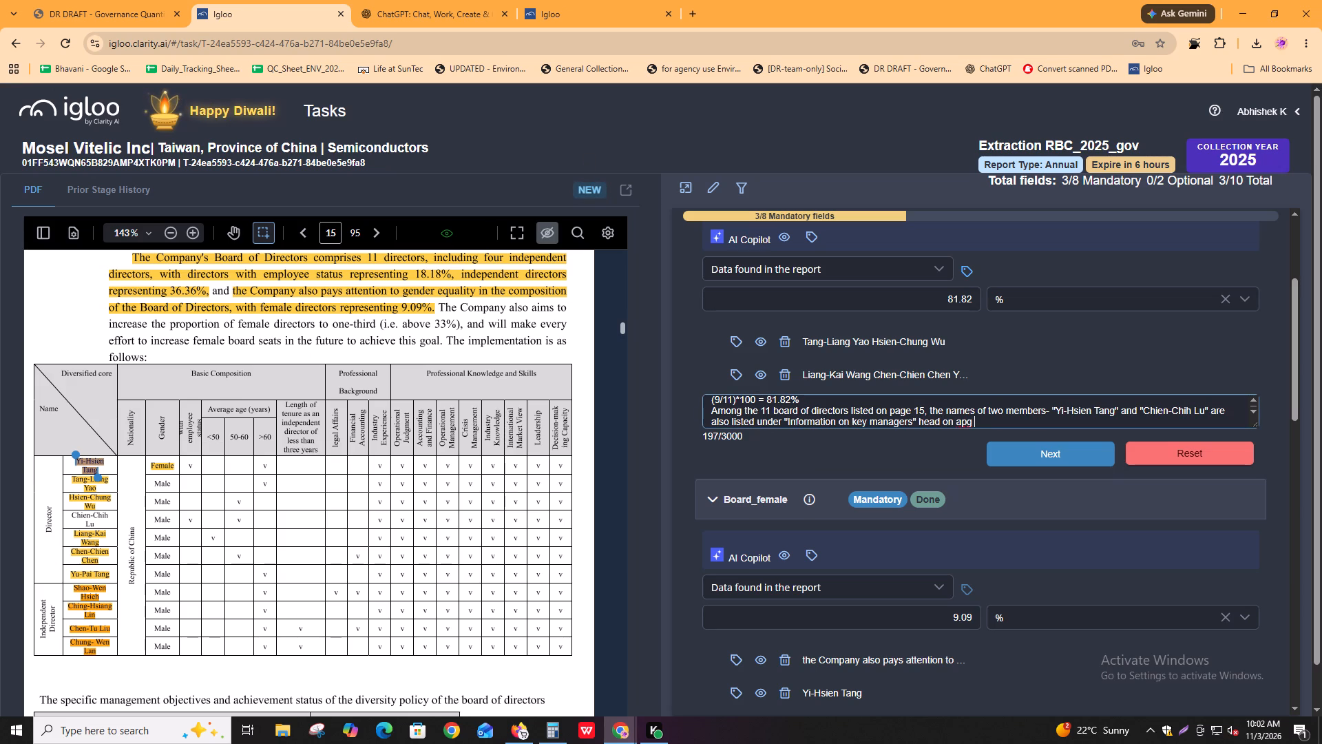
{"action": "key", "text": "BackSpace"}
{"action": "key", "text": "BackSpace"}
{"action": "key", "text": "BackSpace"}
{"action": "key", "text": "BackSpace"}
{"action": "type", "text": "page"}
{"action": "key", "text": "space"}
{"action": "key", "text": "alt+Tab"}
{"action": "key", "text": "alt+Tab"}
{"action": "type", "text": "18"}
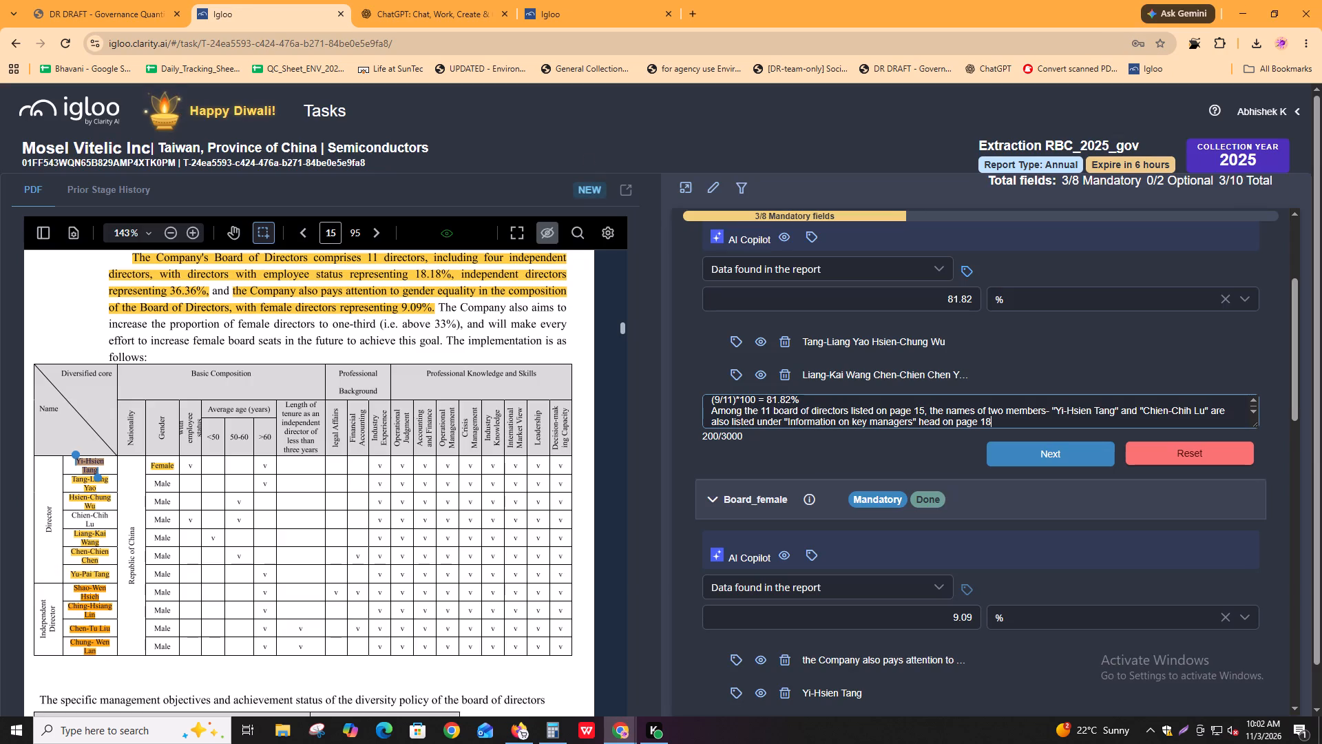
{"action": "type", "text": "."}
{"action": "key", "text": "space"}
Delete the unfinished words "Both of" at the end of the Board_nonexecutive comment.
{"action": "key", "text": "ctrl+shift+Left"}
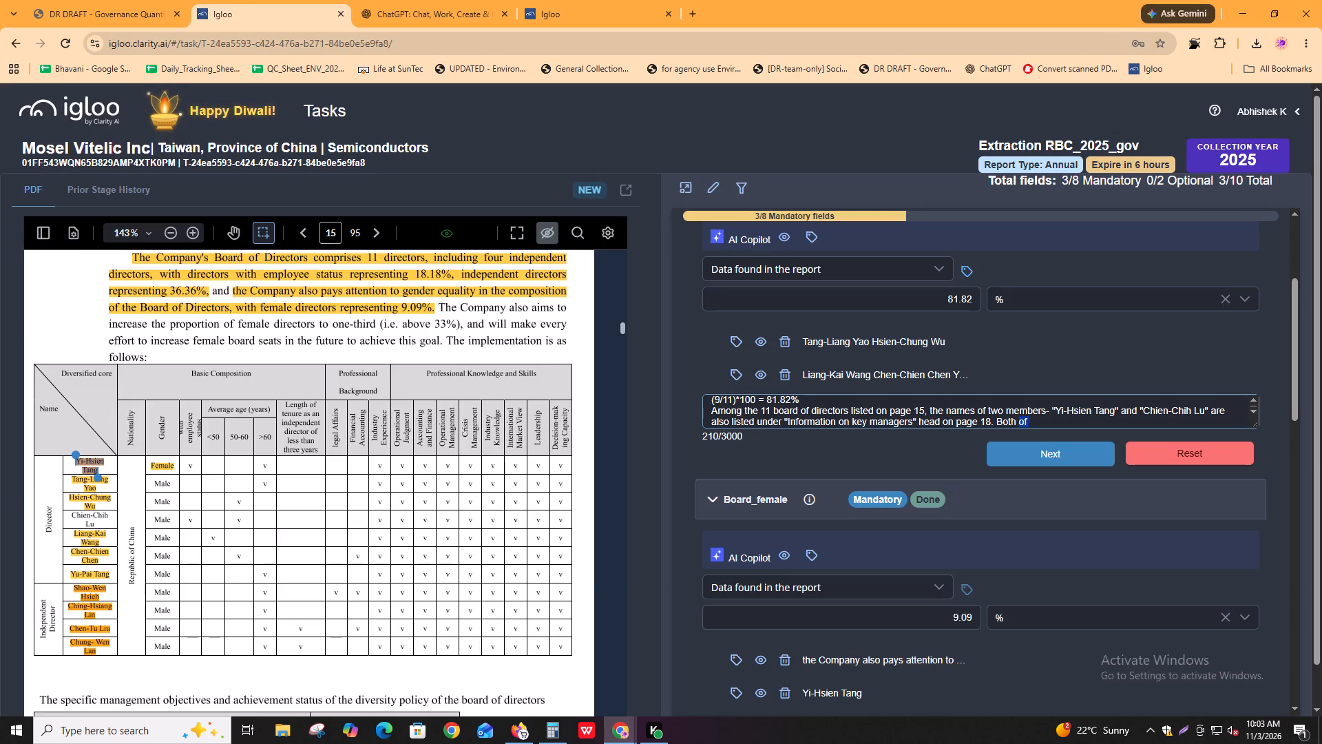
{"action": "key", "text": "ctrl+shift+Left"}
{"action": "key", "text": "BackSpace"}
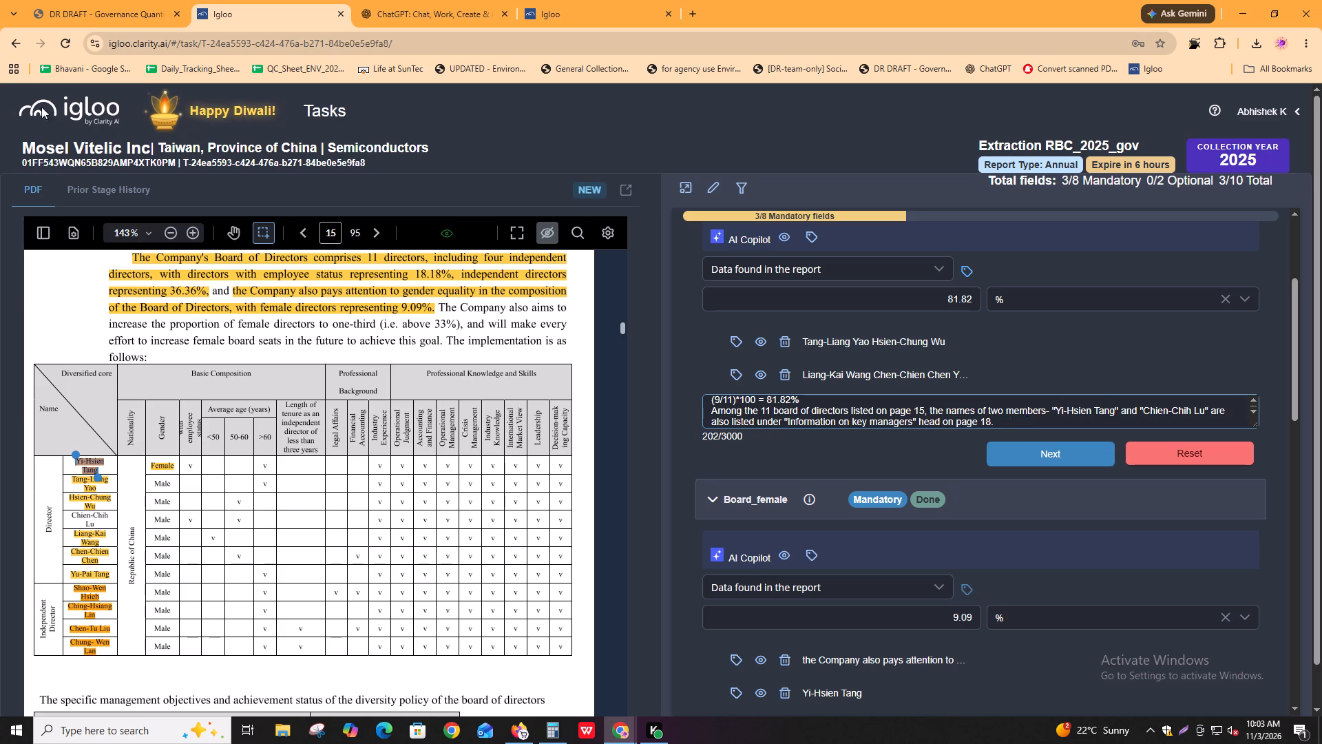
Start a comment sentence "On page 18," followed by the CEO's name copied from the preceding sentence and "is designated as".
{"action": "key", "text": "alt+Tab"}
{"action": "key", "text": "alt+Tab"}
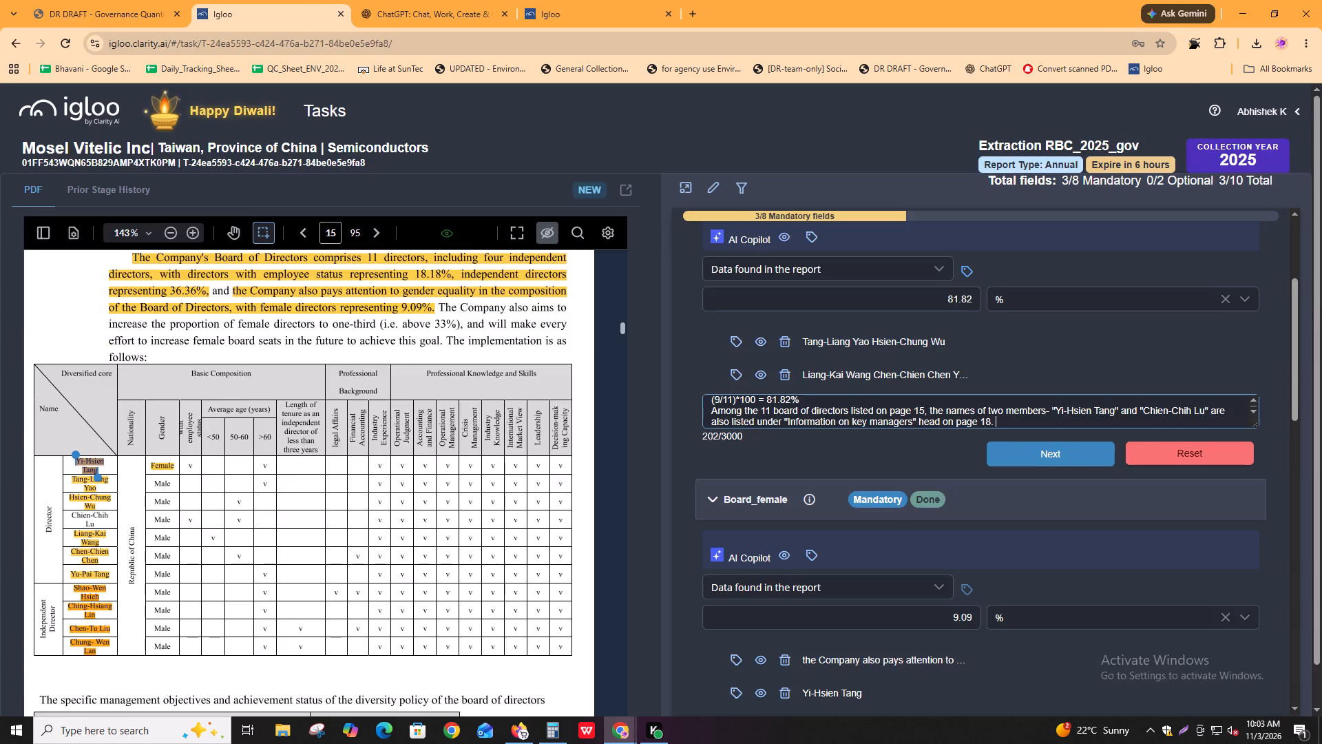
{"action": "key", "text": "alt+Tab"}
{"action": "key", "text": "alt+Tab"}
{"action": "left_click_drag", "start_coordinate": [1058, 411], "coordinate": [1098, 412]}
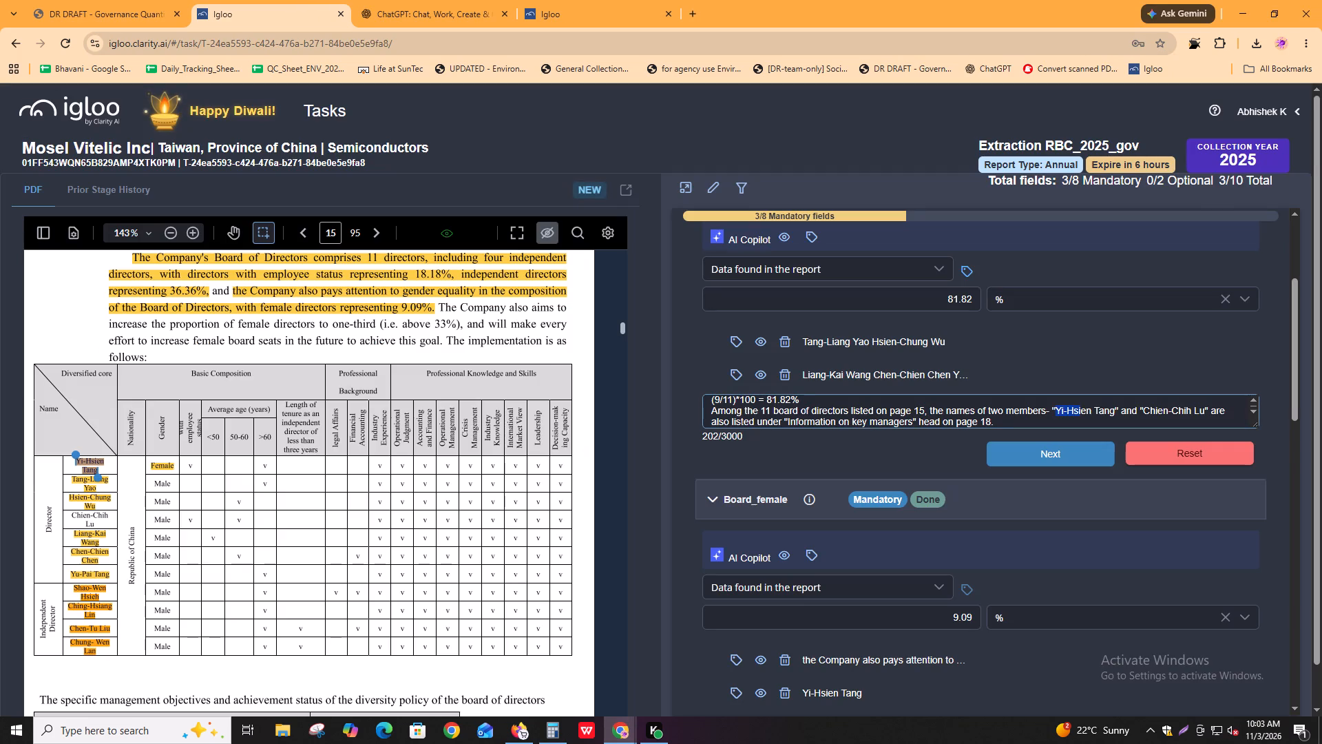
{"action": "left_click_drag", "start_coordinate": [1098, 412], "coordinate": [1116, 412]}
{"action": "key", "text": "ctrl+c"}
{"action": "key", "text": "ctrl+c"}
{"action": "key", "text": "ctrl+c"}
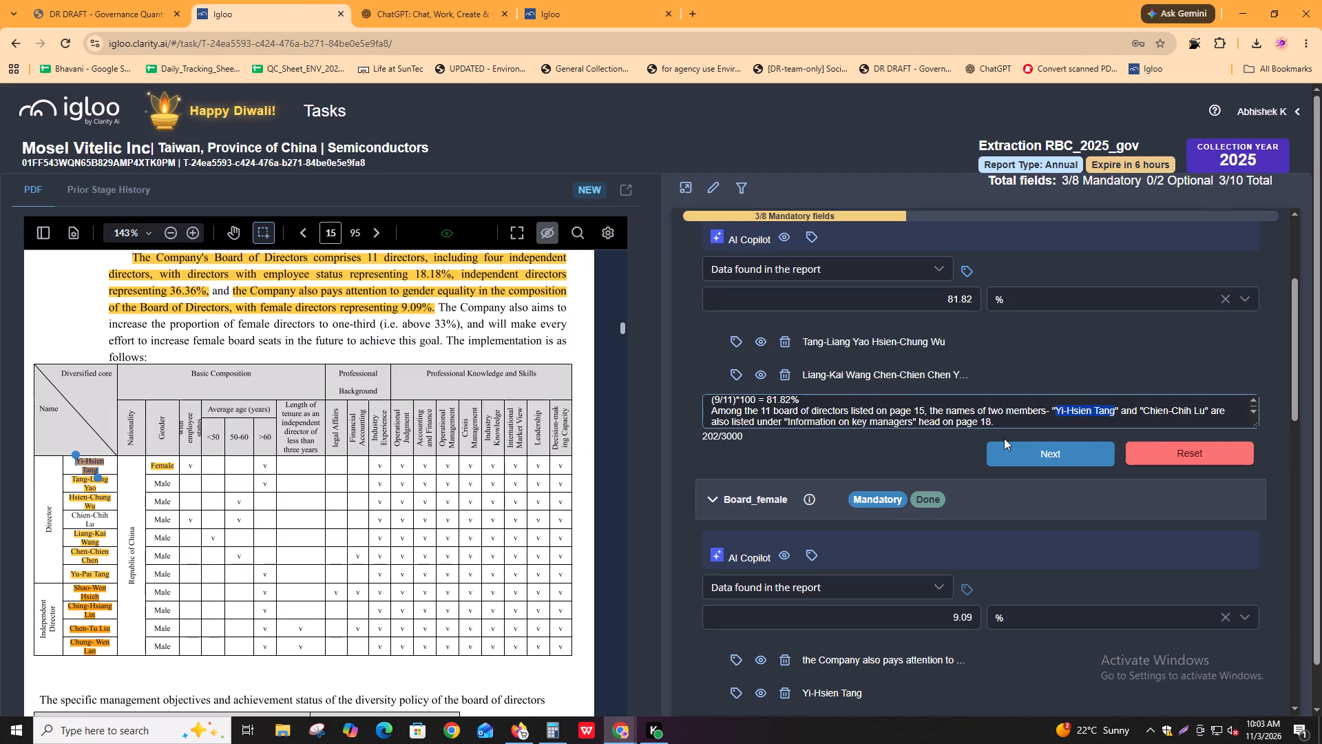
{"action": "key", "text": "ctrl+c"}
{"action": "left_click", "coordinate": [1011, 423]}
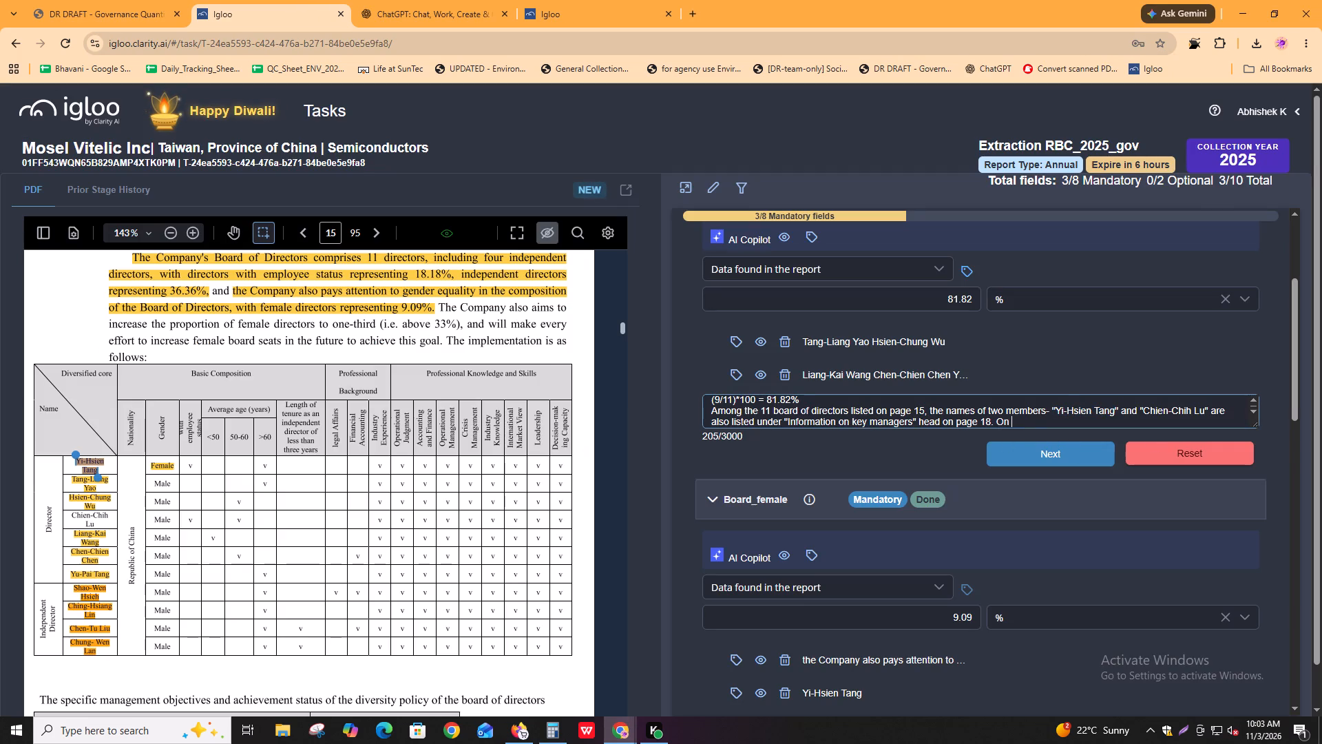
{"action": "key", "text": "BackSpace"}
{"action": "type", "text": "8,"}
{"action": "key", "text": "space"}
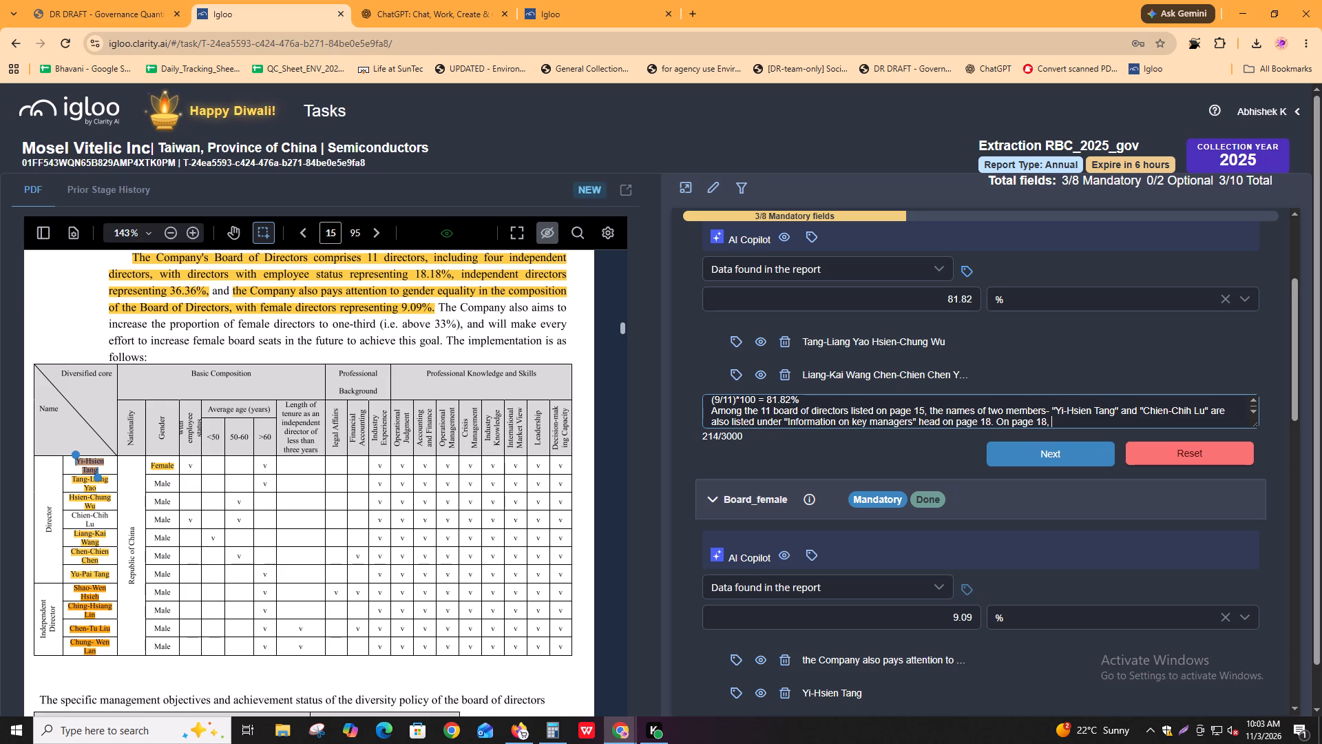
{"action": "key", "text": "ctrl+v"}
{"action": "key", "text": "space"}
{"action": "type", "text": "is designated as"}
{"action": "key", "text": "space"}
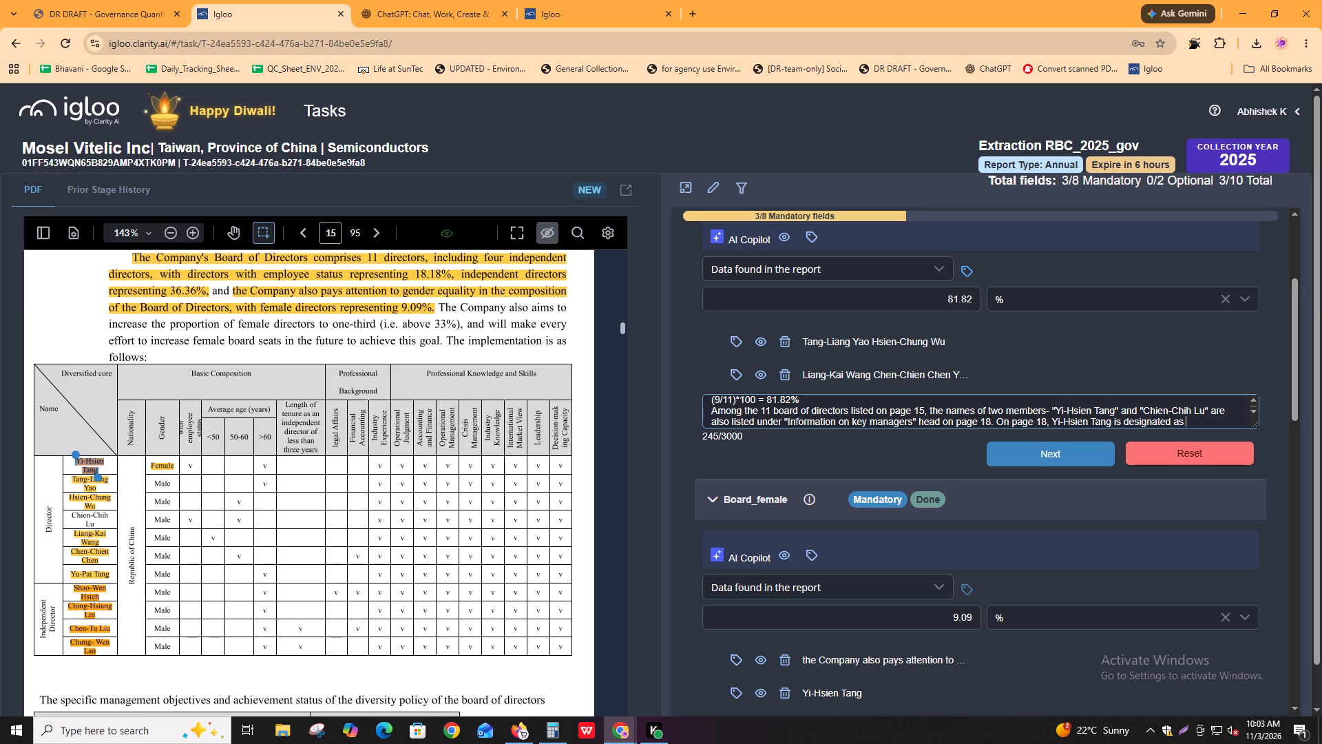
Copy the title "CEO" from page 18 of the PDF report into the comment in quotation marks, followed by "and".
{"action": "key", "text": "alt+Tab"}
{"action": "left_click_drag", "start_coordinate": [101, 344], "coordinate": [147, 346]}
{"action": "key", "text": "ctrl+c"}
{"action": "key", "text": "alt+Tab"}
{"action": "key", "text": "shift+quotedbl"}
{"action": "key", "text": "ctrl+v"}
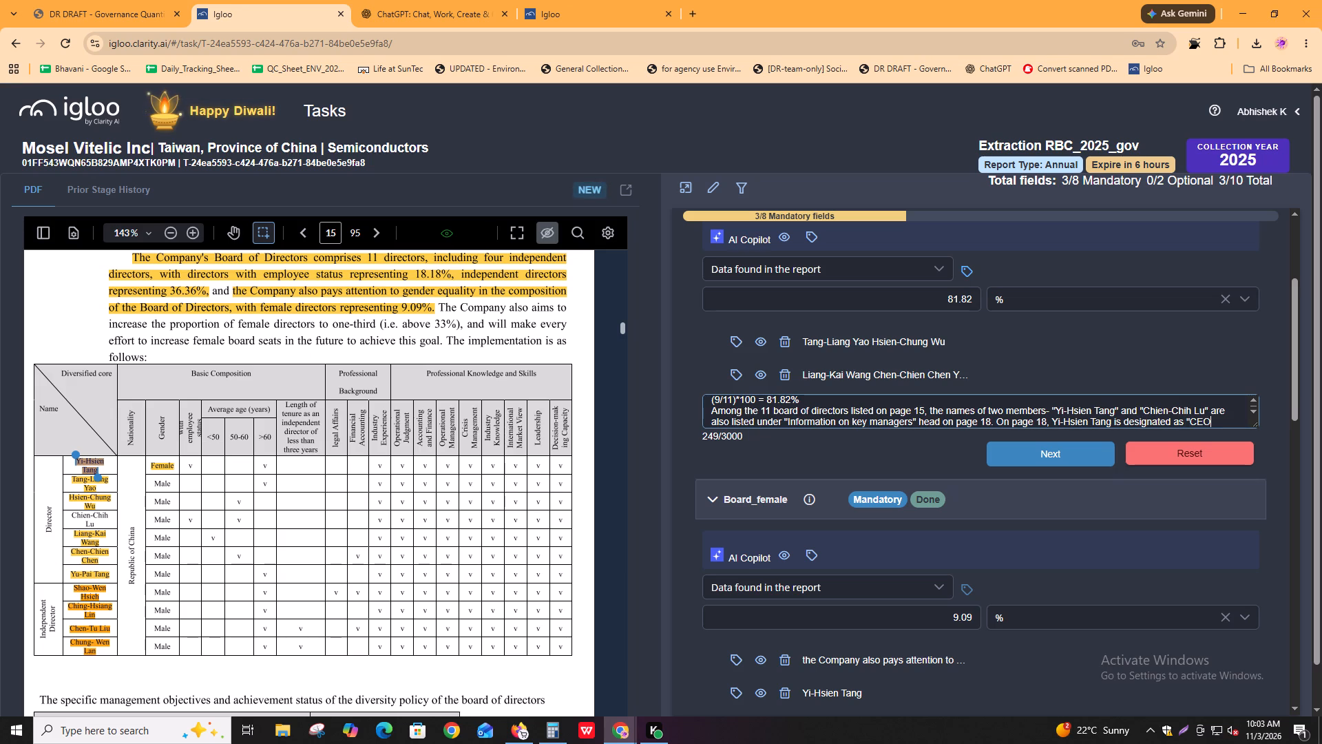
{"action": "type", "text": "\" and"}
{"action": "key", "text": "space"}
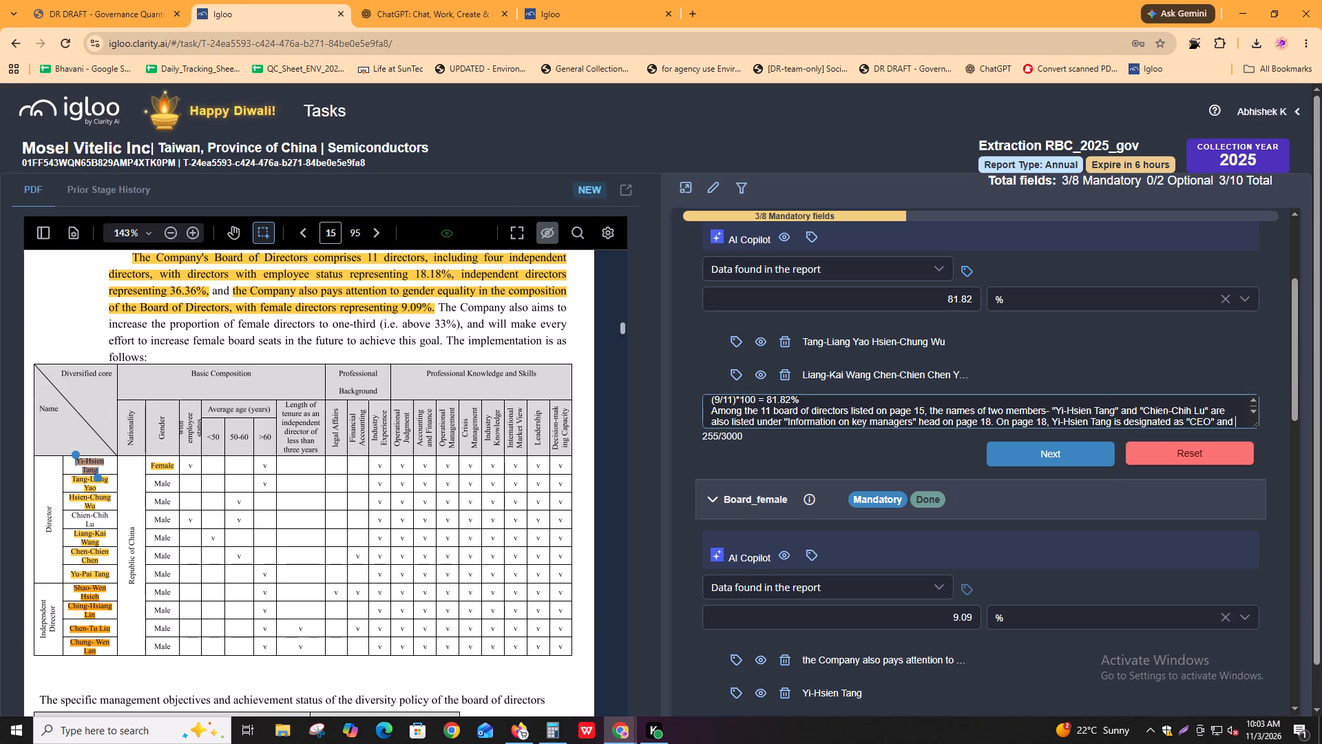
Copy the second key manager's name from earlier in the comment to its end, adding "is designated as" and an opening quotation mark.
{"action": "left_click_drag", "start_coordinate": [1144, 413], "coordinate": [1208, 412]}
{"action": "key", "text": "ctrl+c"}
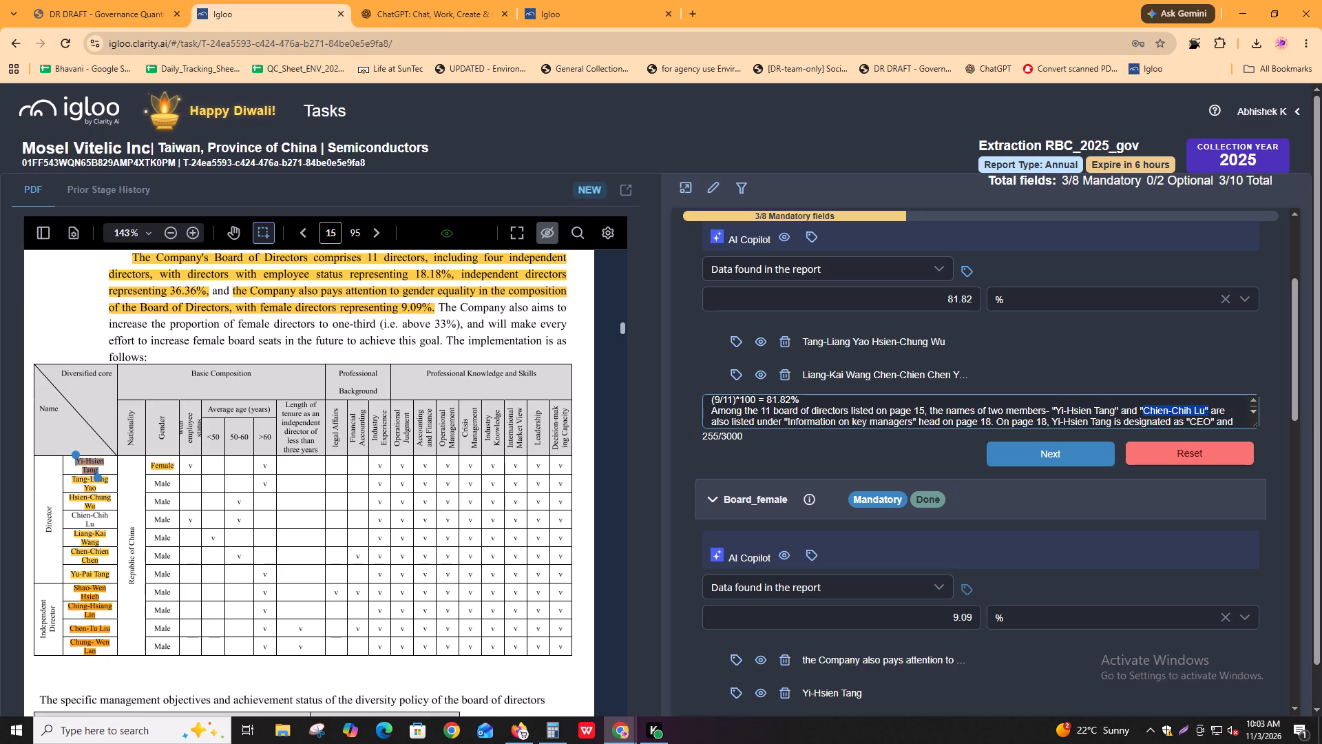
{"action": "left_click", "coordinate": [1241, 418]}
{"action": "key", "text": "ctrl+v"}
{"action": "key", "text": "space"}
{"action": "type", "text": "is designated as"}
{"action": "key", "text": "space"}
{"action": "key", "text": "shift+quotedbl"}
Copy the title "President and Spokesperson" from page 18 of the PDF report into the open quotation, close it and remove the line break.
{"action": "key", "text": "alt+Tab"}
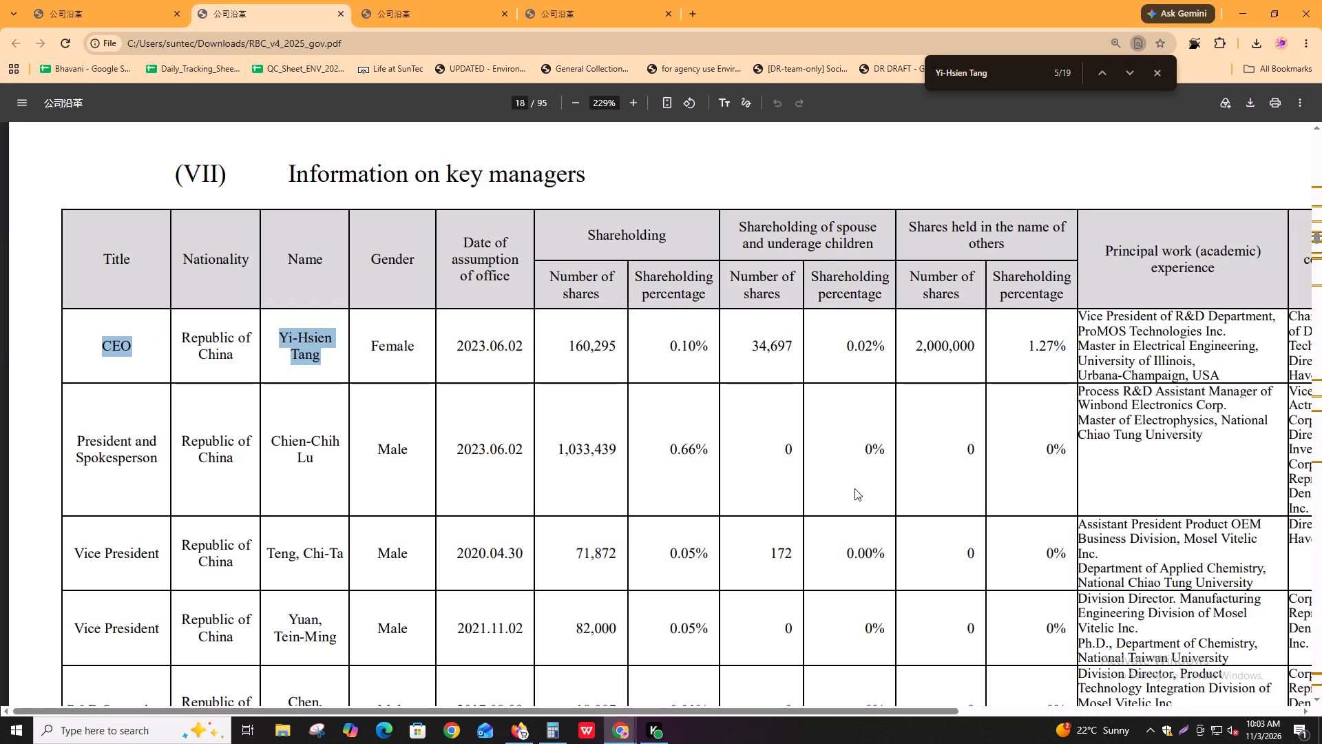
{"action": "left_click_drag", "start_coordinate": [74, 442], "coordinate": [158, 482]}
{"action": "key", "text": "ctrl+c"}
{"action": "key", "text": "alt+Tab"}
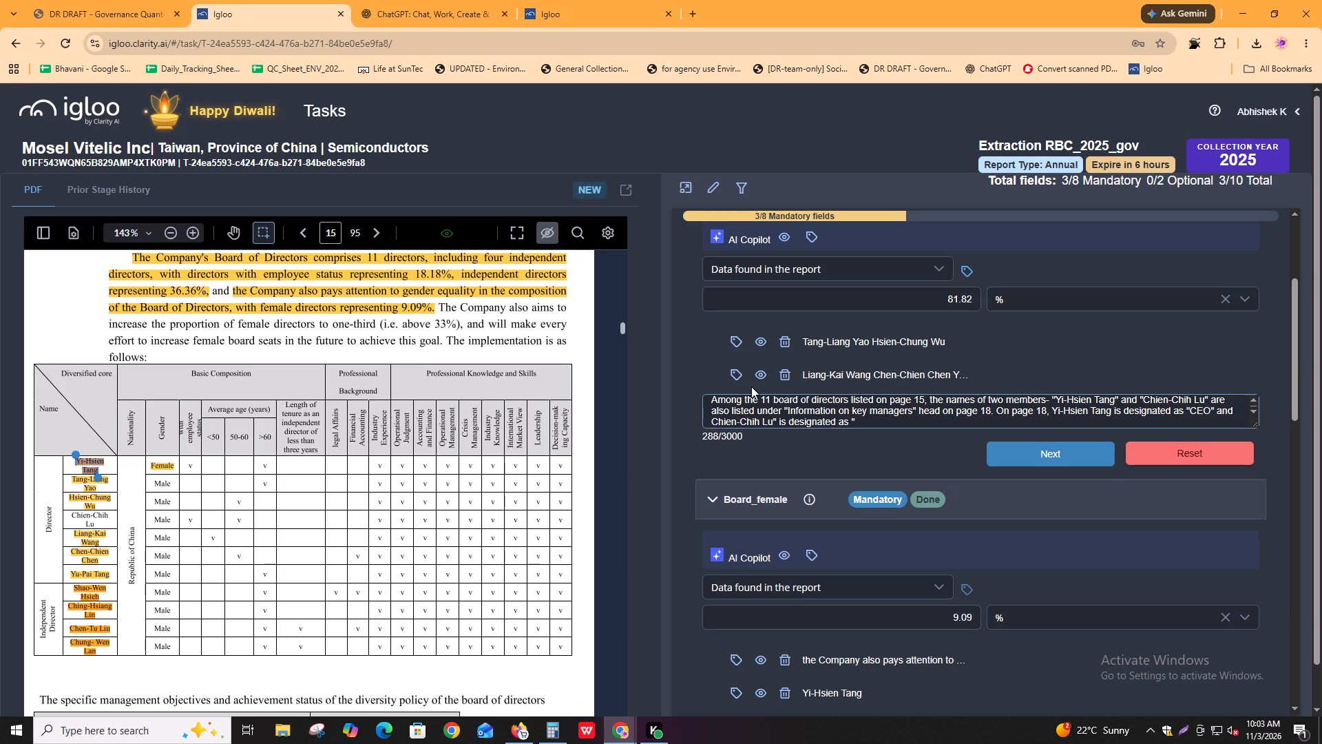
{"action": "key", "text": "ctrl+v"}
{"action": "key", "text": "shift+quotedbl"}
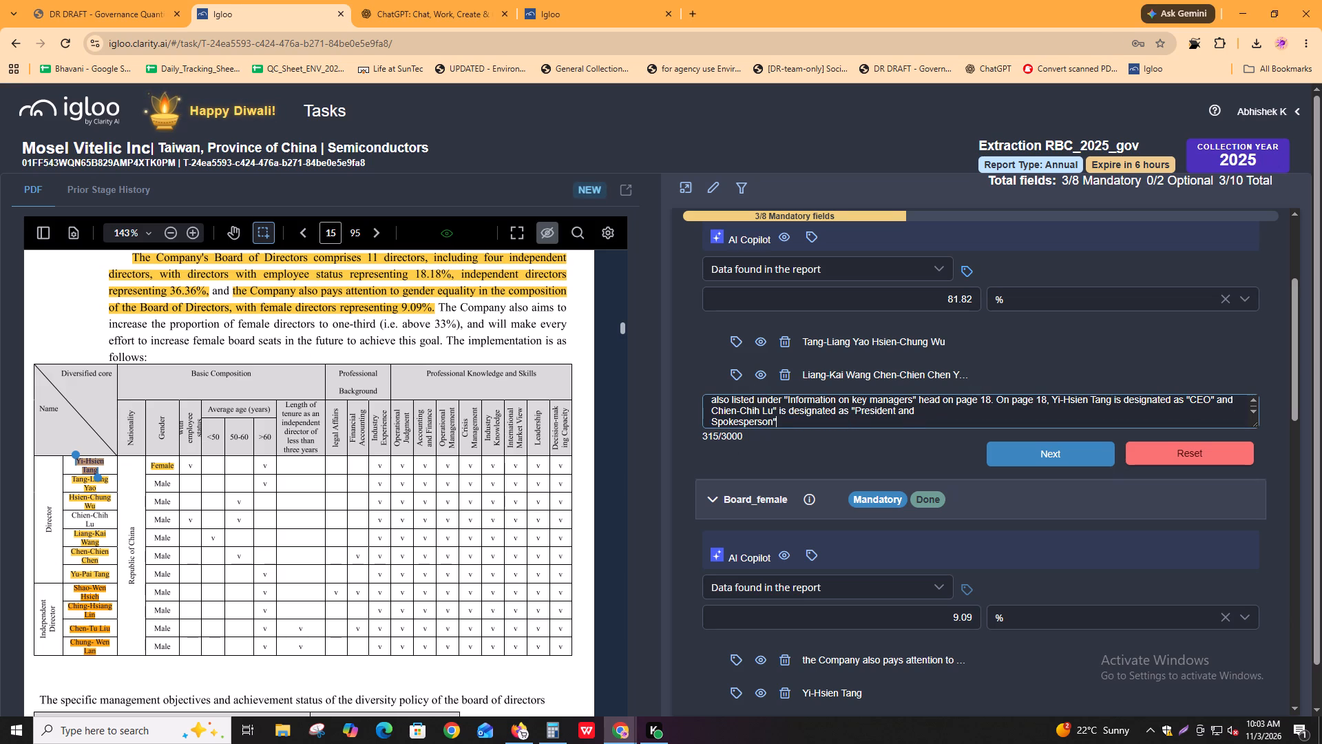
{"action": "key", "text": "ctrl+Left"}
{"action": "key", "text": "ctrl+Left"}
{"action": "key", "text": "BackSpace"}
{"action": "key", "text": "space"}
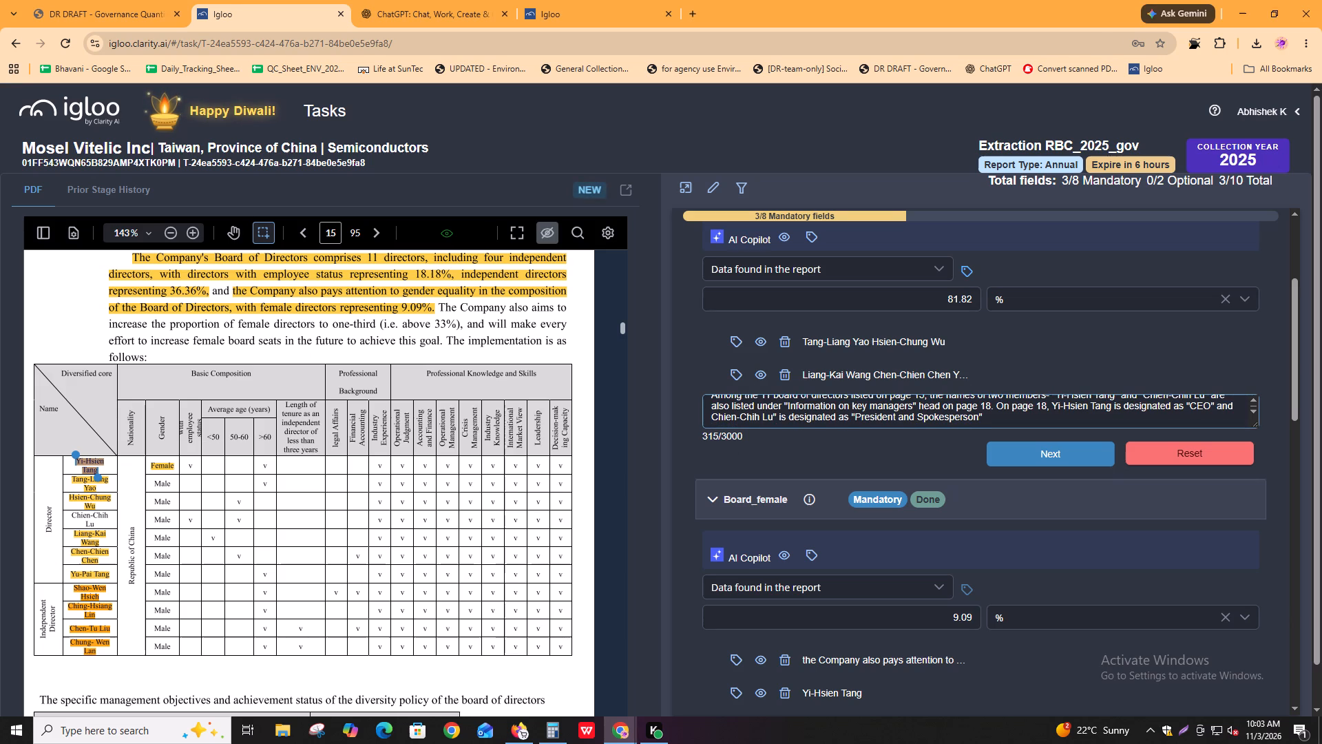
{"action": "key", "text": "ctrl+Right"}
{"action": "key", "text": "ctrl+Right"}
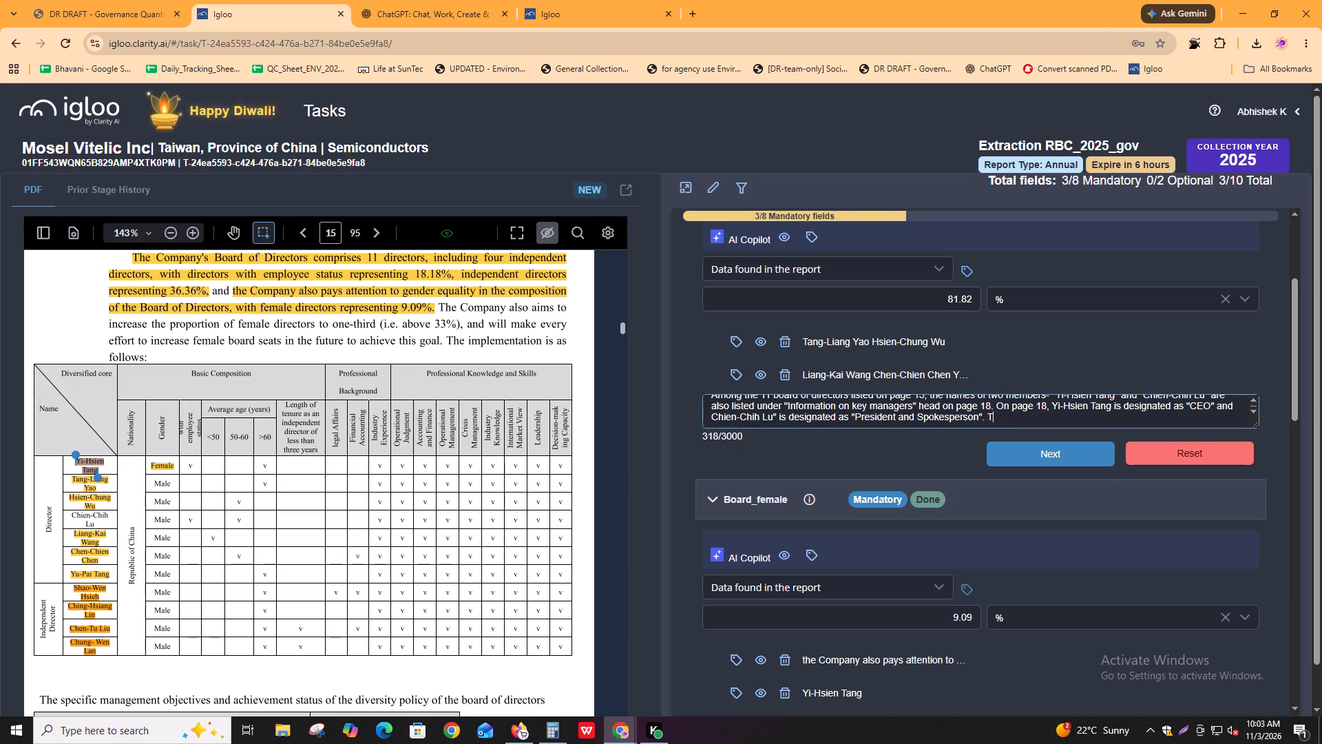
Continue the comment with "Therefore, only these two members are considered executive members".
{"action": "key", "text": "BackSpace"}
{"action": "key", "text": "BackSpace"}
{"action": "type", "text": "erefore, only"}
{"action": "key", "text": "space"}
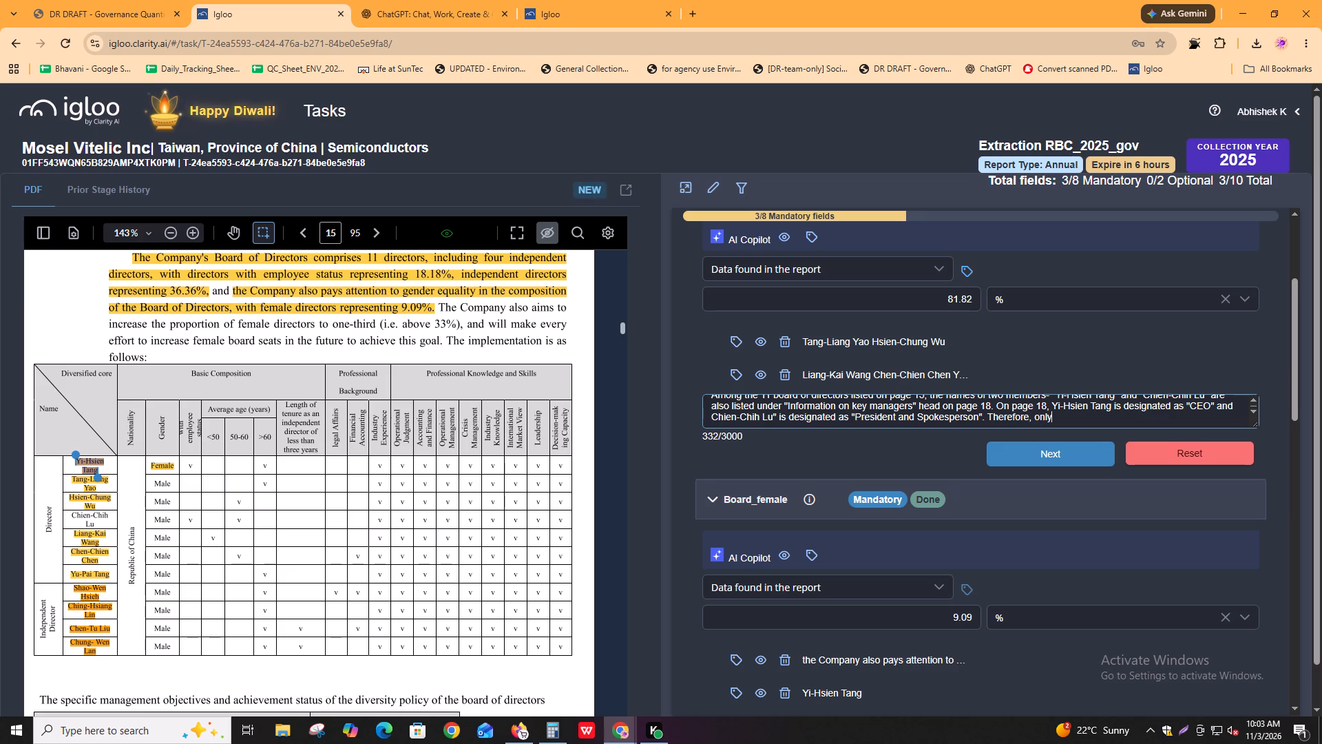
{"action": "type", "text": "these two members are"}
{"action": "key", "text": "space"}
{"action": "type", "text": "considered executive members of"}
{"action": "key", "text": "space"}
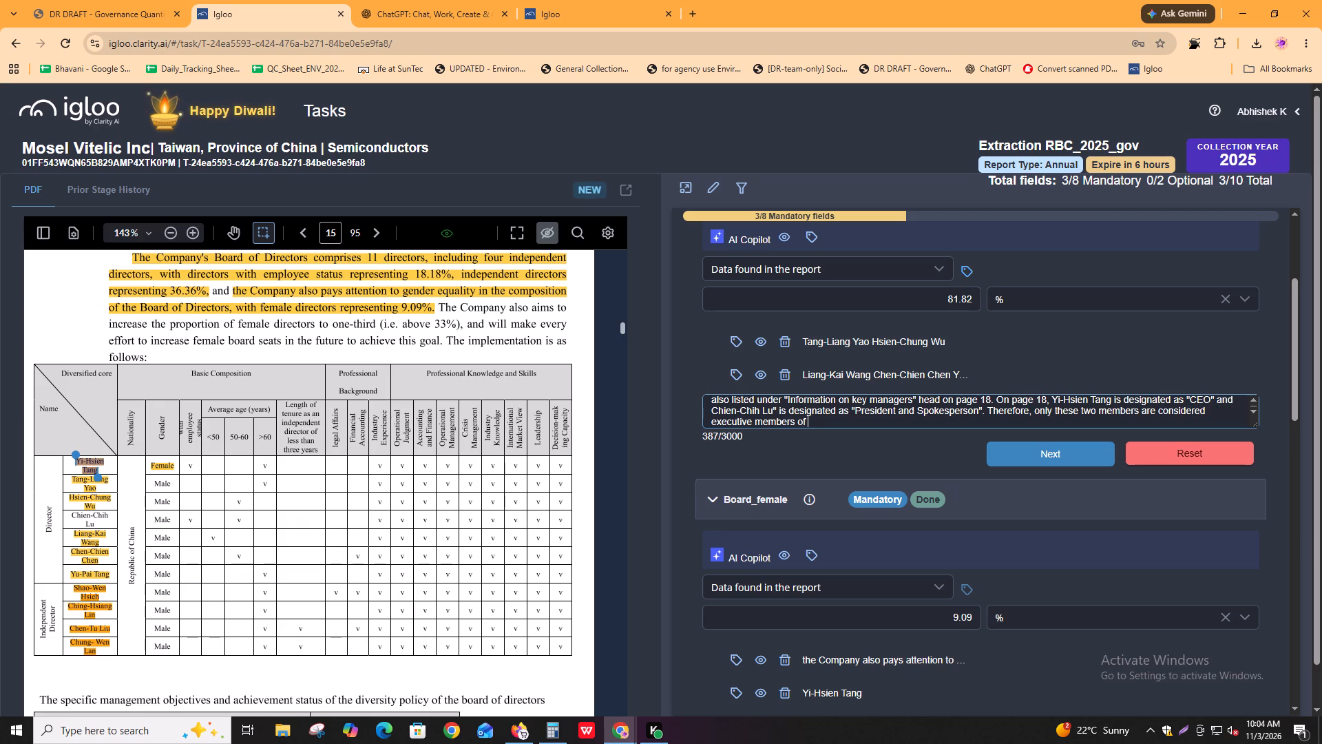
{"action": "type", "text": "the b"}
{"action": "key", "text": "BackSpace"}
{"action": "key", "text": "BackSpace"}
{"action": "key", "text": "BackSpace"}
{"action": "key", "text": "BackSpace"}
{"action": "key", "text": "BackSpace"}
{"action": "key", "text": "BackSpace"}
{"action": "key", "text": "BackSpace"}
{"action": "key", "text": "BackSpace"}
Finish the sentence with "and the other 9 directors are considered as non-executive members of the board of directors of the company.".
{"action": "type", "text": "and the other 9 directors rae"}
{"action": "key", "text": "space"}
{"action": "key", "text": "BackSpace"}
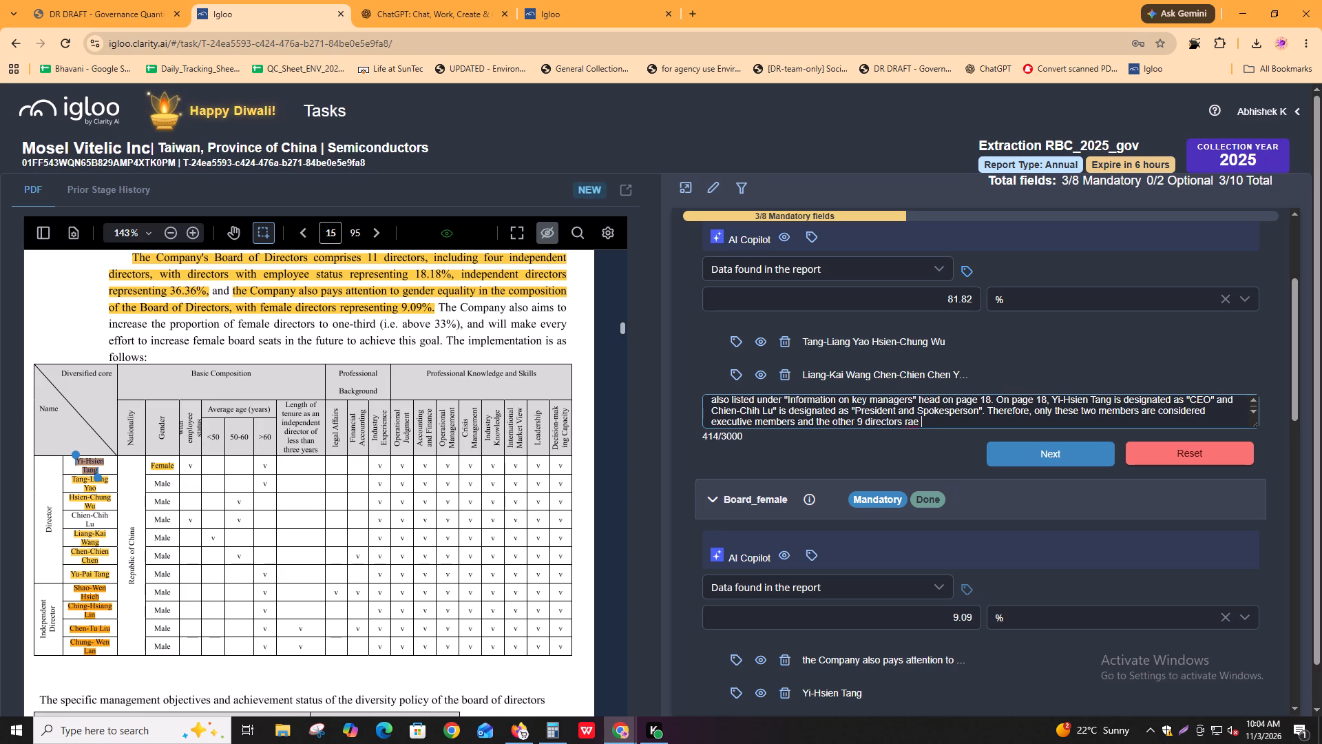
{"action": "key", "text": "BackSpace"}
{"action": "key", "text": "BackSpace"}
{"action": "key", "text": "BackSpace"}
{"action": "type", "text": "ae"}
{"action": "key", "text": "BackSpace"}
{"action": "type", "text": "re considered as non-execuive"}
{"action": "key", "text": "space"}
{"action": "key", "text": "BackSpace"}
{"action": "key", "text": "BackSpace"}
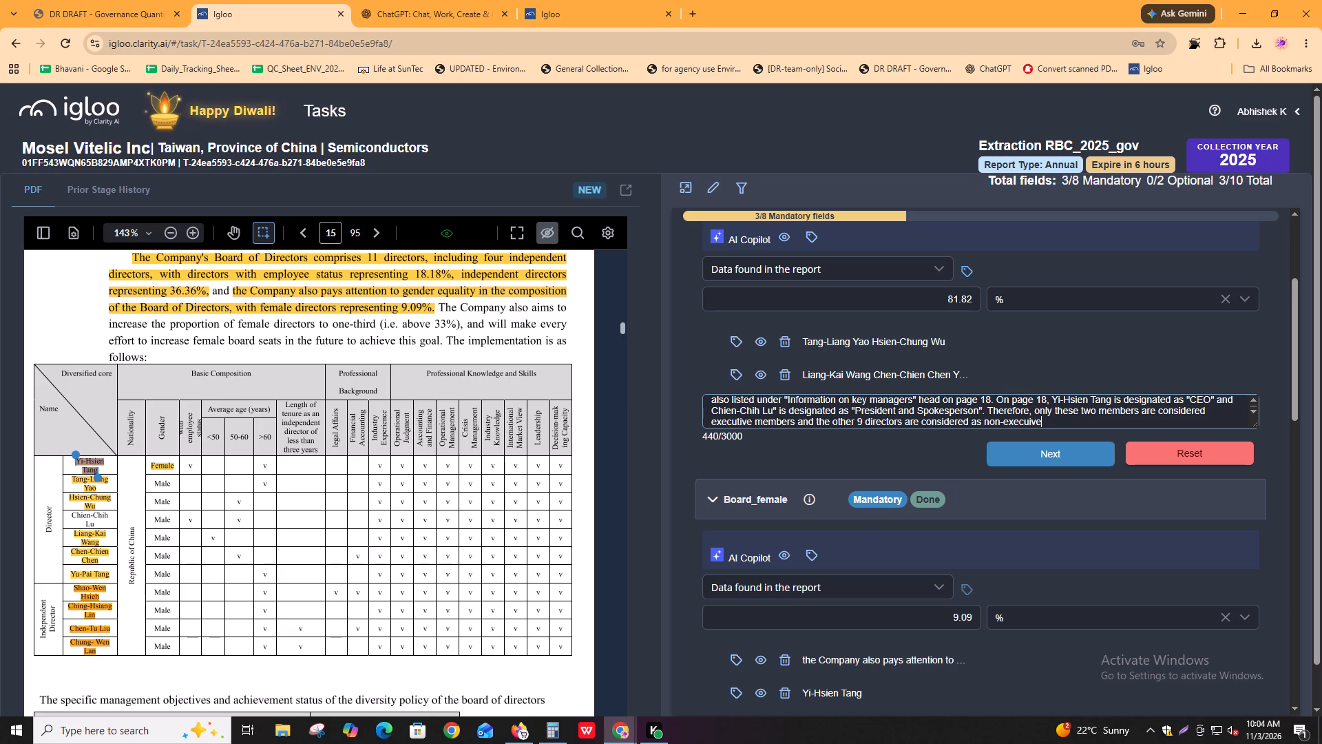
{"action": "key", "text": "BackSpace"}
{"action": "key", "text": "BackSpace"}
{"action": "key", "text": "t"}
{"action": "type", "text": "ive me"}
{"action": "type", "text": "mbers of the board ofd"}
{"action": "key", "text": "BackSpace"}
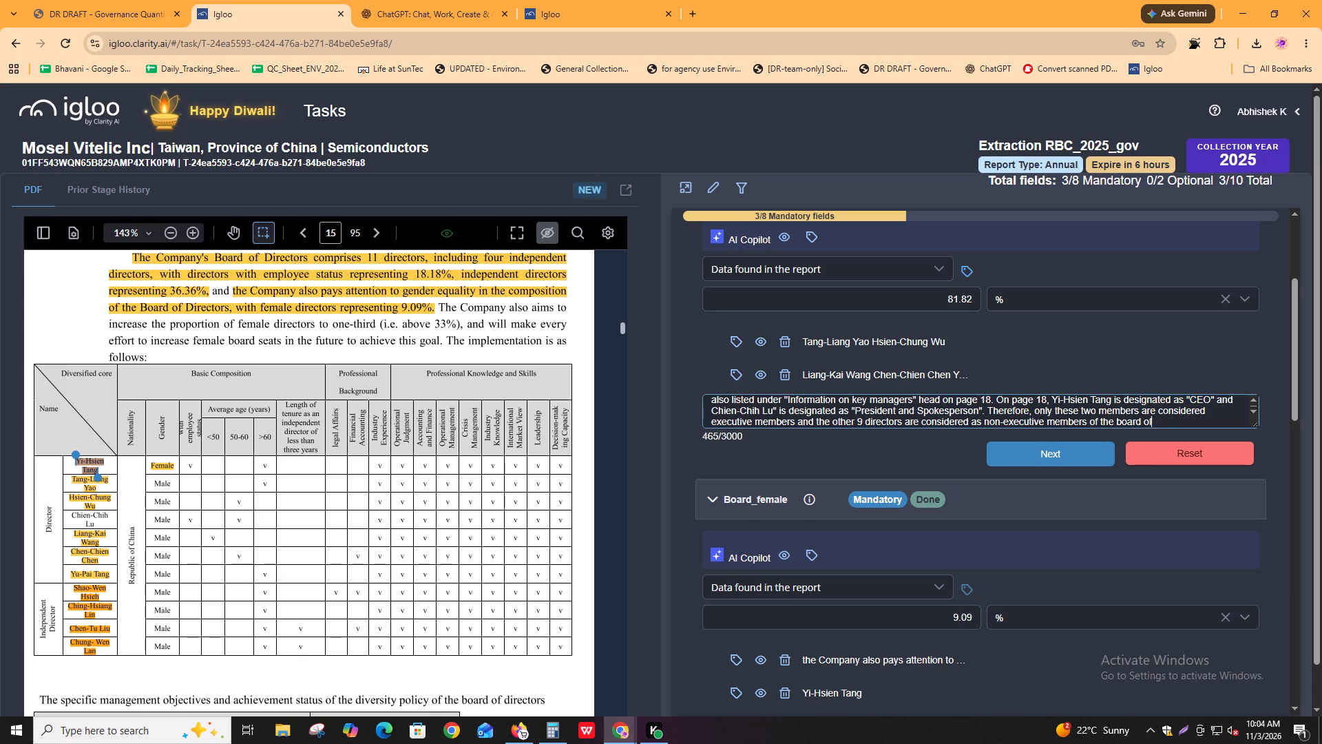
{"action": "key", "text": "BackSpace"}
{"action": "type", "text": "f directors of teh company"}
{"action": "key", "text": "period"}
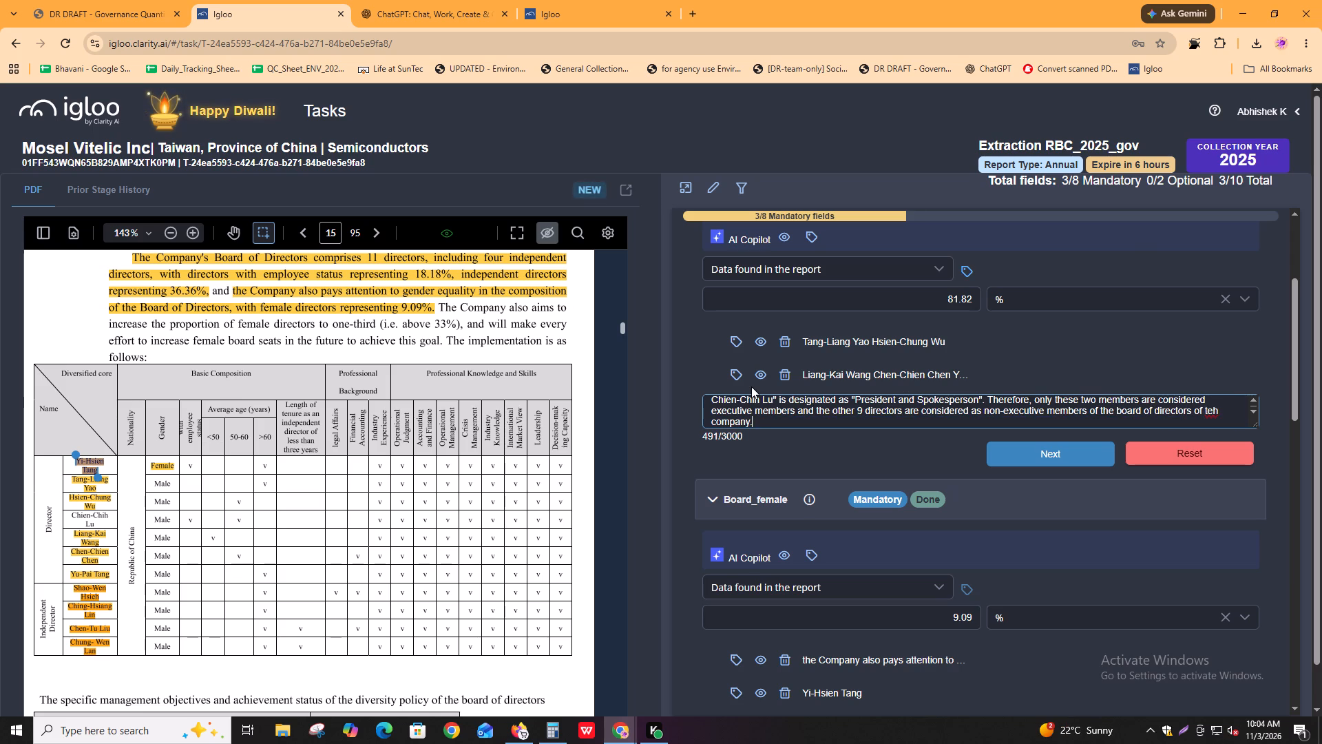
{"action": "key", "text": "ctrl+Left"}
{"action": "key", "text": "ctrl+Left"}
{"action": "key", "text": "ctrl+Left"}
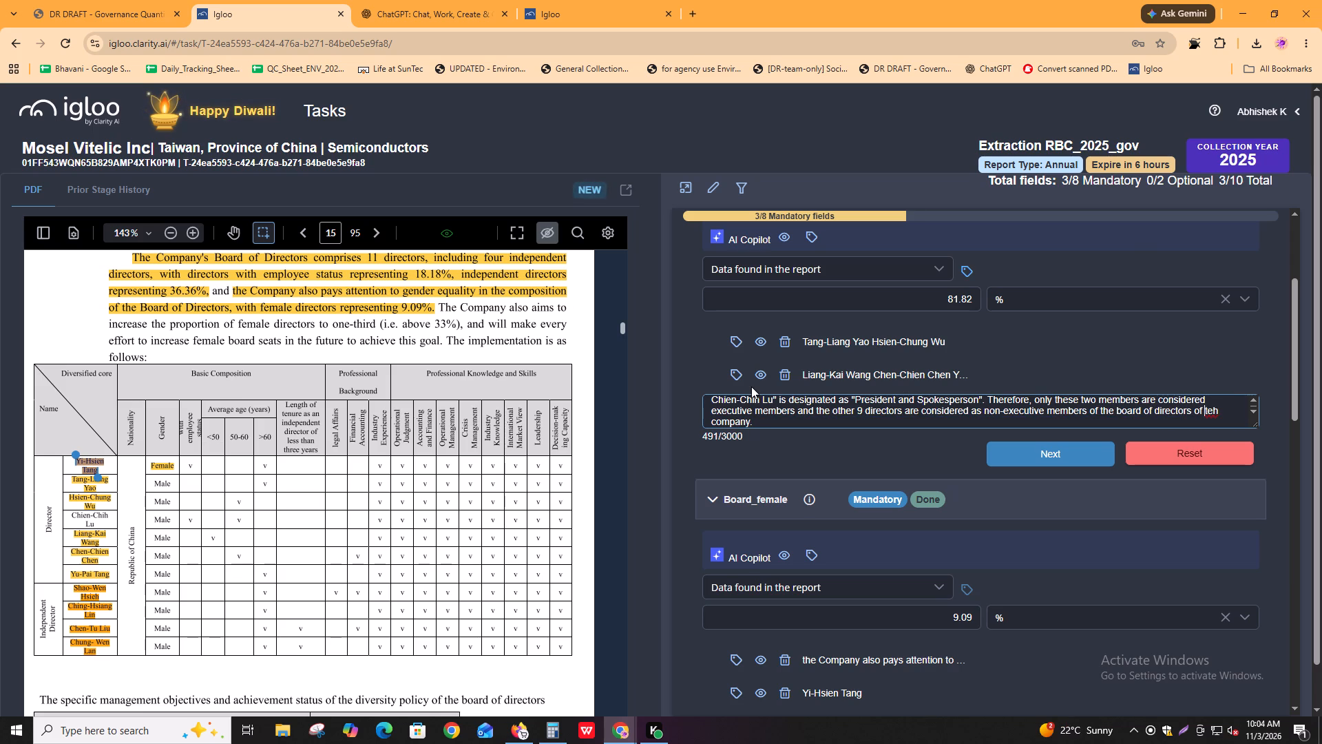
{"action": "key", "text": "Right"}
{"action": "key", "text": "Right"}
{"action": "key", "text": "Right"}
{"action": "key", "text": "BackSpace"}
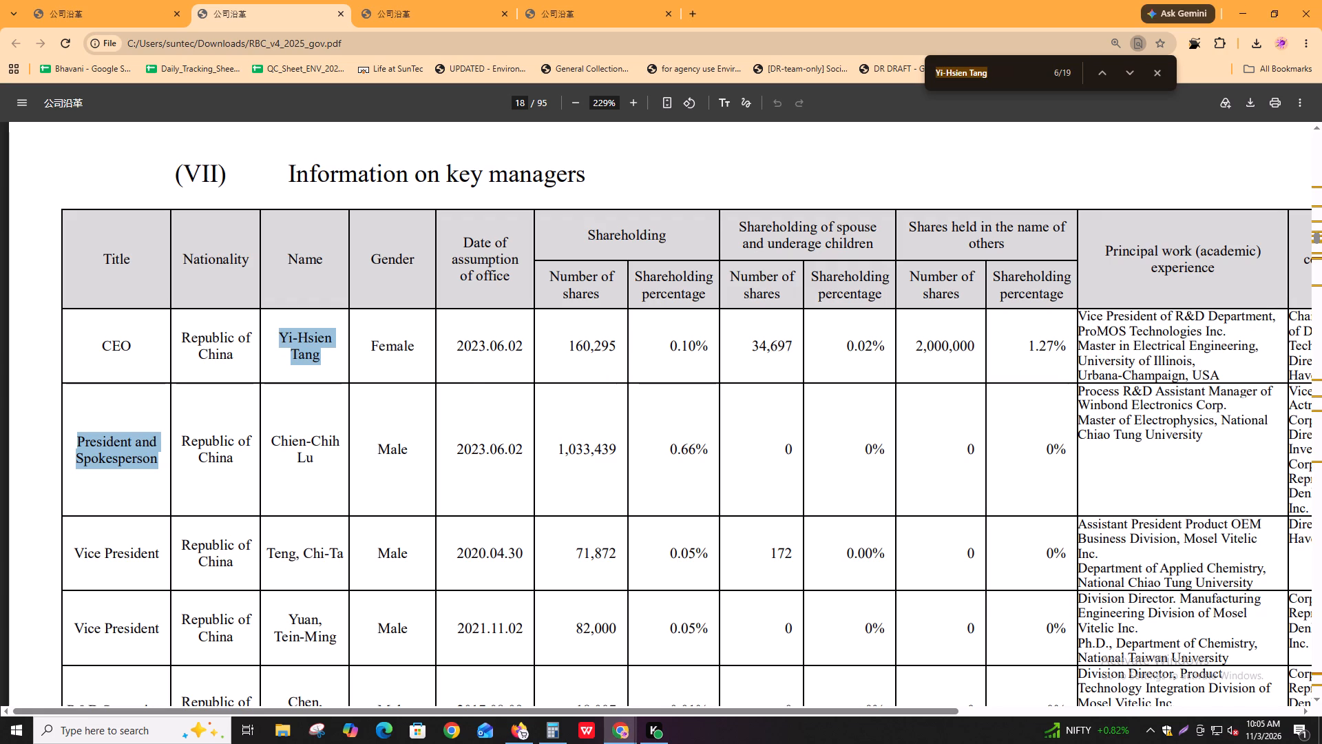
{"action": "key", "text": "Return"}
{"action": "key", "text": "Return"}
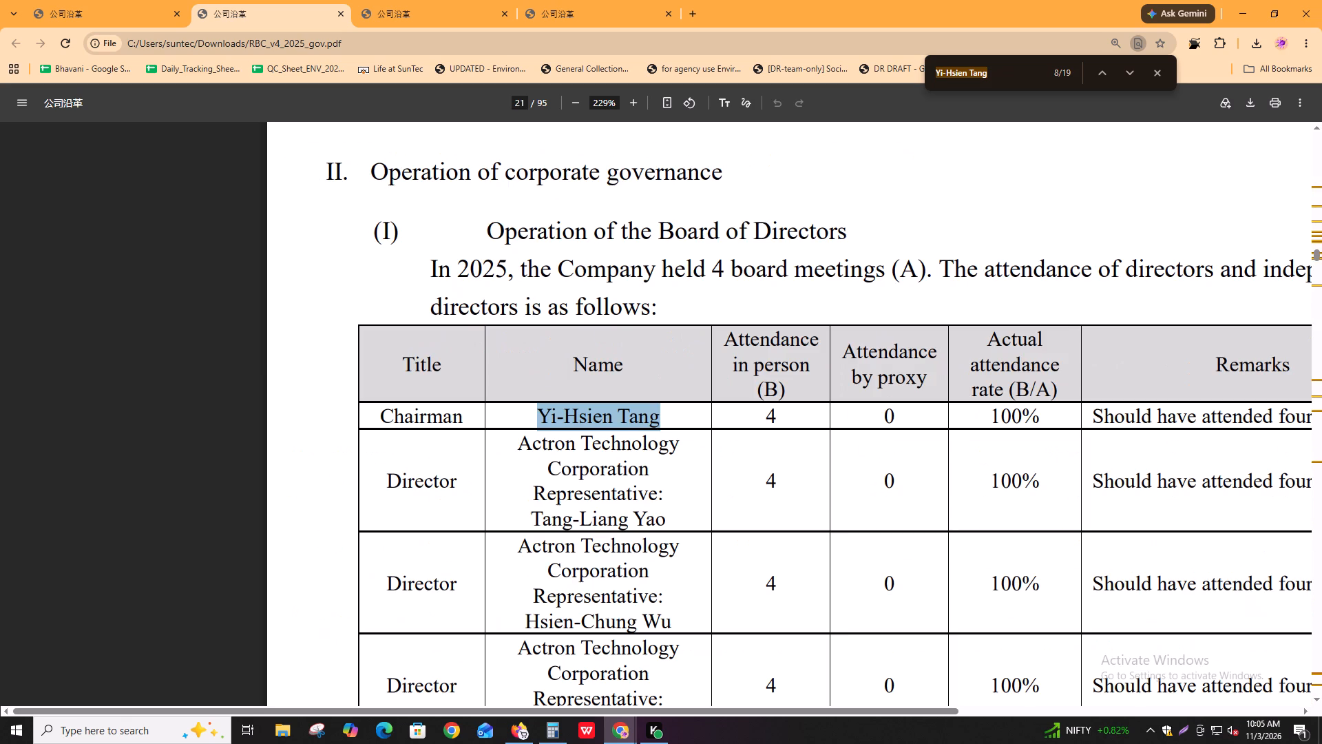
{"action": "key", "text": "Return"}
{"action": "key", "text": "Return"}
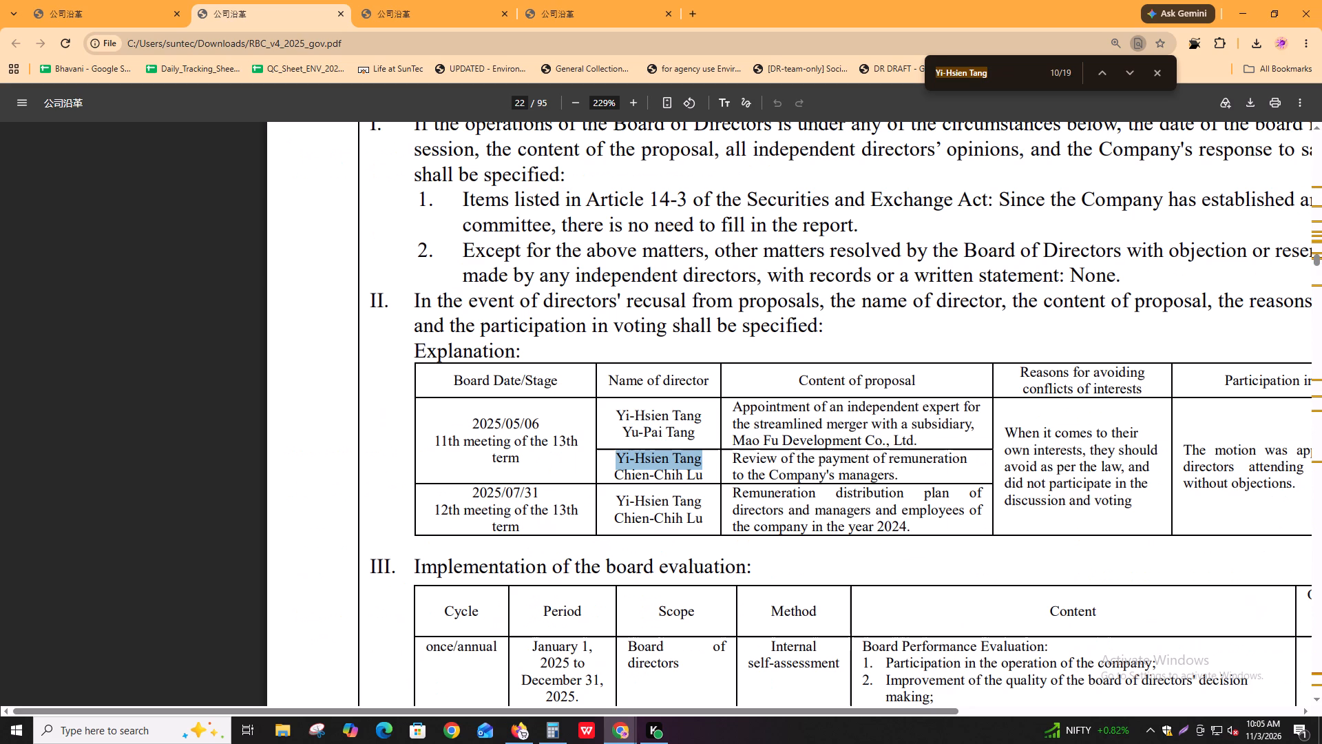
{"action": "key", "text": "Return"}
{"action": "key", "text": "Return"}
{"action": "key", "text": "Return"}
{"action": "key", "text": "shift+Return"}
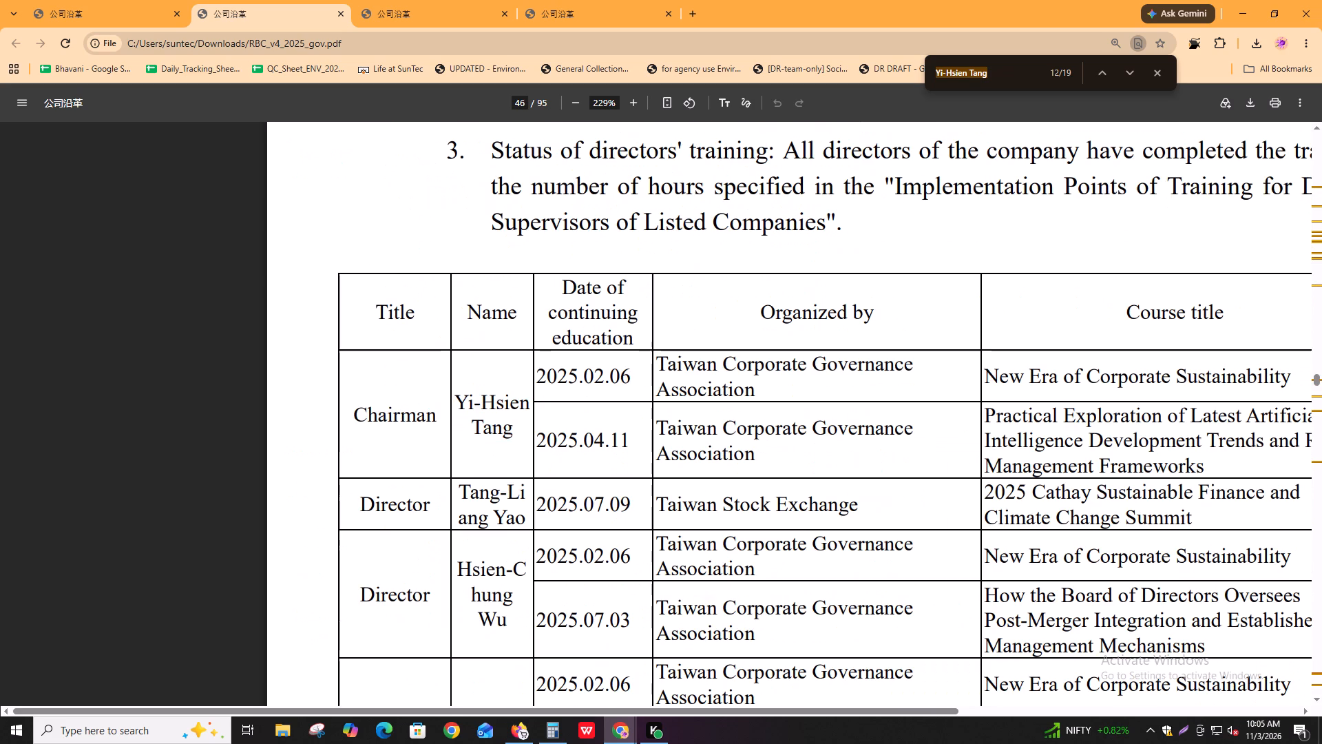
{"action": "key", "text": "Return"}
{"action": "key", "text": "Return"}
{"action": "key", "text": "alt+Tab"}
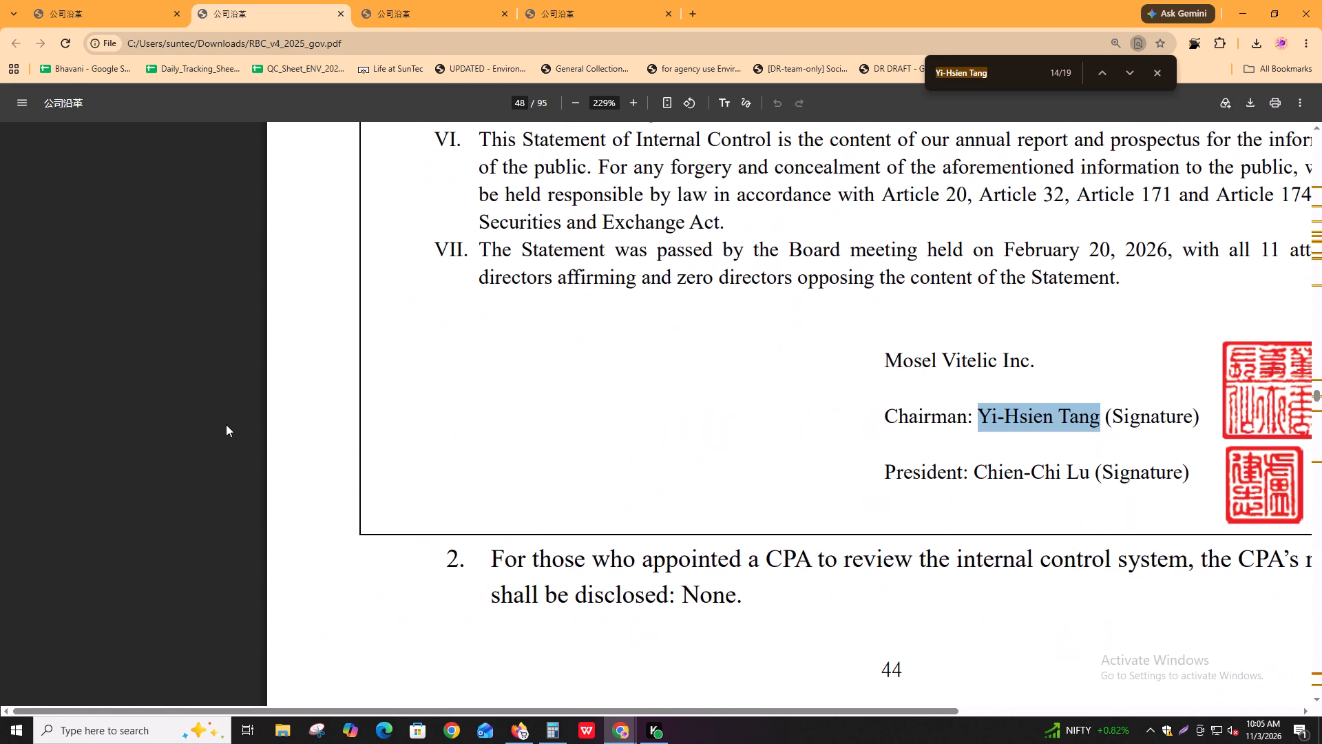
Examine the report pages following page 15 in Igloo, up to the directors' remuneration table on page 17.
{"action": "scroll", "coordinate": [181, 495], "scroll_direction": "down", "scroll_amount": 4}
{"action": "scroll", "coordinate": [236, 462], "scroll_direction": "down", "scroll_amount": 4}
{"action": "scroll", "coordinate": [312, 497], "scroll_direction": "up", "scroll_amount": 5}
{"action": "scroll", "coordinate": [311, 495], "scroll_direction": "down", "scroll_amount": 5}
{"action": "scroll", "coordinate": [311, 495], "scroll_direction": "up", "scroll_amount": 3}
{"action": "scroll", "coordinate": [311, 495], "scroll_direction": "down", "scroll_amount": 15}
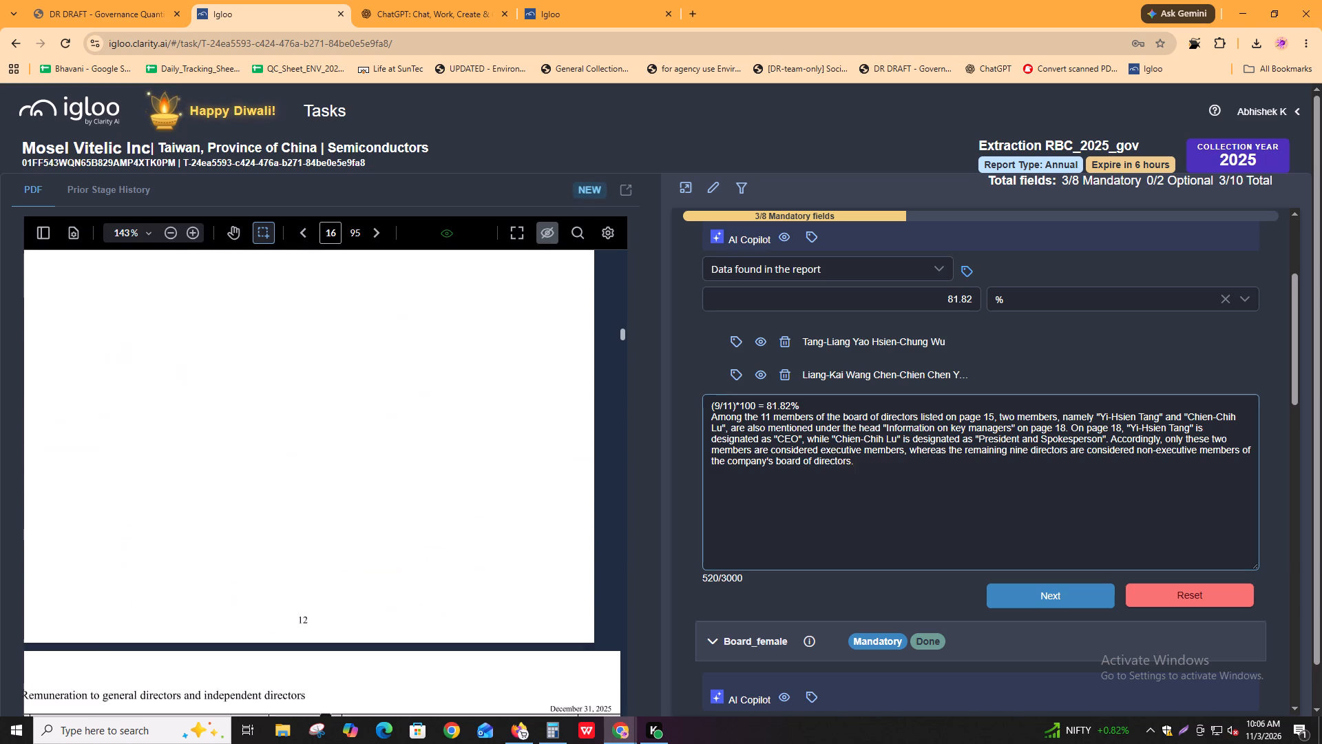
{"action": "scroll", "coordinate": [311, 495], "scroll_direction": "down", "scroll_amount": 5}
{"action": "scroll", "coordinate": [312, 493], "scroll_direction": "up", "scroll_amount": 3, "text": "shift"}
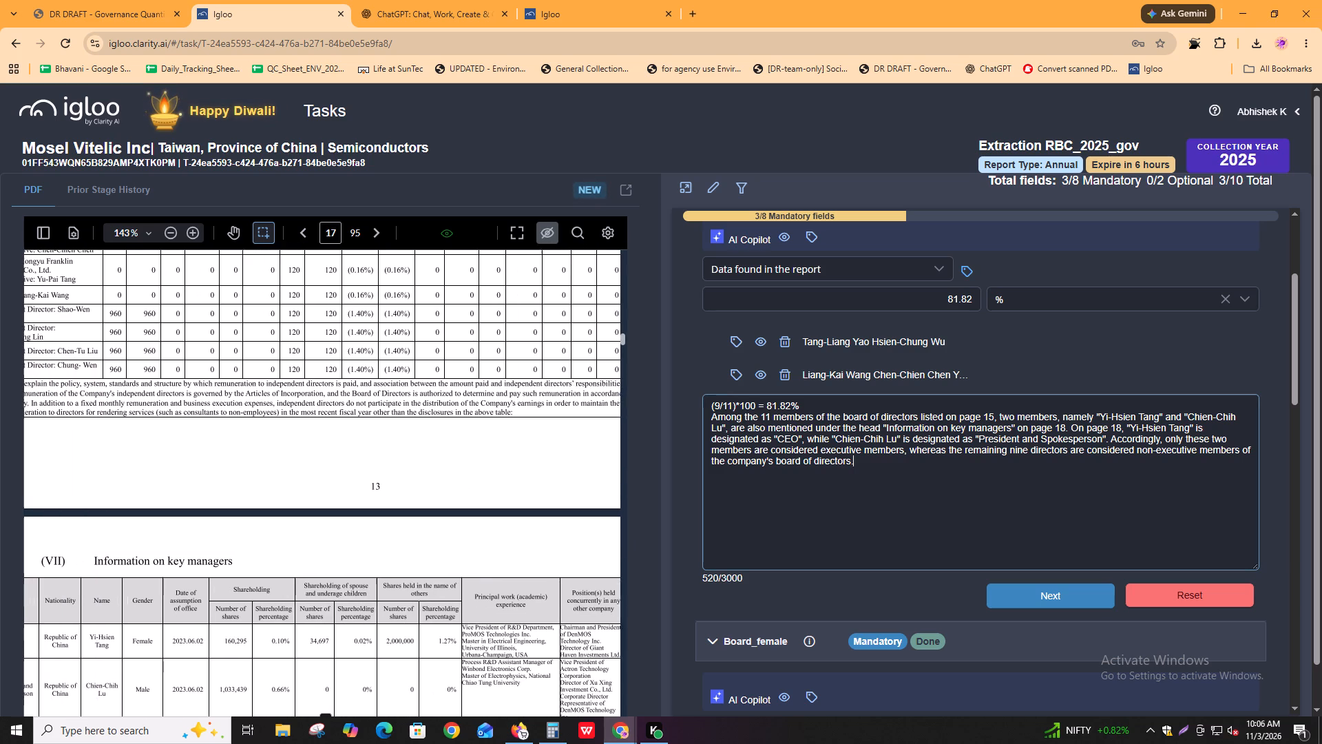
{"action": "scroll", "coordinate": [309, 491], "scroll_direction": "up", "scroll_amount": 4}
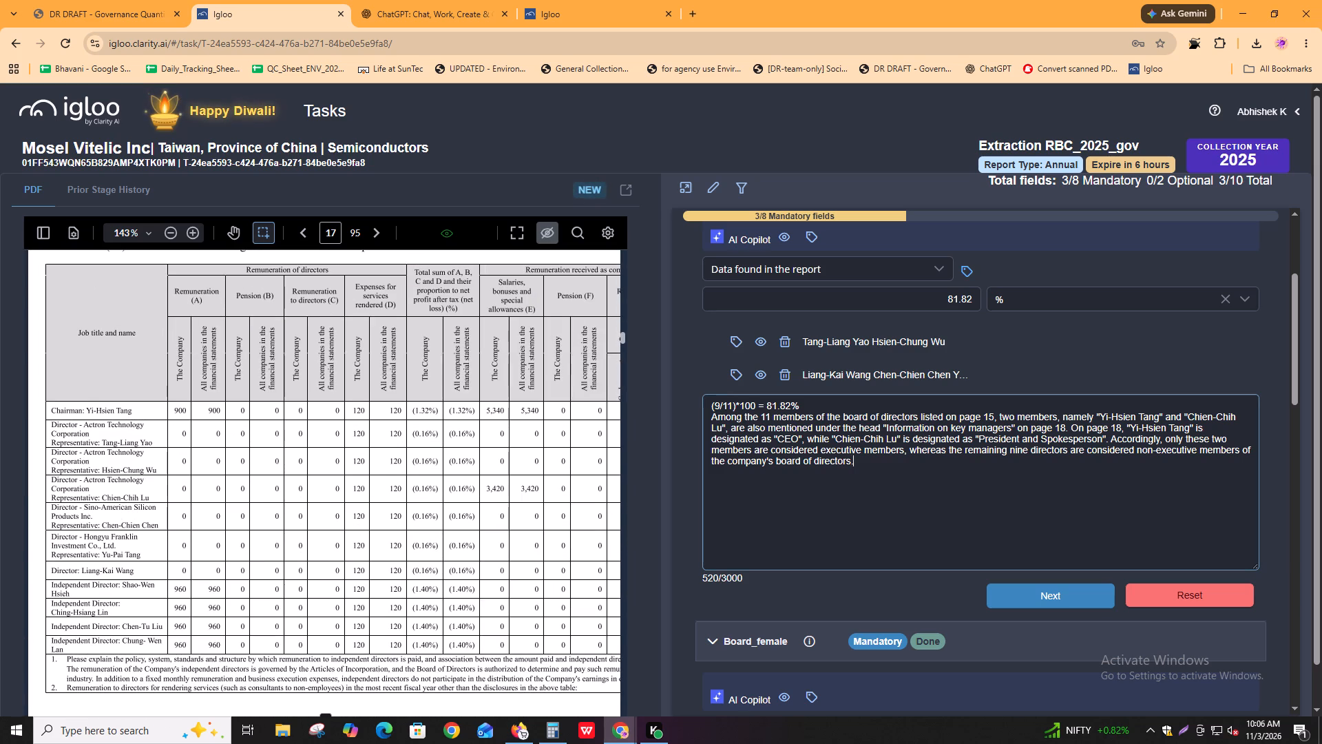
Copy the title "Chairman" from the remuneration table on page 17 and search the downloaded report PDF for it.
{"action": "double_click", "coordinate": [59, 408]}
{"action": "key", "text": "ctrl+c"}
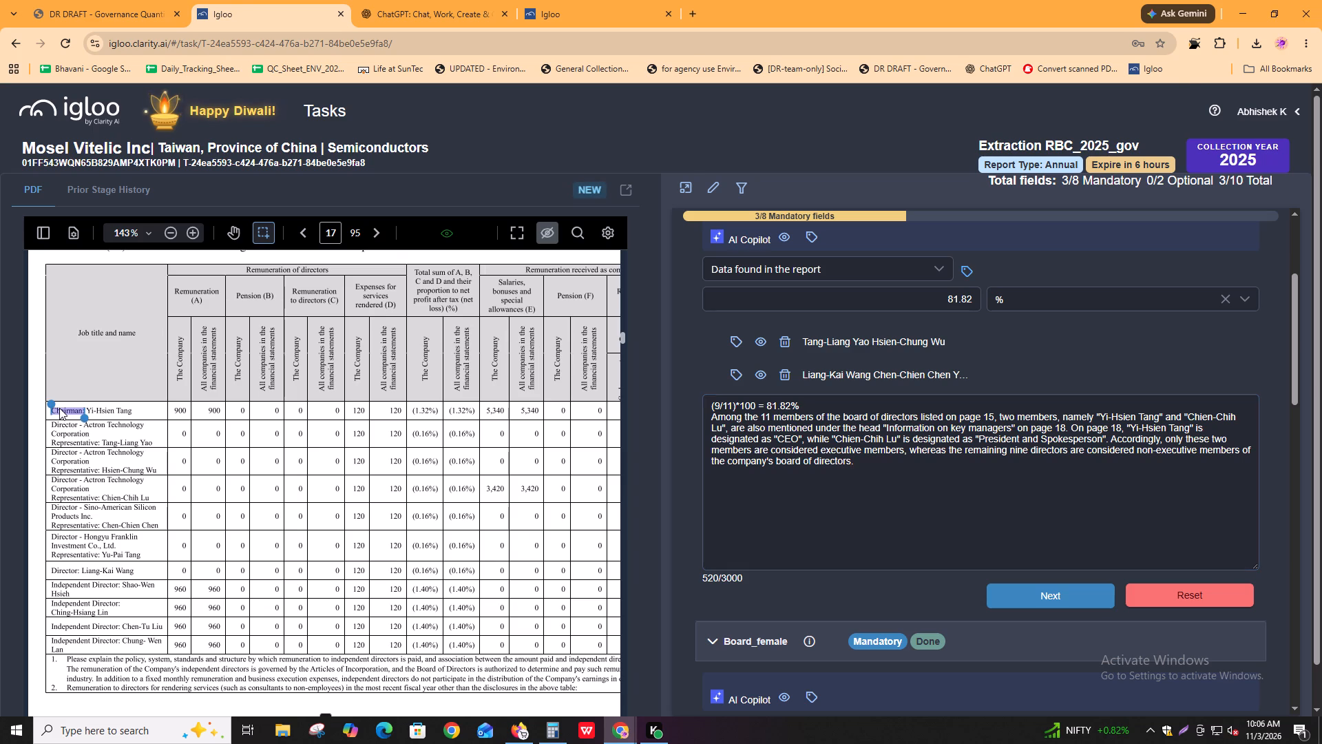
{"action": "key", "text": "alt+Tab"}
{"action": "key", "text": "ctrl+f"}
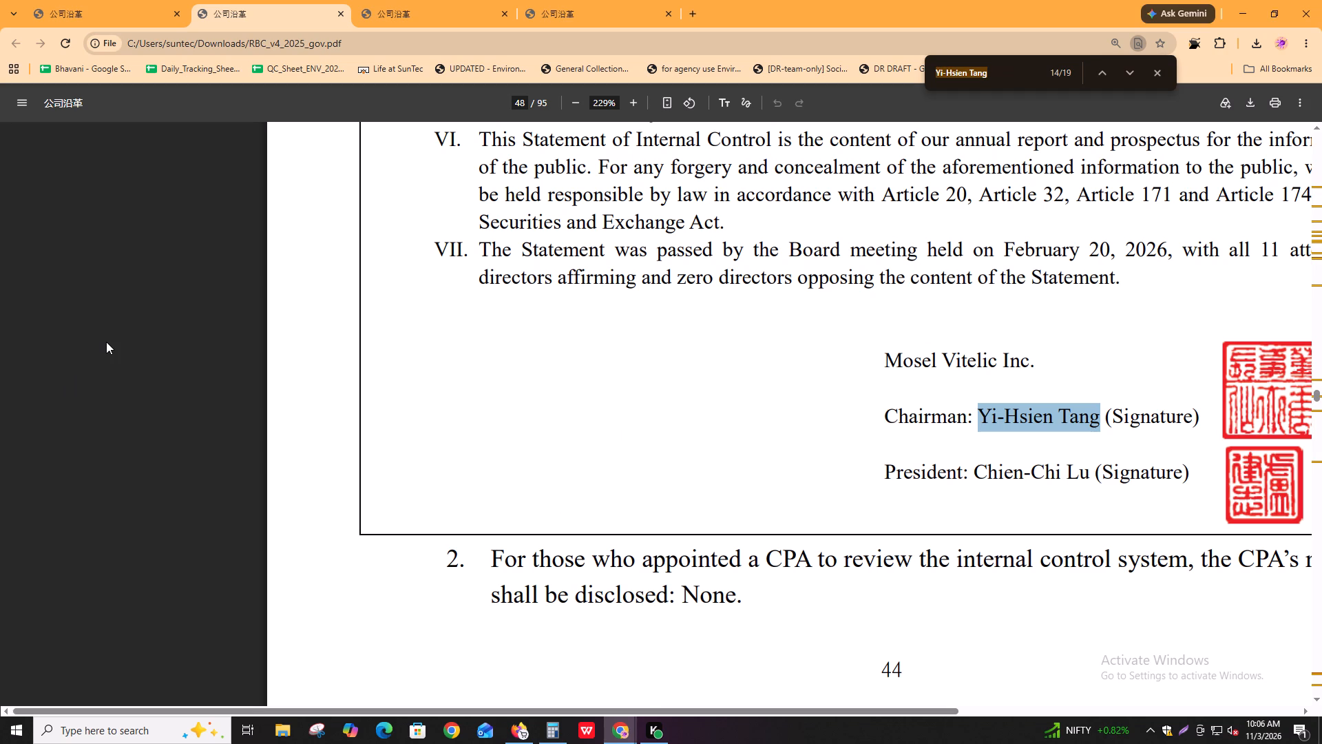
{"action": "key", "text": "ctrl+v"}
{"action": "key", "text": "BackSpace"}
{"action": "key", "text": "Return"}
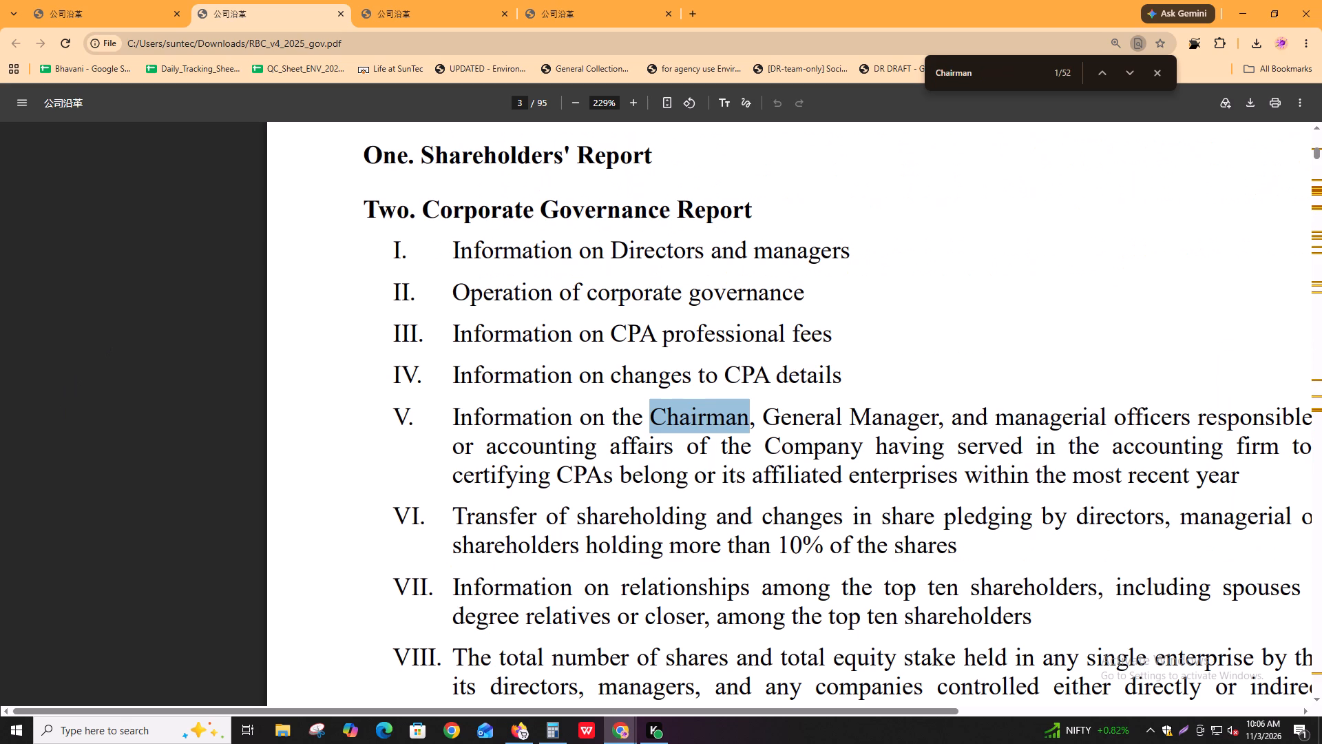
Check the "Chairman" occurrences on pages 8 and 9, including the signatures and the Information of Board members table.
{"action": "key", "text": "Return"}
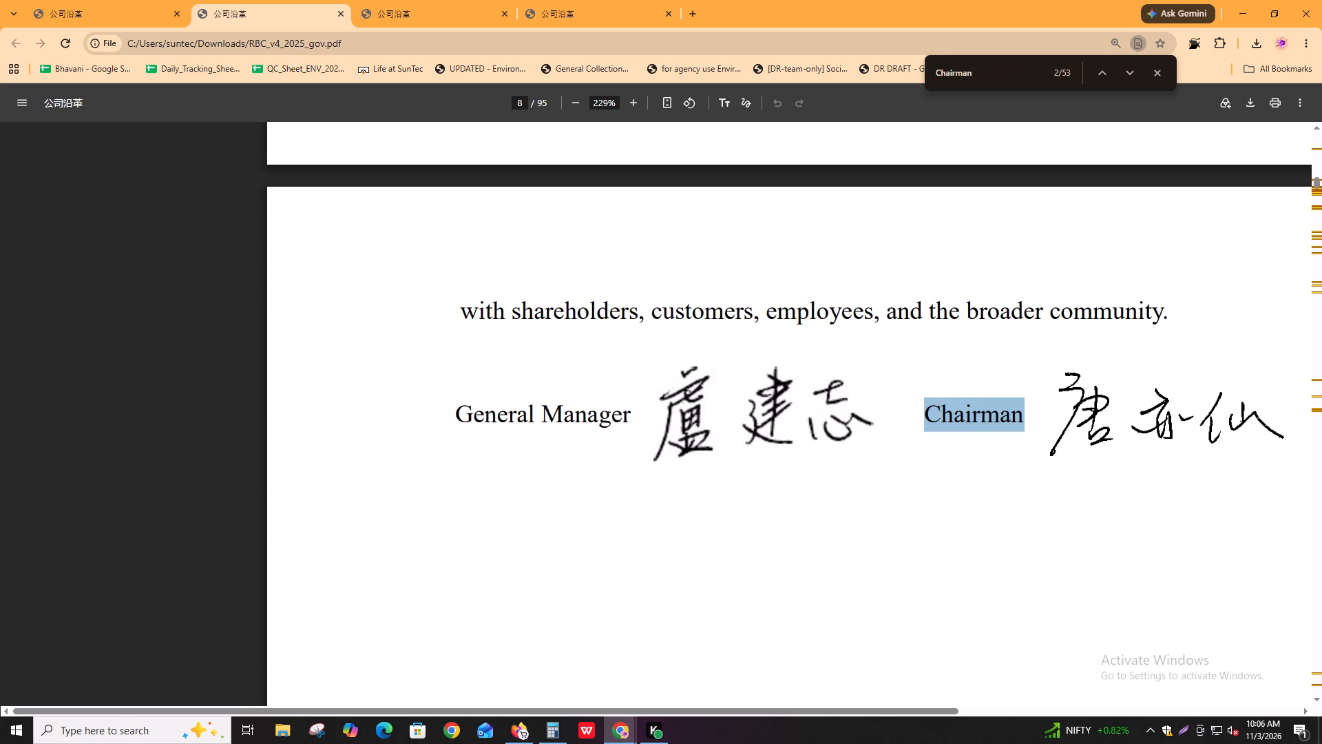
{"action": "scroll", "coordinate": [208, 429], "scroll_direction": "down", "scroll_amount": 5, "text": "shift"}
{"action": "scroll", "coordinate": [962, 510], "scroll_direction": "down", "scroll_amount": 4, "text": "shift"}
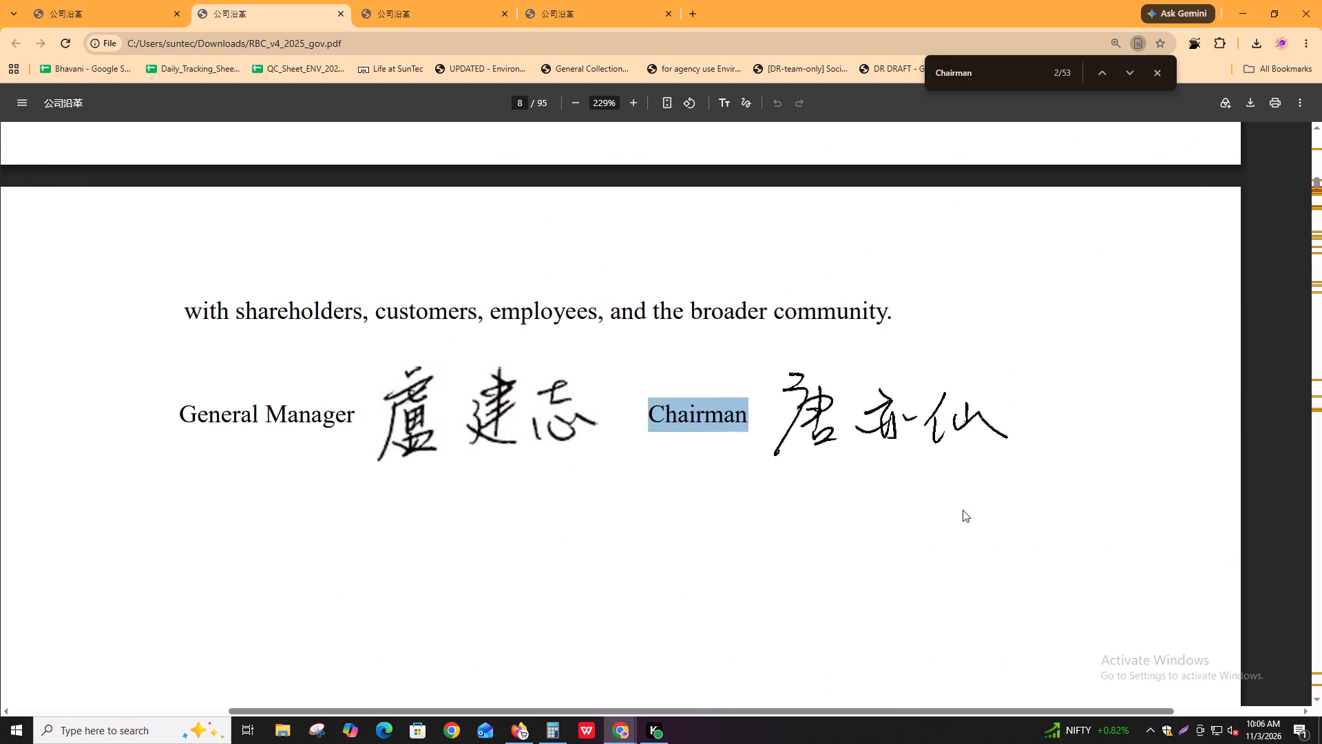
{"action": "key", "text": "Return"}
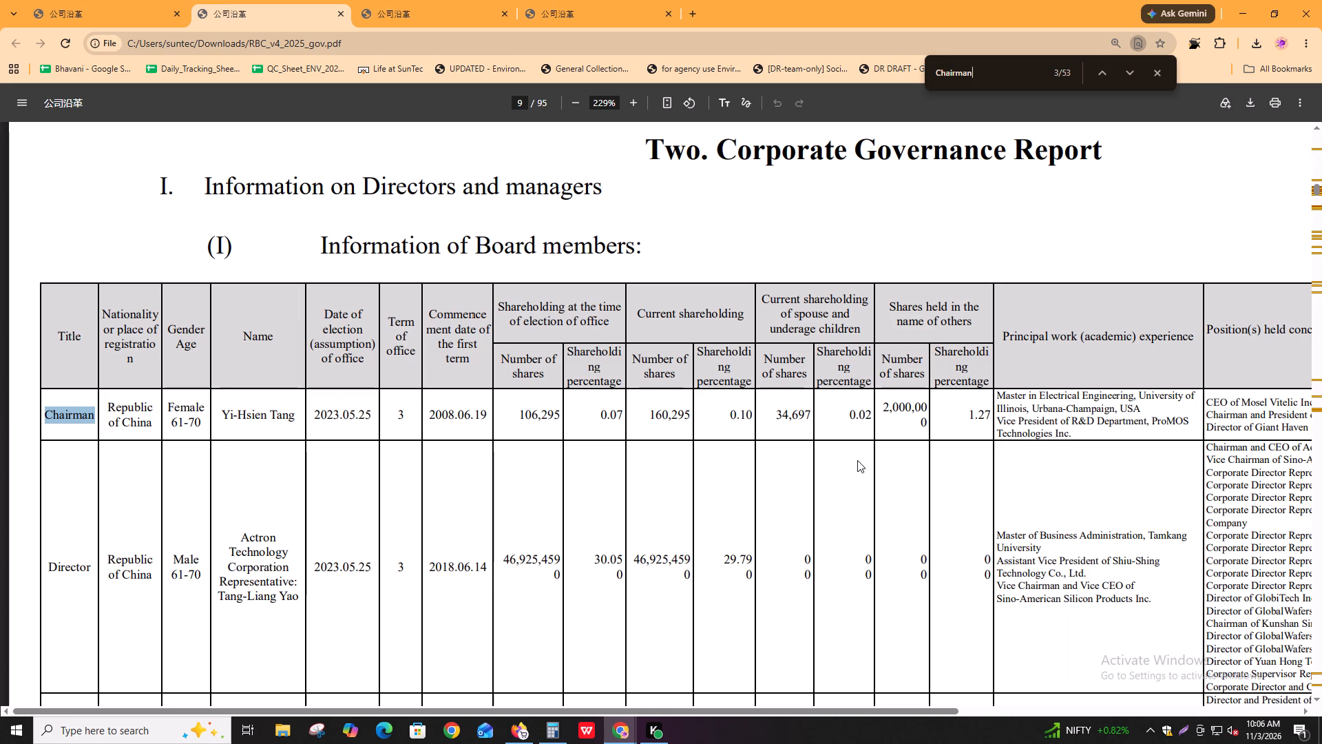
{"action": "key", "text": "Return"}
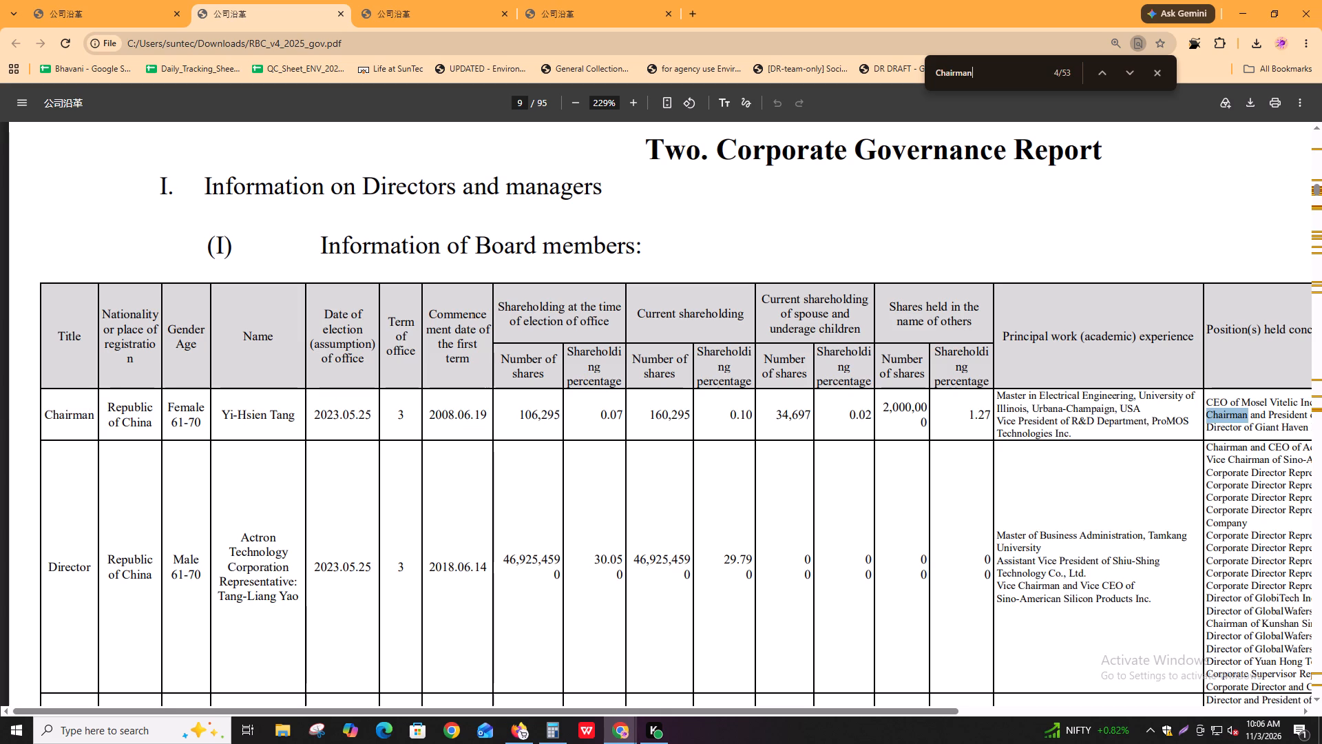
{"action": "key", "text": "Return"}
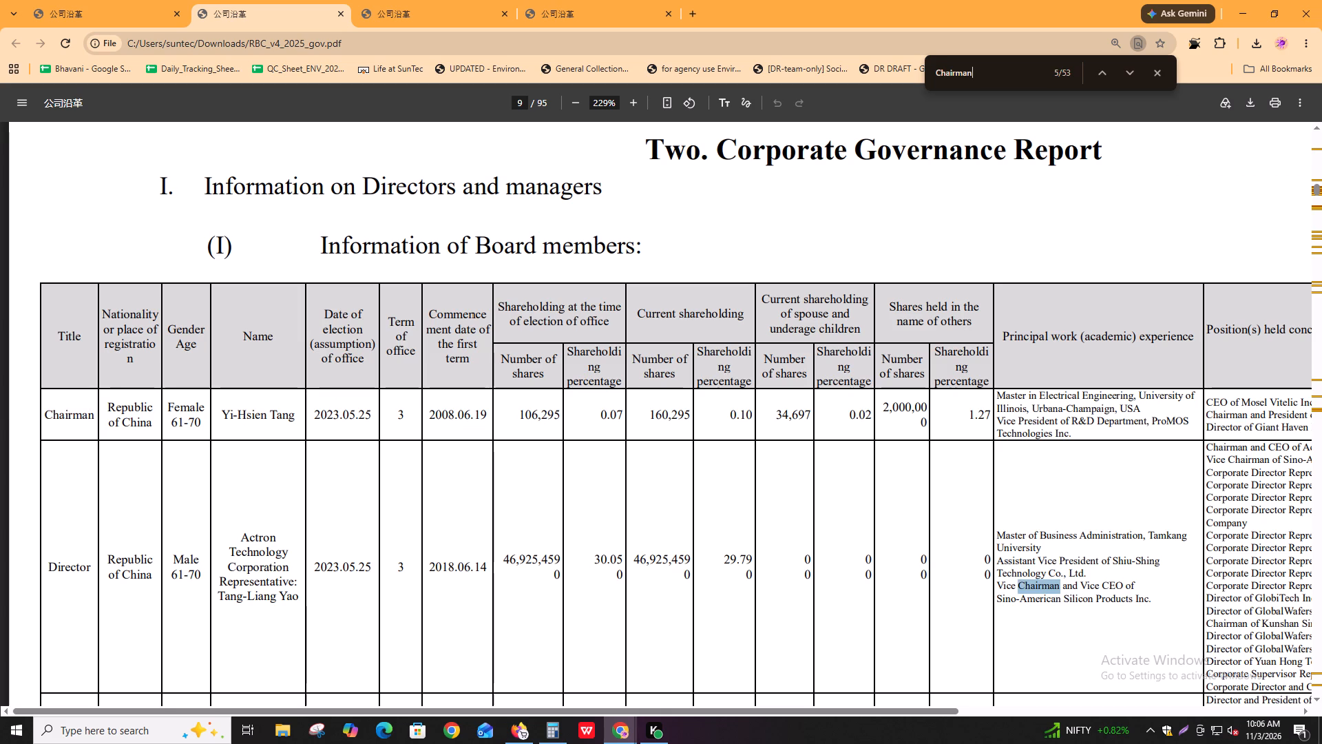
{"action": "key", "text": "Return"}
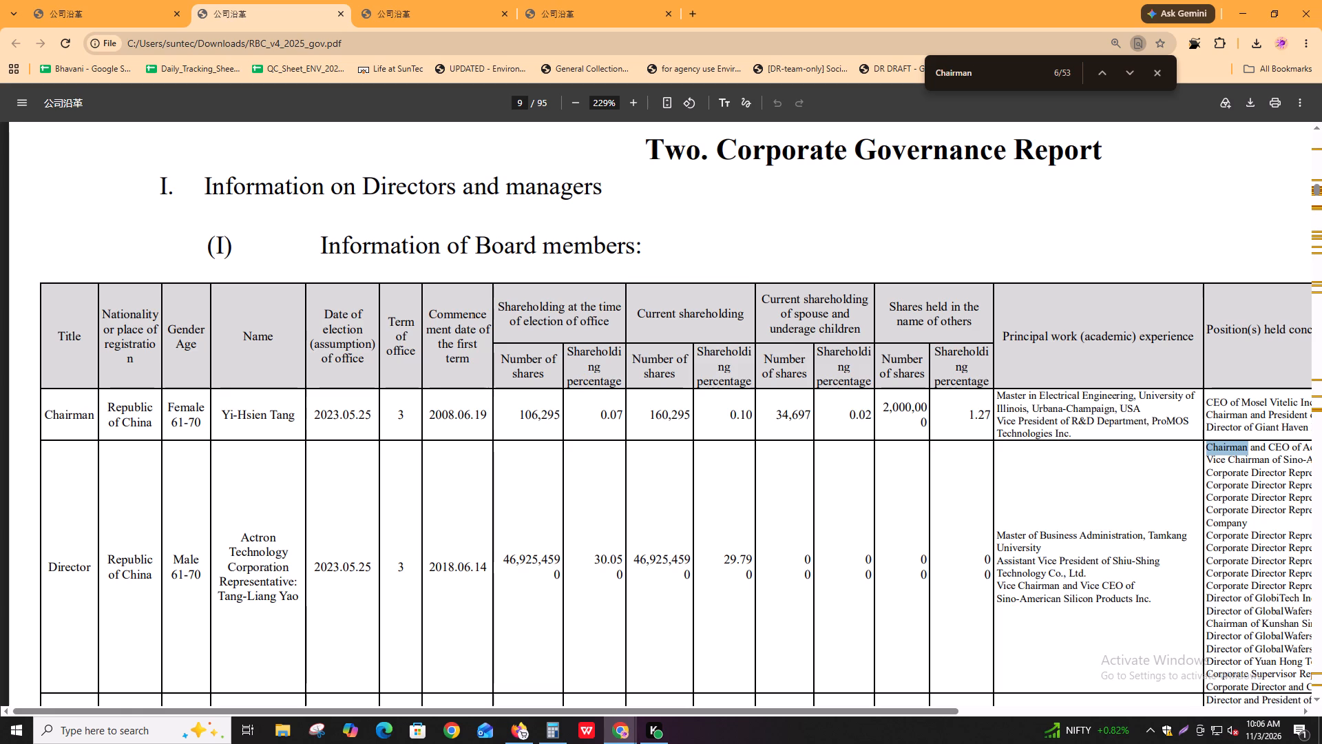
{"action": "key", "text": "Return"}
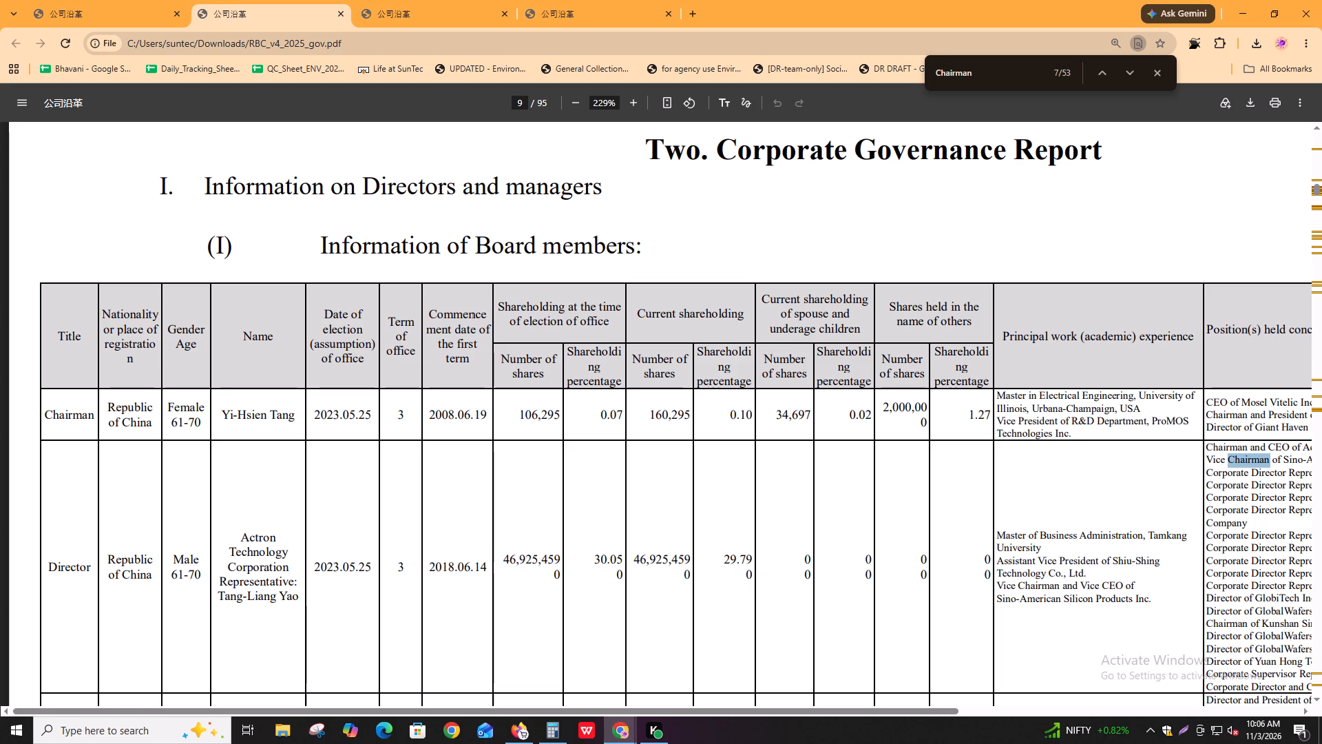
Step through the following "Chairman" occurrences in the board members table up to the note about the company's chairman and president.
{"action": "key", "text": "Return"}
{"action": "key", "text": "Return"}
{"action": "key", "text": "Return"}
{"action": "key", "text": "Return"}
{"action": "key", "text": "Return"}
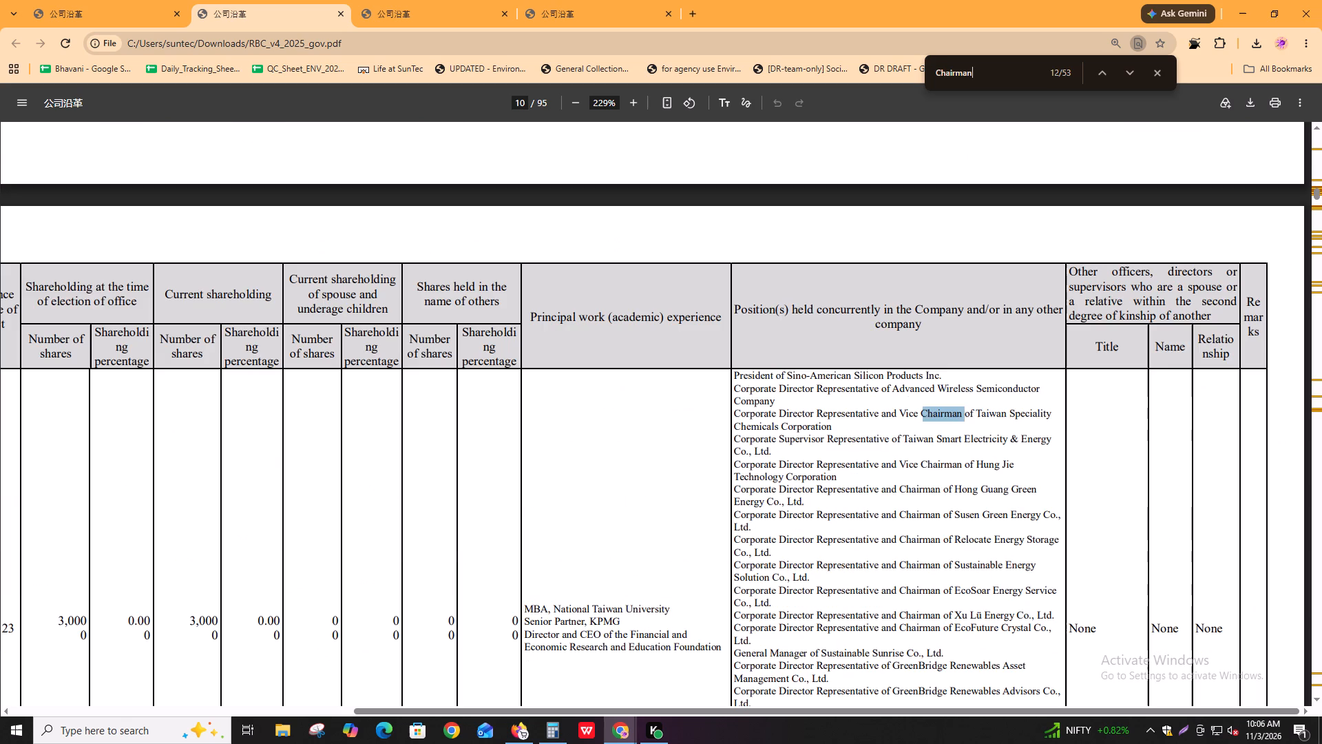
{"action": "key", "text": "Return"}
{"action": "key", "text": "Return"}
{"action": "key", "text": "Return"}
{"action": "key", "text": "Return"}
{"action": "key", "text": "Return"}
{"action": "key", "text": "Return"}
{"action": "key", "text": "Return"}
{"action": "key", "text": "Return"}
{"action": "key", "text": "Return"}
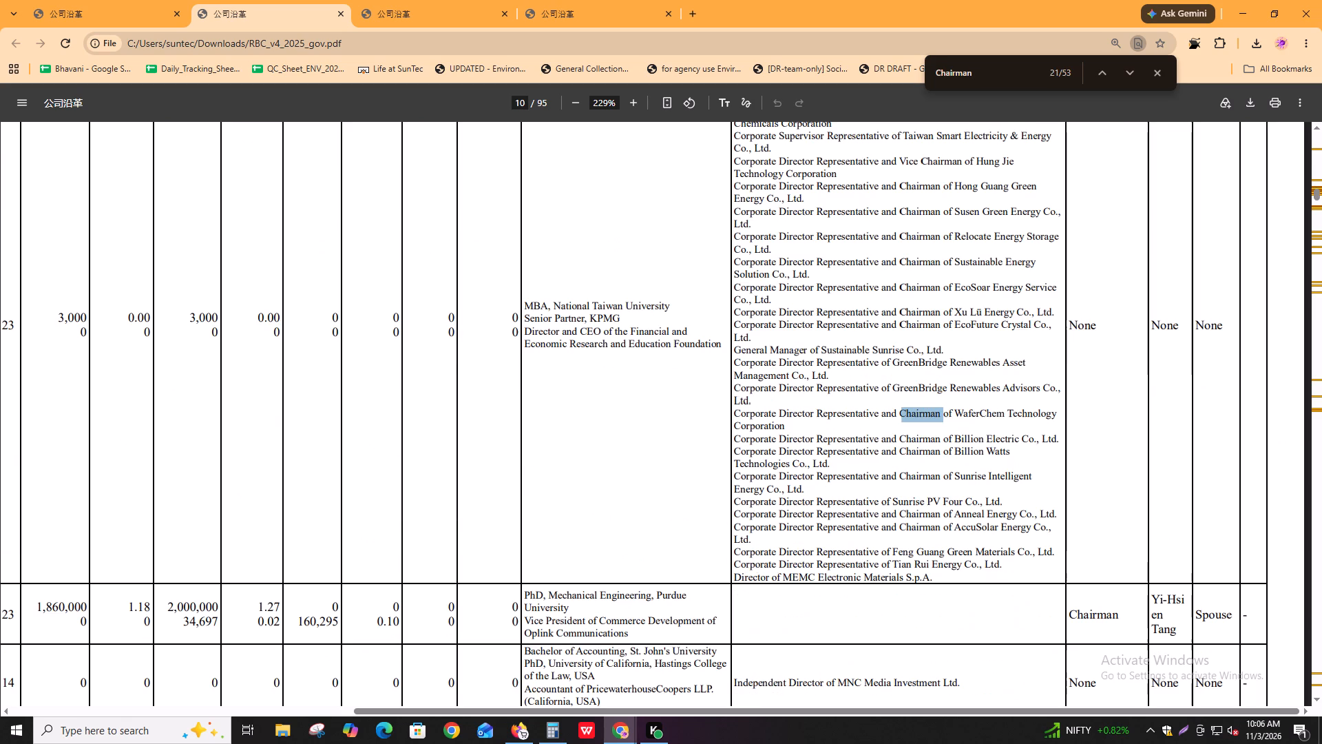
{"action": "key", "text": "Return"}
{"action": "key", "text": "Return"}
{"action": "key", "text": "Return"}
{"action": "key", "text": "Return"}
{"action": "key", "text": "Return"}
{"action": "key", "text": "Return"}
{"action": "key", "text": "Return"}
{"action": "key", "text": "Return"}
{"action": "key", "text": "Return"}
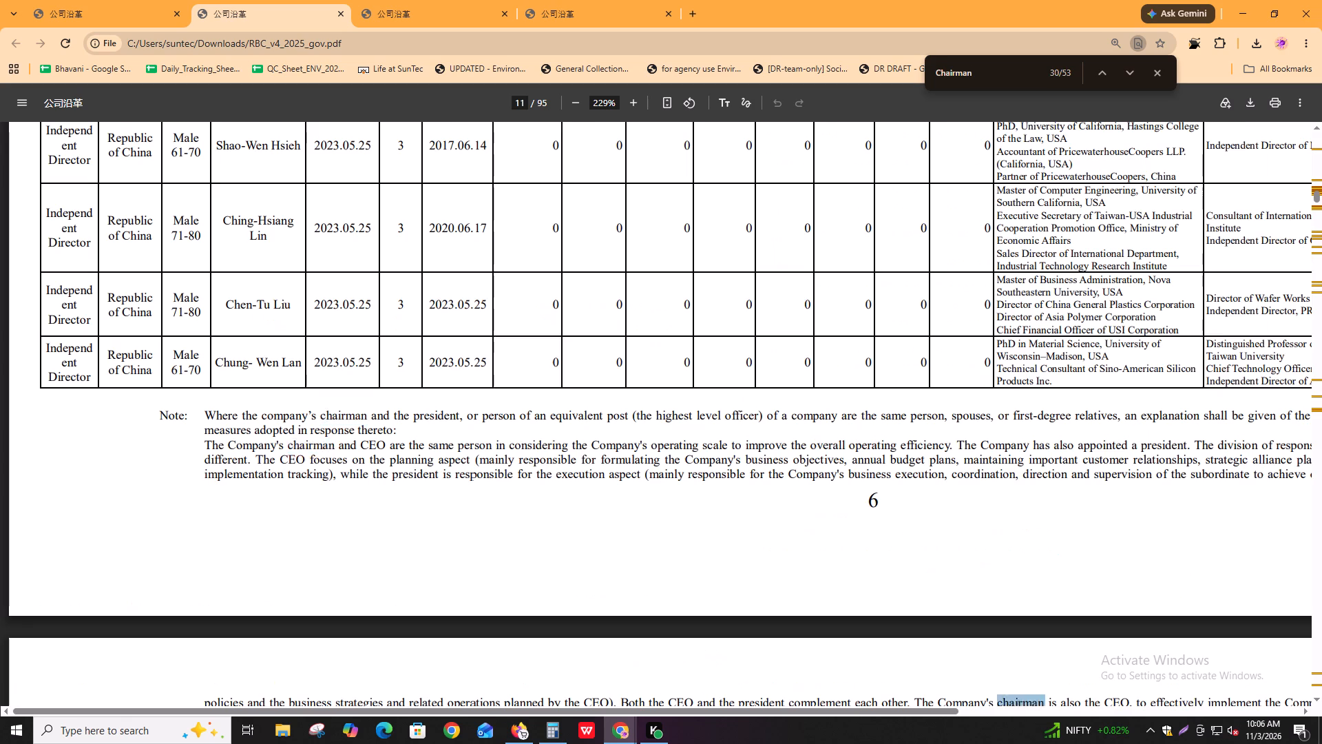
{"action": "key", "text": "shift+Return"}
{"action": "key", "text": "shift+Return"}
{"action": "key", "text": "Return"}
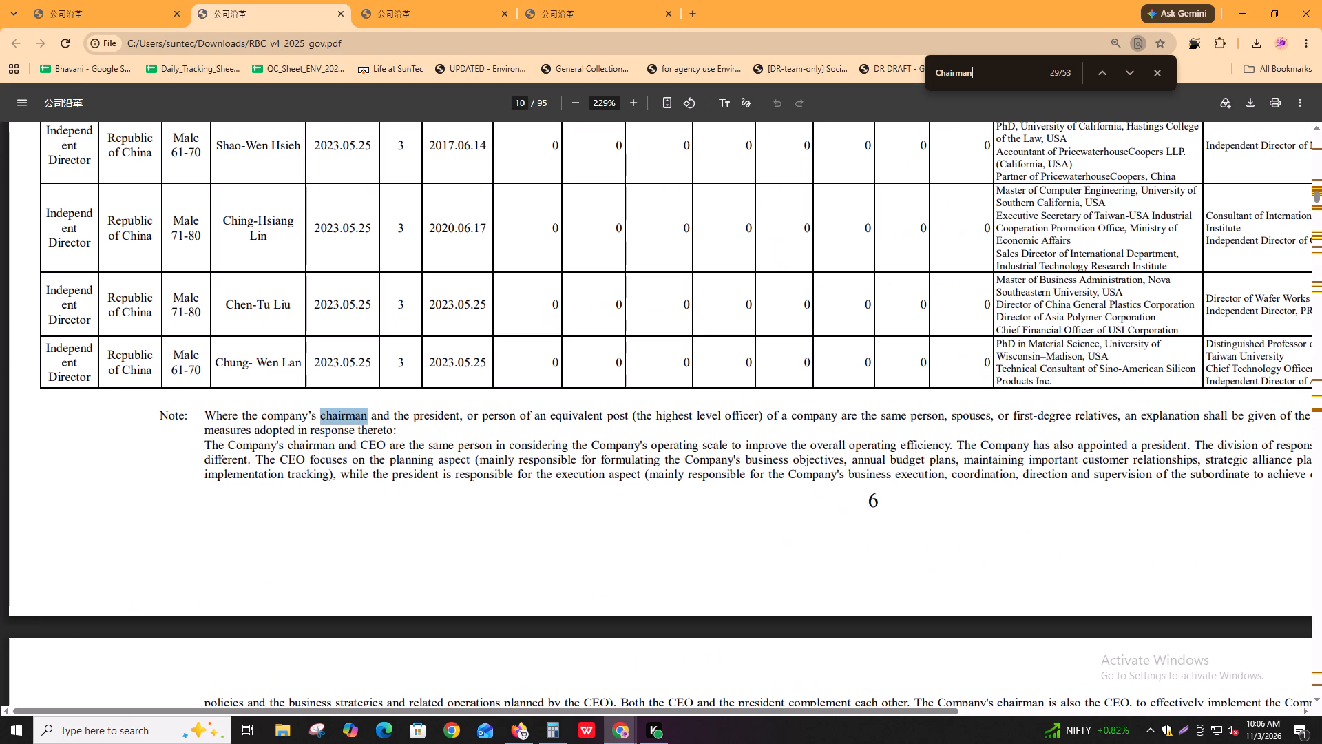
In Igloo, tag the page 10 note sentence stating the chairman and CEO are the same person as Board_nonexecutive evidence.
{"action": "key", "text": "alt+Tab"}
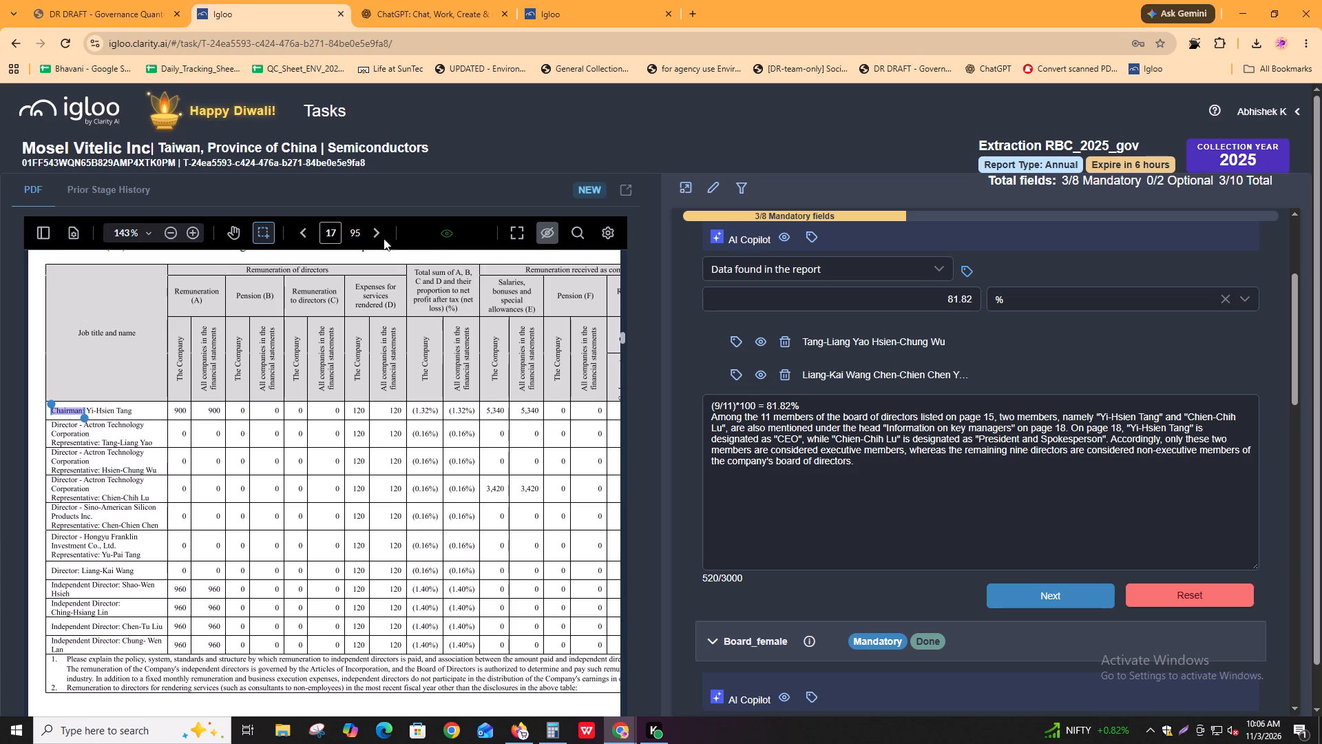
{"action": "left_click", "coordinate": [334, 228]}
{"action": "type", "text": "10"}
{"action": "key", "text": "Return"}
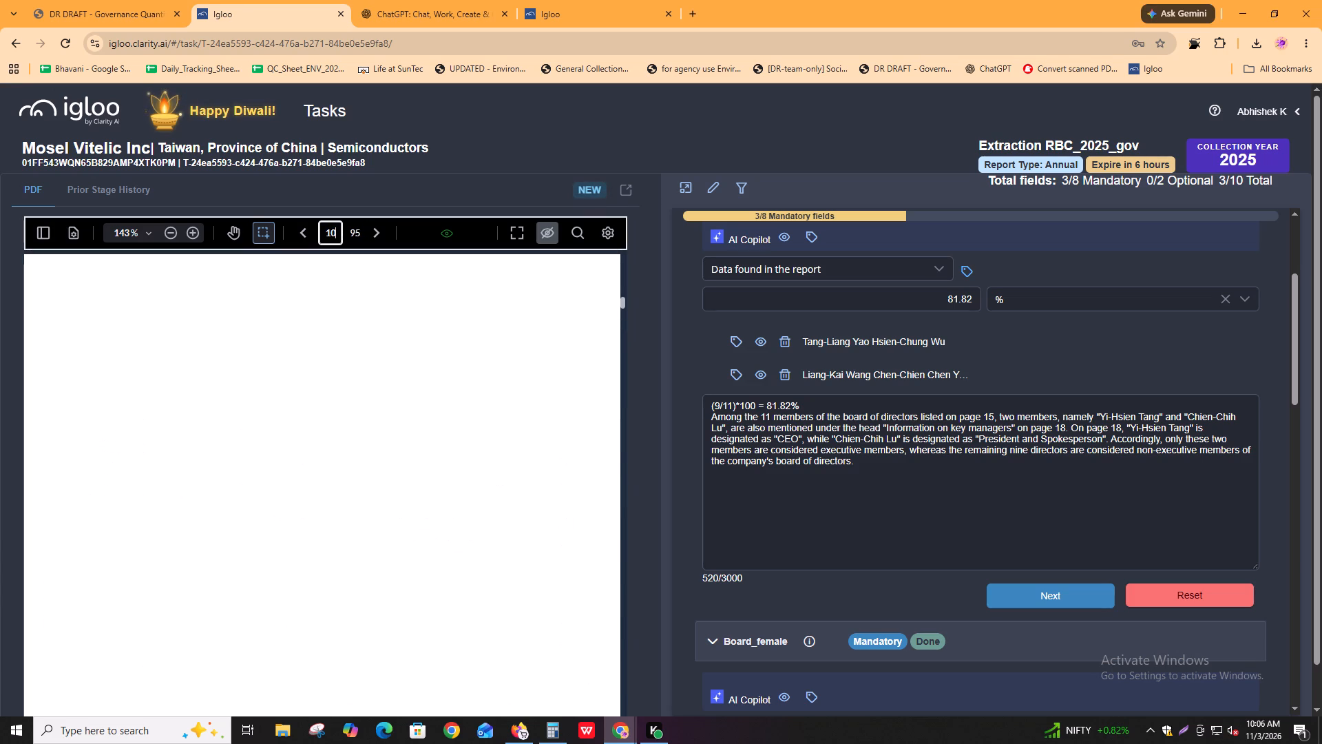
{"action": "scroll", "coordinate": [503, 417], "scroll_direction": "down", "scroll_amount": 7}
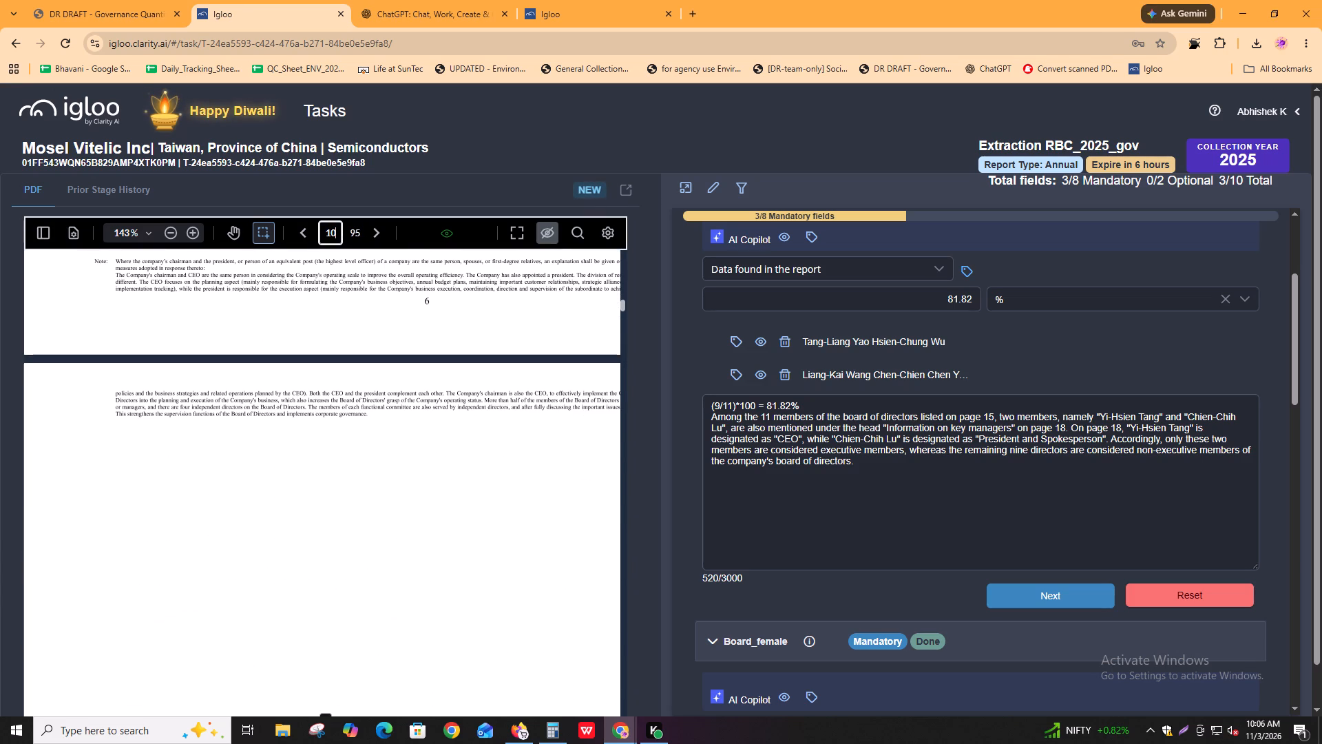
{"action": "scroll", "coordinate": [415, 340], "scroll_direction": "up", "scroll_amount": 2, "text": "shift"}
{"action": "scroll", "coordinate": [417, 346], "scroll_direction": "down", "scroll_amount": 2, "text": "shift"}
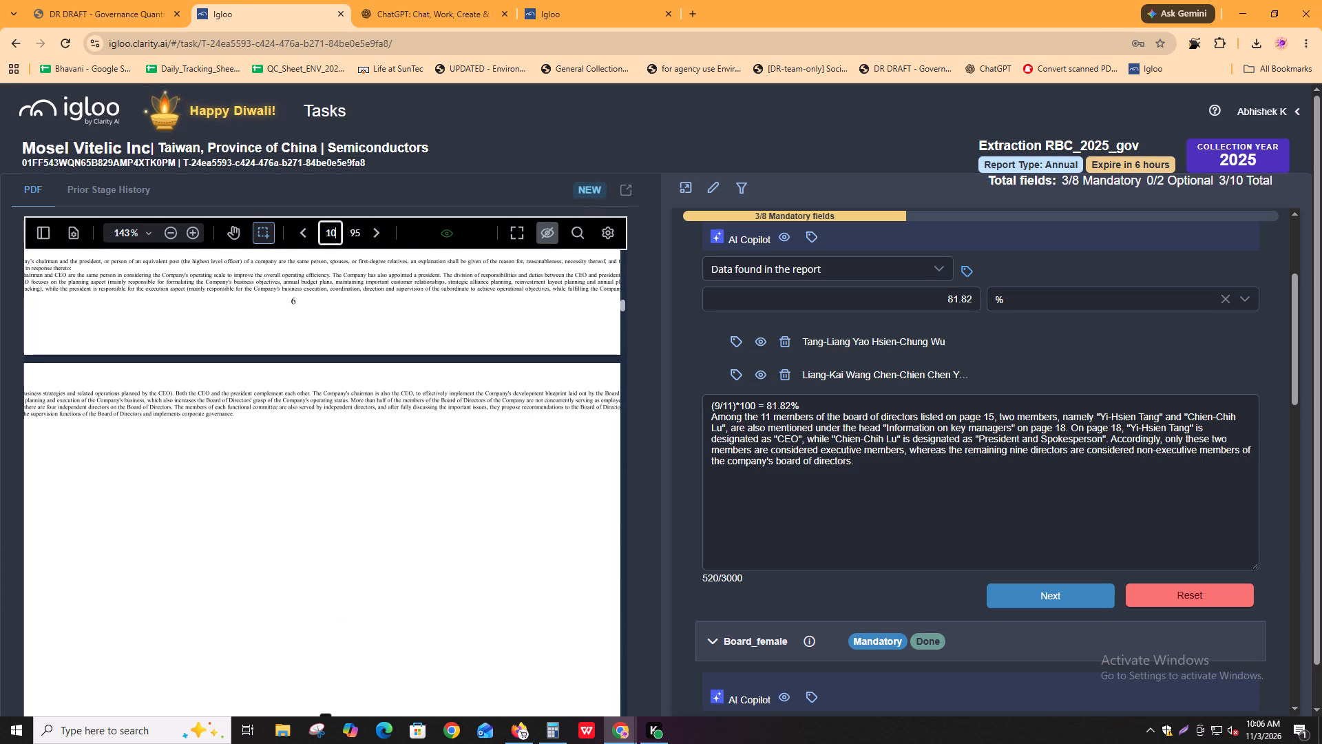
{"action": "scroll", "coordinate": [419, 351], "scroll_direction": "up", "scroll_amount": 1, "text": "ctrl"}
{"action": "scroll", "coordinate": [424, 369], "scroll_direction": "up", "scroll_amount": 2, "text": "shift"}
{"action": "scroll", "coordinate": [424, 369], "scroll_direction": "up", "scroll_amount": 2}
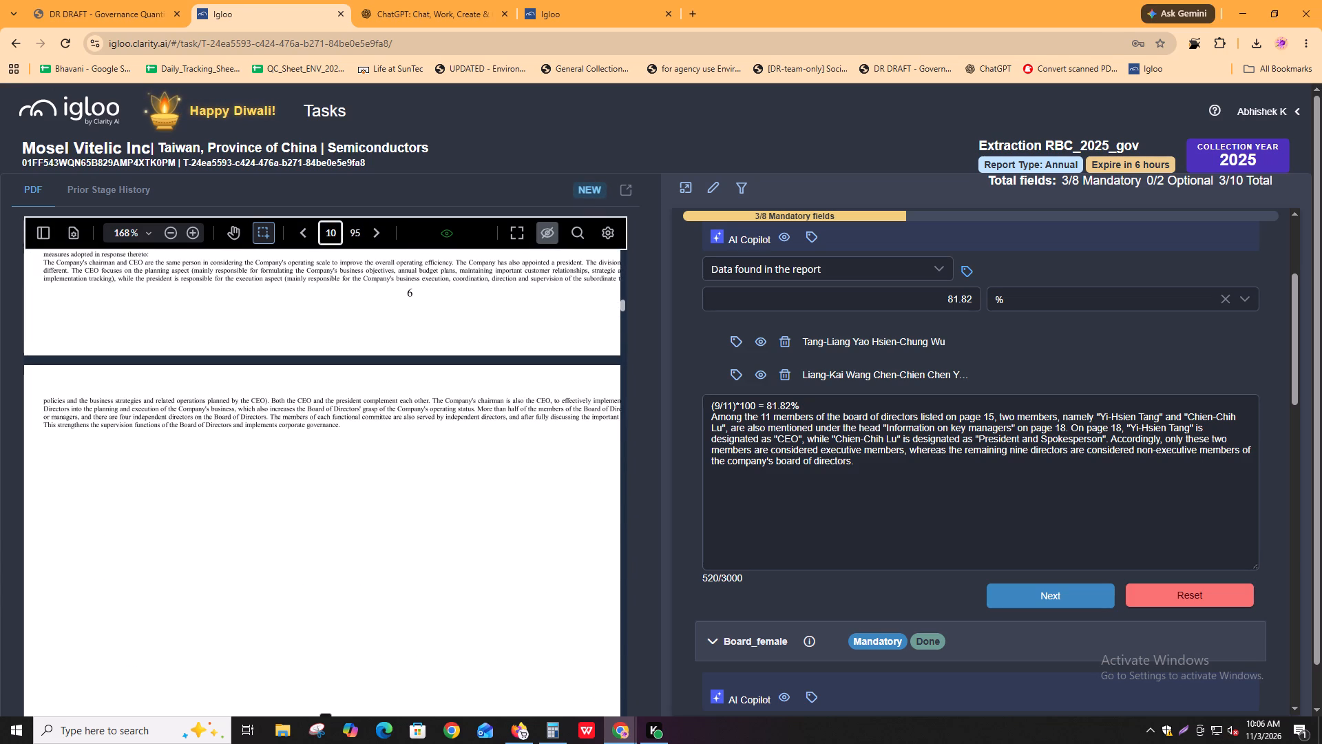
{"action": "scroll", "coordinate": [424, 369], "scroll_direction": "up", "scroll_amount": 2}
{"action": "left_click", "coordinate": [978, 265]}
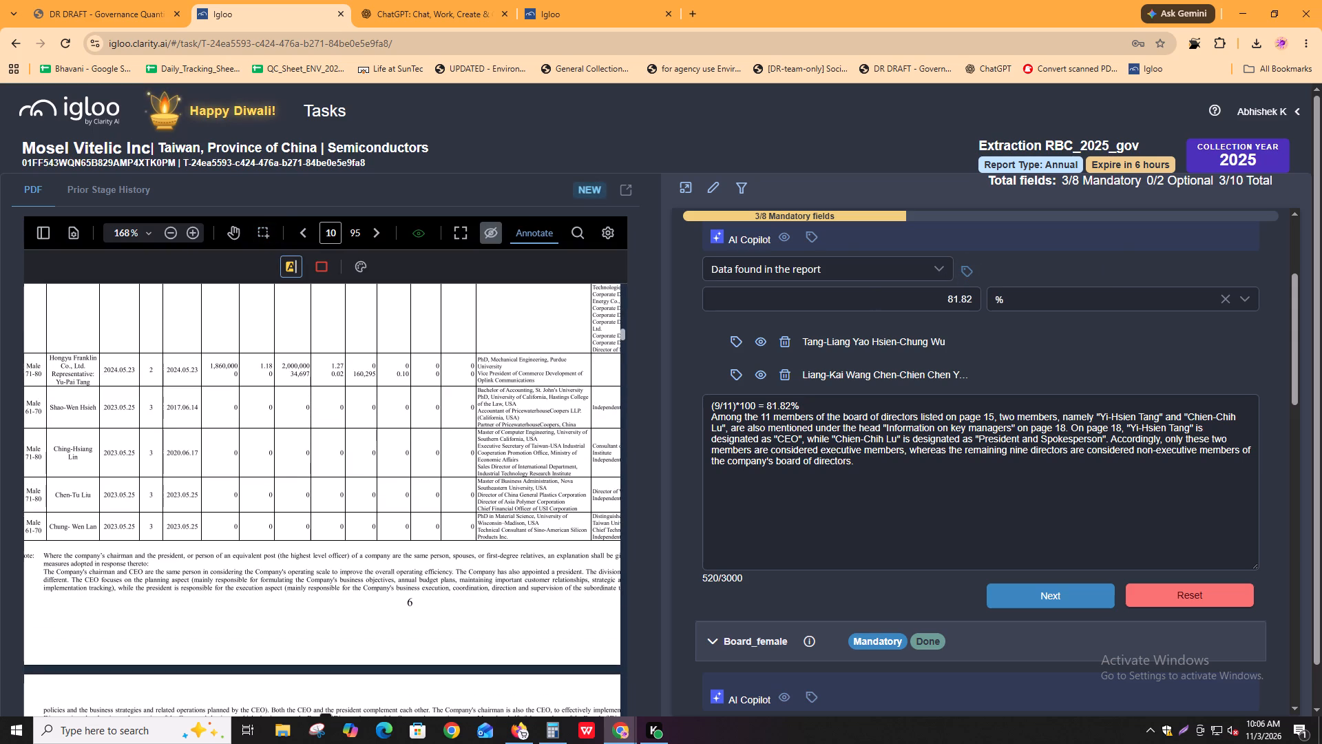
{"action": "left_click_drag", "start_coordinate": [36, 572], "coordinate": [296, 575]}
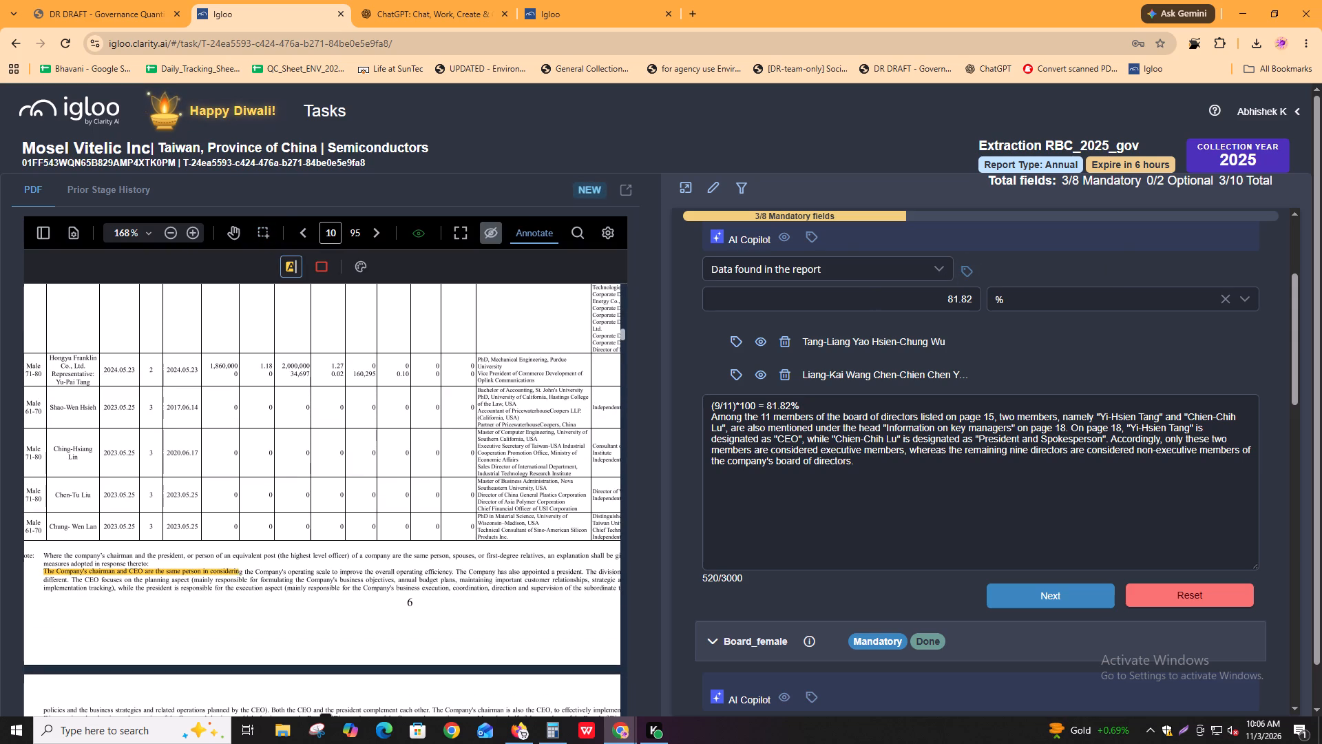
{"action": "left_click_drag", "start_coordinate": [296, 575], "coordinate": [454, 573]}
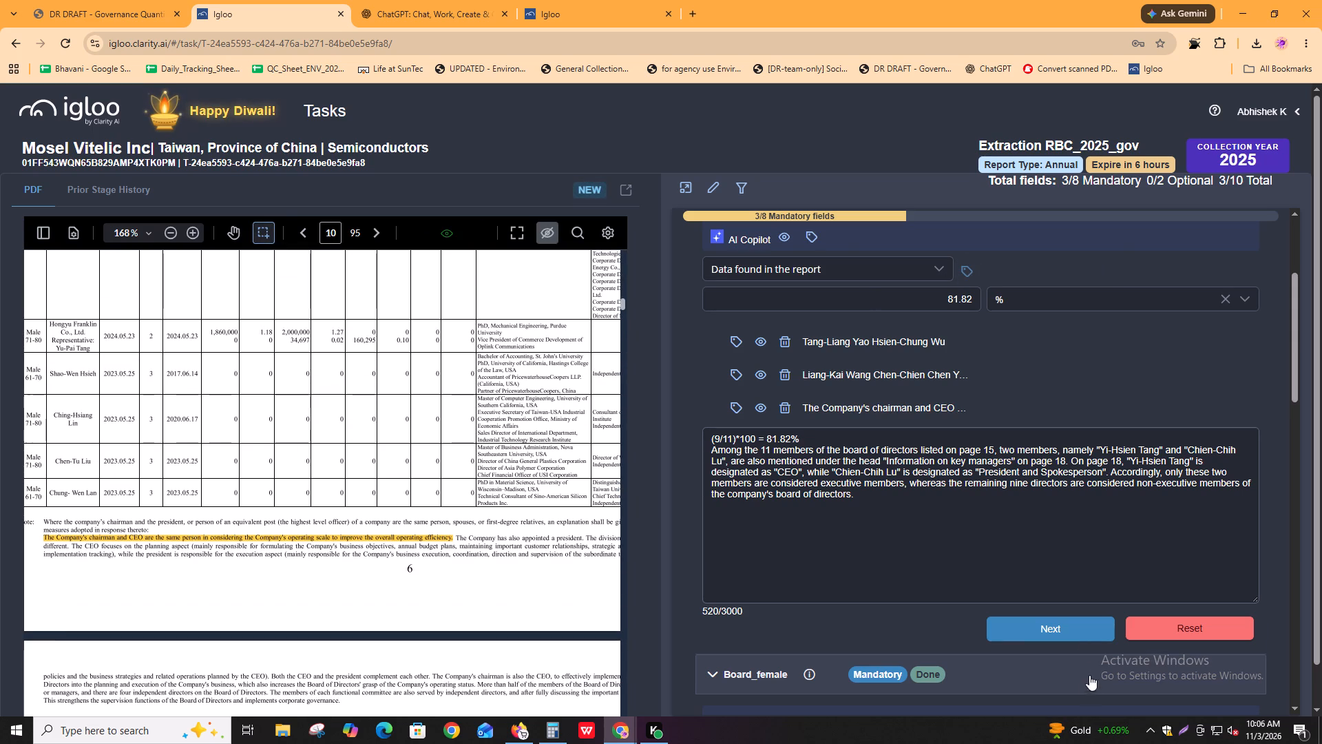
Advance through the Board_independence, Board_nonexecutive and Board_female entries to reach the Audit Committee section.
{"action": "scroll", "coordinate": [1002, 447], "scroll_direction": "up", "scroll_amount": 7}
{"action": "left_click", "coordinate": [835, 344]}
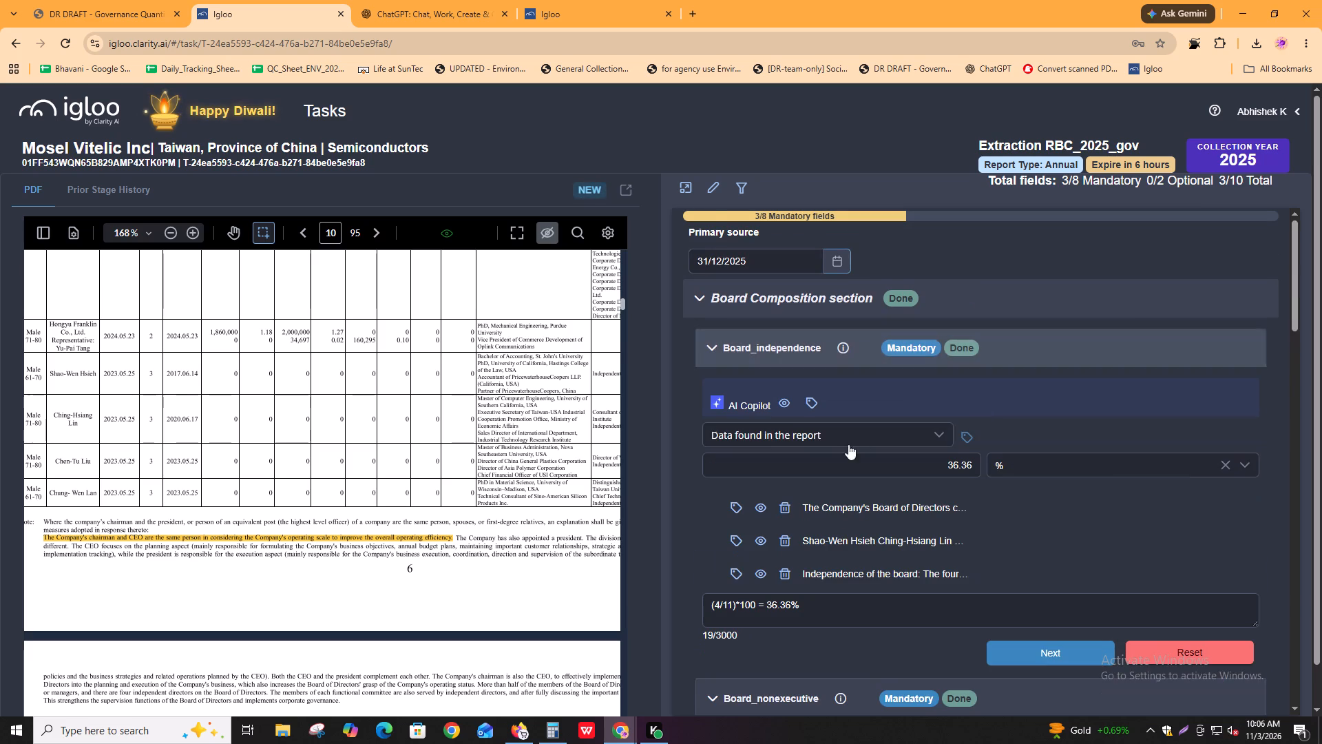
{"action": "left_click", "coordinate": [1060, 661]}
{"action": "scroll", "coordinate": [1060, 661], "scroll_direction": "down", "scroll_amount": 3}
{"action": "left_click", "coordinate": [1047, 631]}
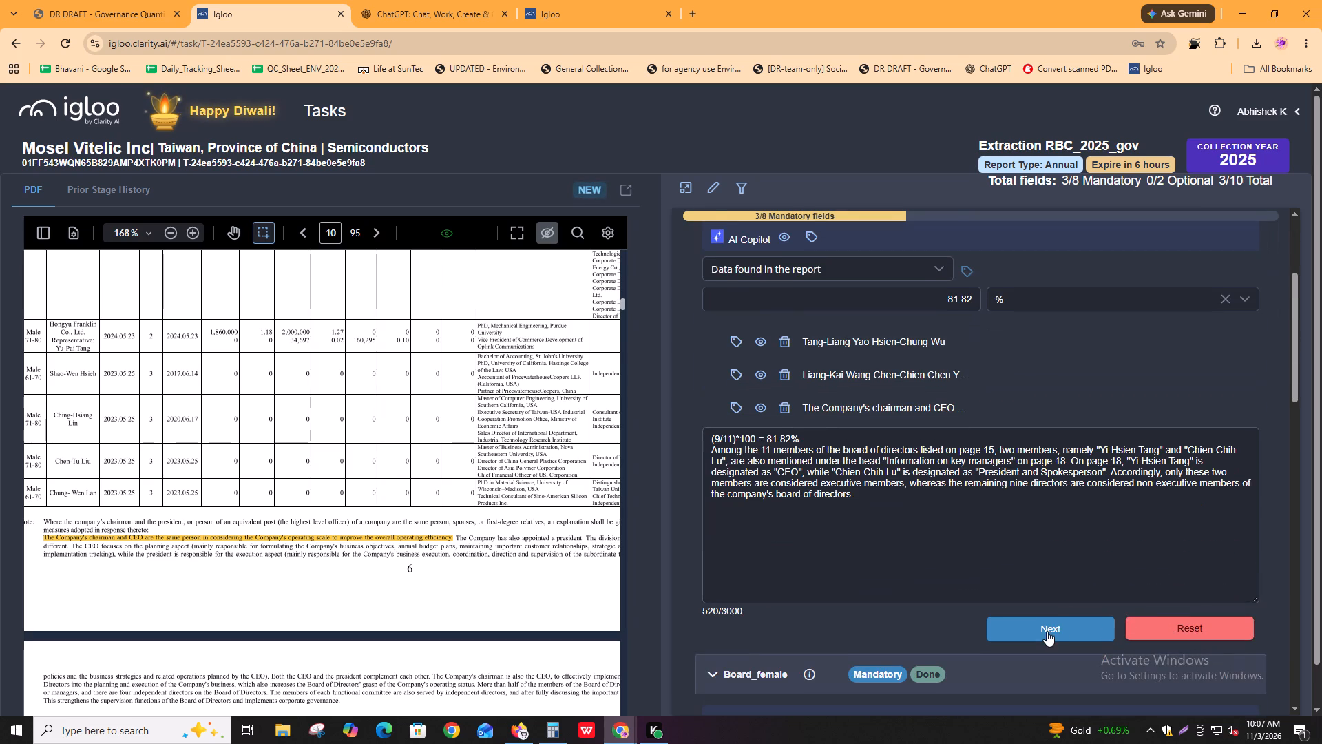
{"action": "left_click", "coordinate": [1042, 530]}
Search the downloaded report PDF for "female" and check the occurrences in the board members table and the board diversity section.
{"action": "key", "text": "alt+Tab"}
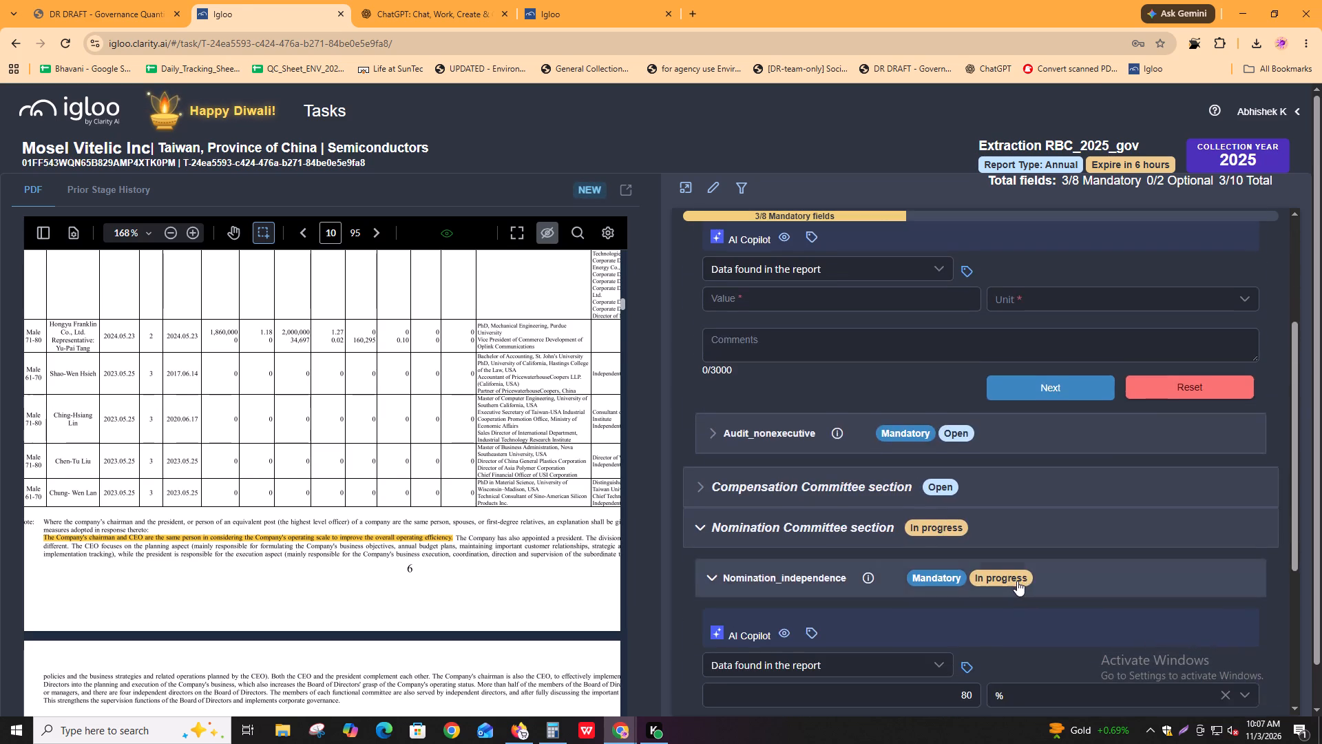
{"action": "key", "text": "ctrl+f"}
{"action": "key", "text": "d"}
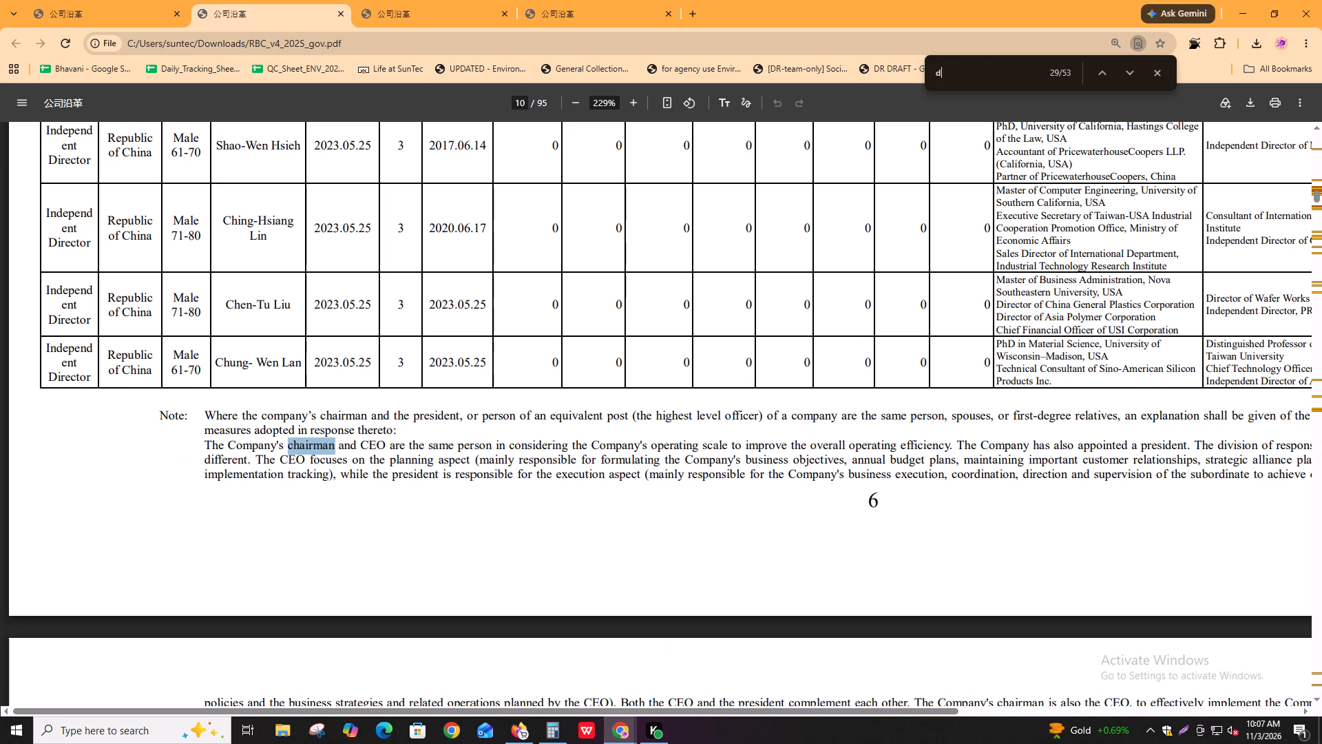
{"action": "key", "text": "BackSpace"}
{"action": "type", "text": "female"}
{"action": "key", "text": "Return"}
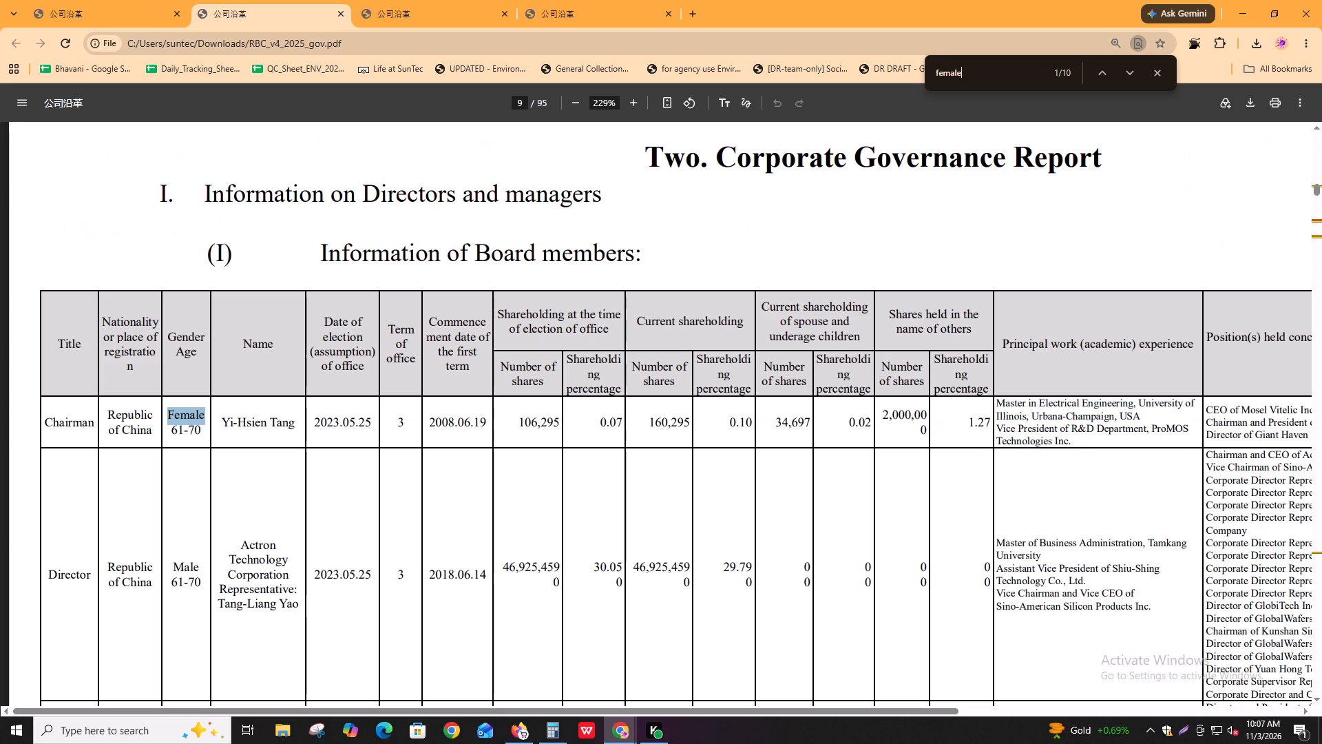
{"action": "key", "text": "Return"}
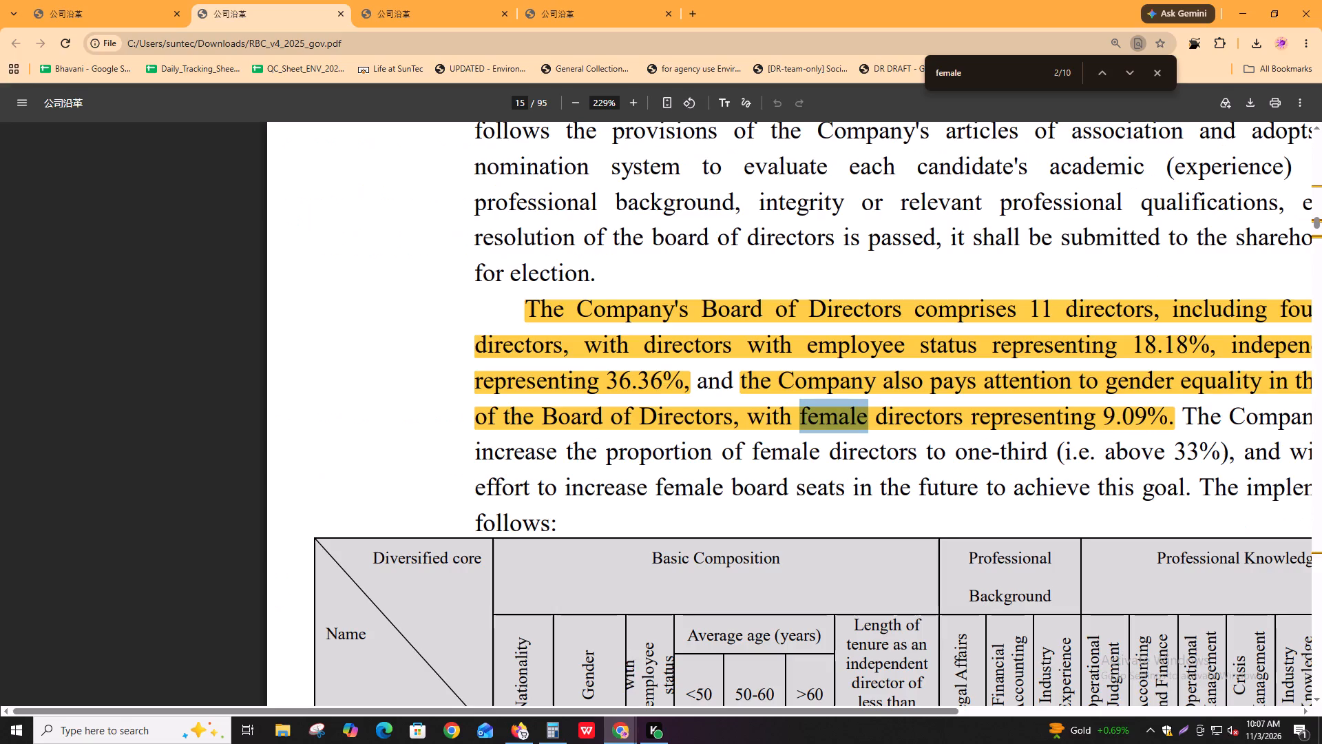
{"action": "key", "text": "Return"}
{"action": "key", "text": "Return"}
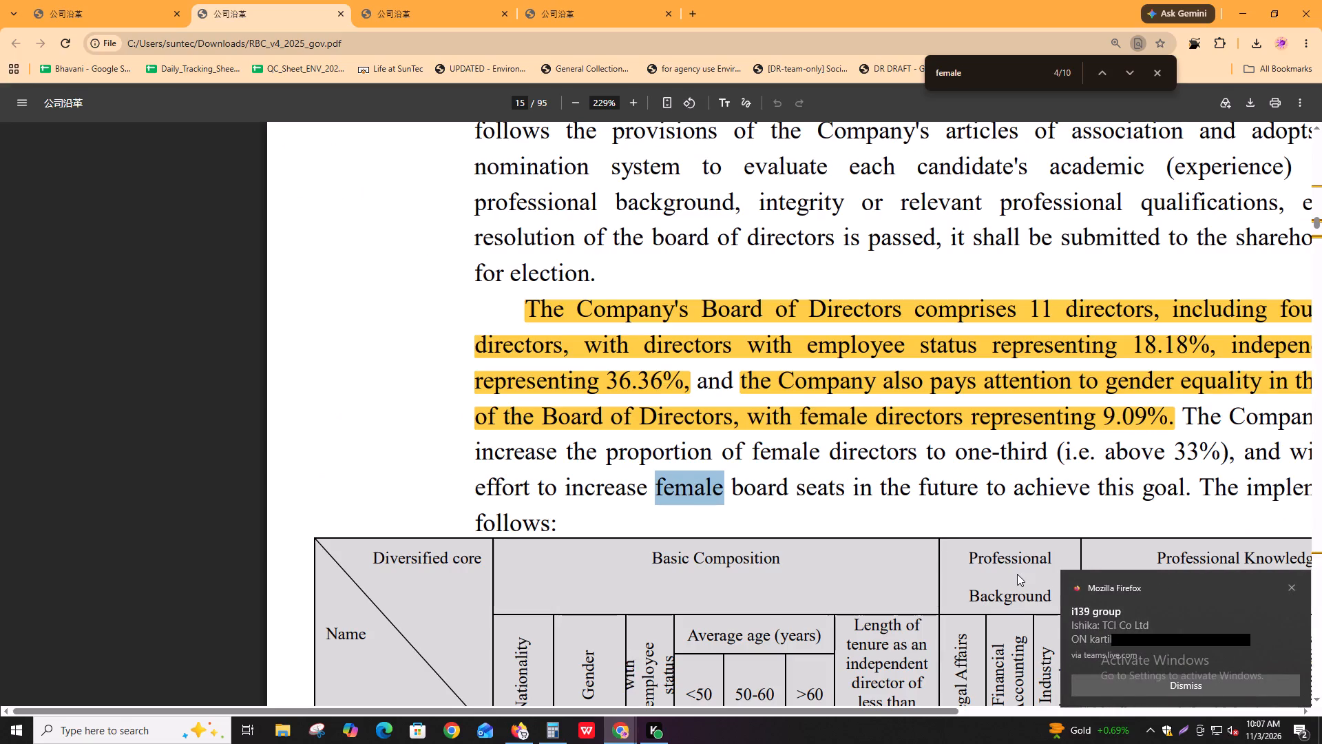
{"action": "key", "text": "Return"}
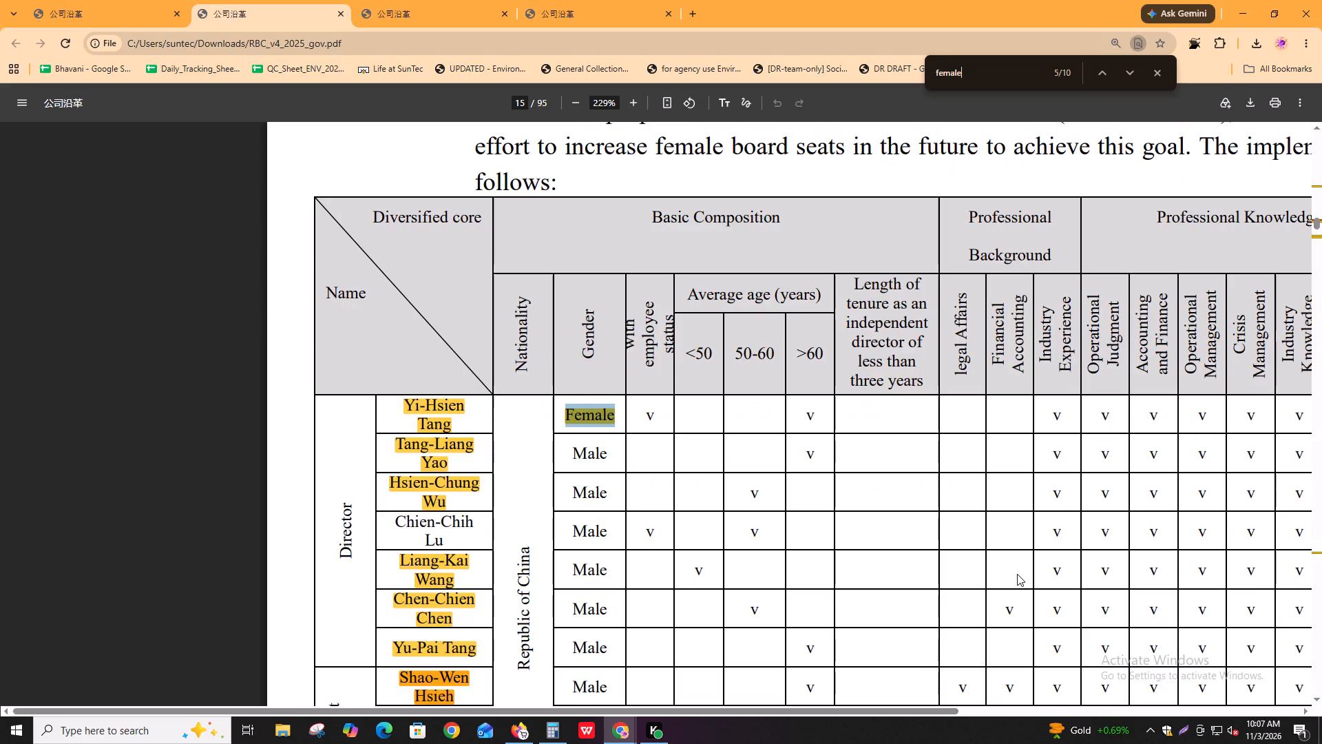
{"action": "key", "text": "Return"}
Reopen Board_female in Igloo and view each of its three tagged evidence passages in the report.
{"action": "key", "text": "alt+Tab"}
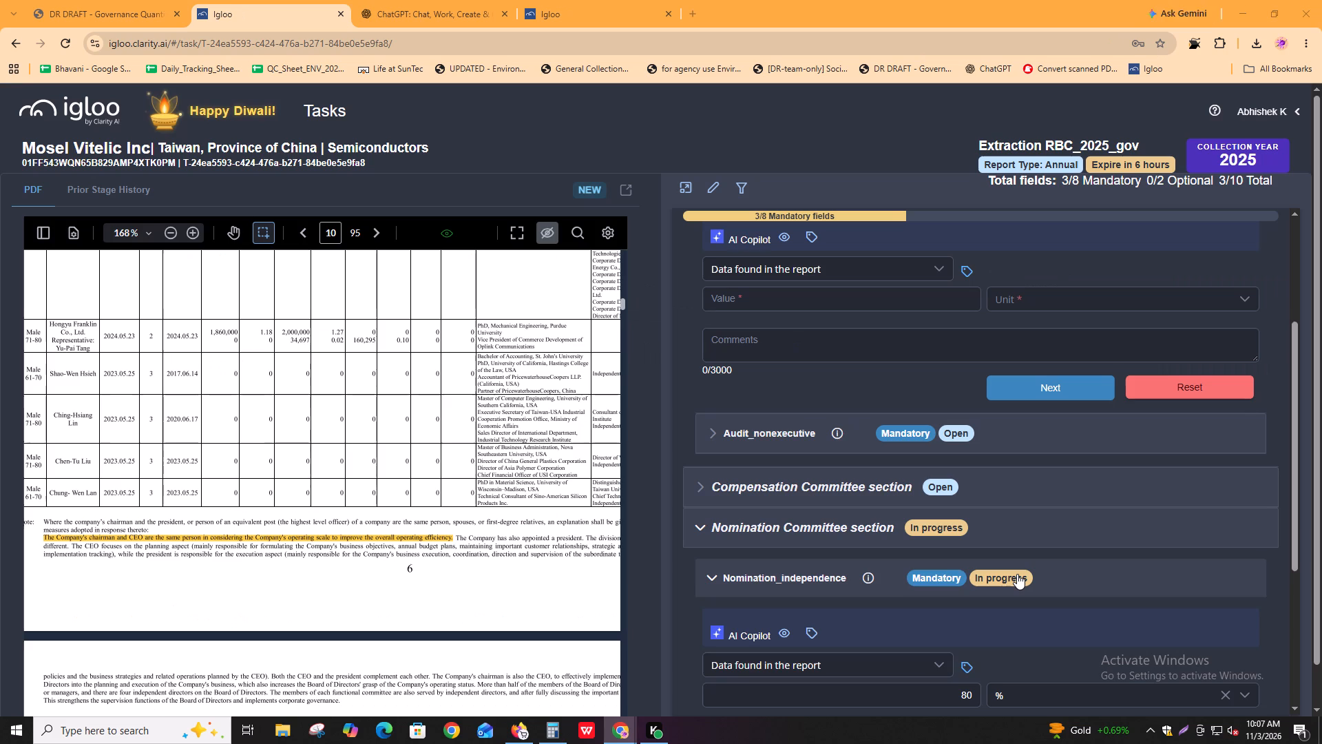
{"action": "scroll", "coordinate": [910, 426], "scroll_direction": "up", "scroll_amount": 3}
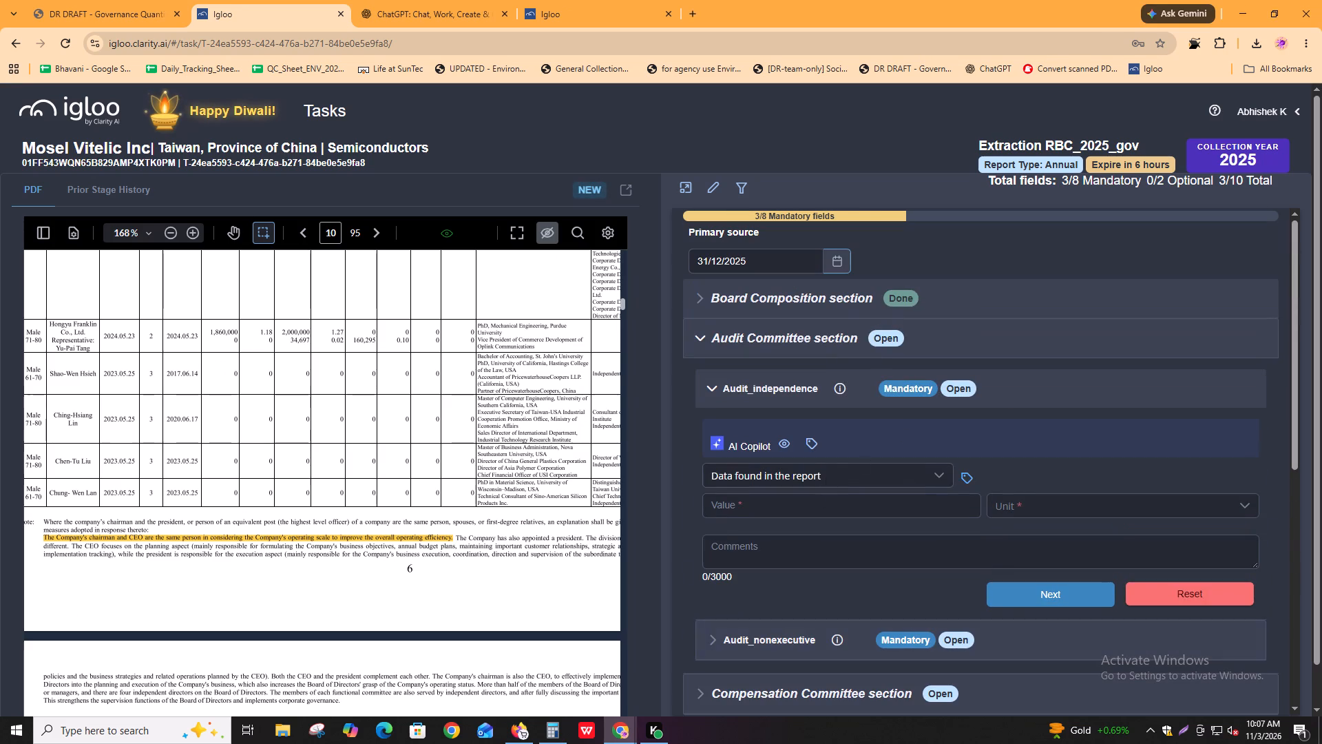
{"action": "left_click", "coordinate": [830, 307]}
{"action": "left_click", "coordinate": [796, 435]}
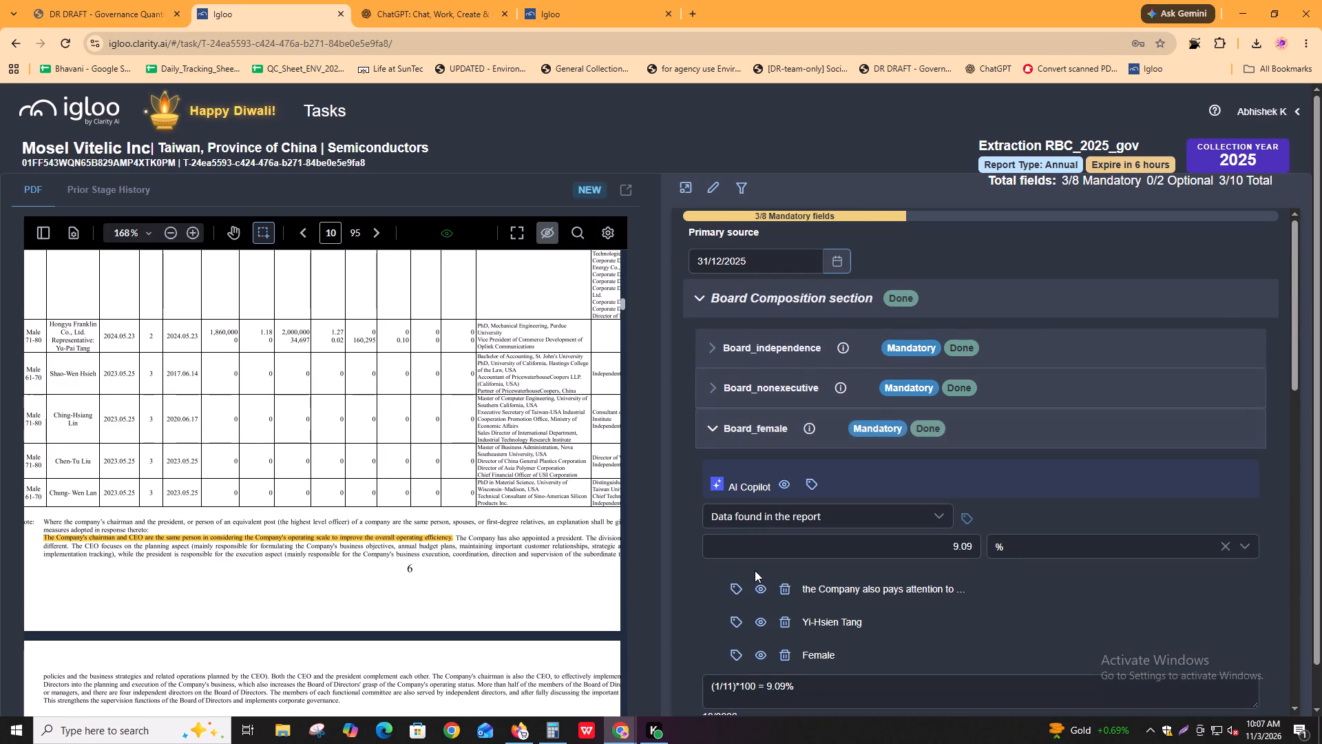
{"action": "left_click", "coordinate": [728, 600]}
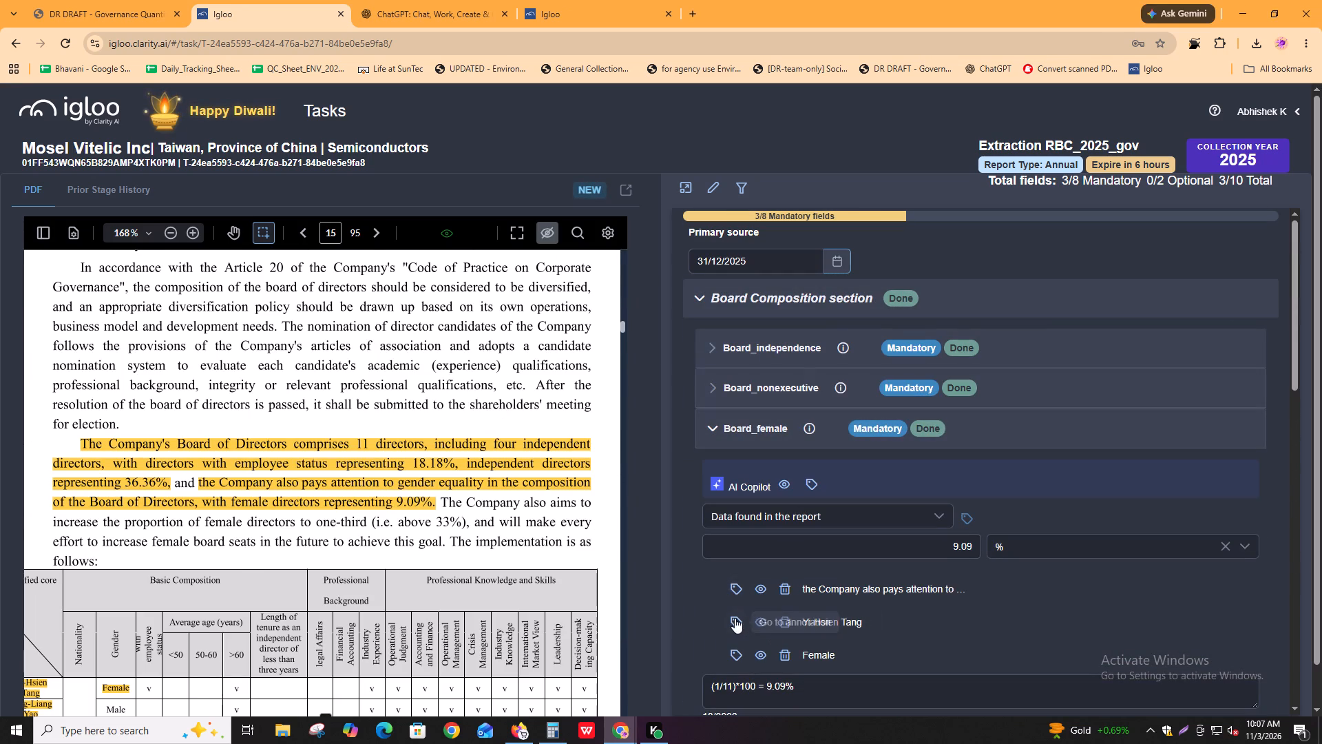
{"action": "left_click", "coordinate": [735, 618]}
{"action": "left_click", "coordinate": [739, 650]}
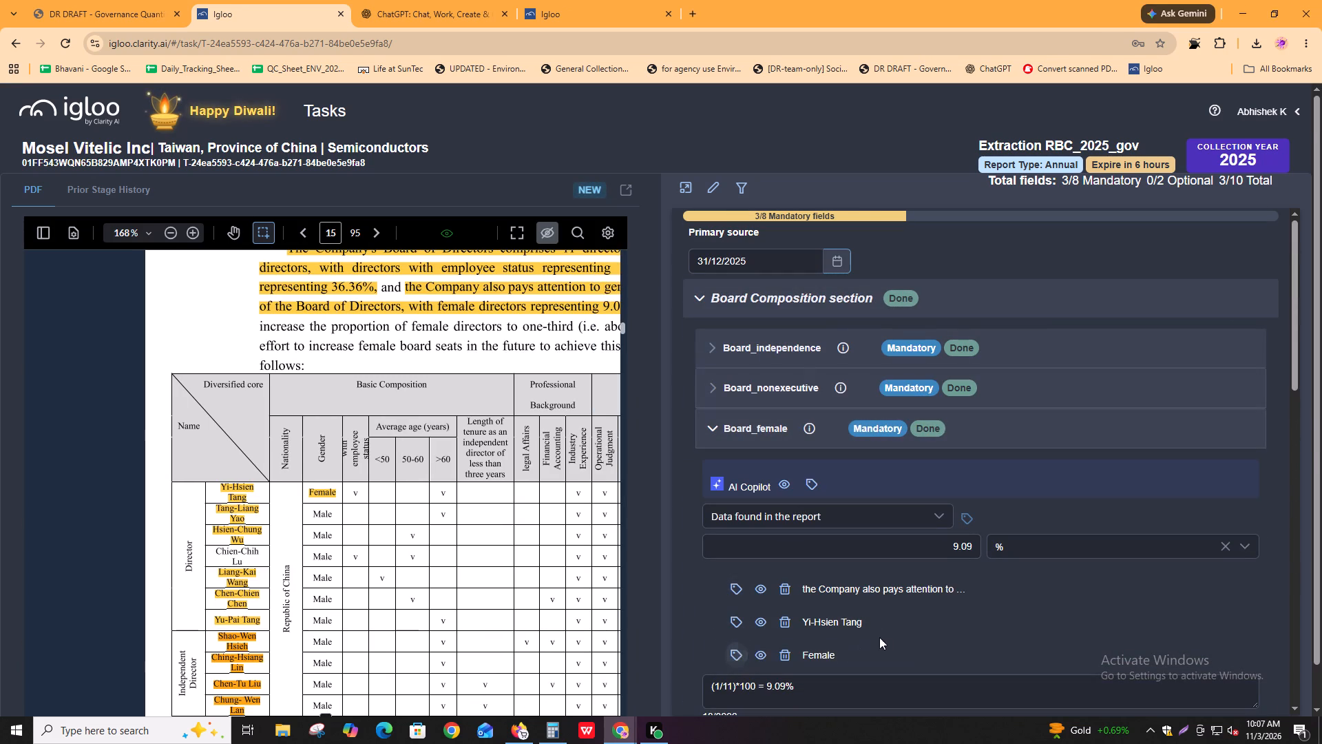
Step through the remaining "female" occurrences in the report PDF, including the key managers and employee tables.
{"action": "key", "text": "alt+Tab"}
{"action": "key", "text": "ctrl+f"}
{"action": "key", "text": "Return"}
{"action": "key", "text": "Return"}
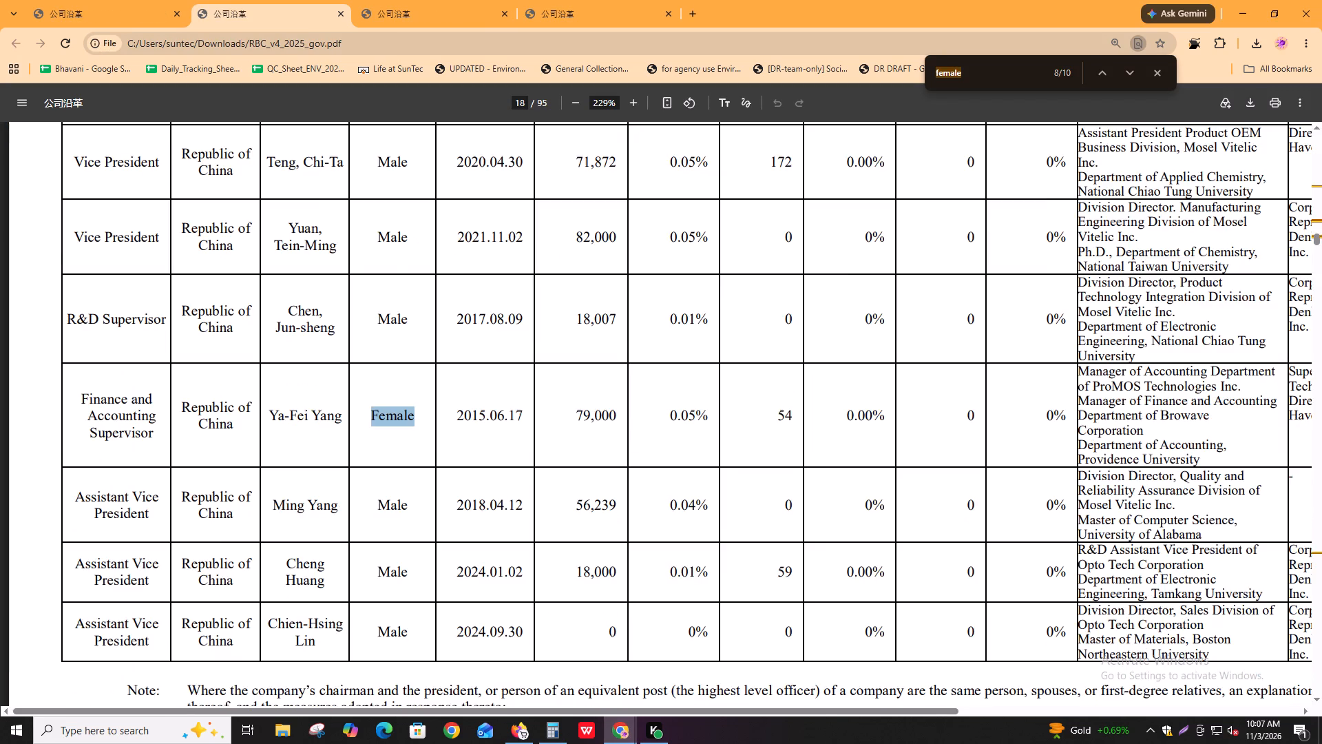
{"action": "key", "text": "shift+Return"}
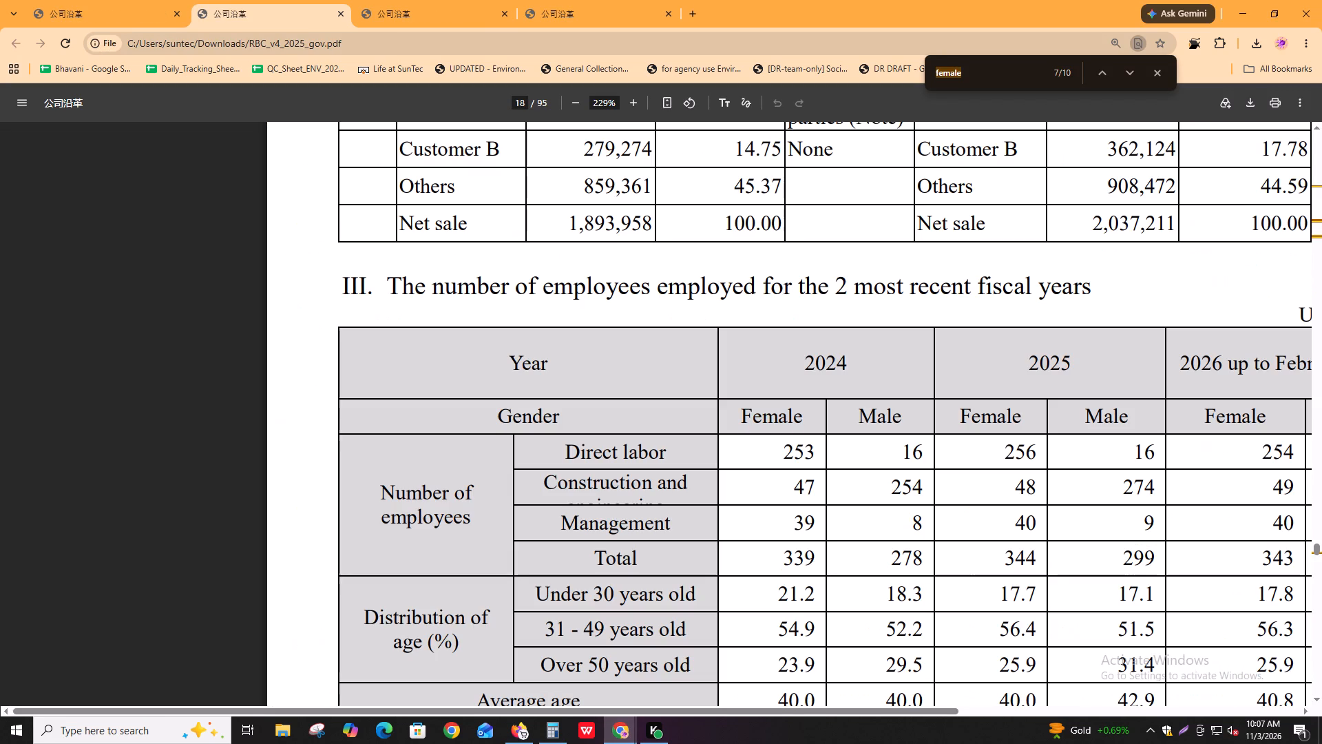
{"action": "key", "text": "Return"}
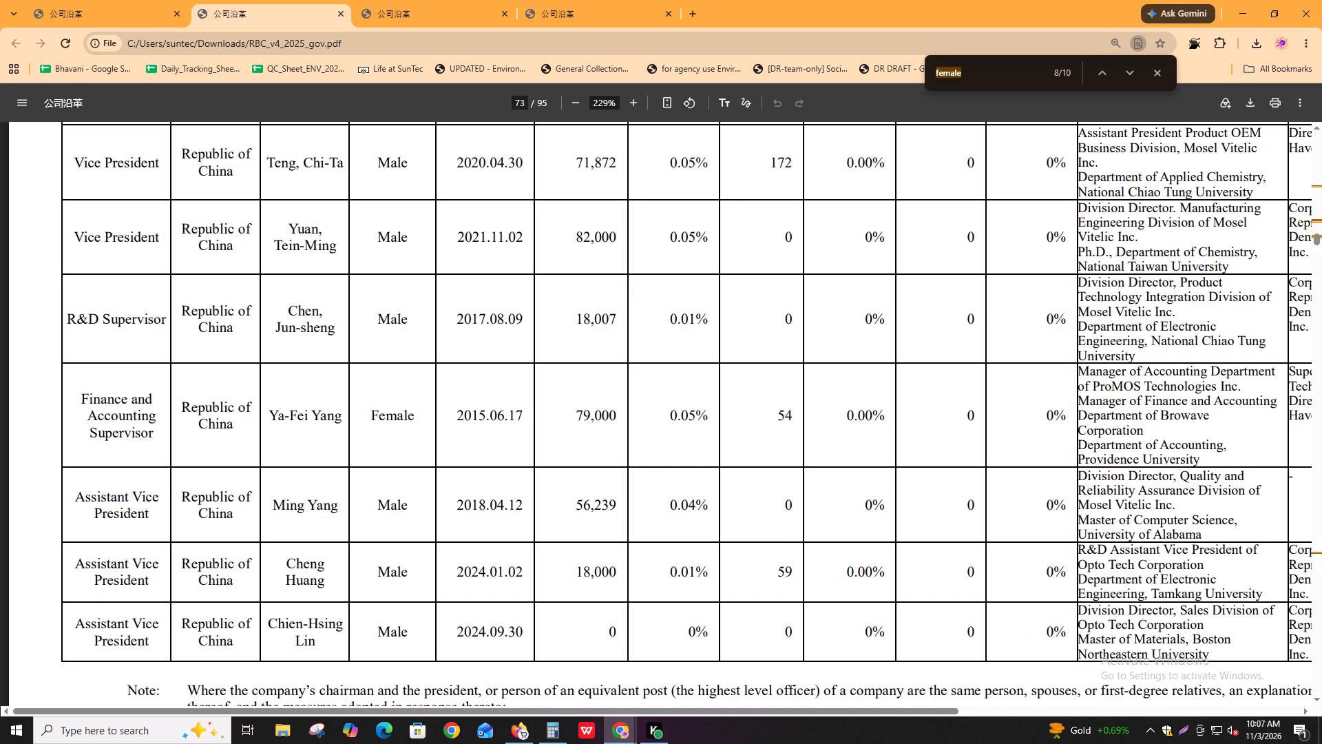
{"action": "key", "text": "Return"}
{"action": "key", "text": "Return"}
{"action": "key", "text": "Return"}
{"action": "key", "text": "Return"}
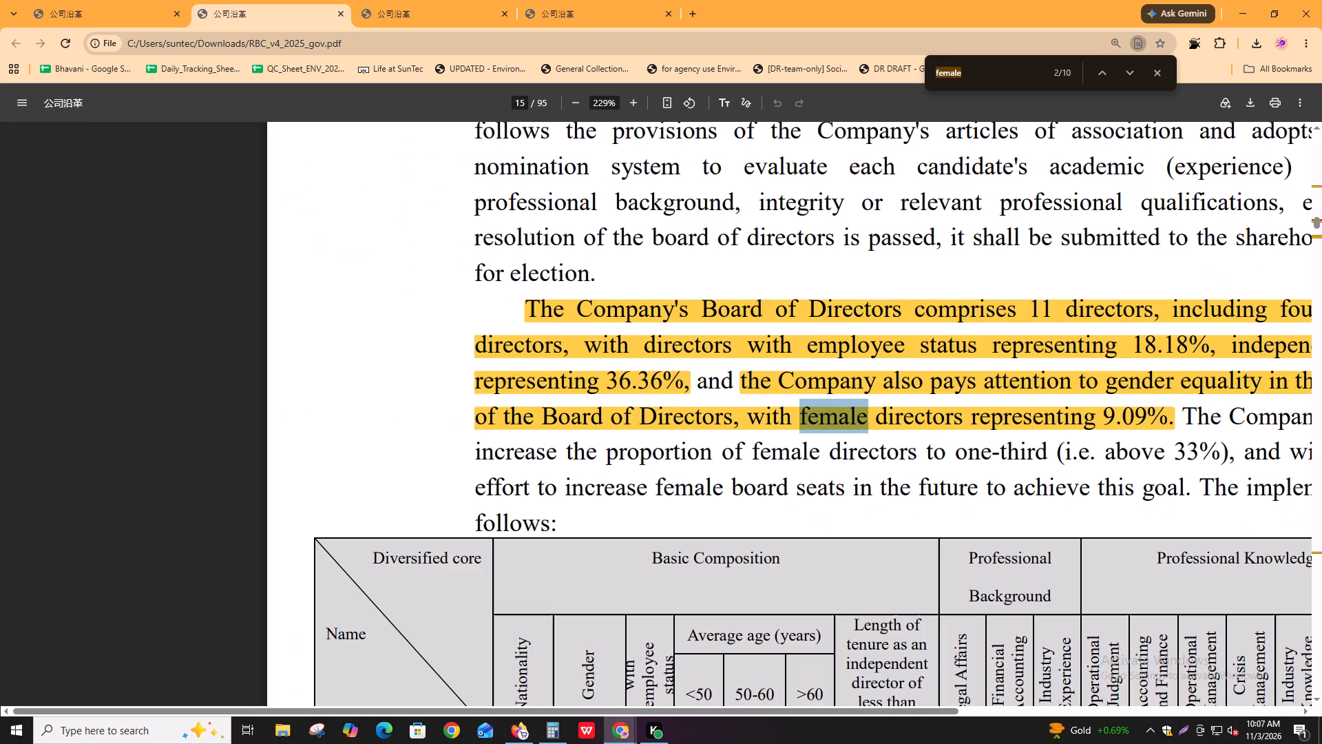
Search the report PDF for "women".
{"action": "key", "text": "alt+Tab"}
{"action": "key", "text": "alt+Tab"}
{"action": "key", "text": "ctrl+f"}
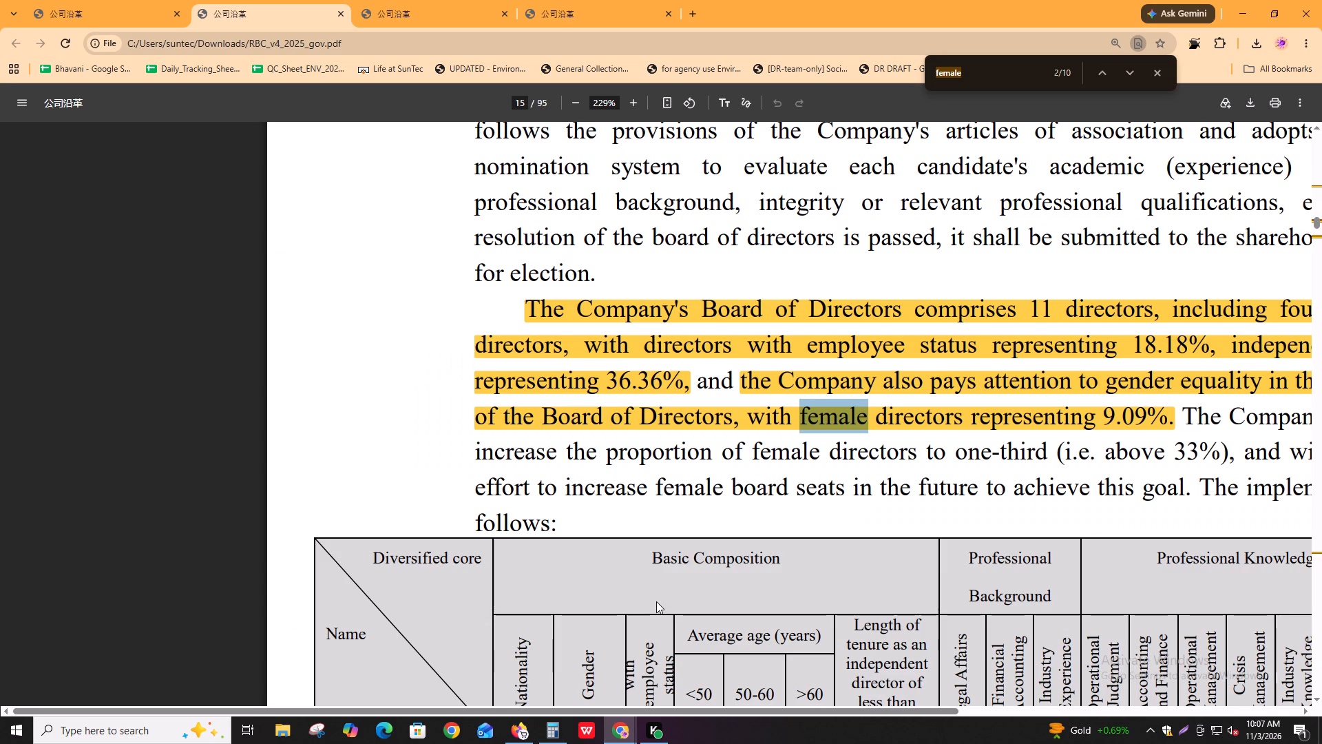
{"action": "type", "text": "wpm"}
{"action": "key", "text": "BackSpace"}
{"action": "key", "text": "BackSpace"}
{"action": "type", "text": "ome"}
{"action": "key", "text": "n"}
{"action": "key", "text": "Return"}
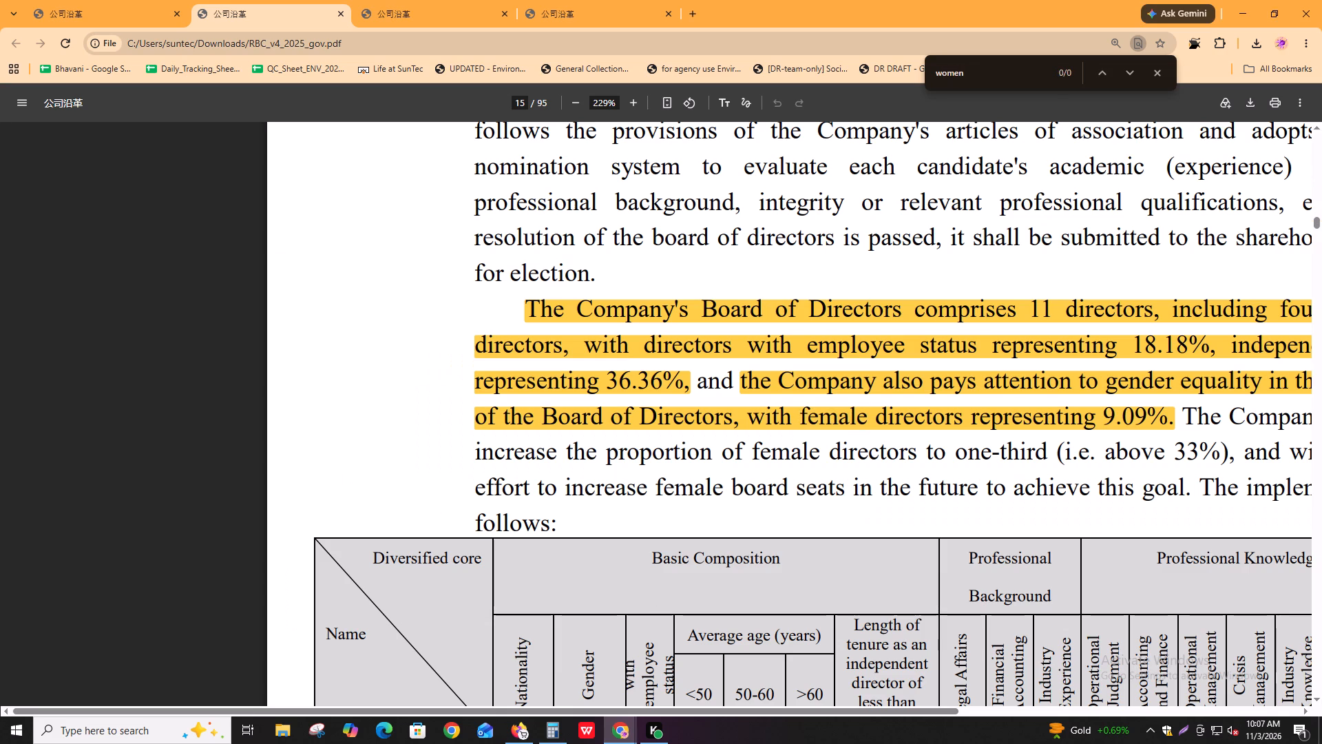
{"action": "key", "text": "Return"}
Search the report PDF for "woman" and check its occurrence in the board diversity targets.
{"action": "key", "text": "alt+Tab"}
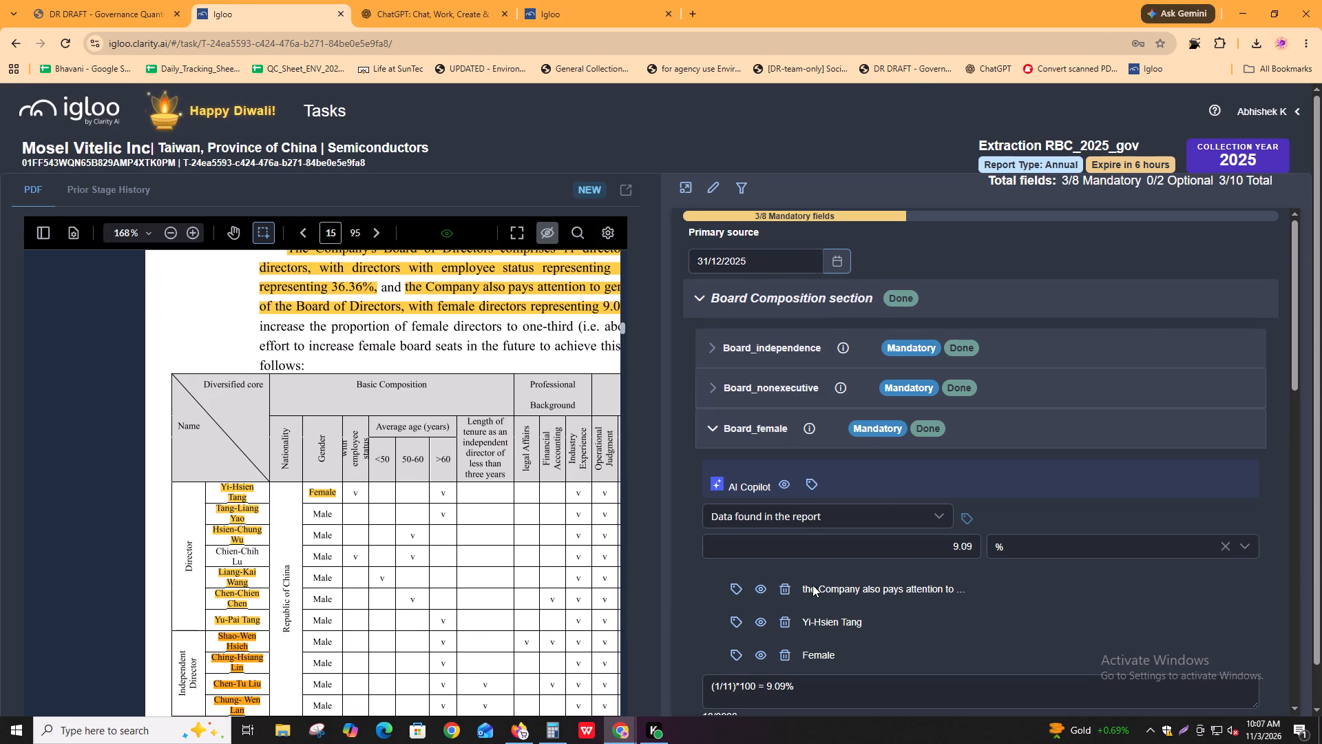
{"action": "key", "text": "alt+Tab"}
{"action": "key", "text": "BackSpace"}
{"action": "key", "text": "BackSpace"}
{"action": "type", "text": "an"}
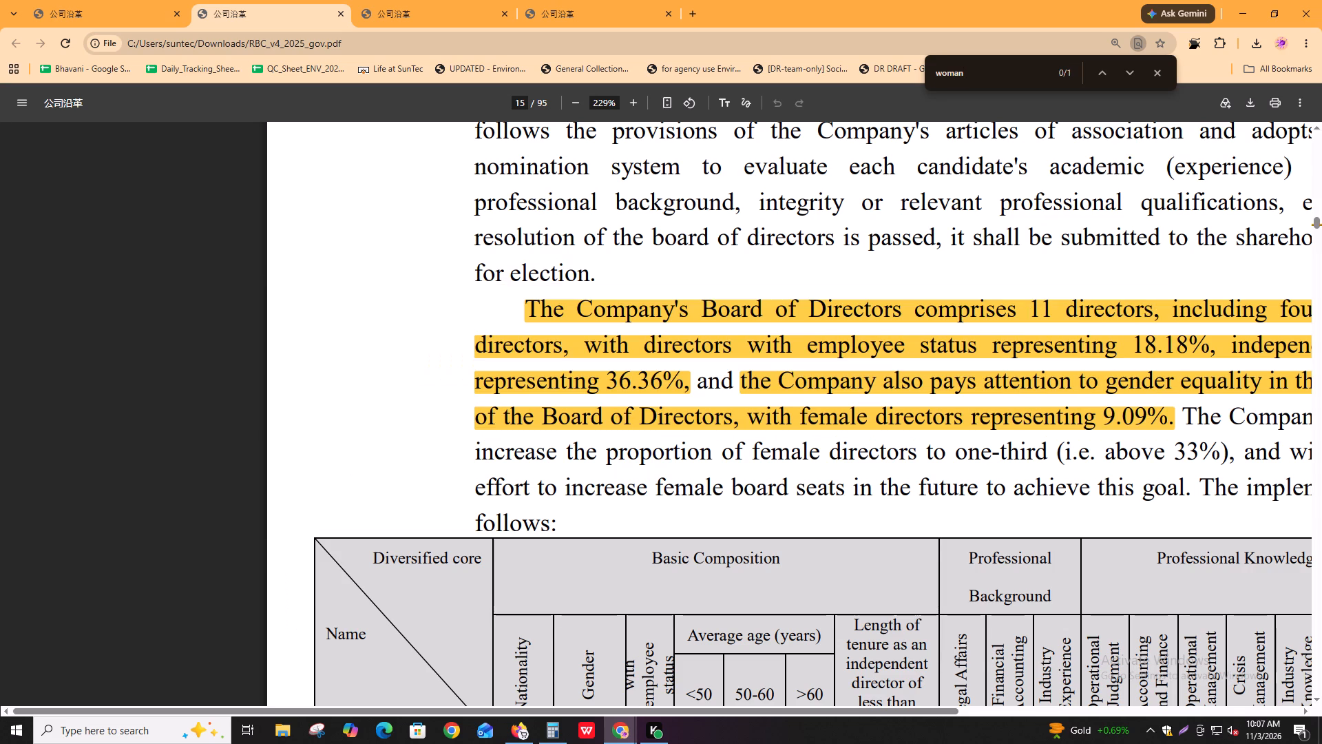
{"action": "key", "text": "Return"}
{"action": "key", "text": "Return"}
{"action": "key", "text": "Return"}
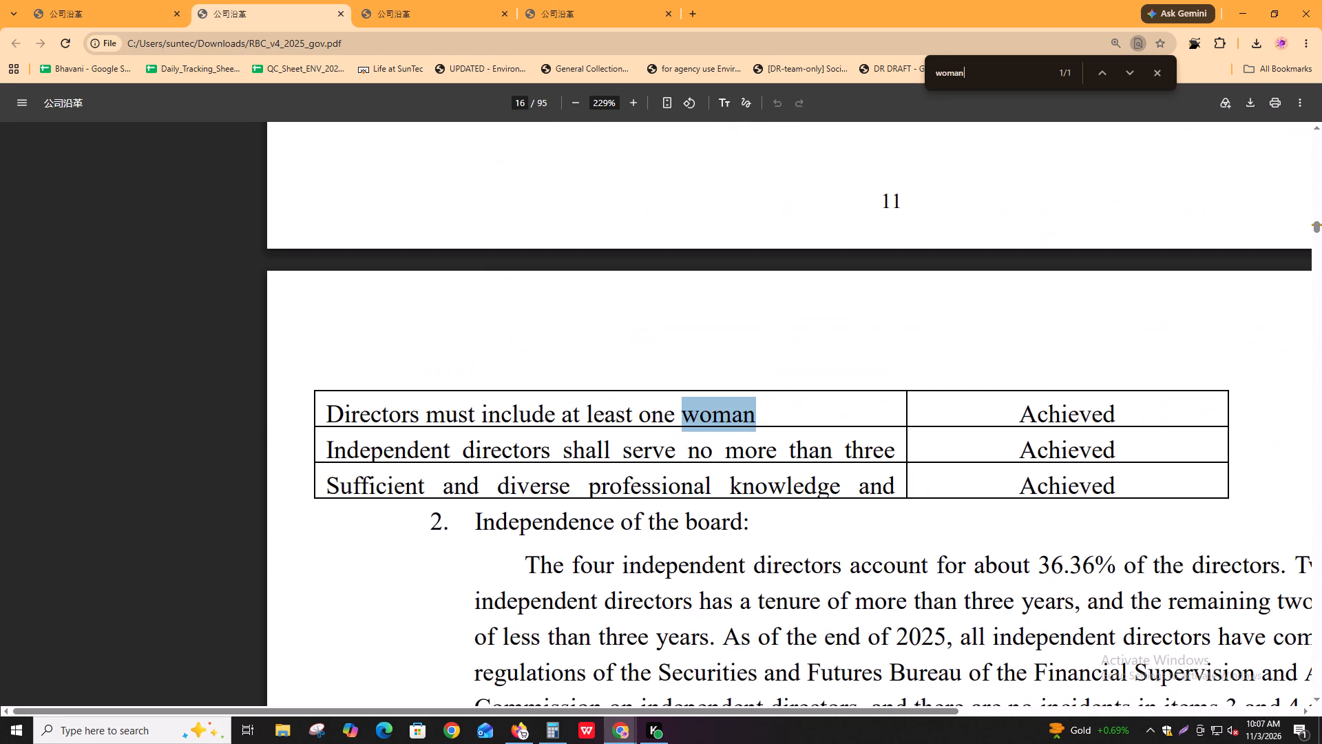
{"action": "key", "text": "Return"}
{"action": "key", "text": "Return"}
{"action": "key", "text": "ctrl+f"}
Return to Igloo and advance from Board_female to the Audit_independence field.
{"action": "key", "text": "alt+Tab"}
{"action": "scroll", "coordinate": [1093, 612], "scroll_direction": "down", "scroll_amount": 3}
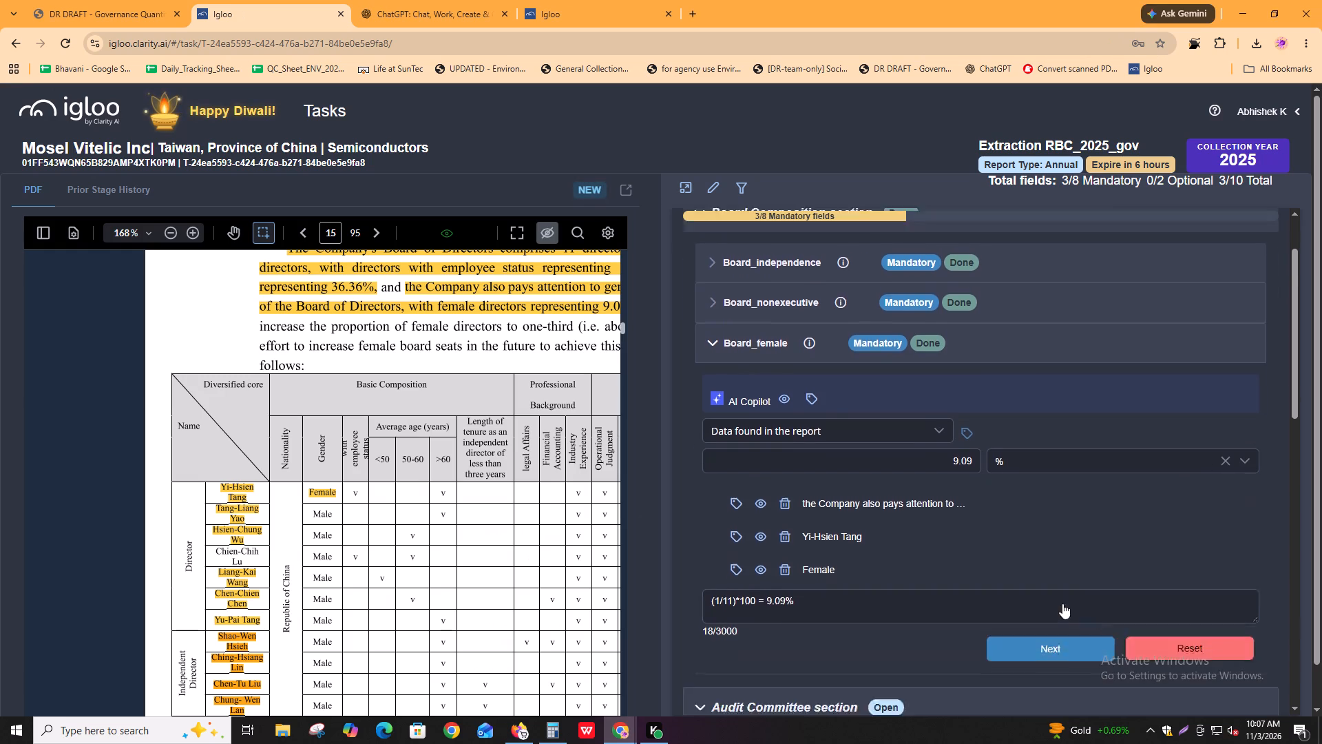
{"action": "left_click", "coordinate": [1036, 530]}
{"action": "scroll", "coordinate": [875, 426], "scroll_direction": "up", "scroll_amount": 3}
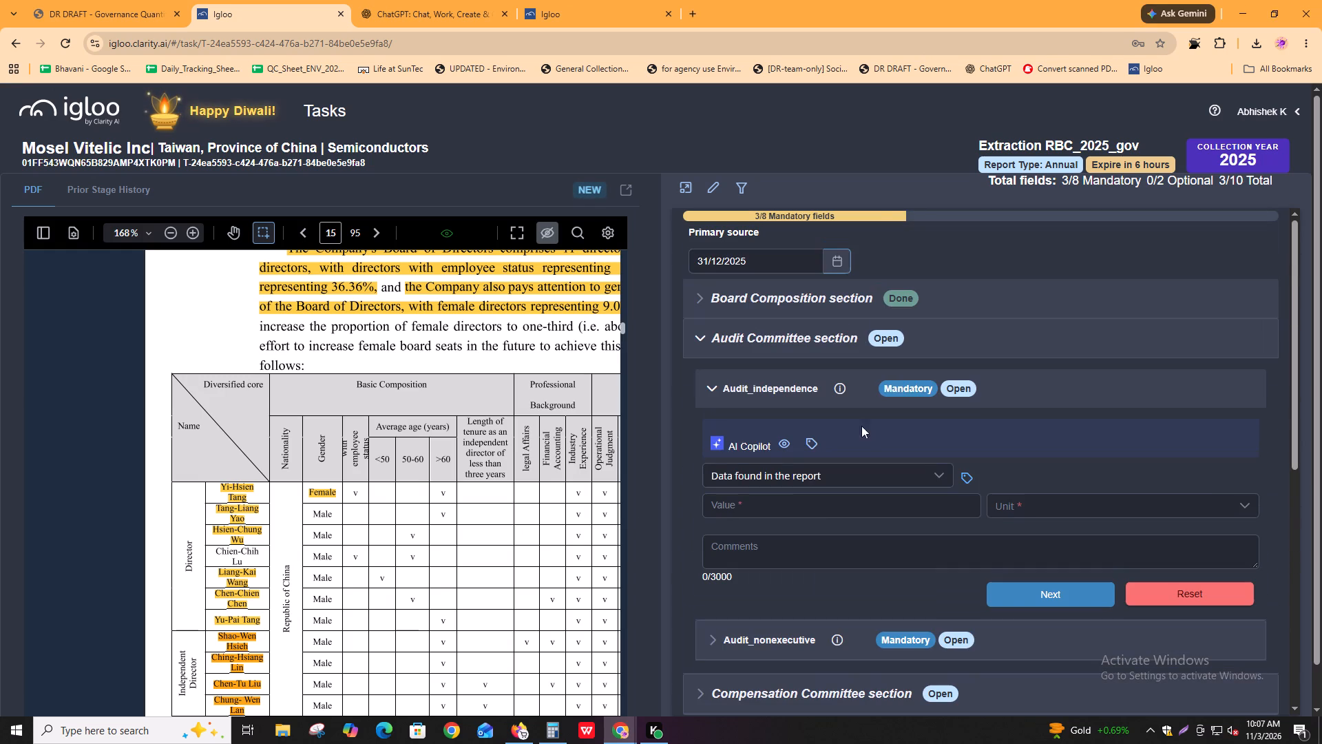
Search the report PDF for "audit comm" to locate the audit committee information.
{"action": "scroll", "coordinate": [249, 595], "scroll_direction": "down", "scroll_amount": 2, "text": "shift"}
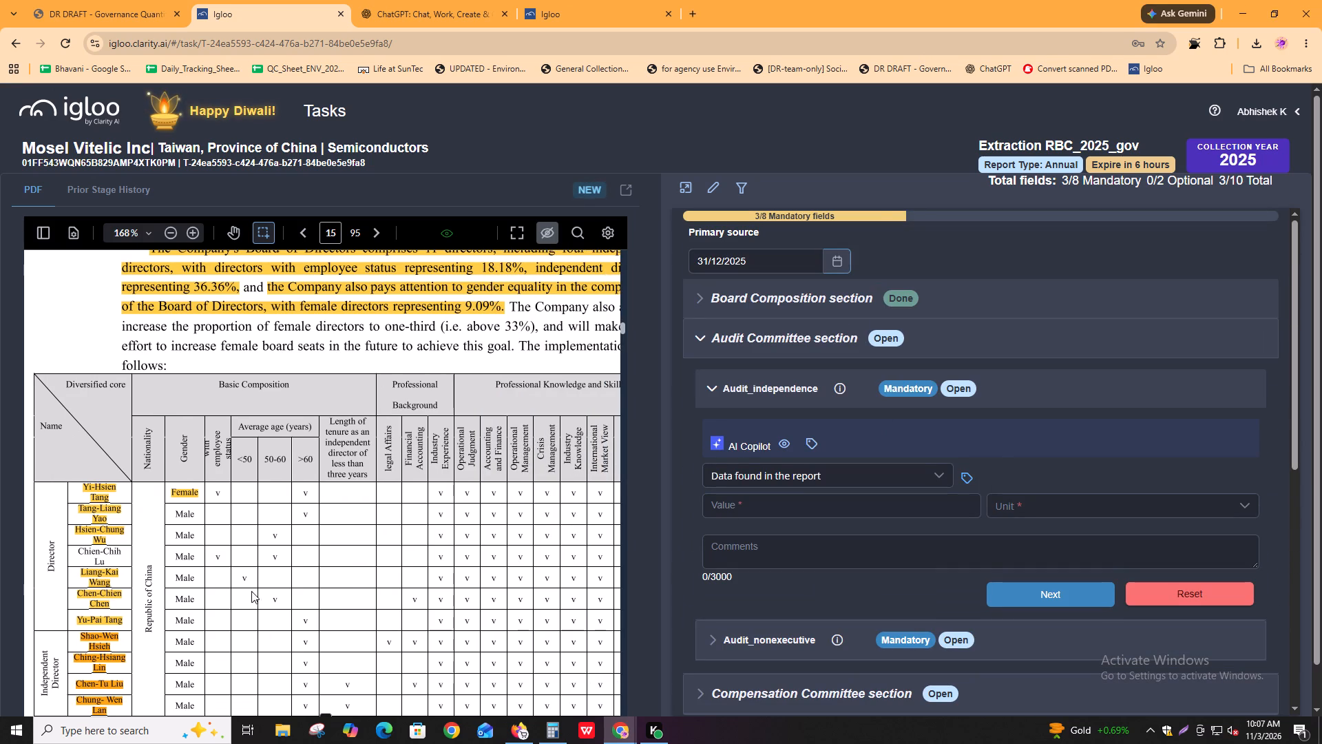
{"action": "key", "text": "alt+Tab"}
{"action": "key", "text": "ctrl+f"}
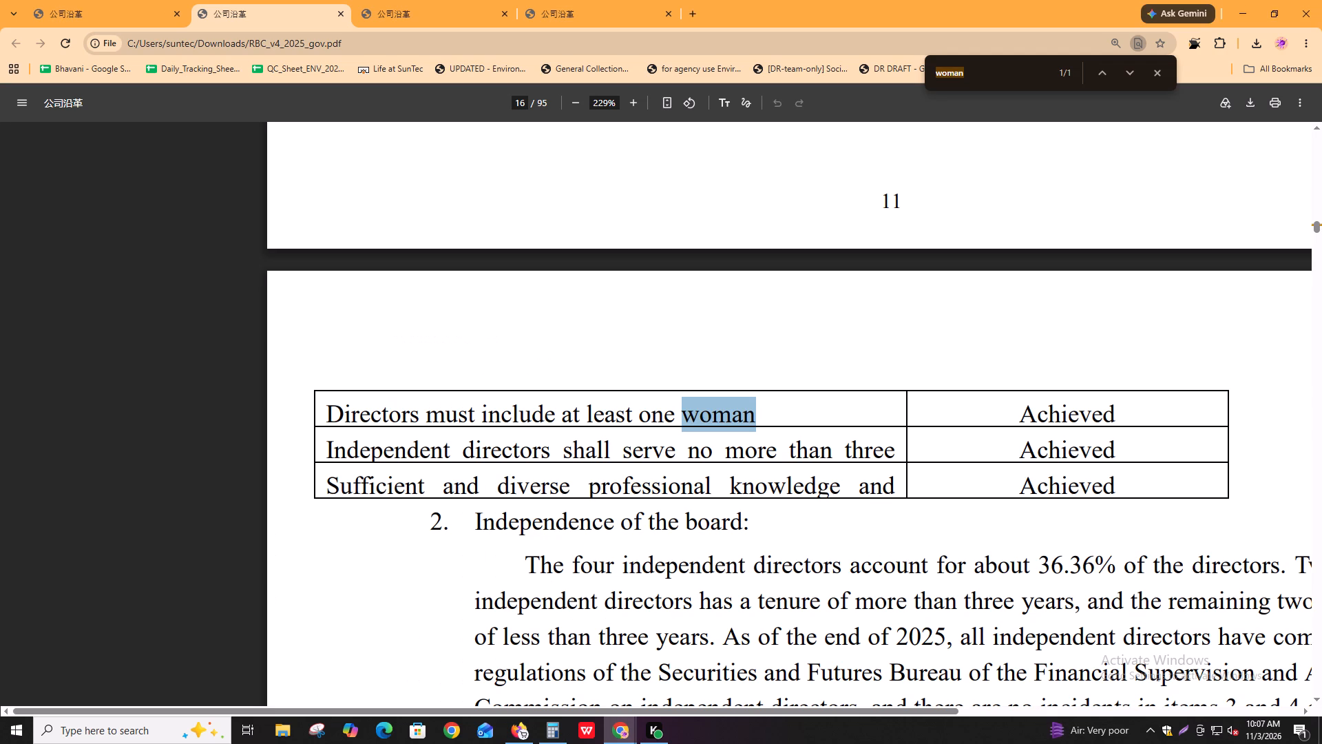
{"action": "type", "text": "audit comm"}
{"action": "key", "text": "Return"}
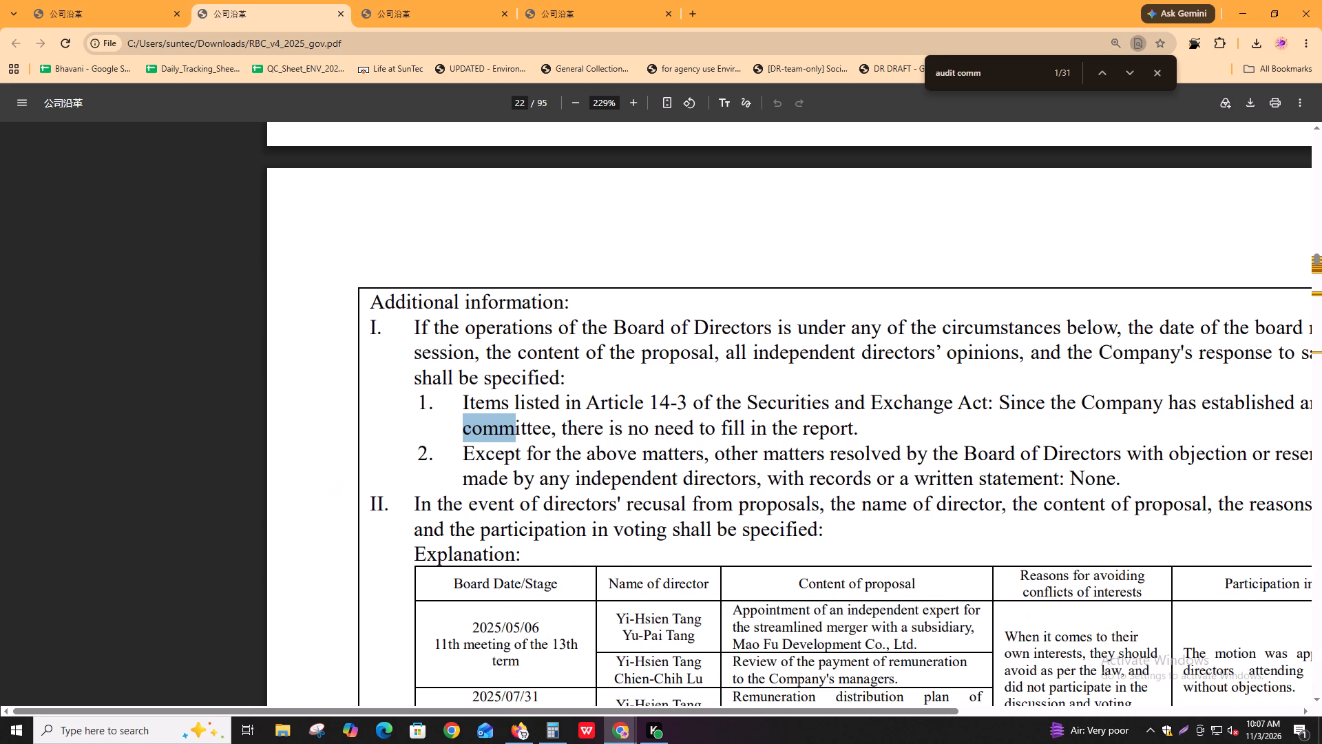
Go through the "audit comm" matches in the report PDF up to the Audit Committee operations section and its attendance table.
{"action": "scroll", "coordinate": [1166, 574], "scroll_direction": "down", "scroll_amount": 4, "text": "shift"}
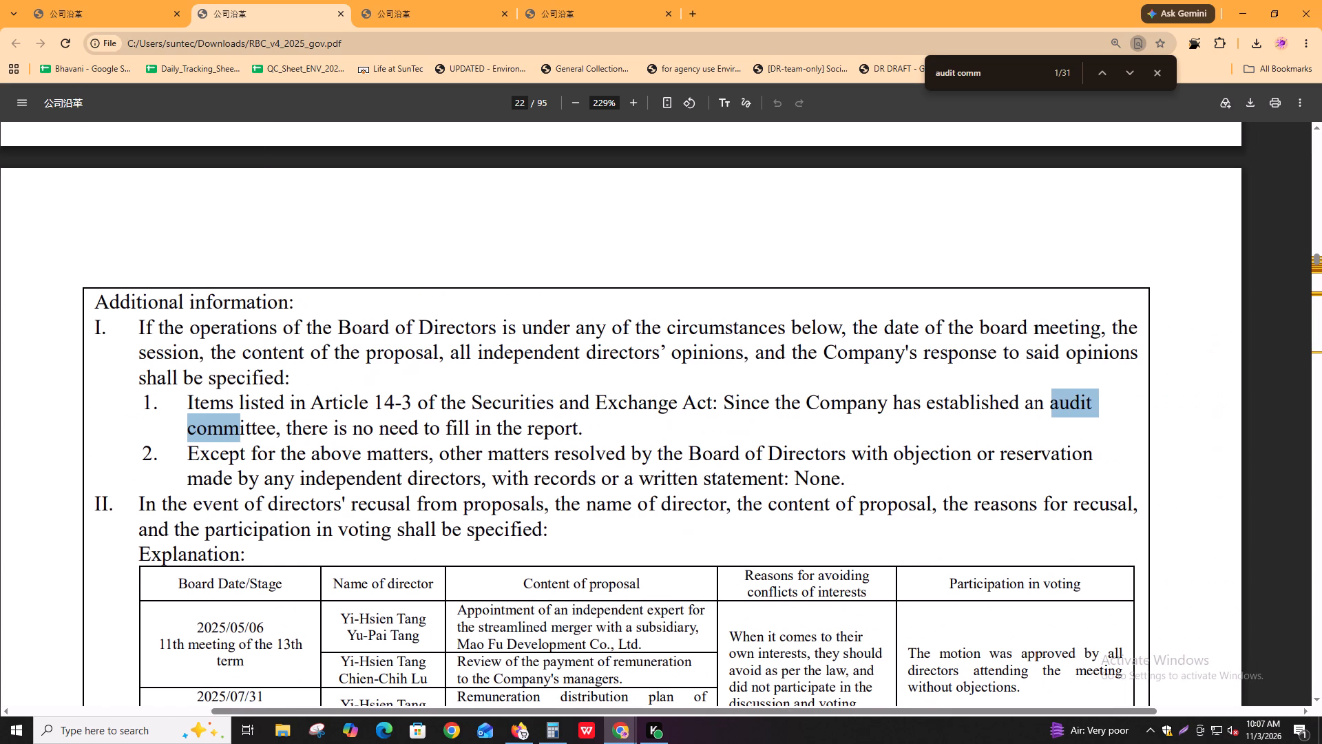
{"action": "key", "text": "Return"}
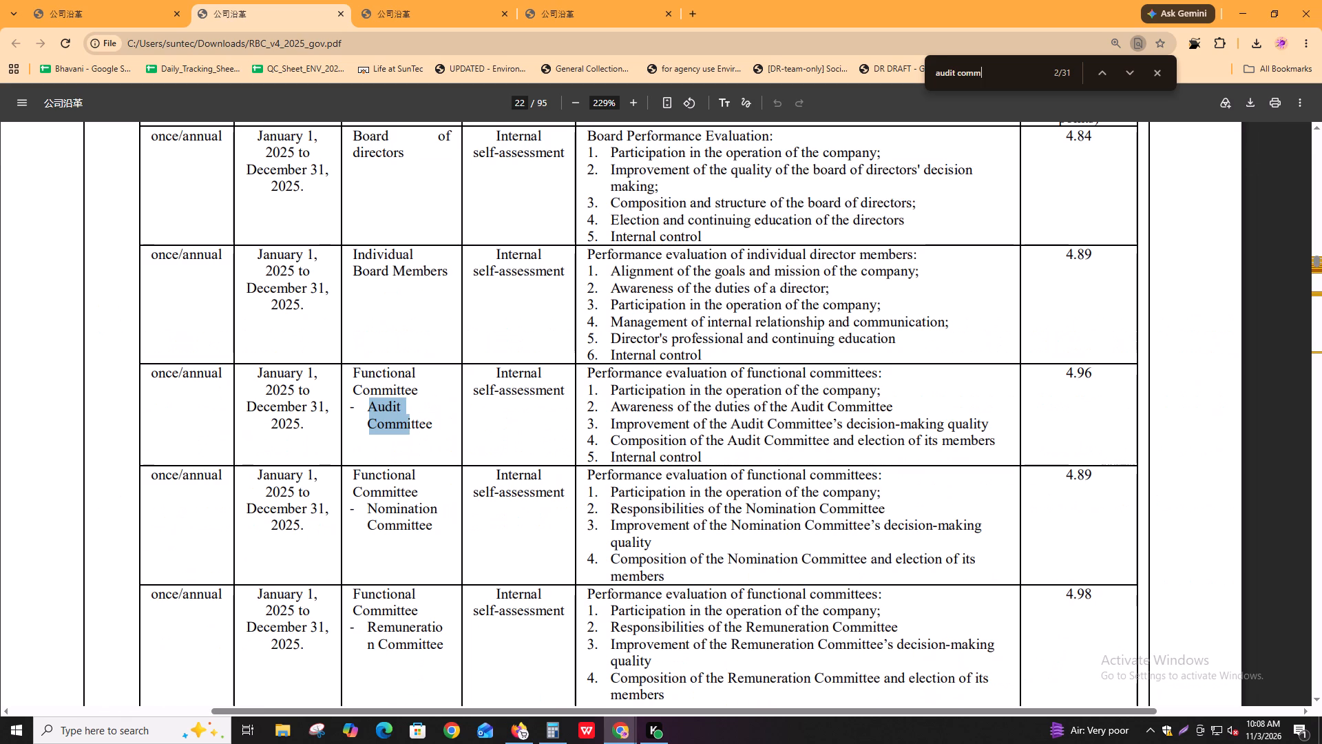
{"action": "key", "text": "Return"}
{"action": "key", "text": "Return"}
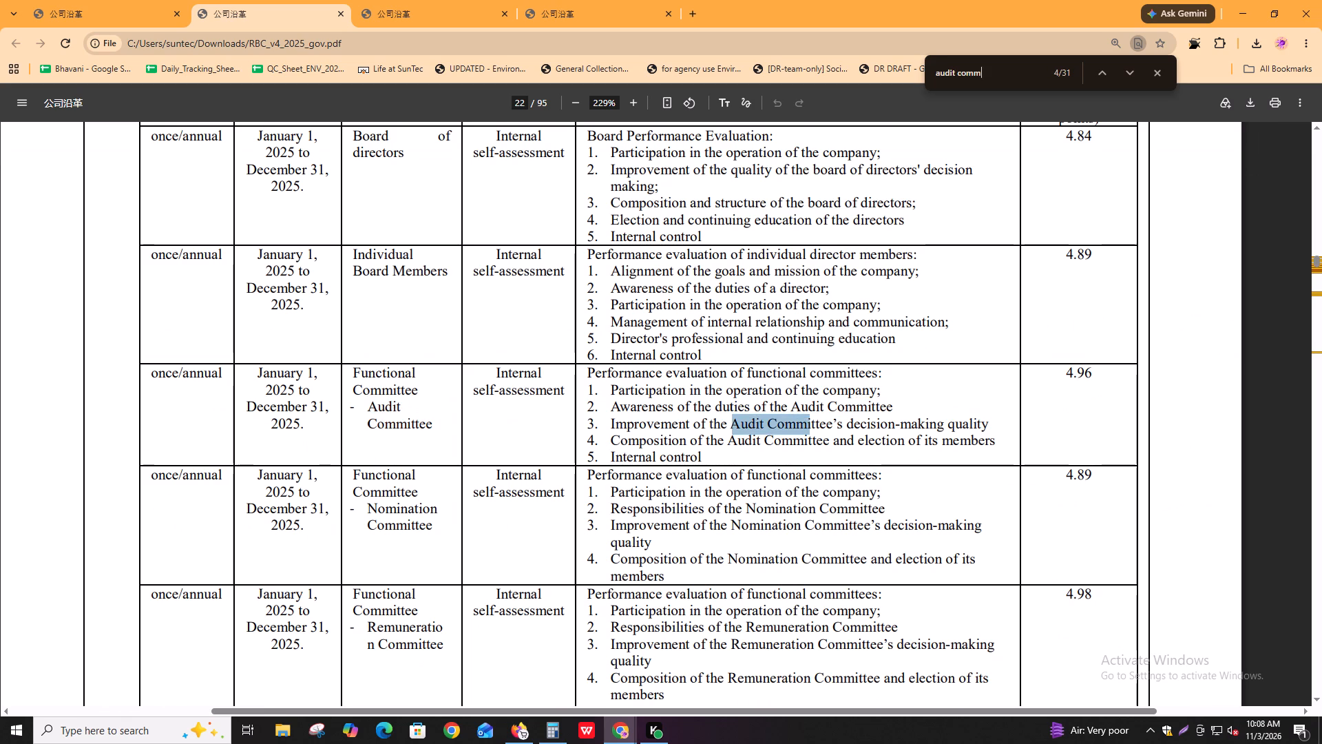
{"action": "key", "text": "Return"}
{"action": "key", "text": "Return"}
{"action": "key", "text": "Return"}
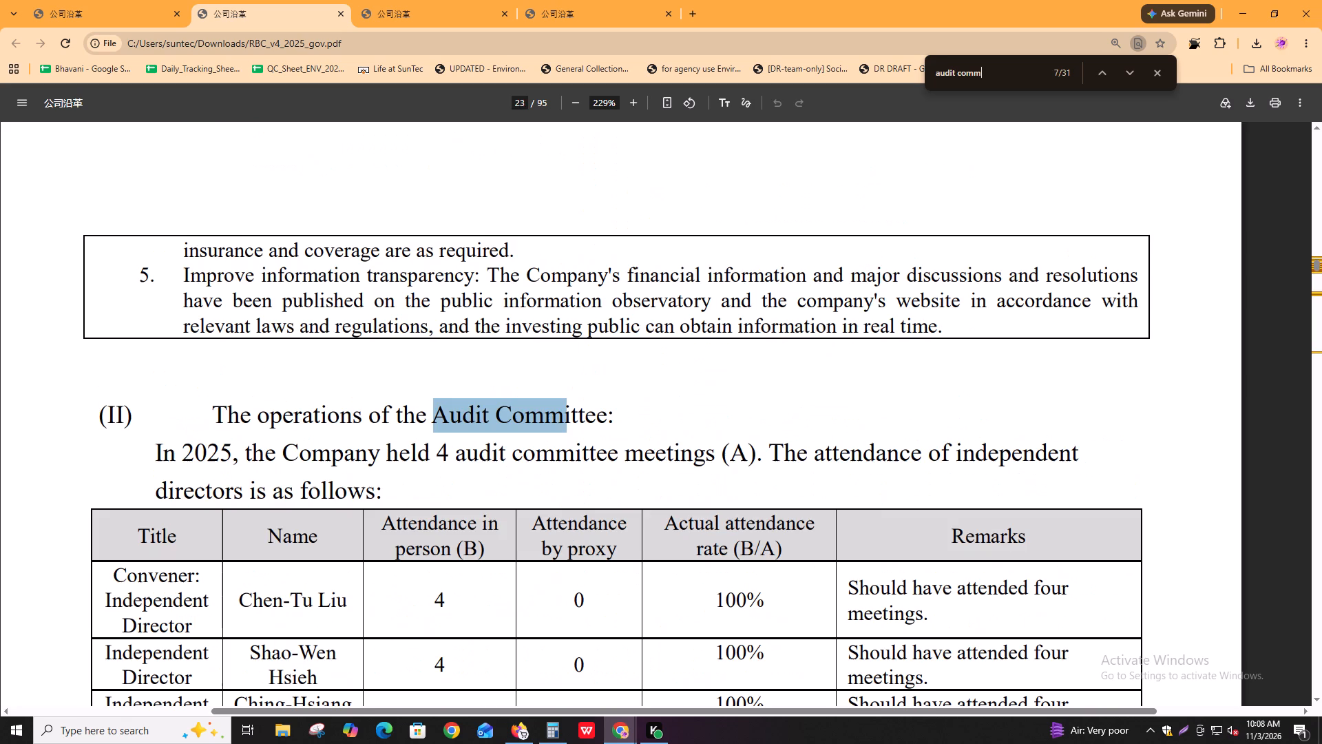
{"action": "scroll", "coordinate": [806, 652], "scroll_direction": "down", "scroll_amount": 4}
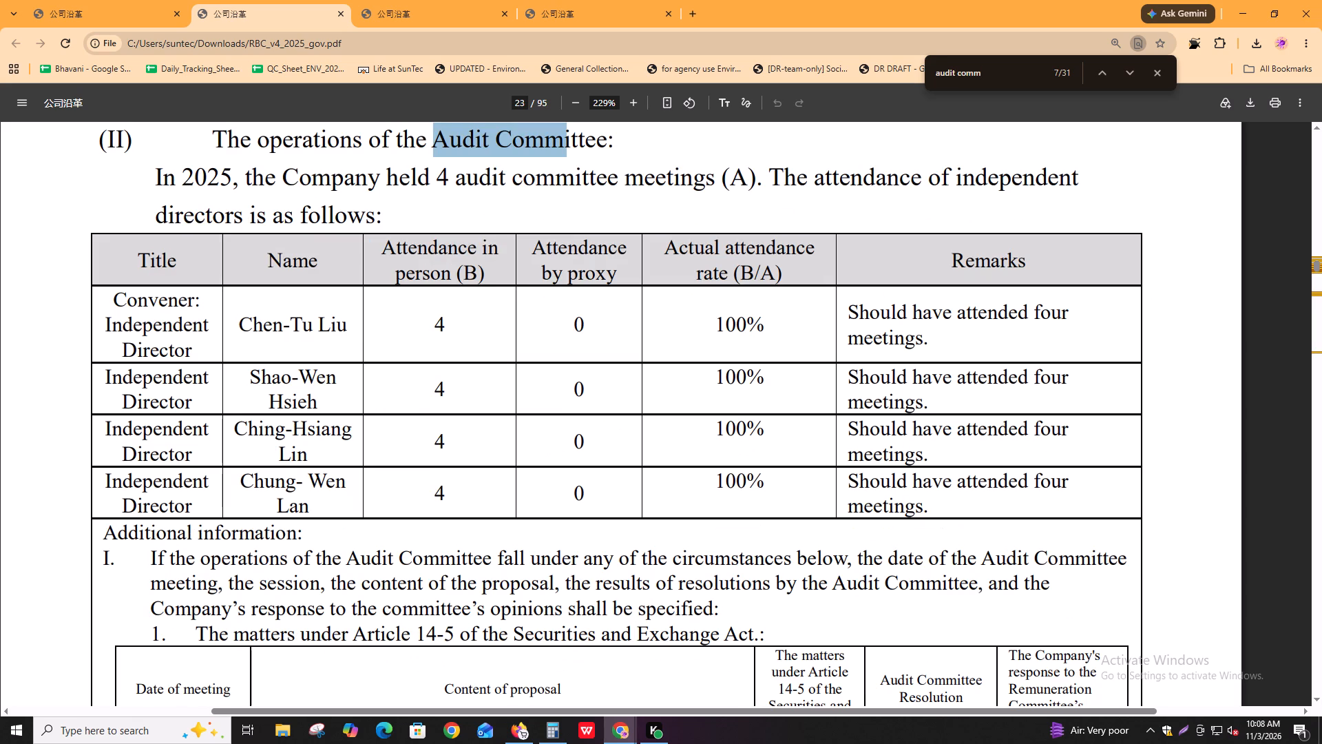
Bring up the Audit Committee attendance table on page 23 in Igloo's report viewer.
{"action": "key", "text": "alt+Tab"}
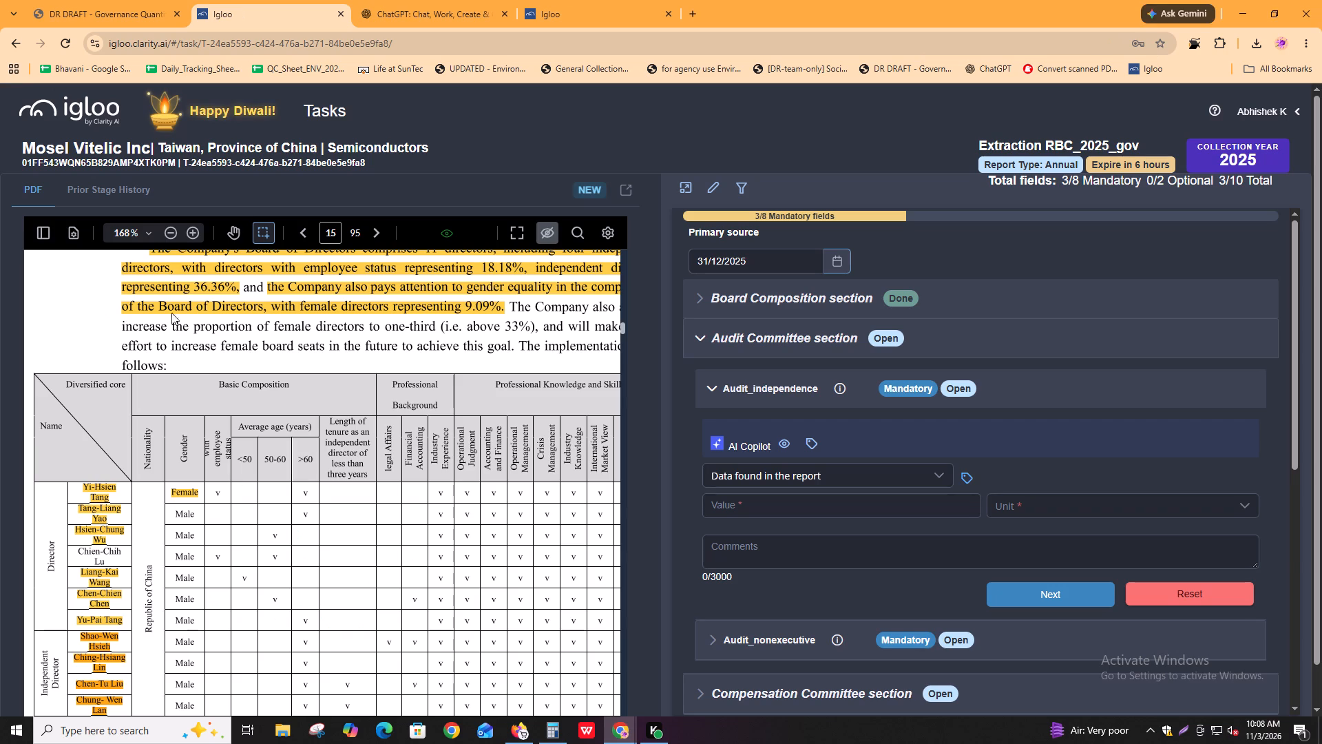
{"action": "left_click", "coordinate": [803, 445]}
{"action": "key", "text": "alt+Tab"}
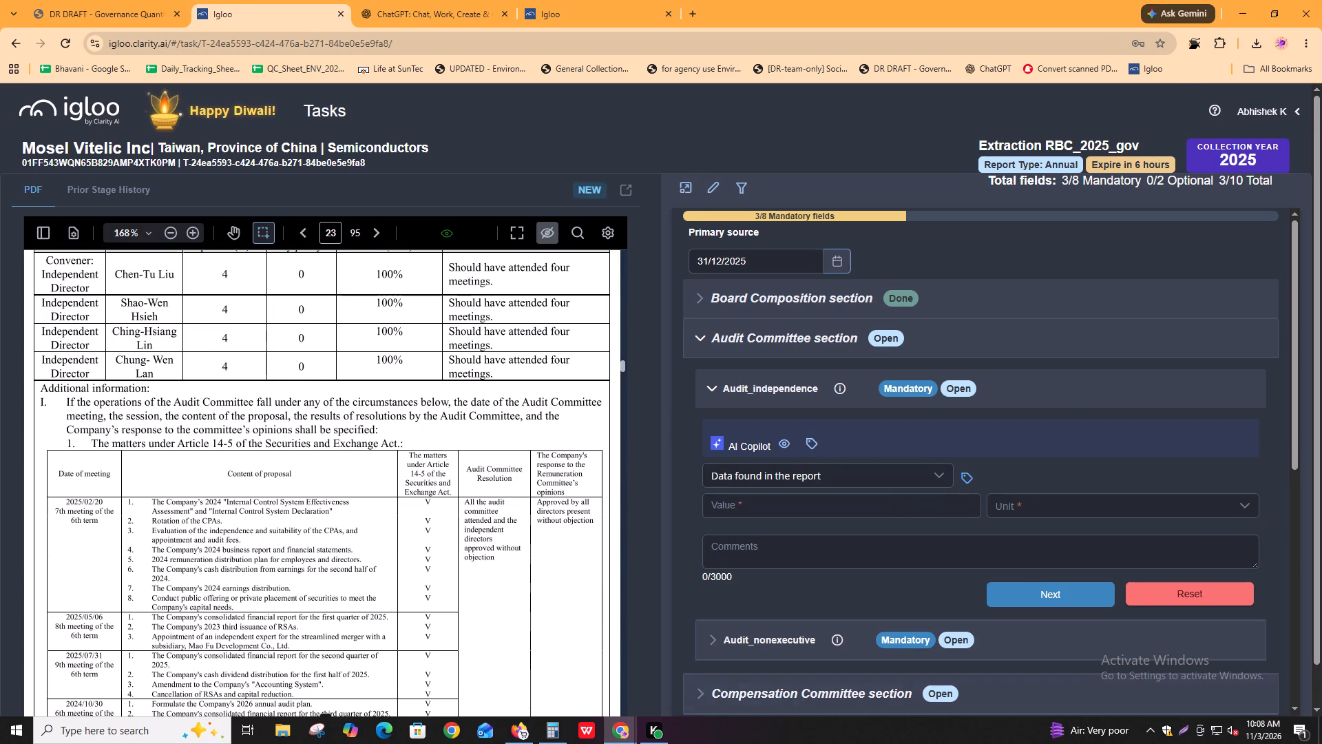
{"action": "key", "text": "alt+Tab"}
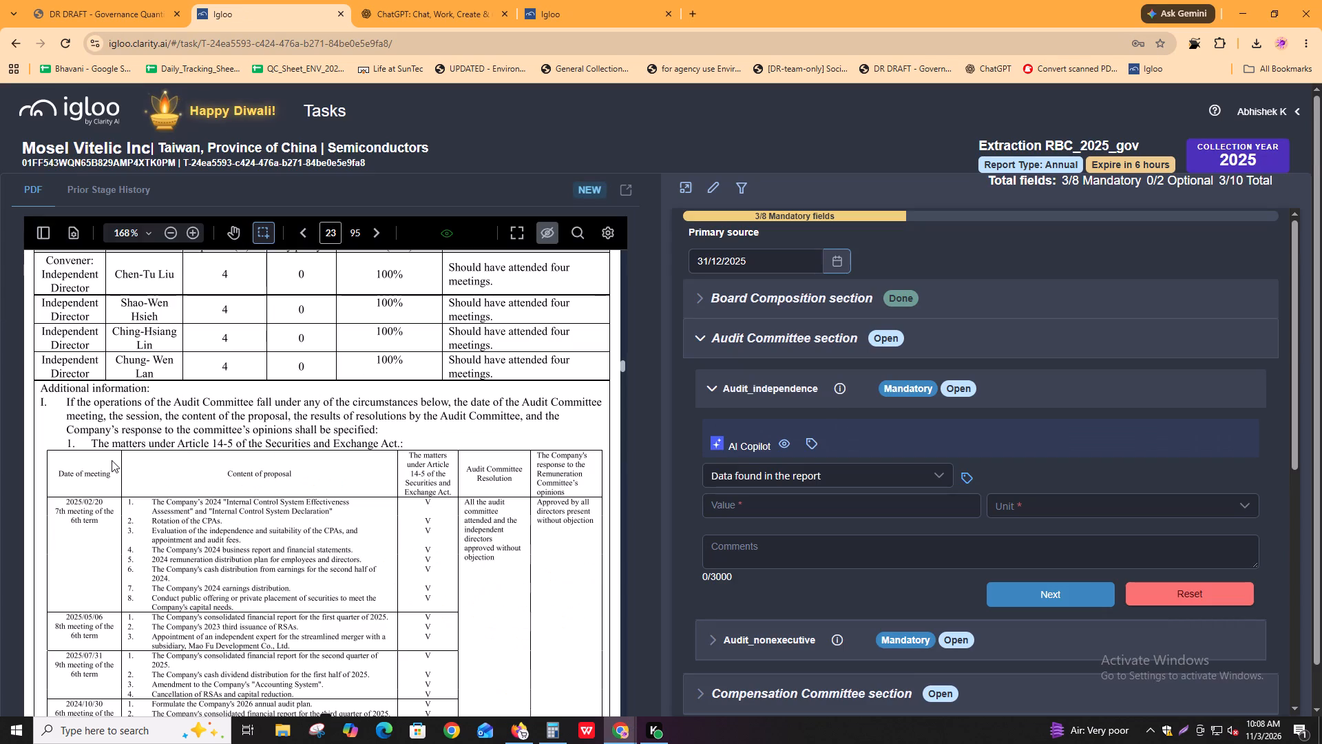
{"action": "scroll", "coordinate": [112, 460], "scroll_direction": "up", "scroll_amount": 4}
{"action": "scroll", "coordinate": [123, 457], "scroll_direction": "down", "scroll_amount": 2}
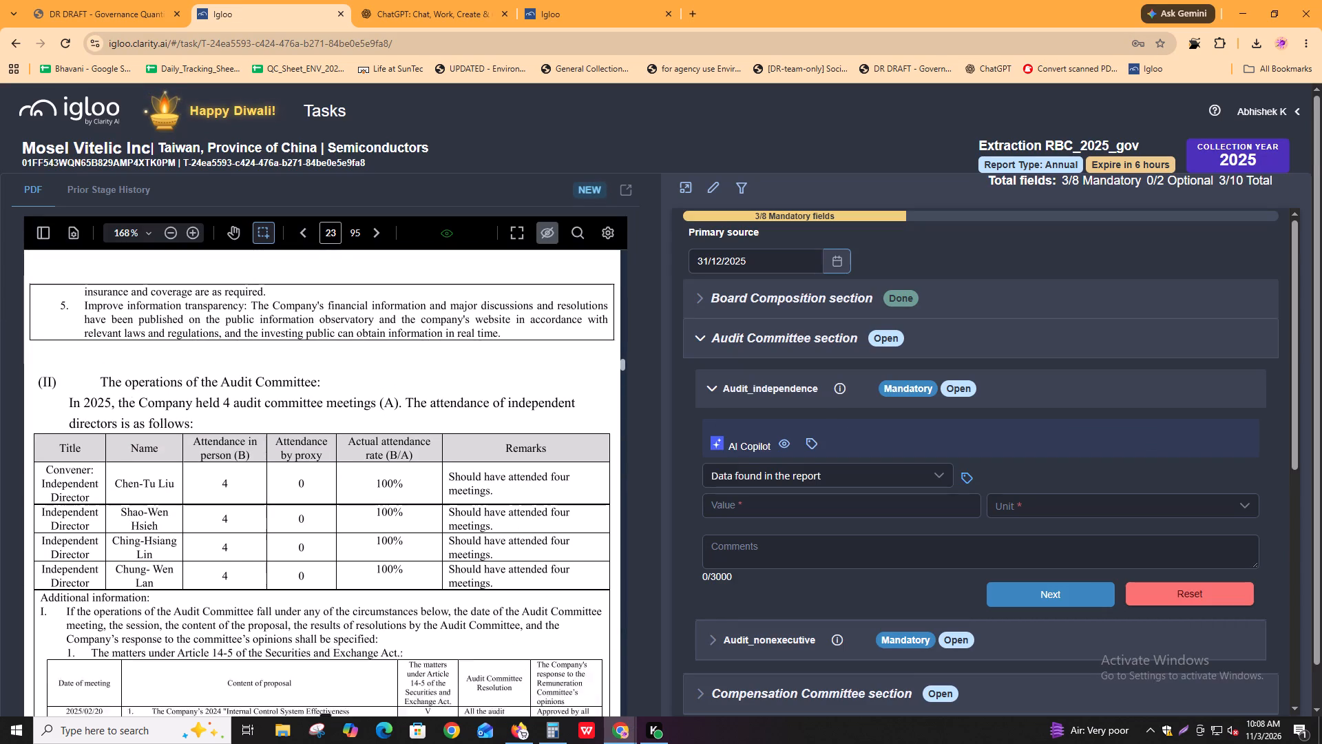
Compare the audit committee members with the independent directors in the board diversity table and enter the Audit_independence comment "(4/4)*100 = 100%".
{"action": "left_click", "coordinate": [872, 565]}
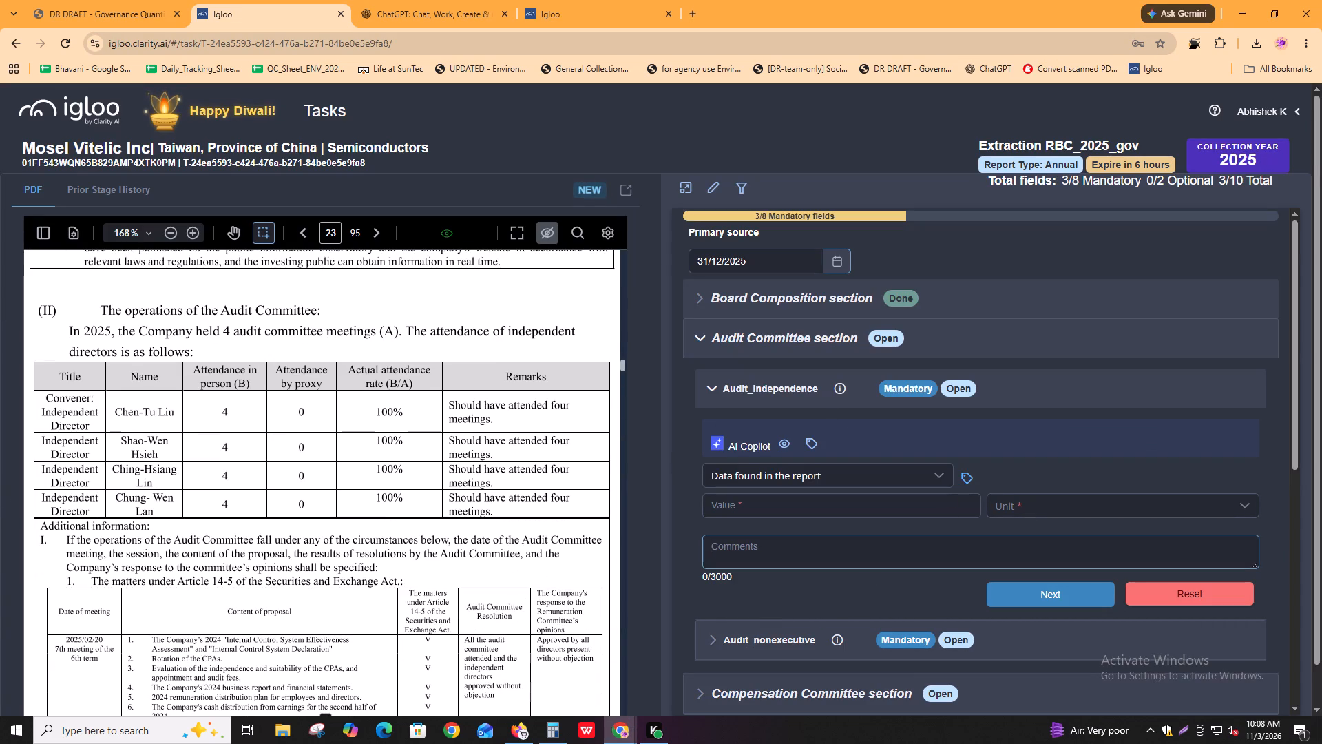
{"action": "key", "text": "shift+parenleft"}
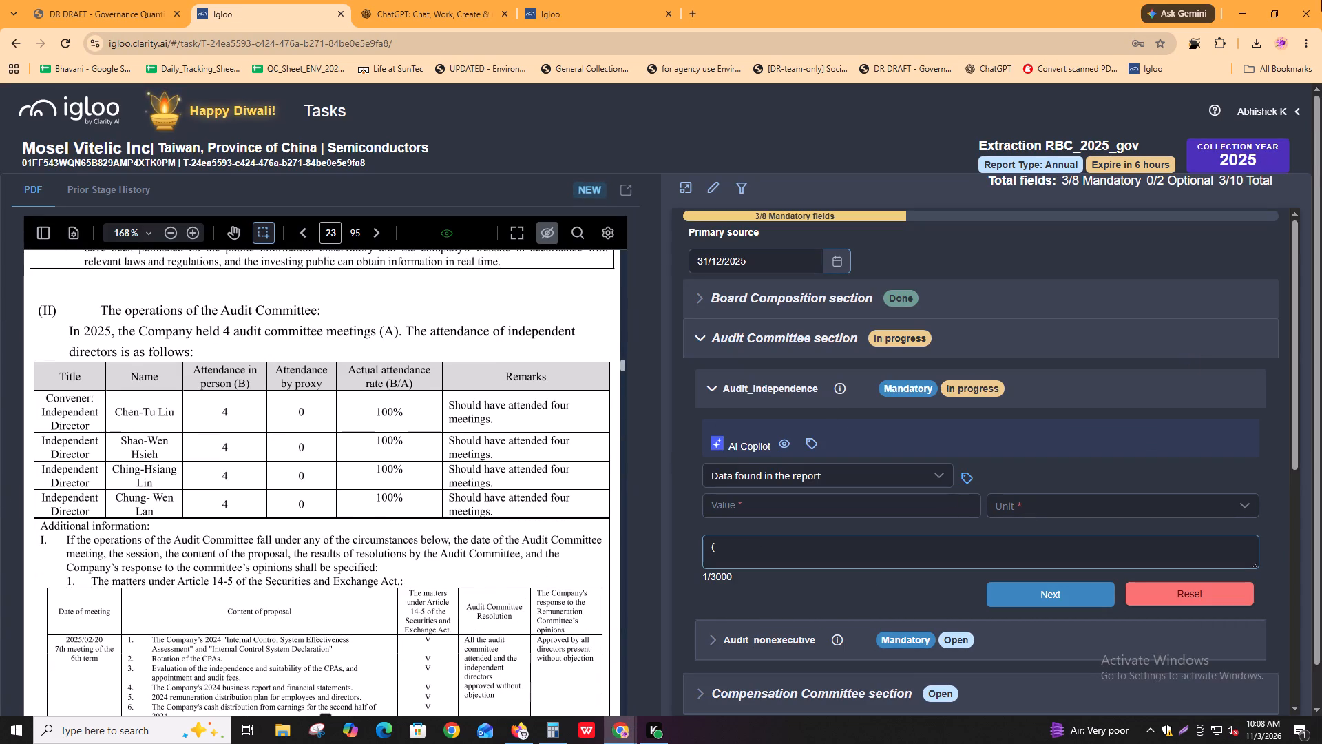
{"action": "key", "text": "alt+Tab"}
{"action": "left_click", "coordinate": [55, 0]}
{"action": "scroll", "coordinate": [423, 426], "scroll_direction": "down", "scroll_amount": 6}
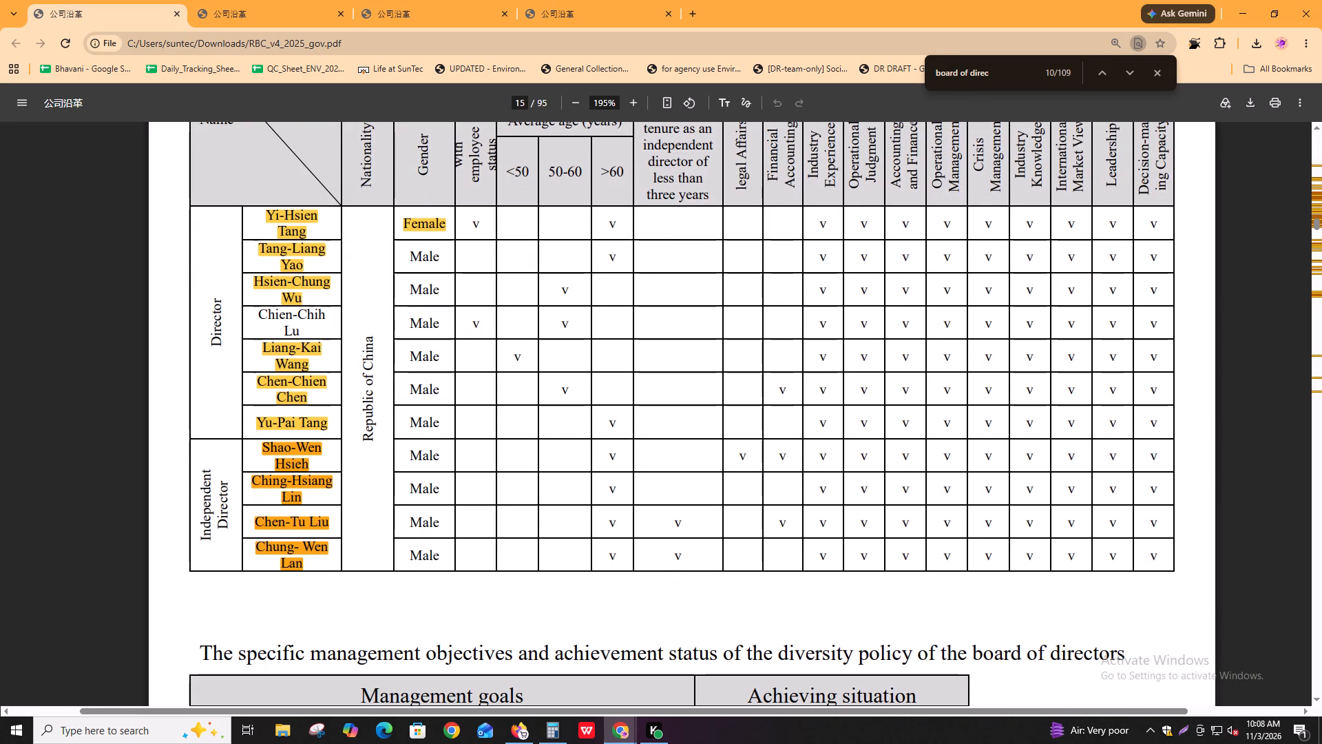
{"action": "left_click_drag", "start_coordinate": [277, 528], "coordinate": [326, 528]}
{"action": "key", "text": "alt+Tab"}
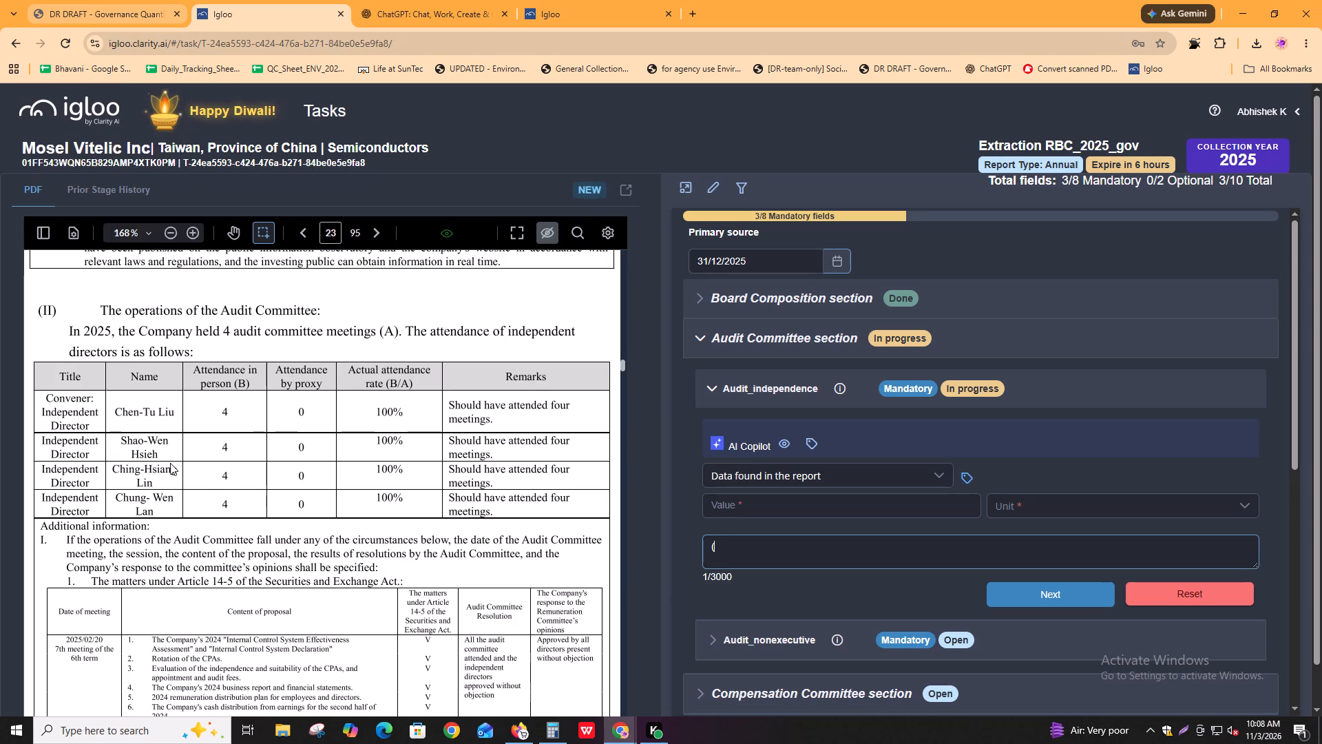
{"action": "key", "text": "alt+Tab"}
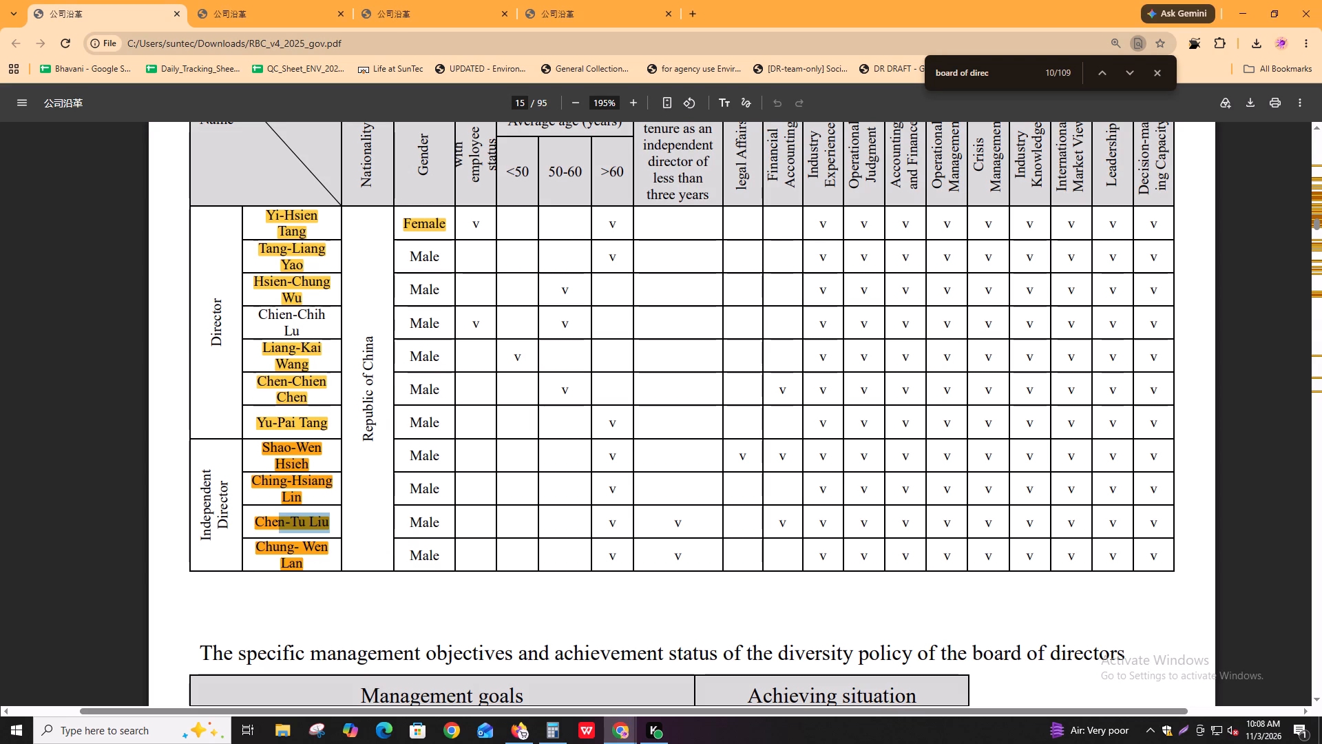
{"action": "key", "text": "alt+Tab"}
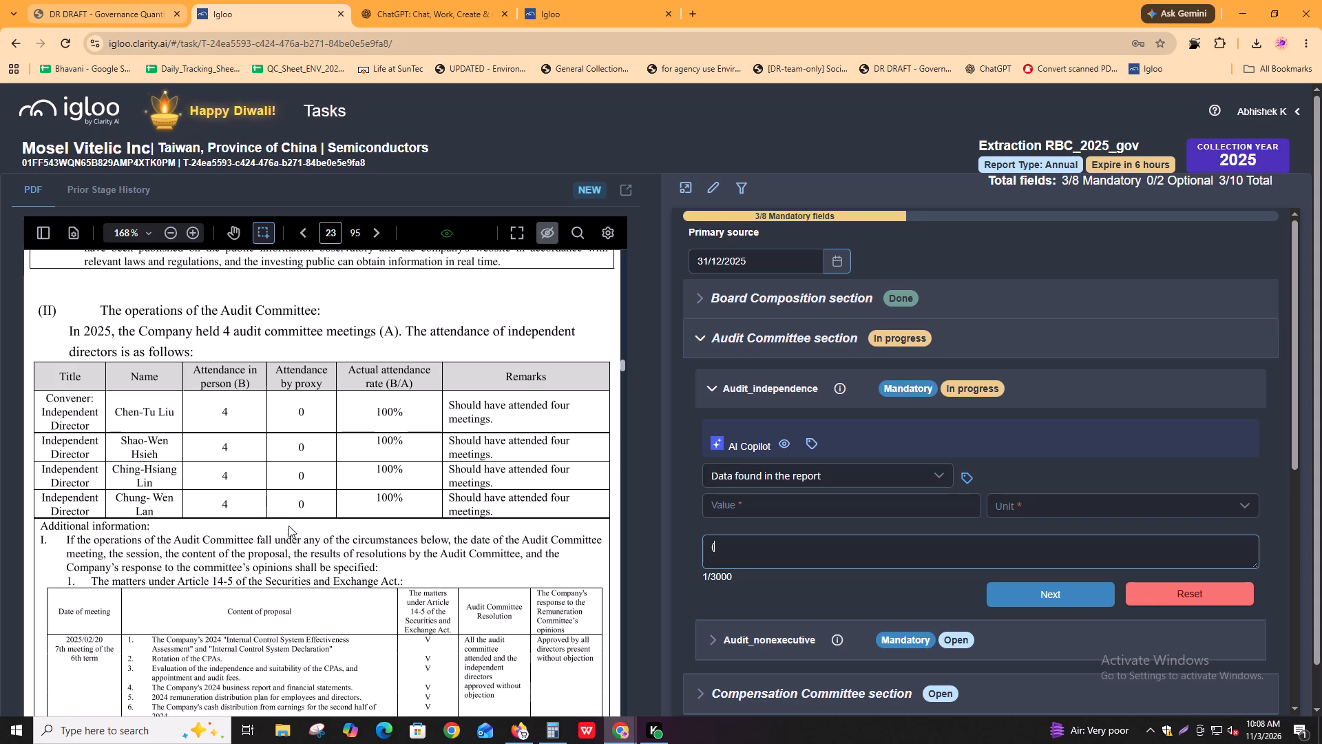
{"action": "key", "text": "alt+Tab"}
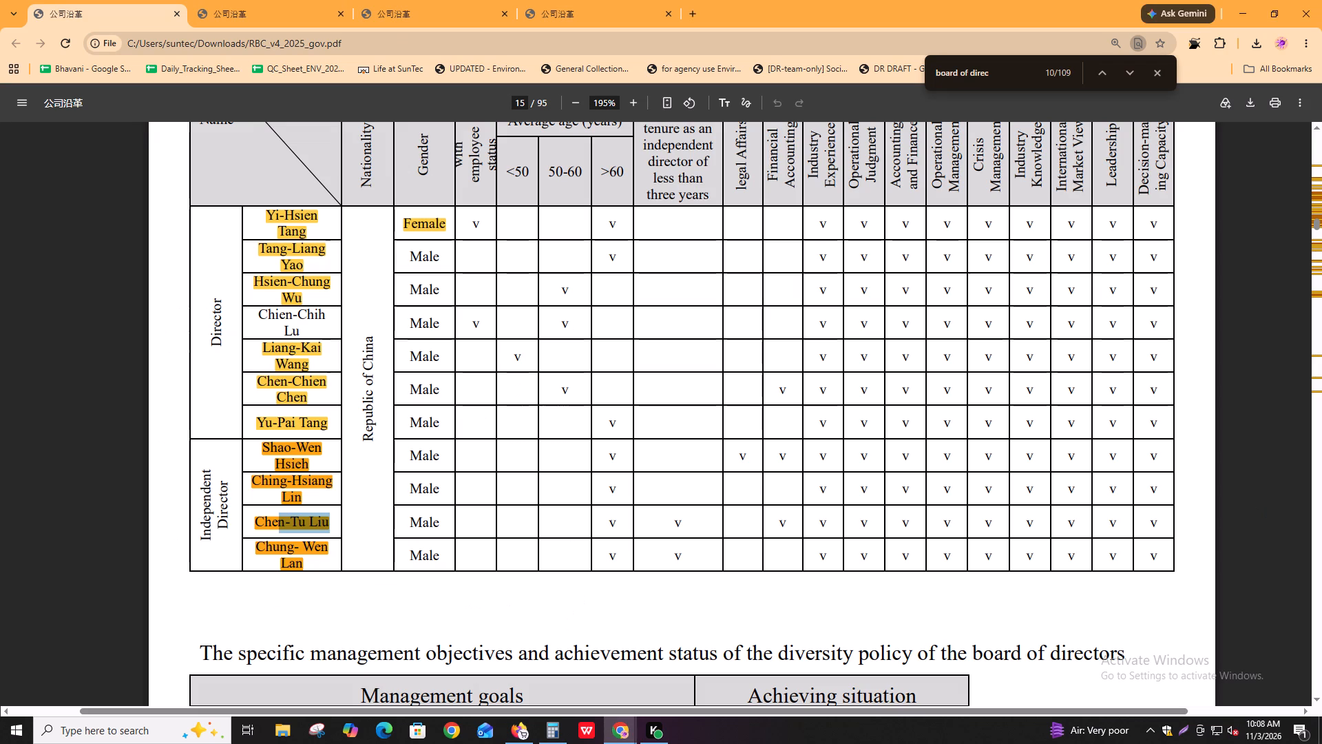
{"action": "key", "text": "alt+Tab"}
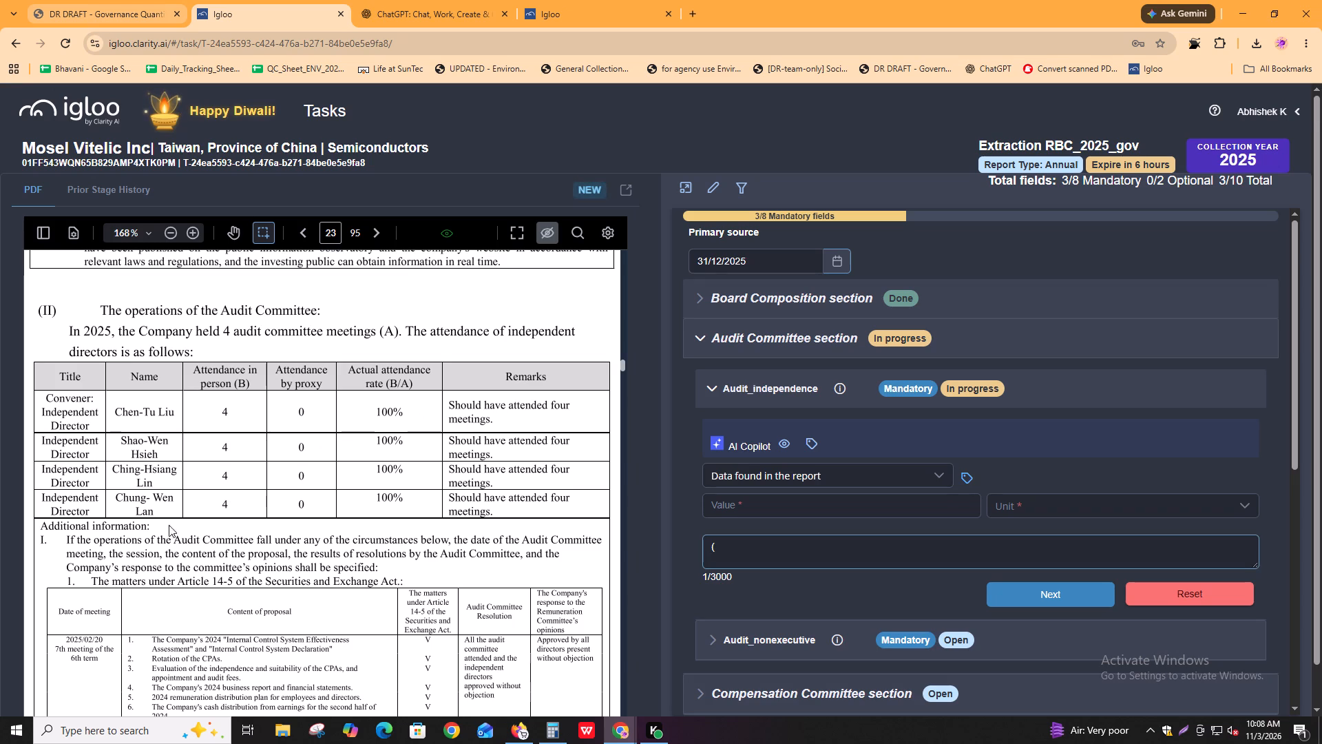
{"action": "key", "text": "alt+Tab"}
{"action": "key", "text": "alt+Tab"}
{"action": "type", "text": "4/4"}
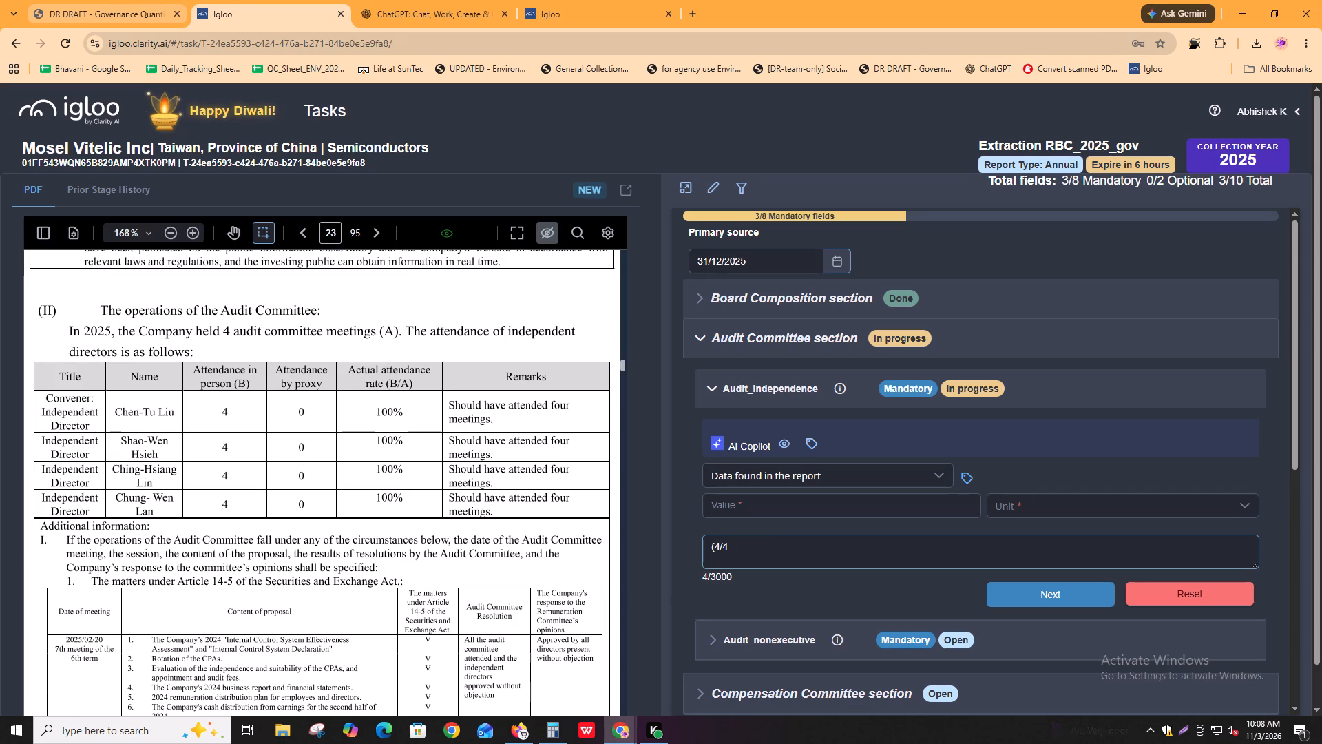
{"action": "type", "text": ")*100 = 100"}
{"action": "key", "text": "shift+percent"}
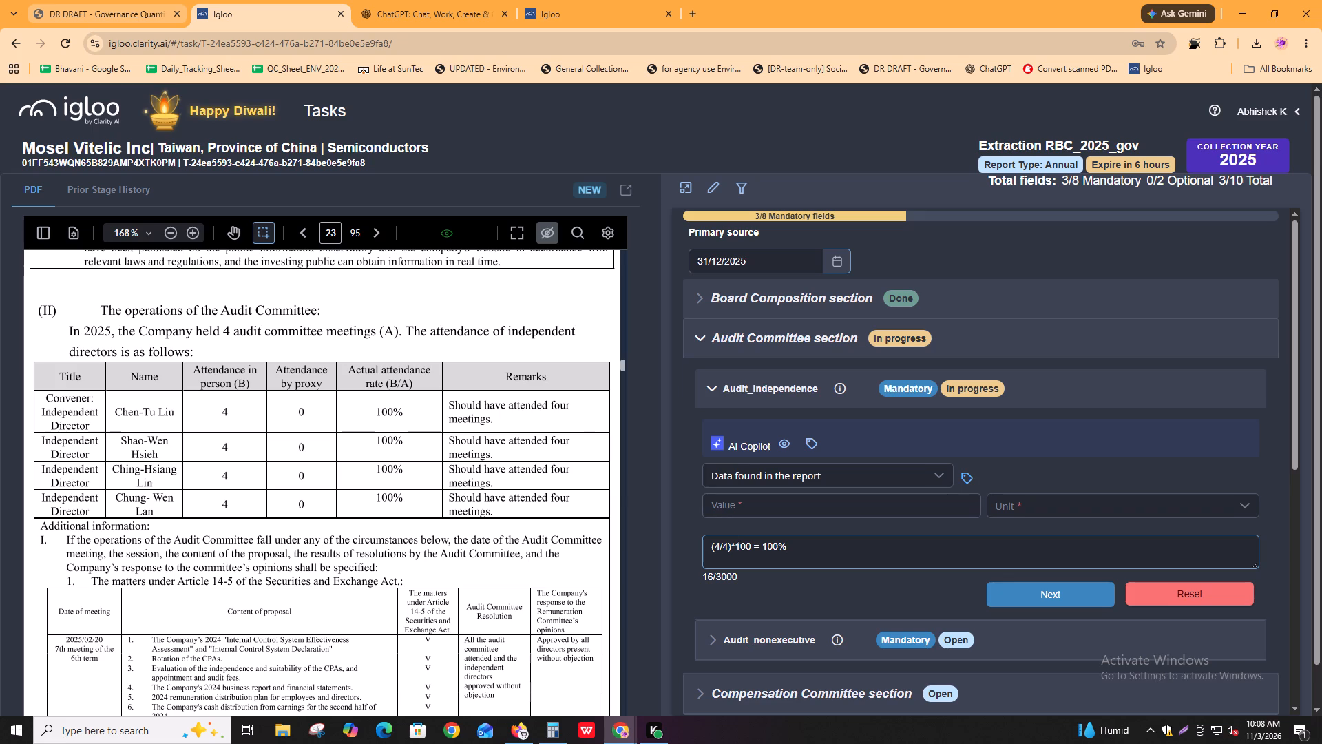
Set the Audit_independence value to 100 with the unit %.
{"action": "left_click", "coordinate": [803, 499]}
{"action": "type", "text": "100"}
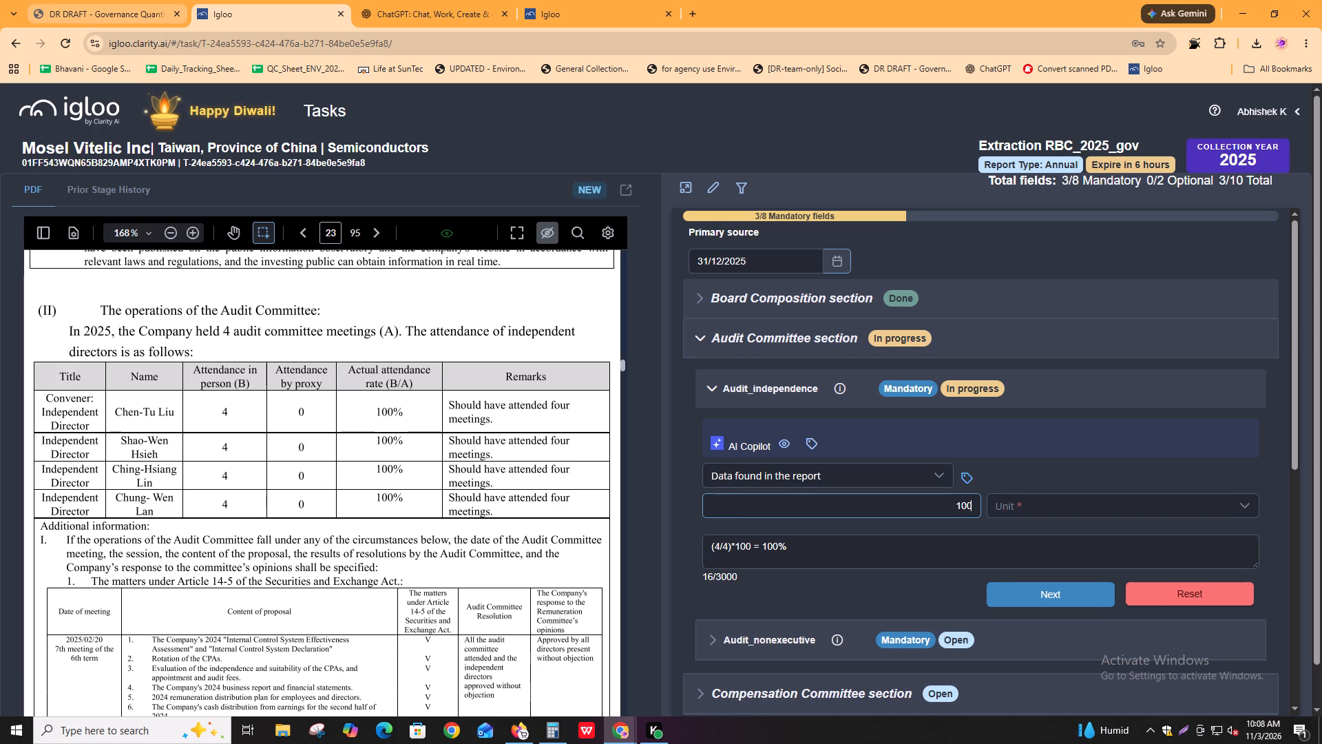
{"action": "key", "text": "Tab"}
{"action": "key", "text": "Return"}
{"action": "key", "text": "Down"}
{"action": "key", "text": "Return"}
{"action": "key", "text": "backslash"}
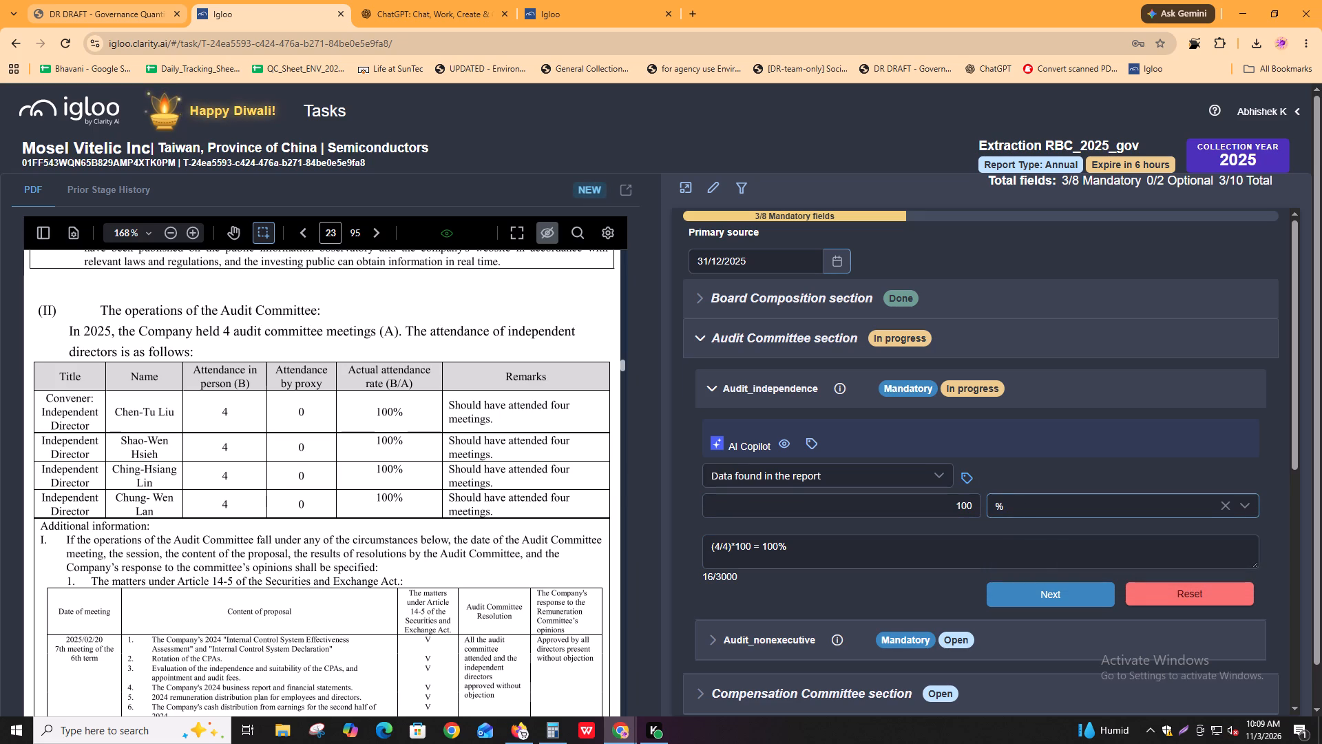
Fill in Audit_nonexecutive with the copied comment "(4/4)*100 = 100%", the value 100 and the unit %.
{"action": "left_click", "coordinate": [992, 548], "text": "alt"}
{"action": "scroll", "coordinate": [991, 548], "scroll_direction": "down", "scroll_amount": 3}
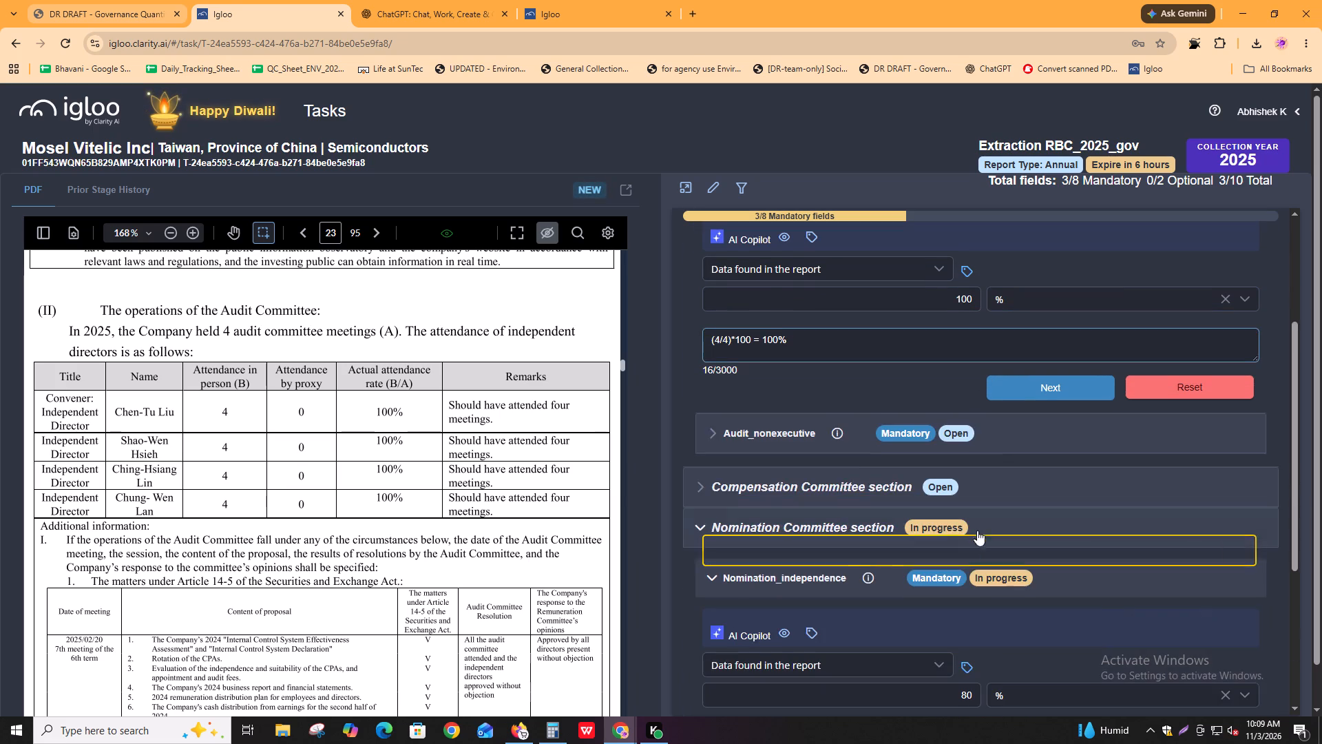
{"action": "left_click", "coordinate": [969, 415]}
{"action": "left_click", "coordinate": [883, 601]}
{"action": "key", "text": "ctrl+v"}
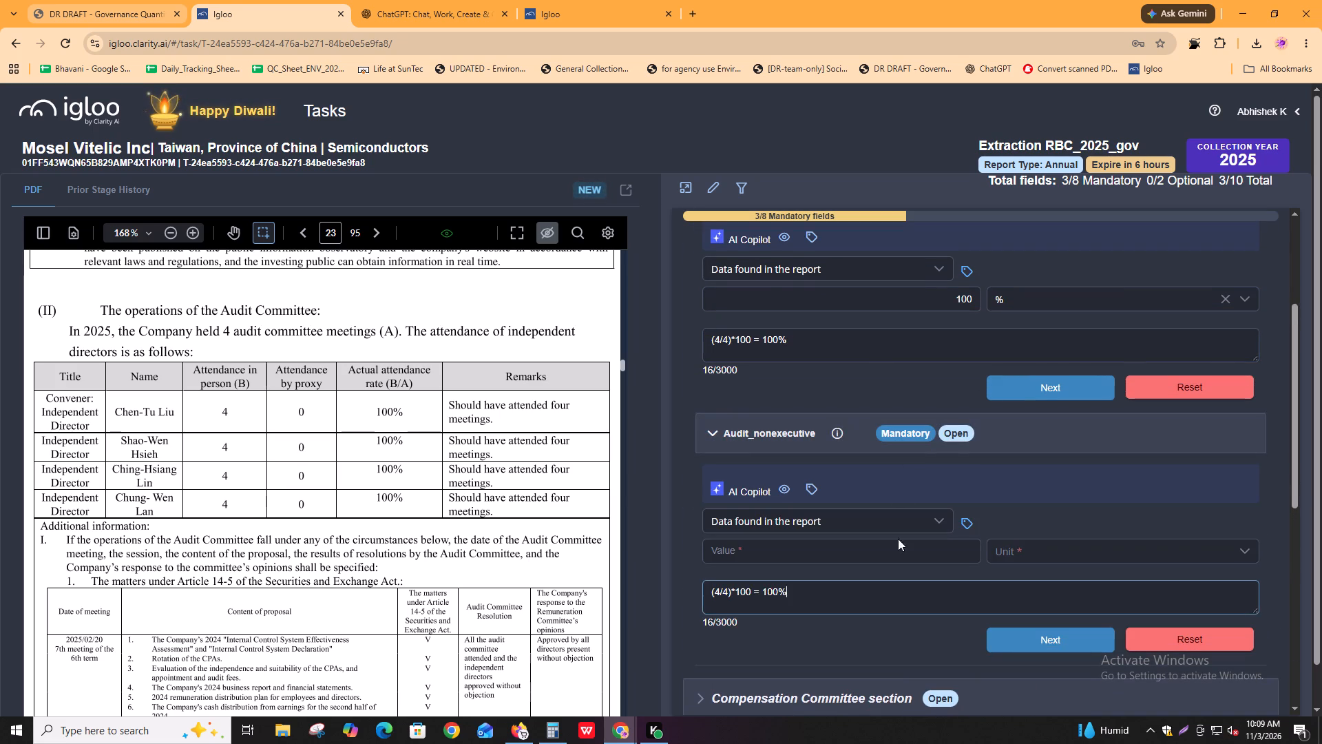
{"action": "left_click", "coordinate": [947, 295], "text": "alt"}
{"action": "left_click", "coordinate": [896, 557]}
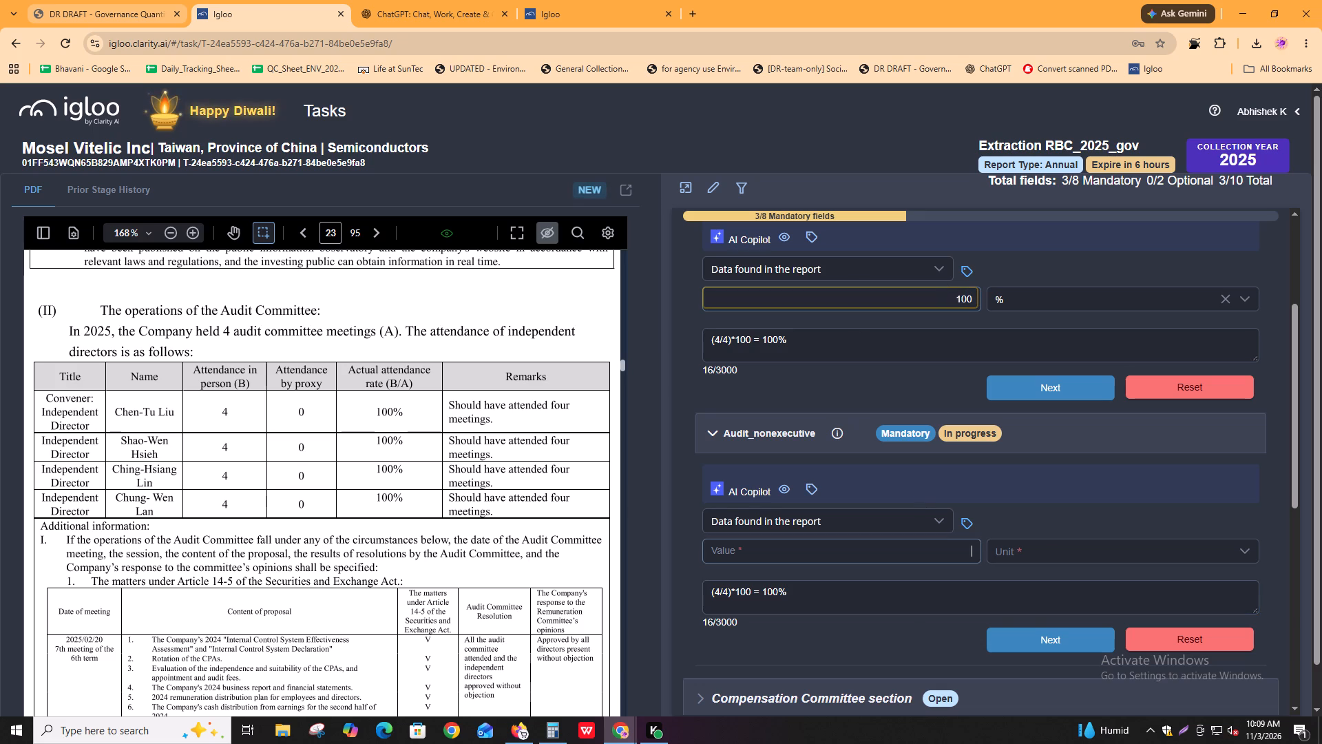
{"action": "key", "text": "ctrl+v"}
{"action": "left_click", "coordinate": [1038, 541]}
{"action": "left_click", "coordinate": [1034, 589]}
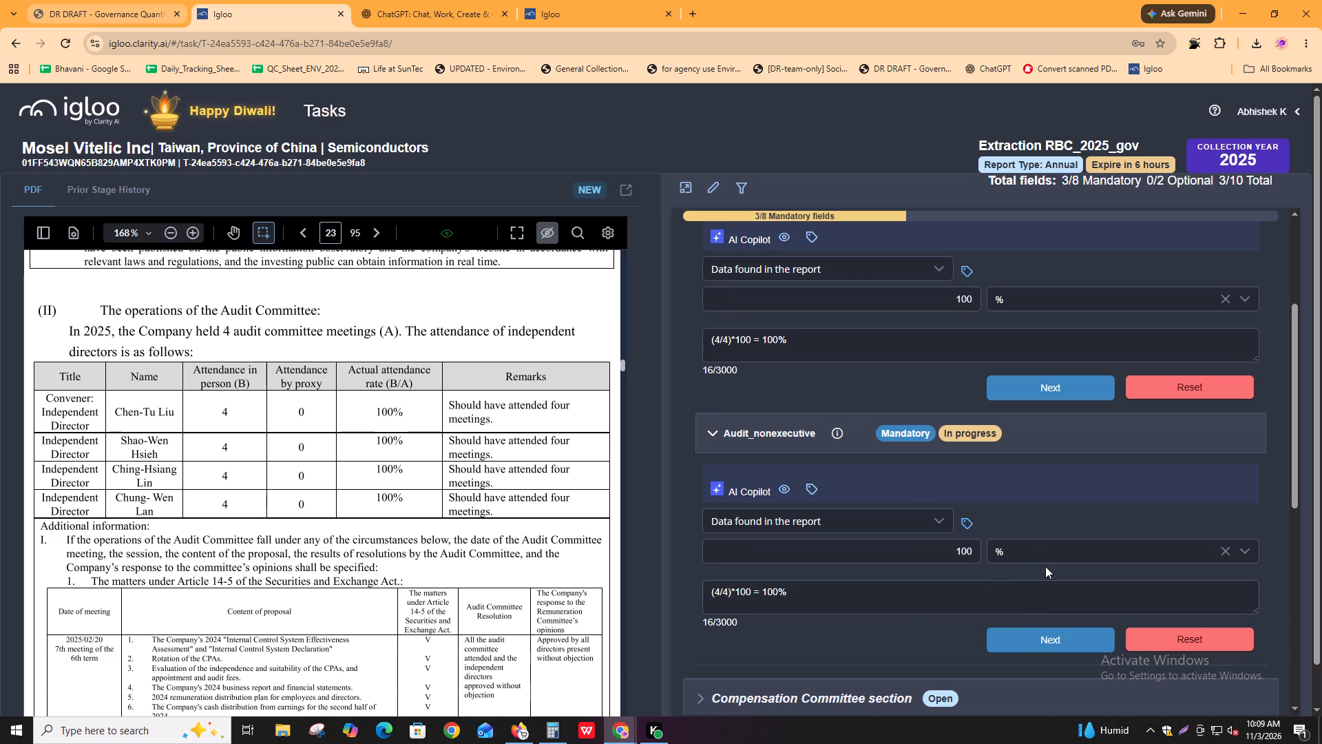
Highlight the heading "The operations of the Audit Committee:" on page 23 and tag it as evidence for Audit_independence.
{"action": "key", "text": "alt+Tab"}
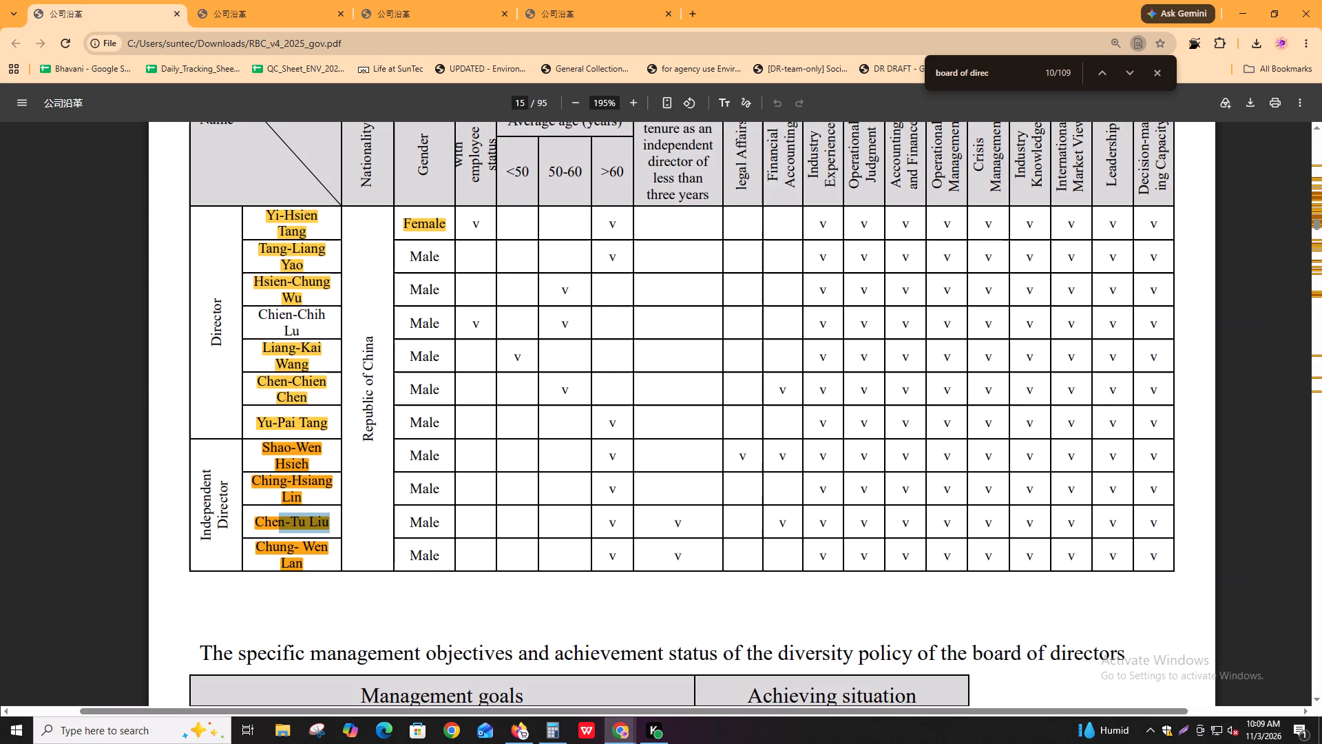
{"action": "key", "text": "alt+Tab"}
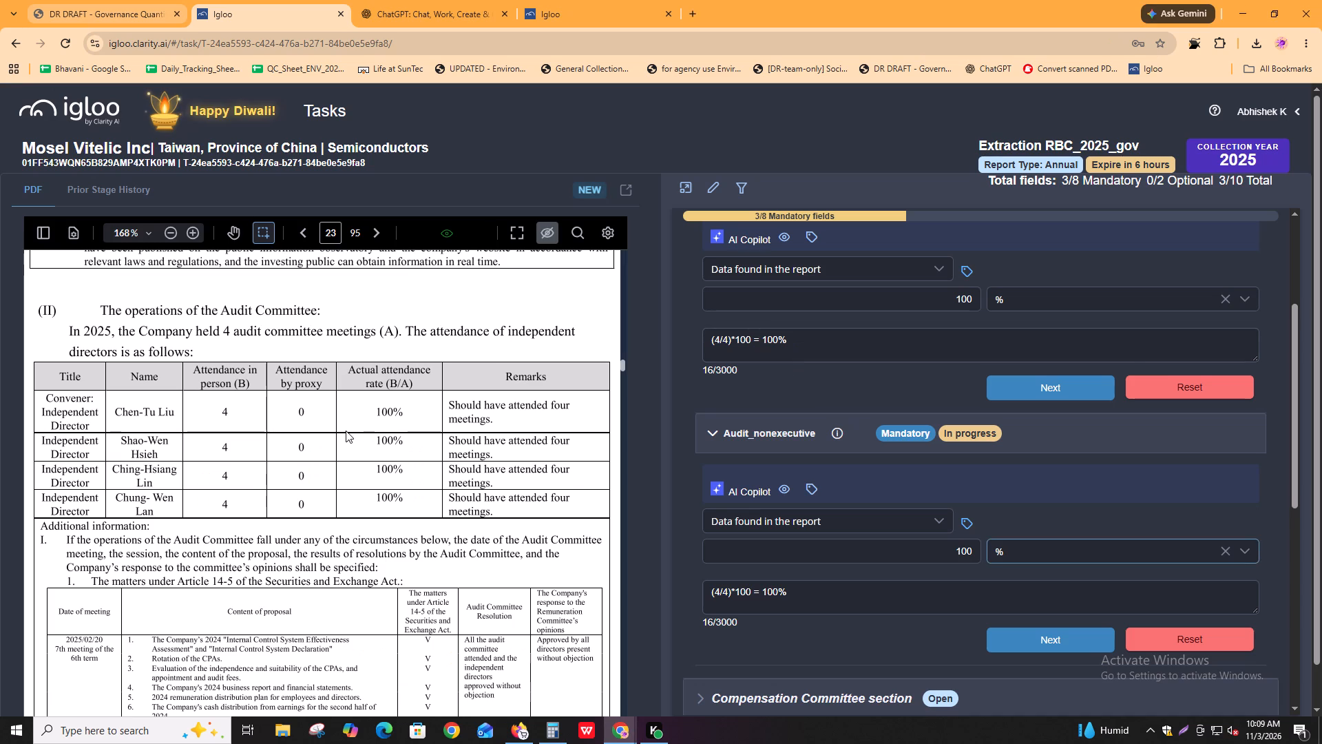
{"action": "scroll", "coordinate": [877, 385], "scroll_direction": "up", "scroll_amount": 2}
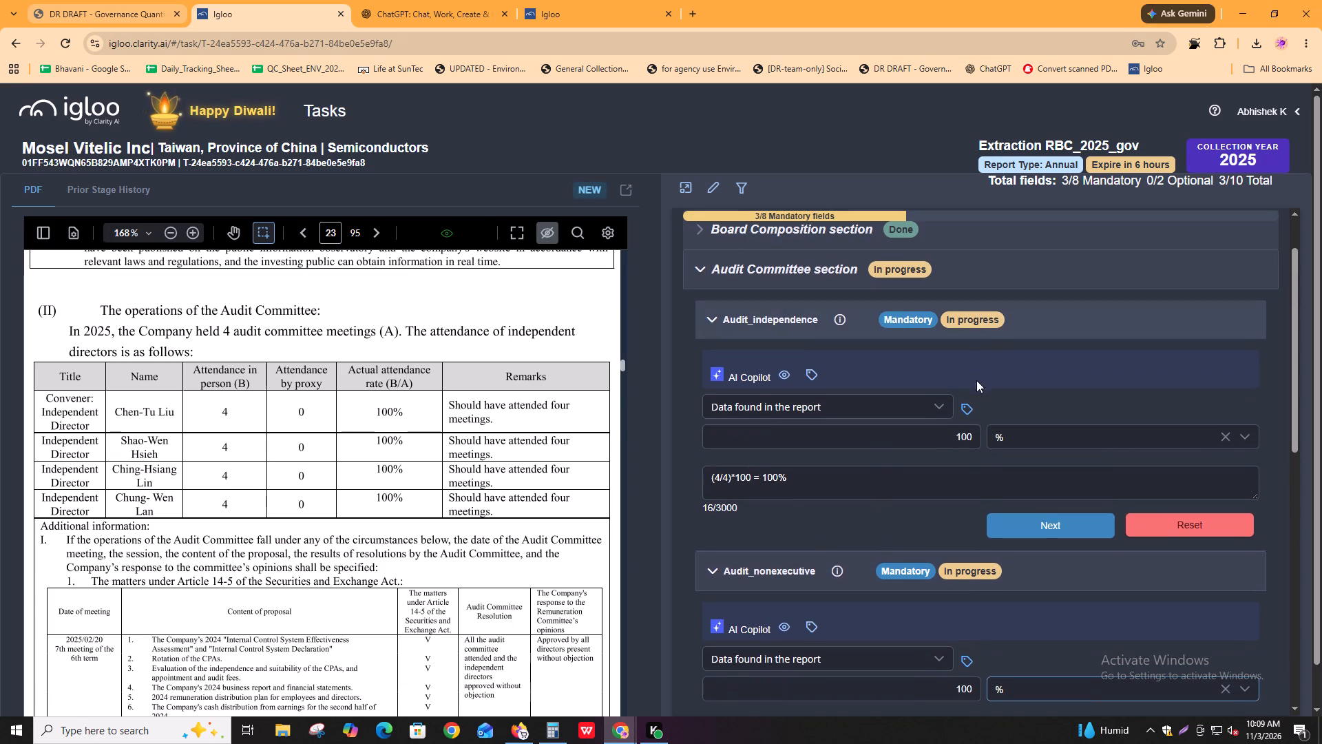
{"action": "left_click", "coordinate": [965, 400]}
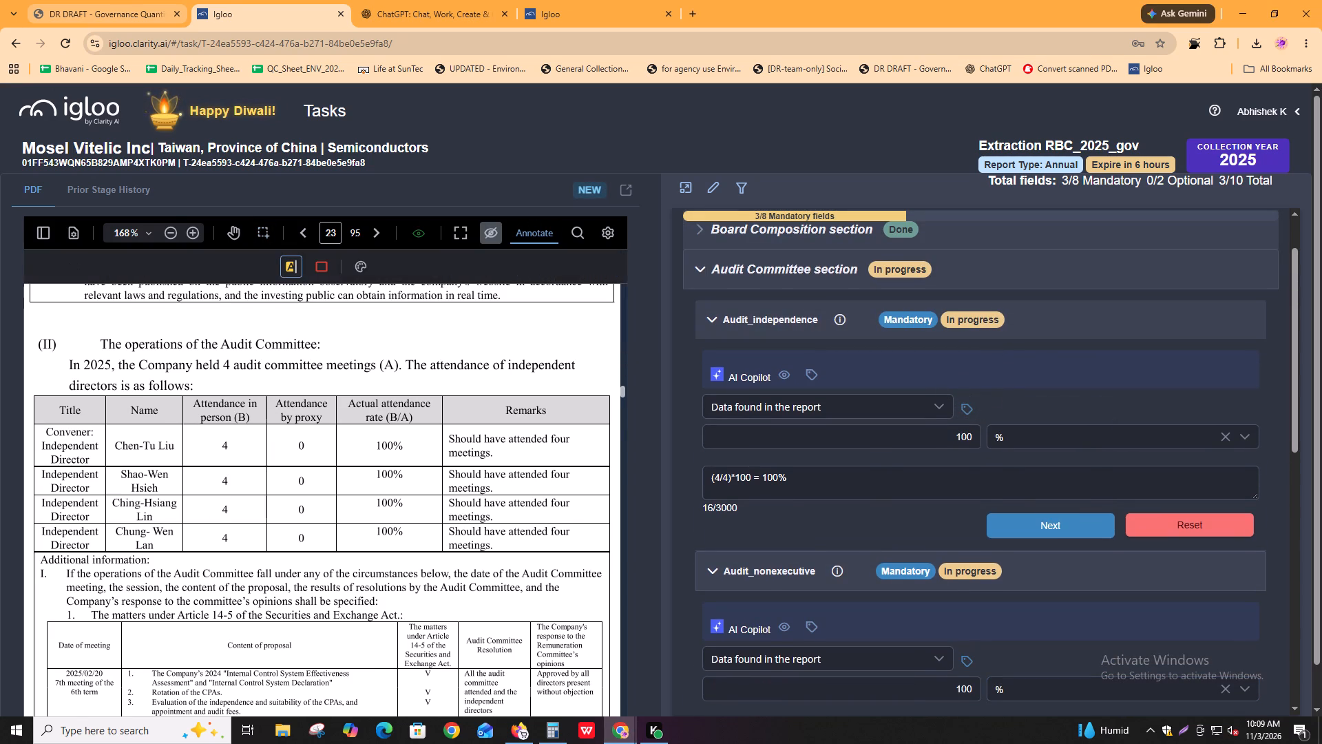
{"action": "left_click_drag", "start_coordinate": [96, 342], "coordinate": [165, 528]}
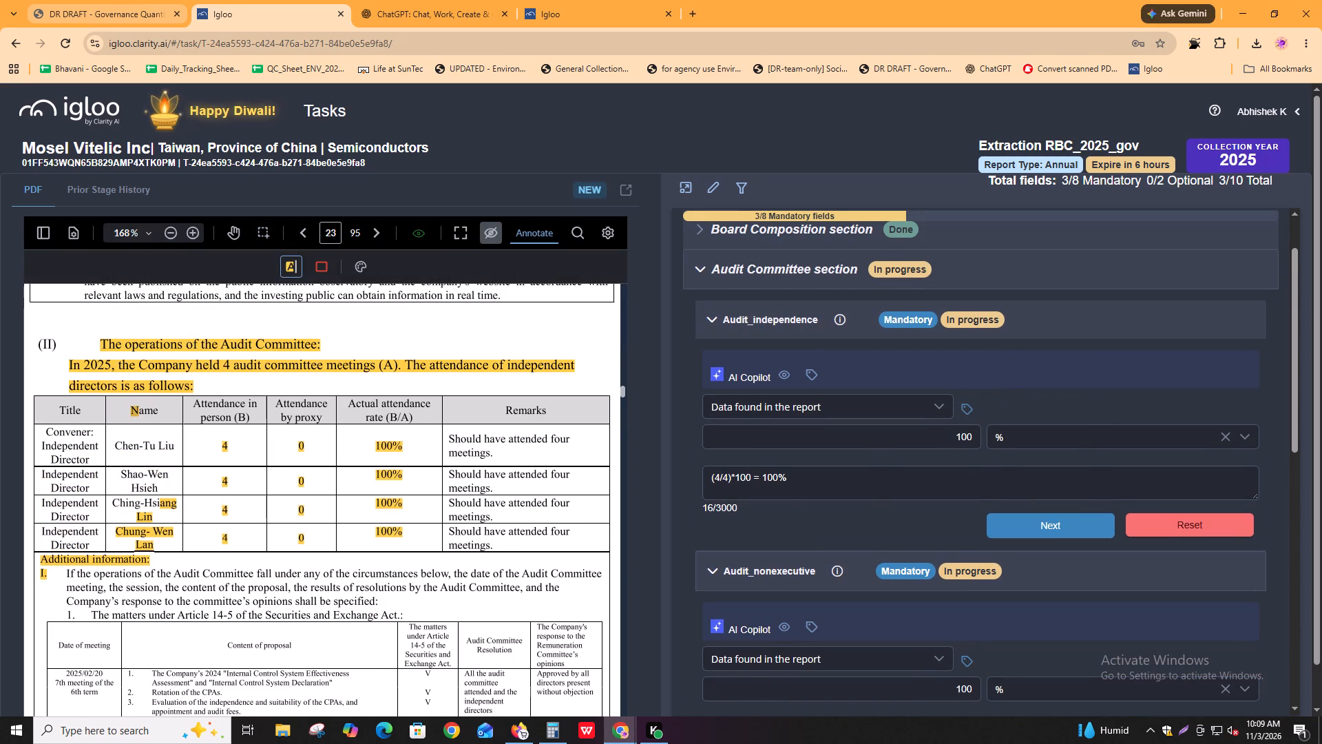
{"action": "left_click_drag", "start_coordinate": [165, 528], "coordinate": [309, 351]}
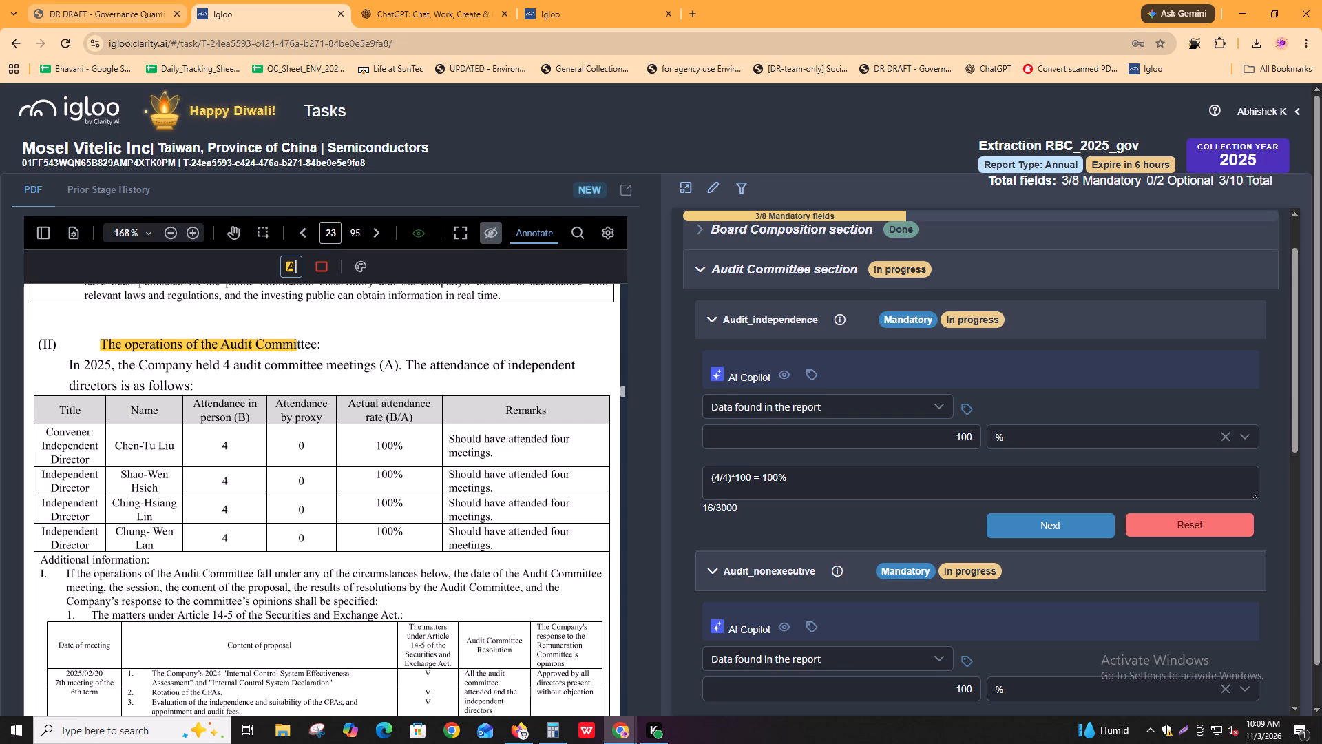
{"action": "left_click_drag", "start_coordinate": [309, 351], "coordinate": [324, 350]}
{"action": "left_click", "coordinate": [963, 398]}
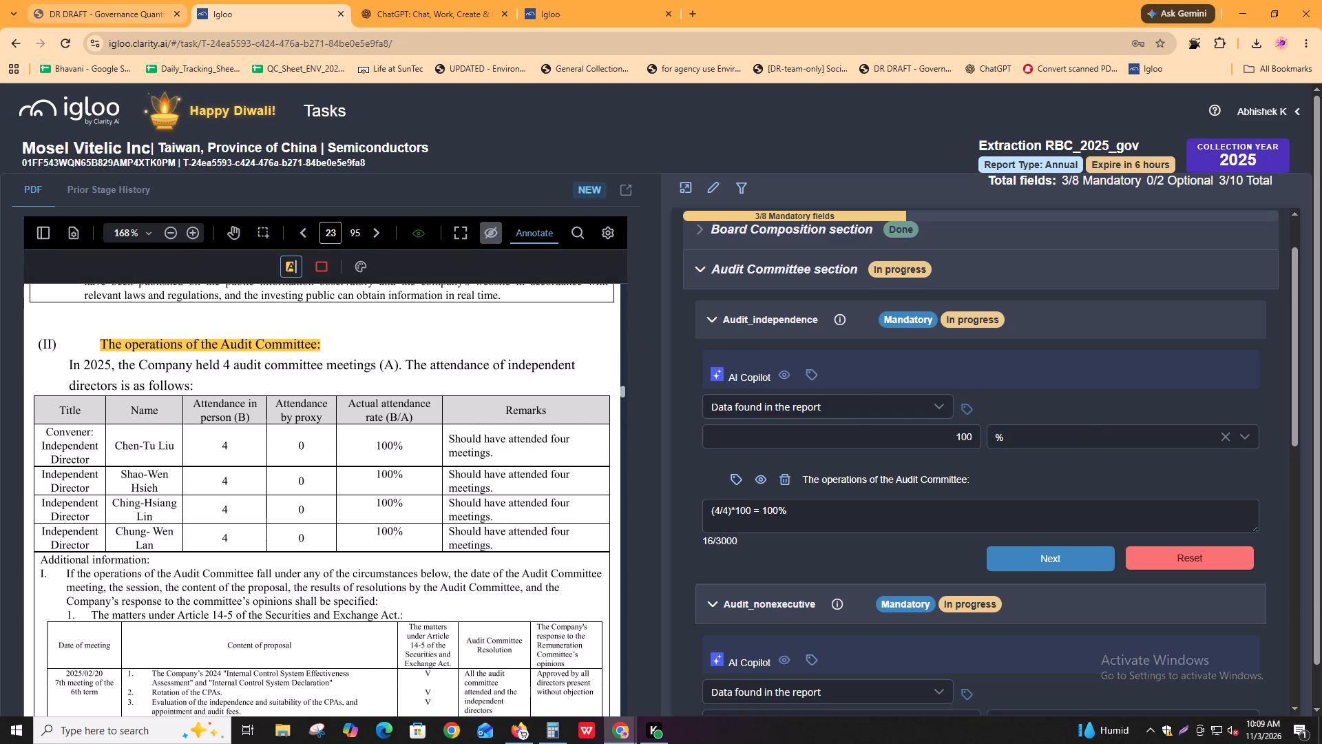
Highlight the names of the four audit committee members in the page 23 attendance table as evidence for Audit_independence.
{"action": "left_click_drag", "start_coordinate": [112, 442], "coordinate": [159, 550]}
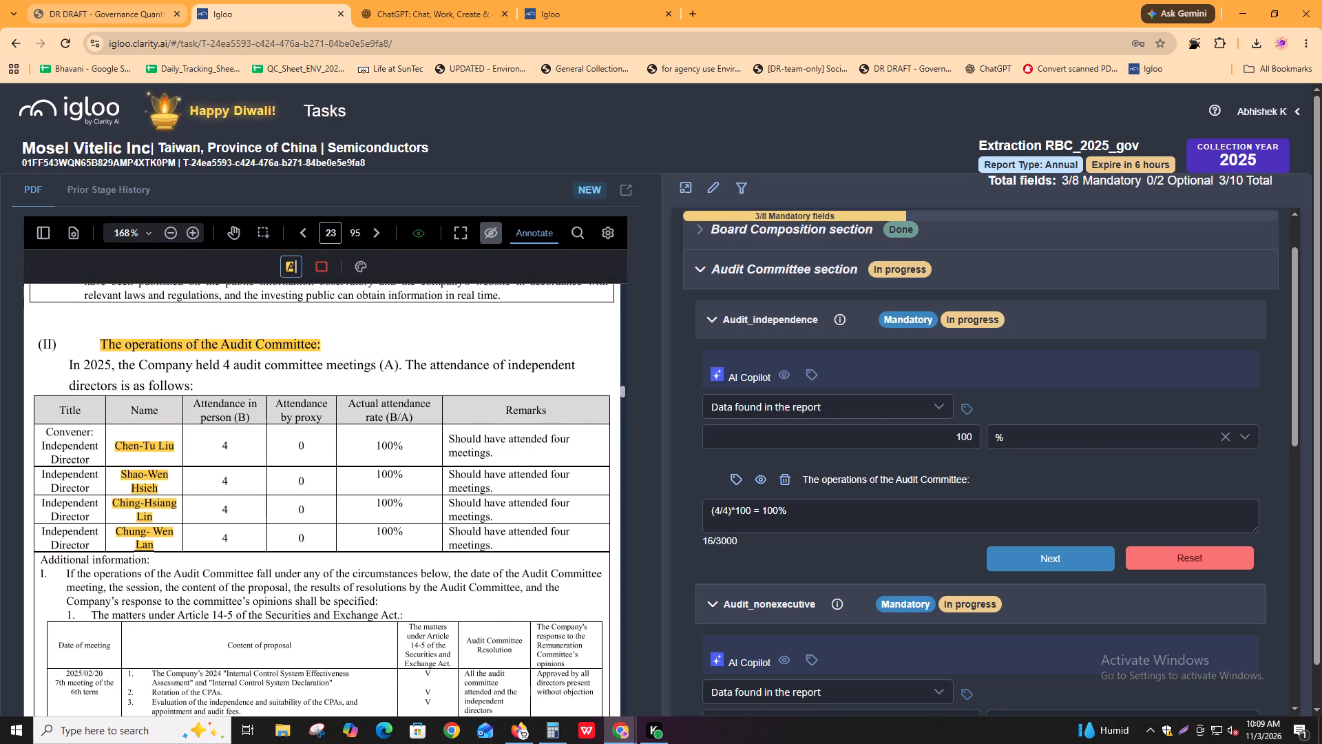
{"action": "left_click_drag", "start_coordinate": [159, 550], "coordinate": [160, 550]}
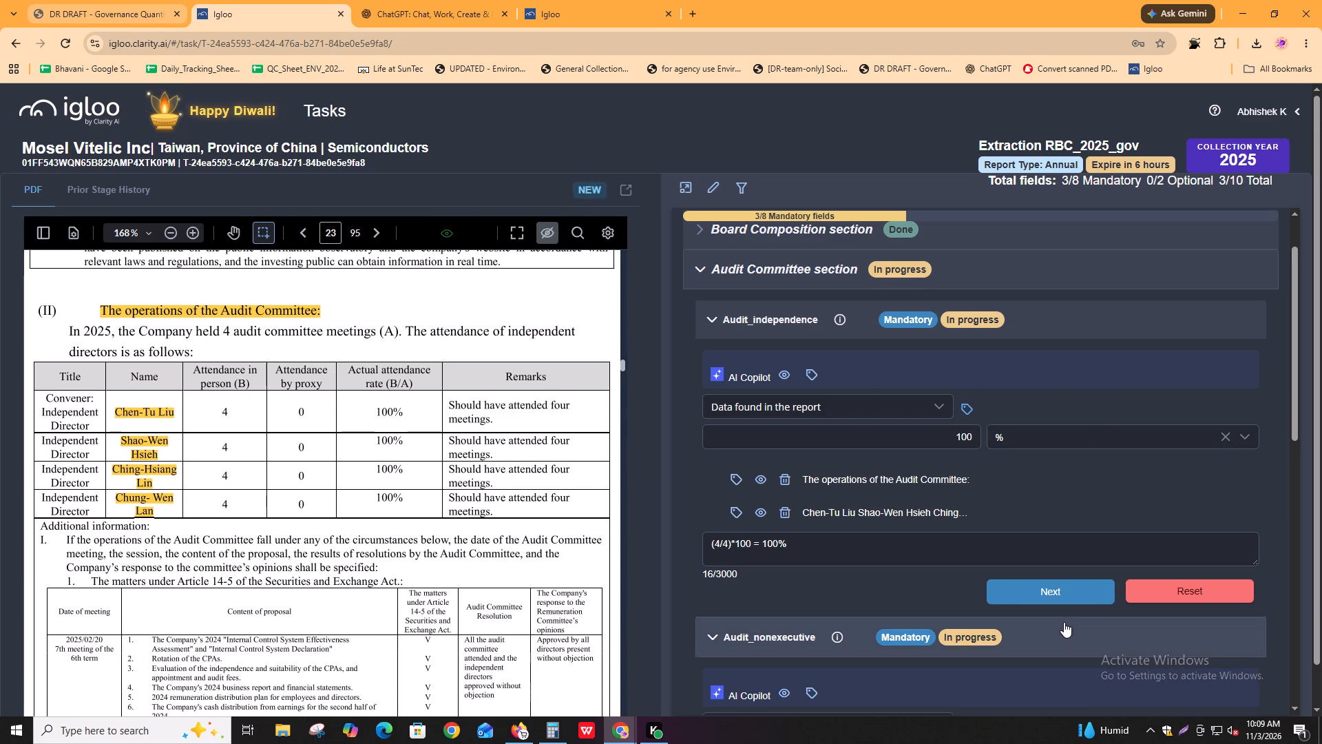
Step through the "audit comm" matches in the annual report PDF to examine what it says about the audit committee and other functional committees.
{"action": "key", "text": "alt+Tab"}
{"action": "key", "text": "ctrl+f"}
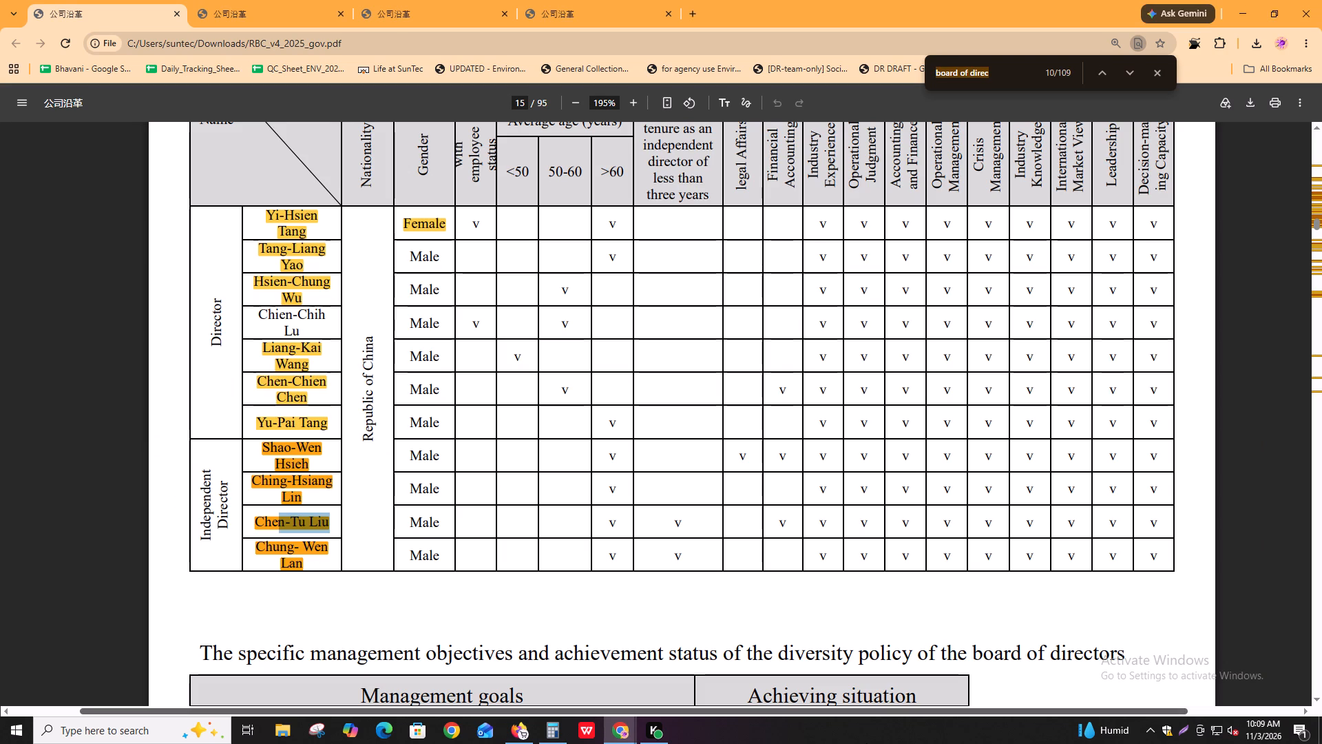
{"action": "key", "text": "ctrl+shift+Tab"}
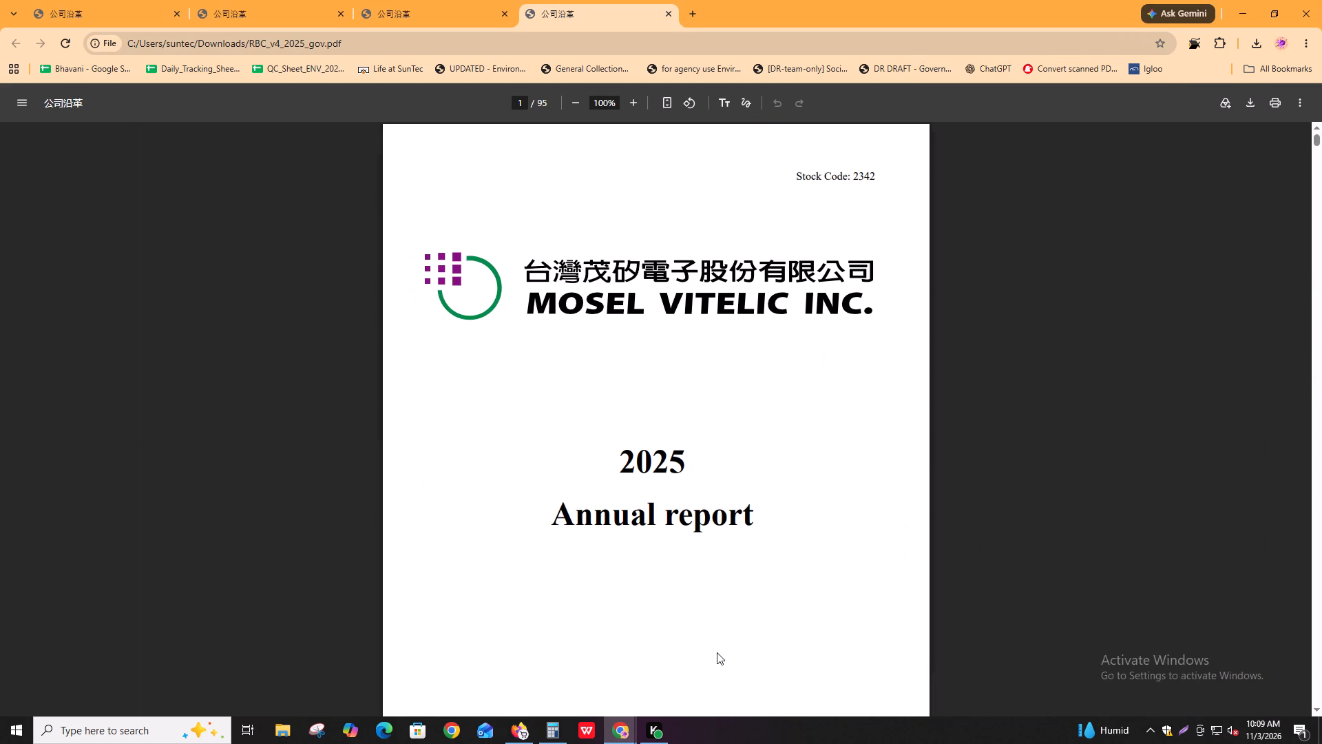
{"action": "left_click", "coordinate": [282, 1]}
{"action": "key", "text": "ctrl+f"}
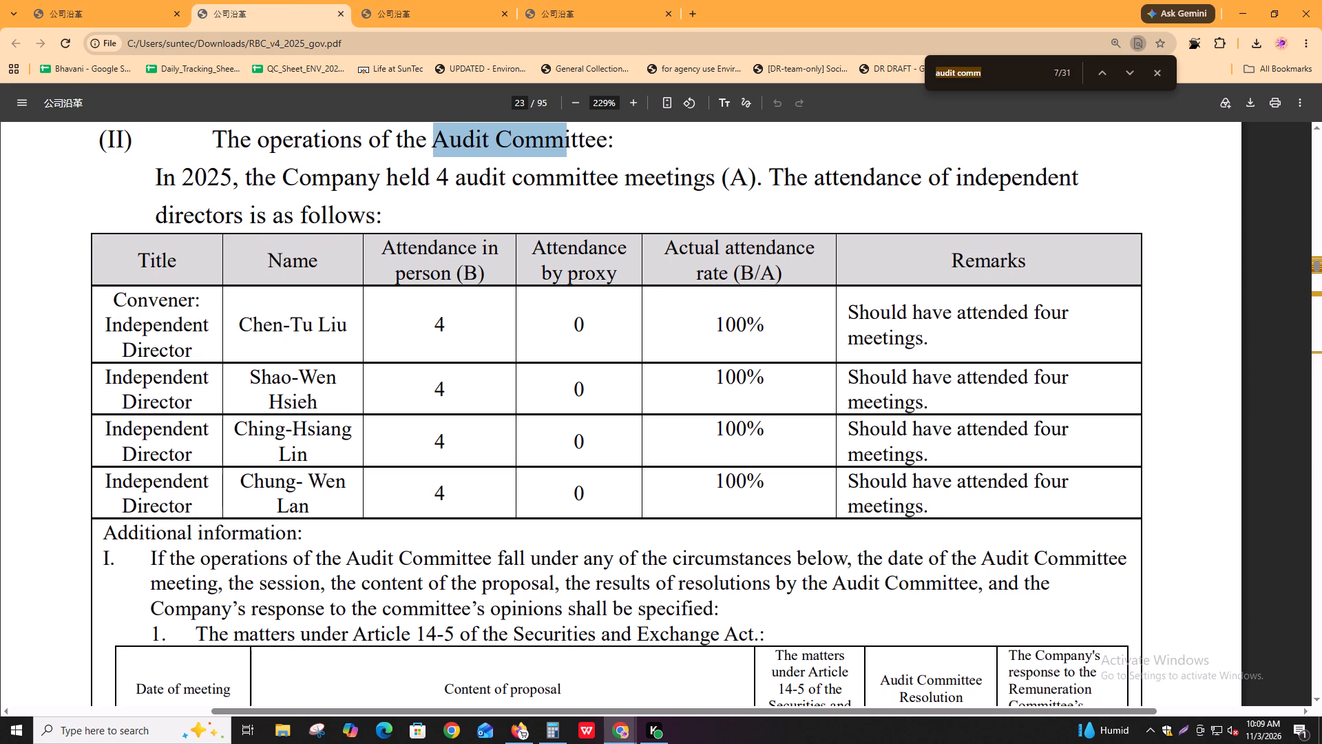
{"action": "key", "text": "Return"}
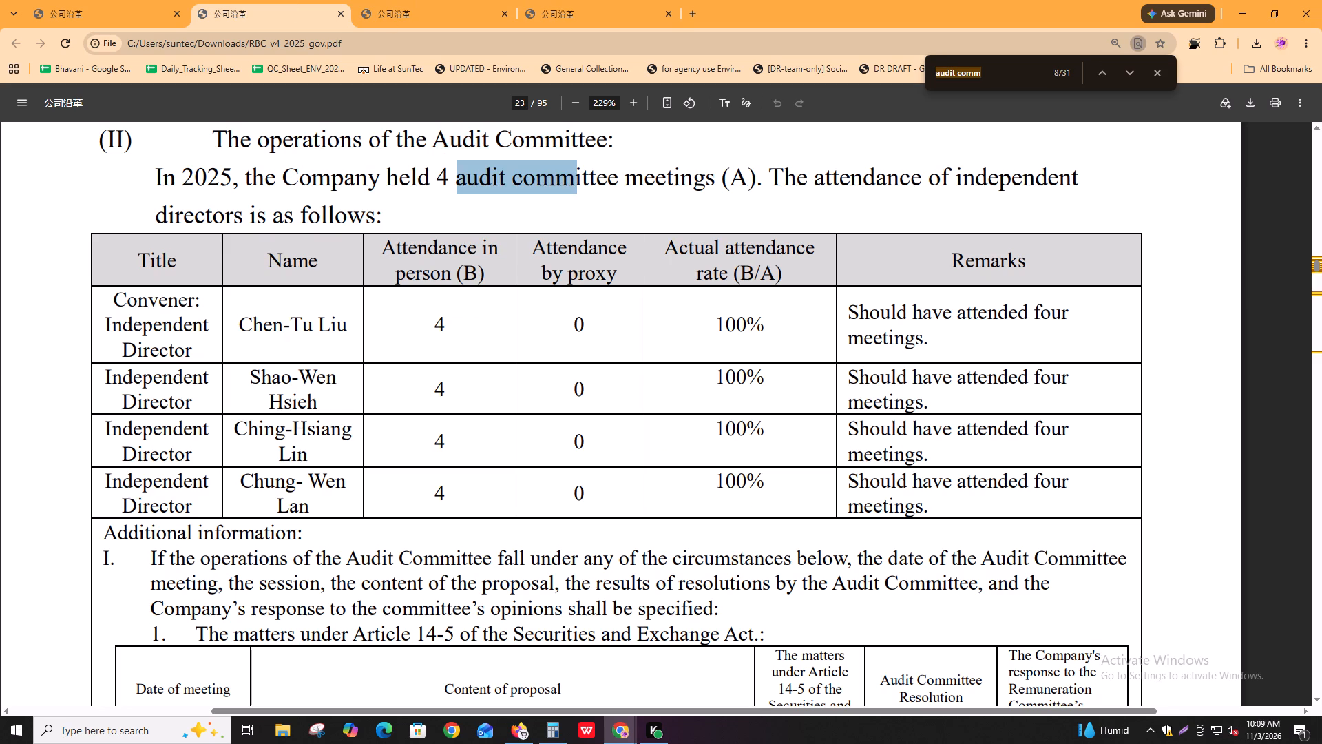
{"action": "key", "text": "Return"}
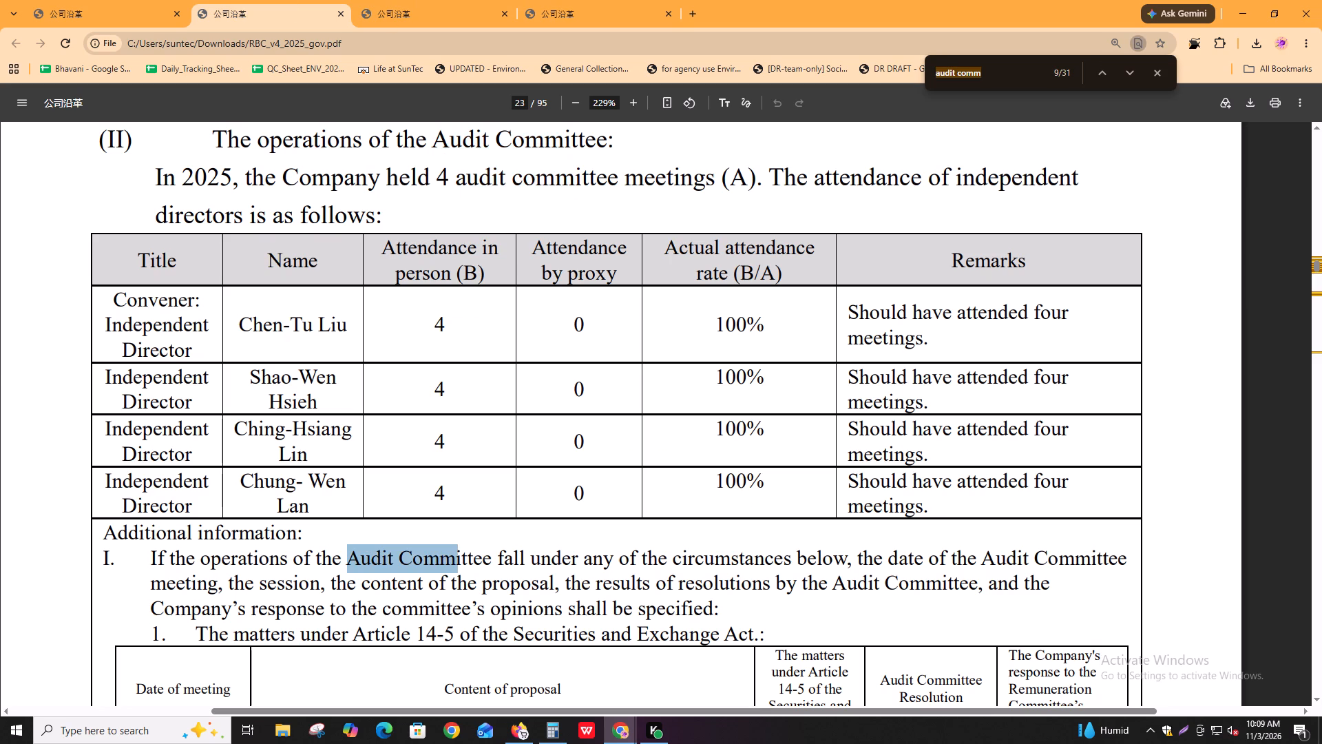
{"action": "key", "text": "Return"}
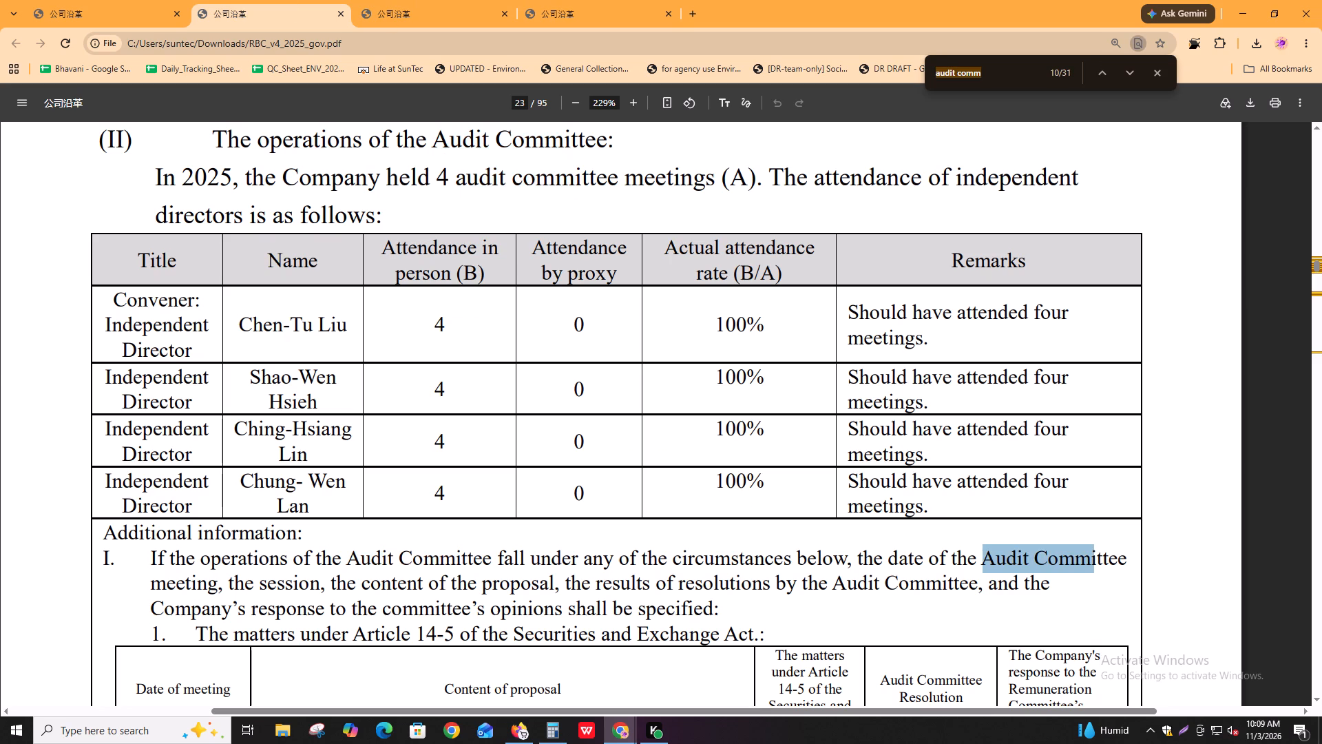
{"action": "key", "text": "Return"}
{"action": "key", "text": "Return"}
{"action": "key", "text": "Return"}
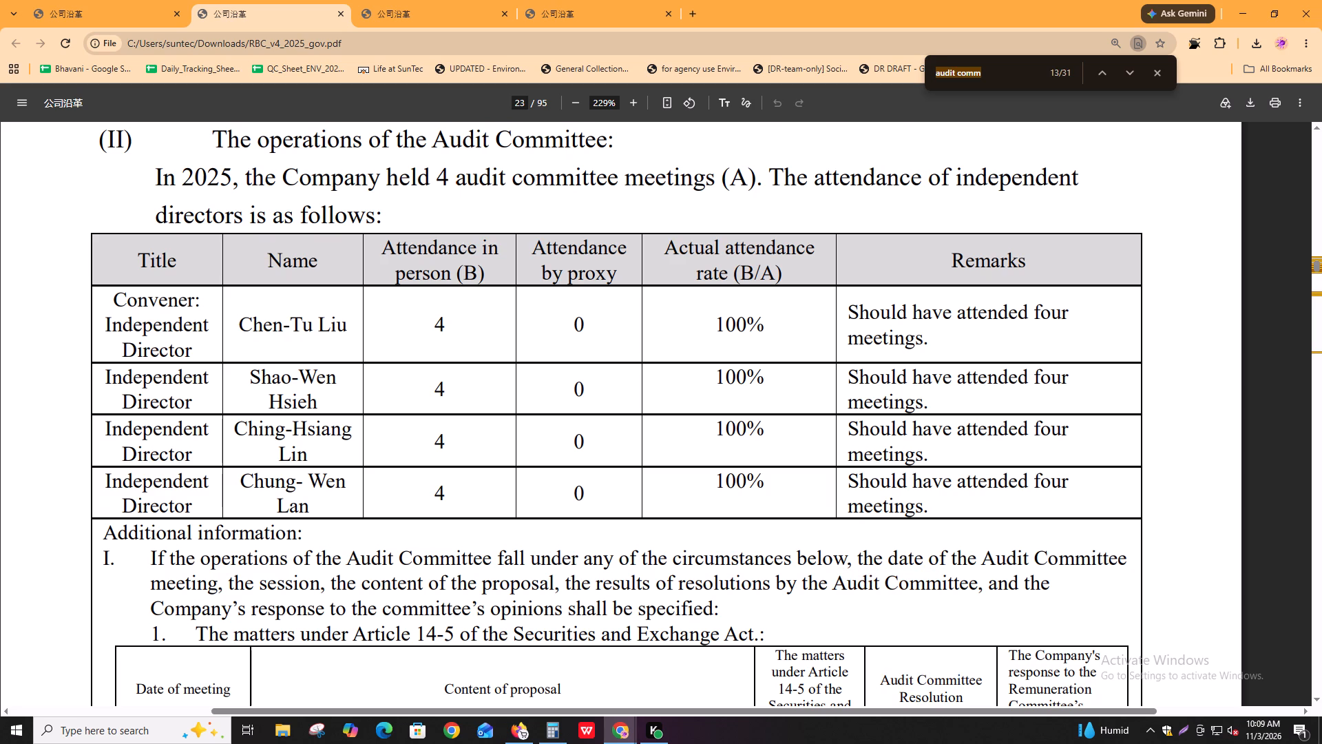
{"action": "key", "text": "Return"}
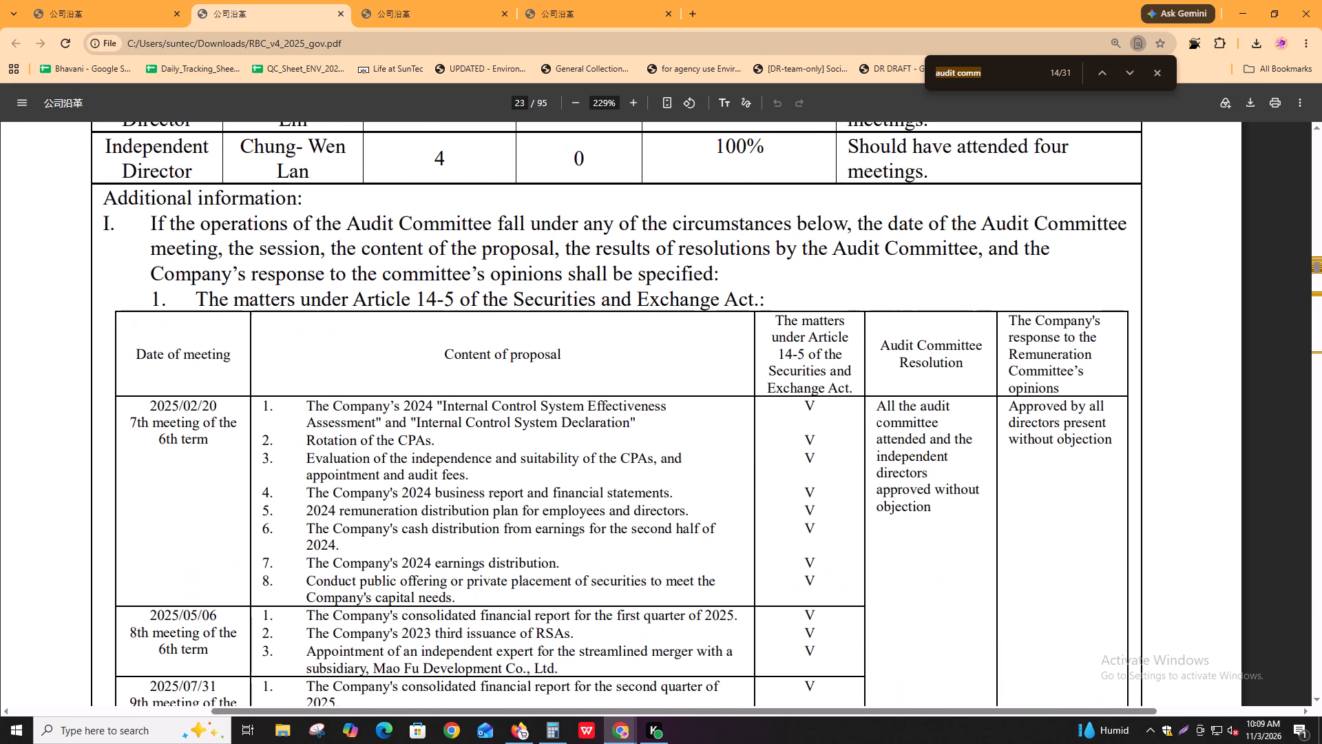
{"action": "key", "text": "Return"}
{"action": "key", "text": "Return"}
{"action": "key", "text": "Return"}
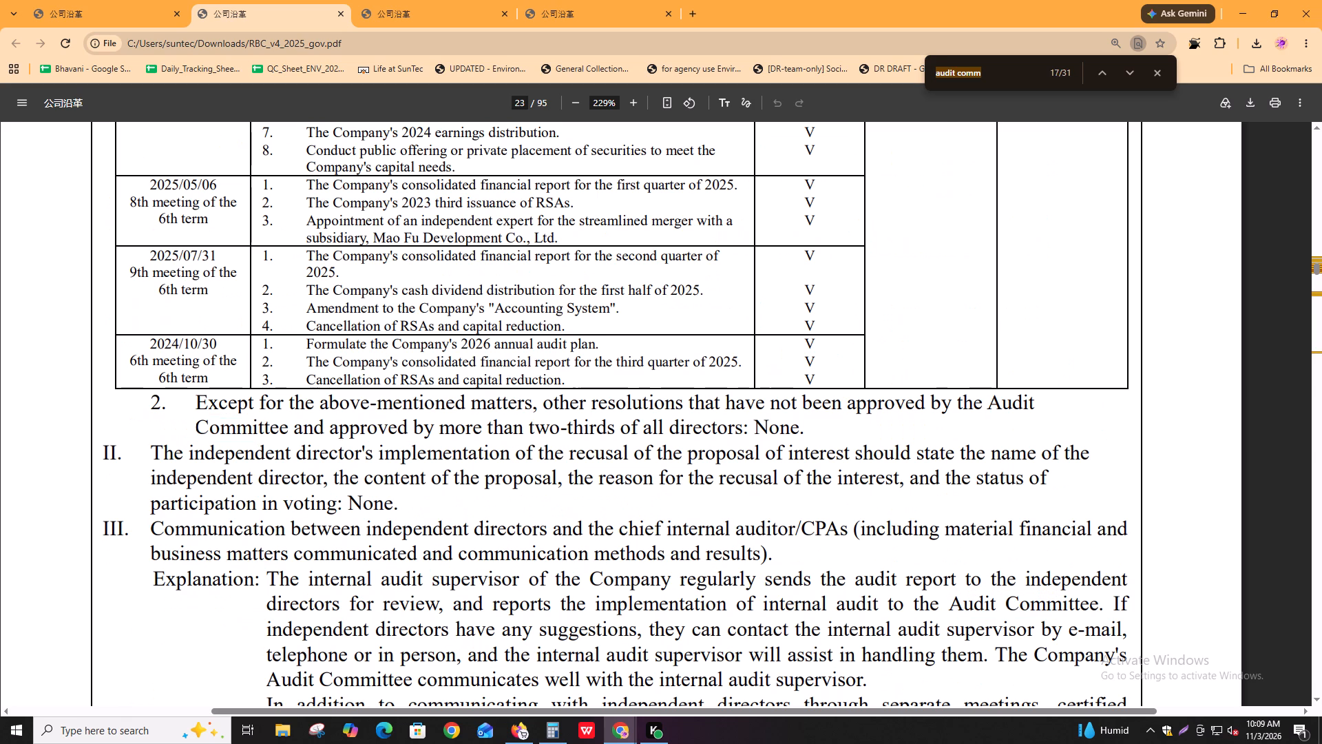
{"action": "key", "text": "Return"}
{"action": "key", "text": "Return"}
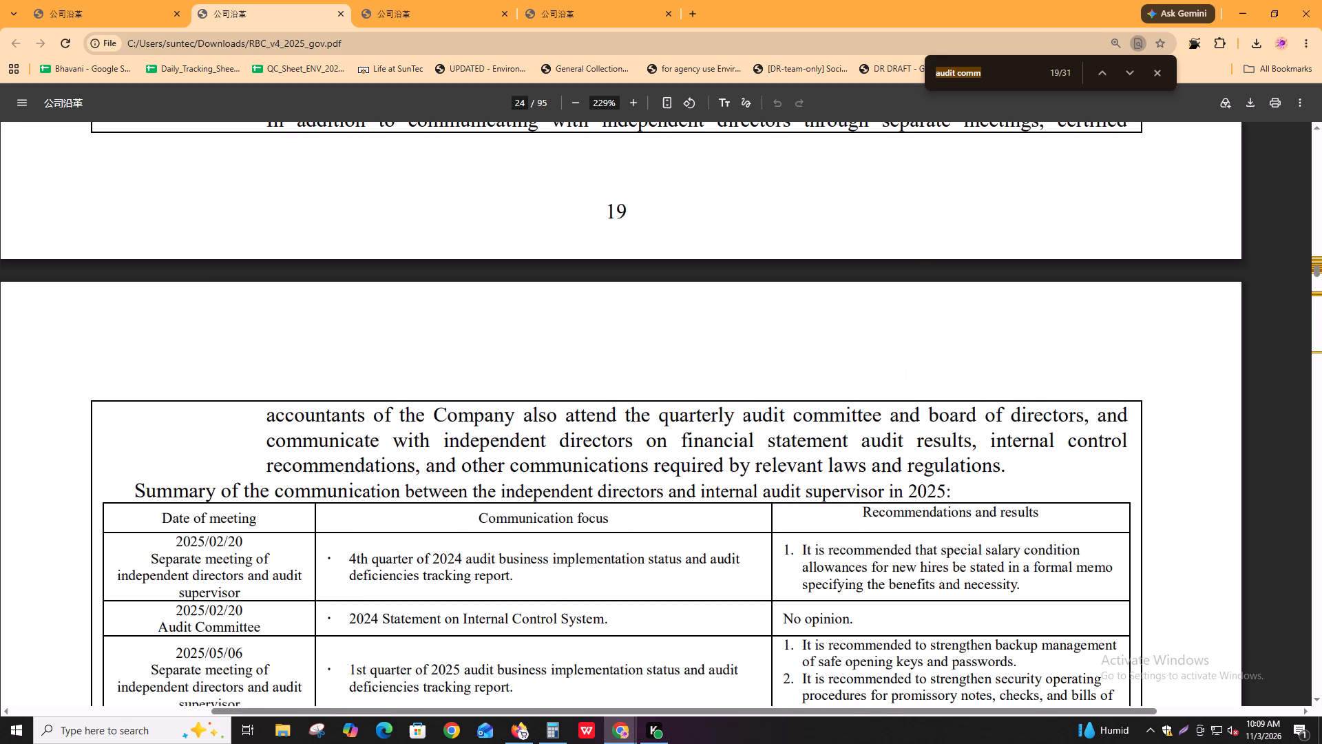
{"action": "key", "text": "Return"}
{"action": "key", "text": "Return"}
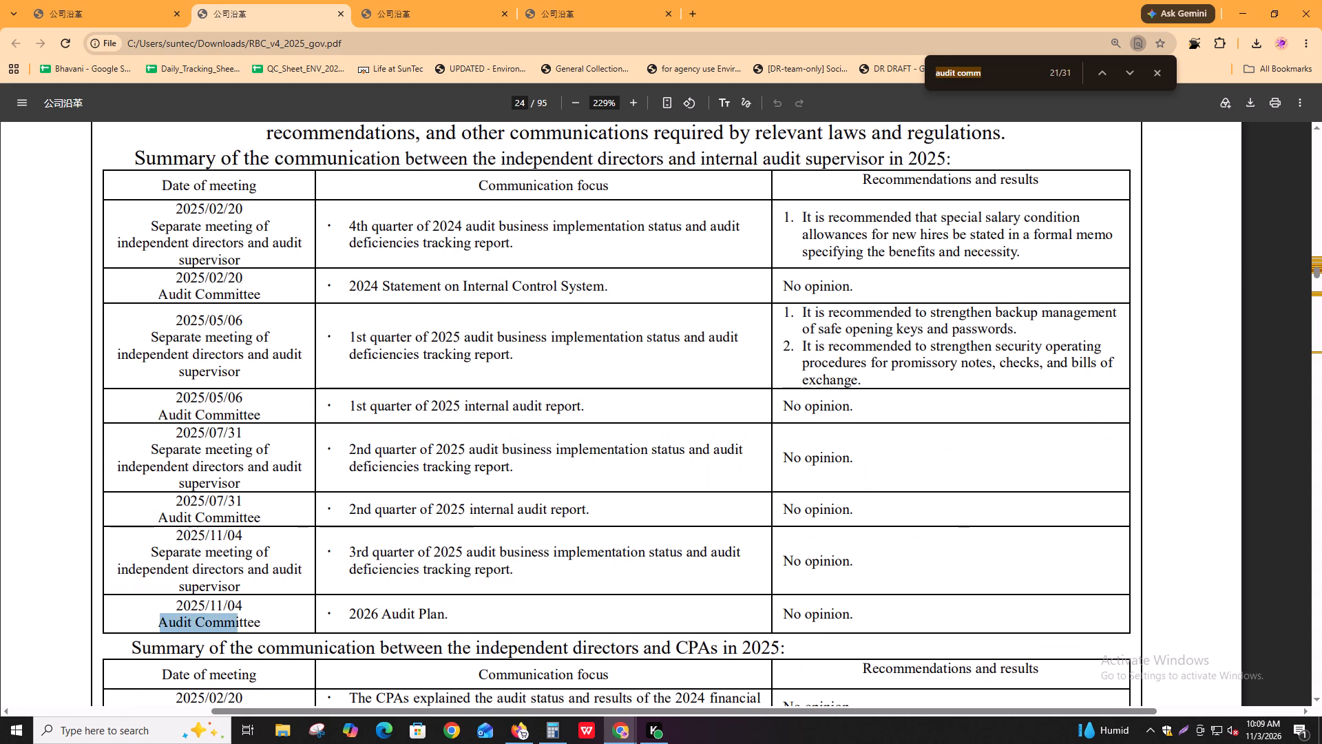
{"action": "key", "text": "Return"}
{"action": "key", "text": "Return"}
{"action": "key", "text": "Return"}
{"action": "key", "text": "Return"}
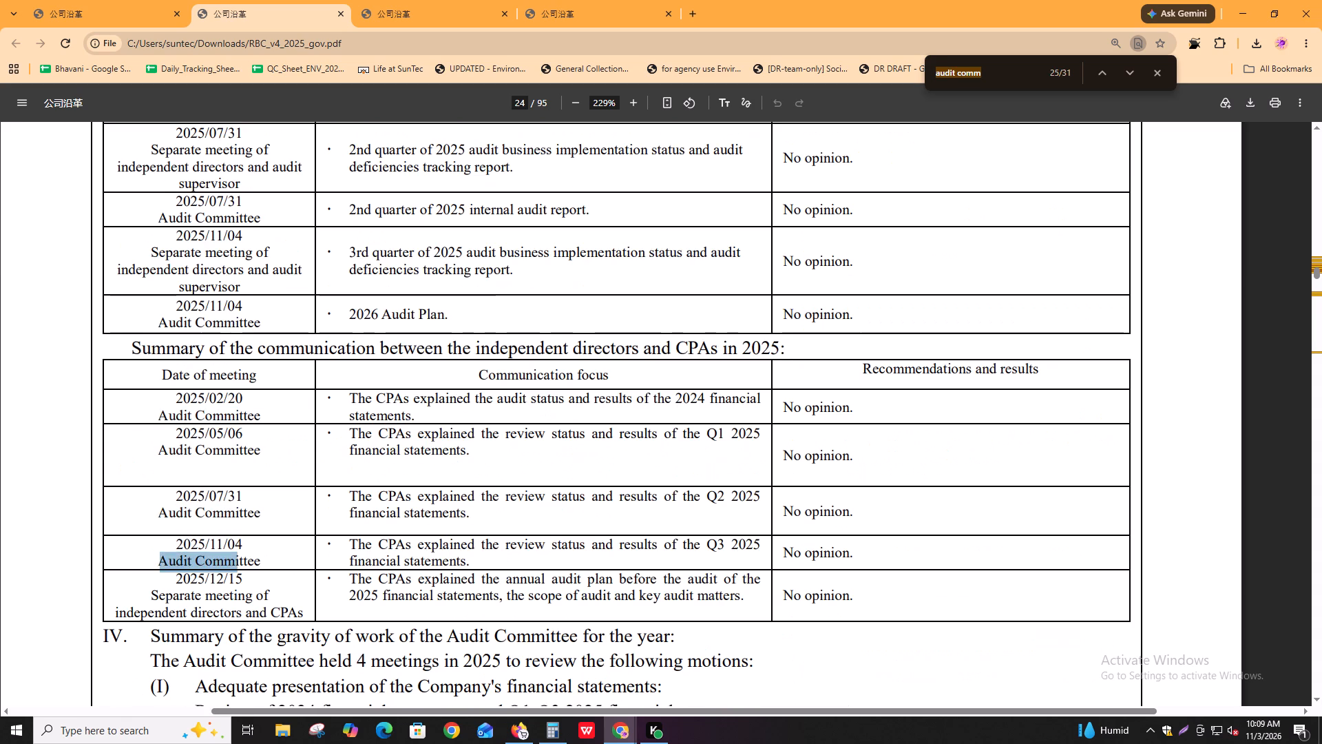
{"action": "key", "text": "Return"}
{"action": "key", "text": "Return"}
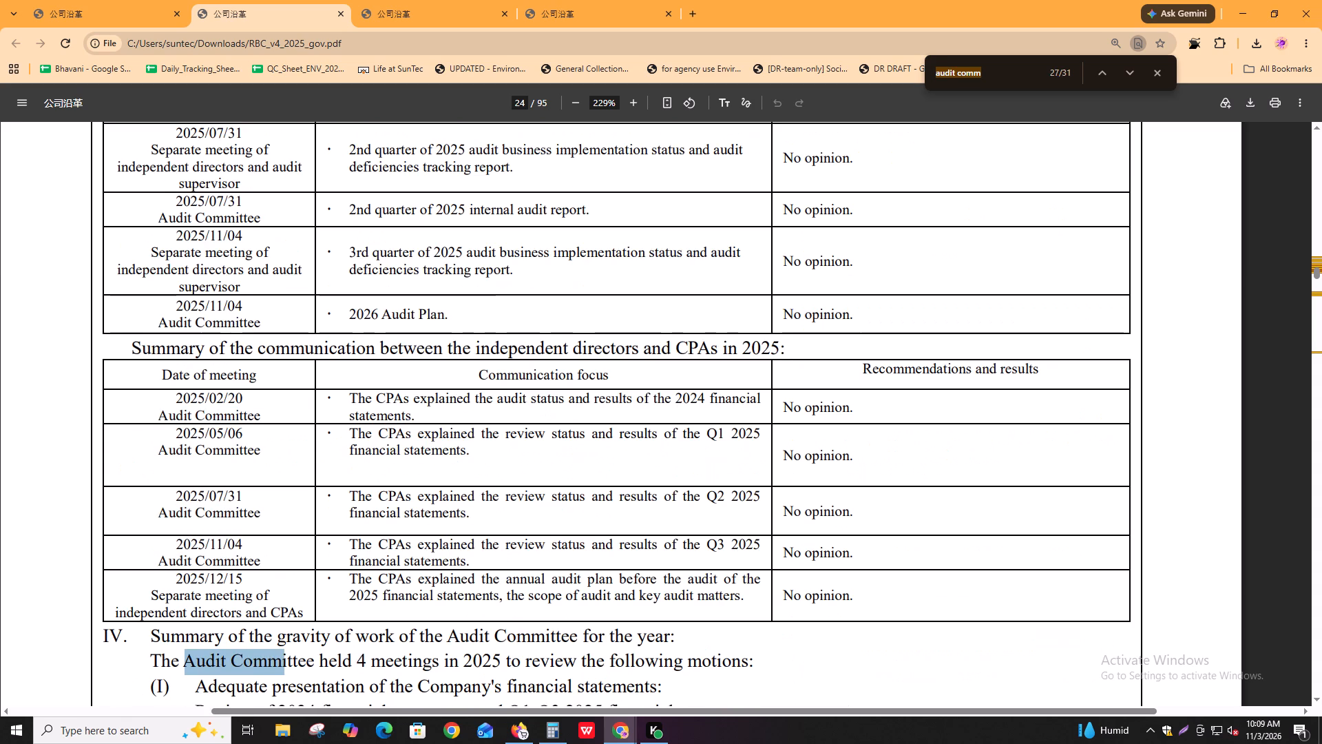
{"action": "key", "text": "Return"}
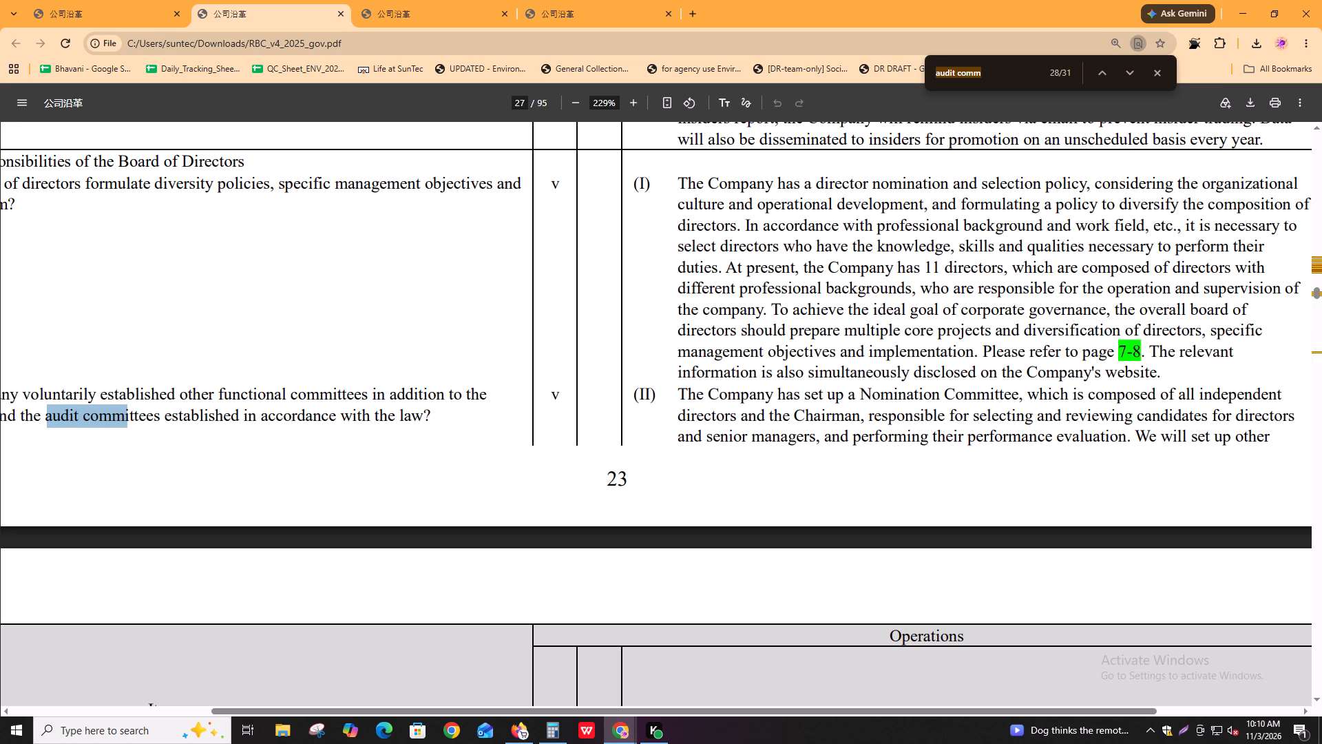
{"action": "scroll", "coordinate": [985, 489], "scroll_direction": "down", "scroll_amount": 3, "text": "shift"}
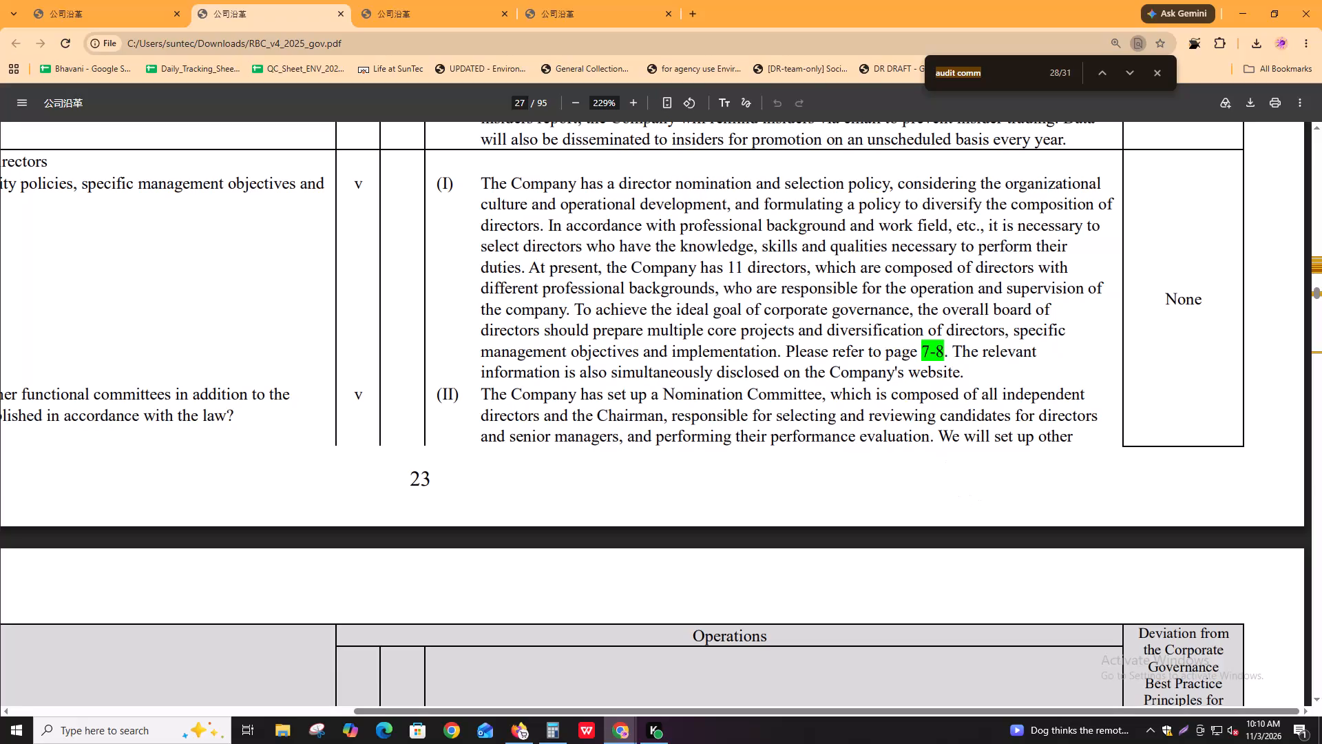
{"action": "key", "text": "ctrl+f"}
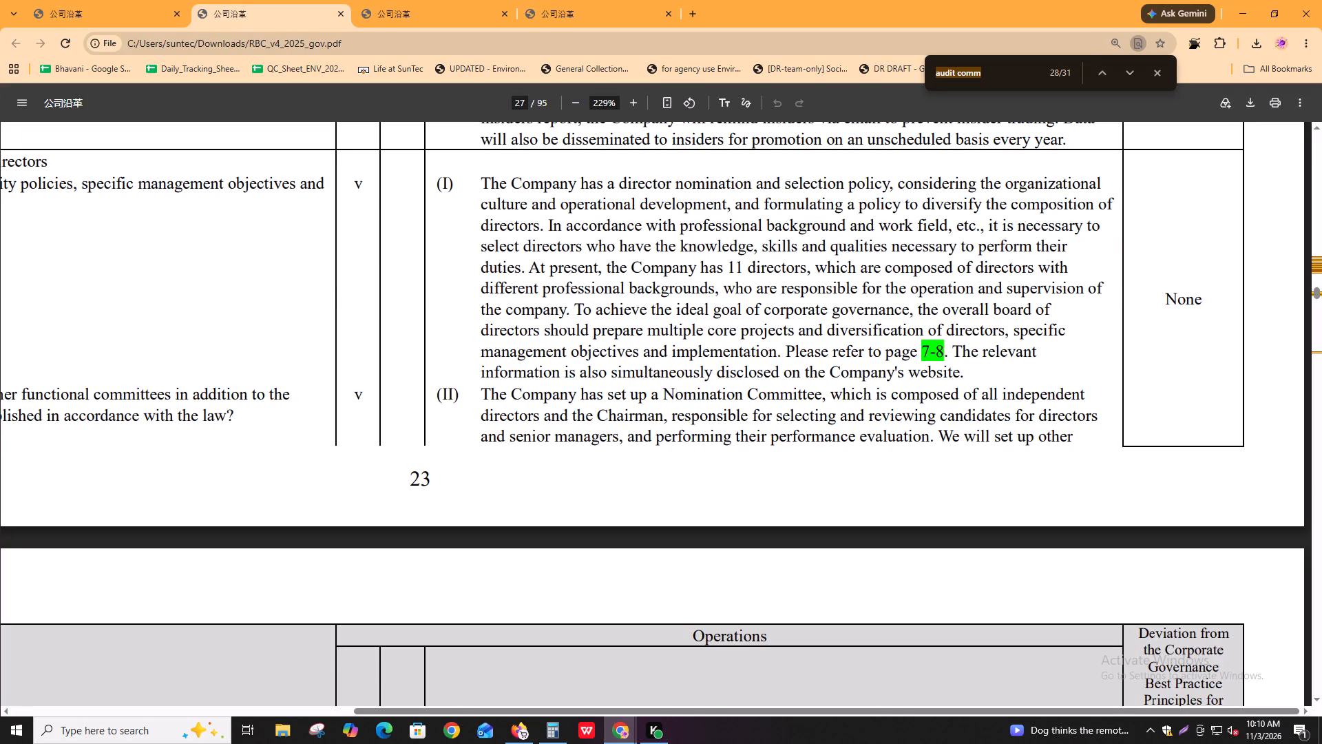
{"action": "key", "text": "Return"}
{"action": "key", "text": "shift+Return"}
{"action": "key", "text": "alt+Tab"}
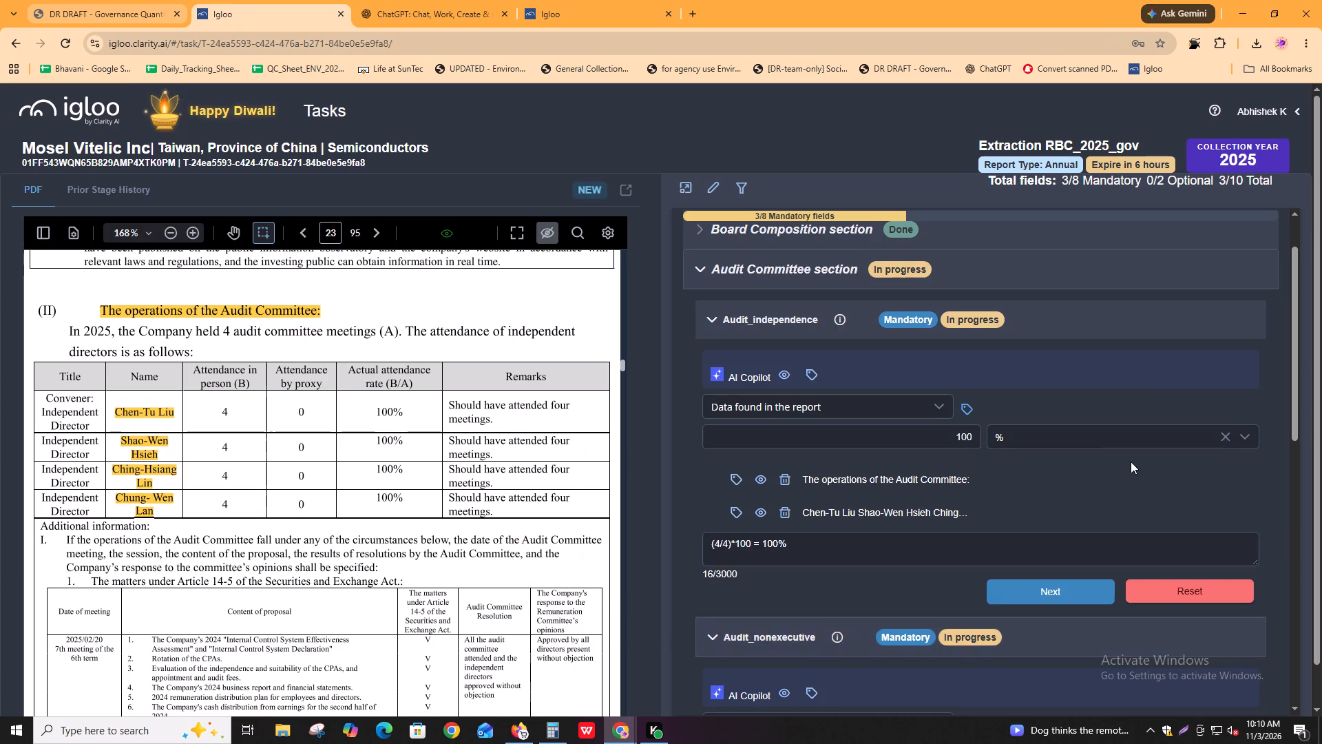
Review the two evidence annotations of Nomination_independence, and check the remaining "audit comm" matches in the report PDF.
{"action": "scroll", "coordinate": [1133, 461], "scroll_direction": "down", "scroll_amount": 11}
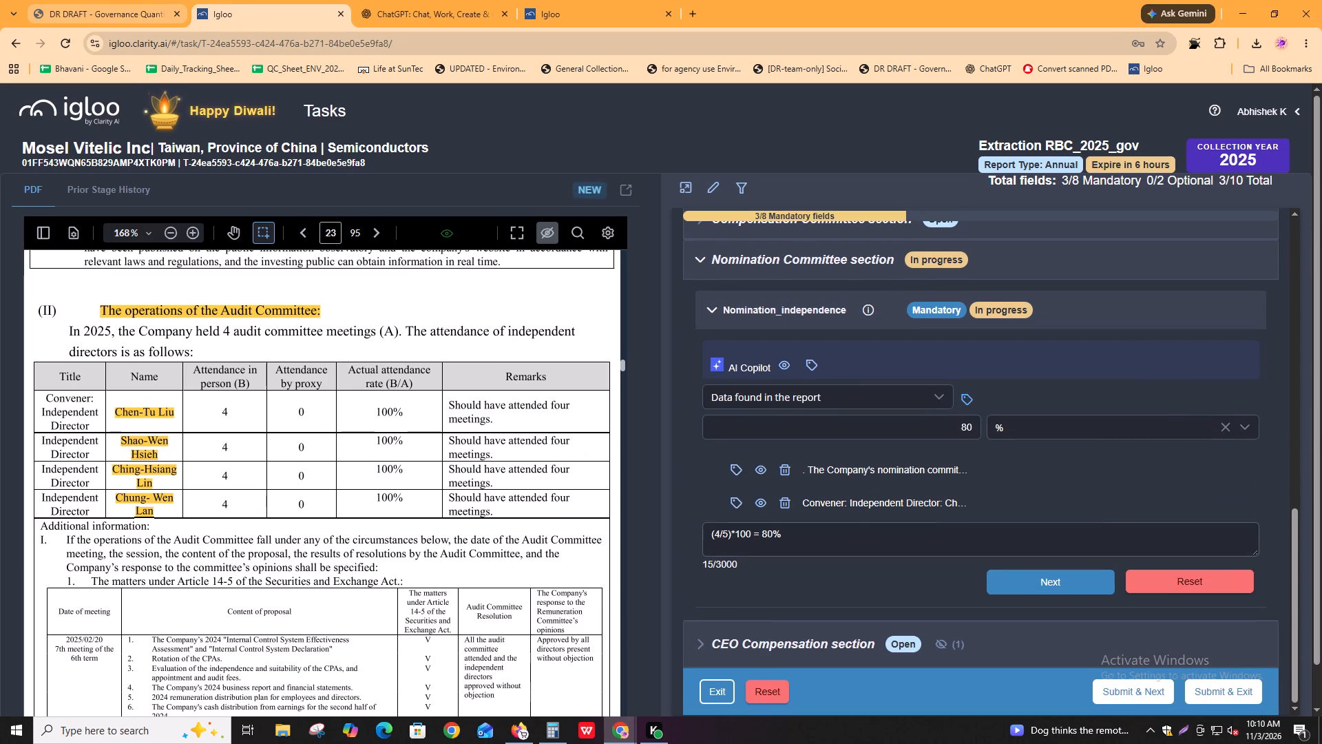
{"action": "left_click", "coordinate": [733, 471]}
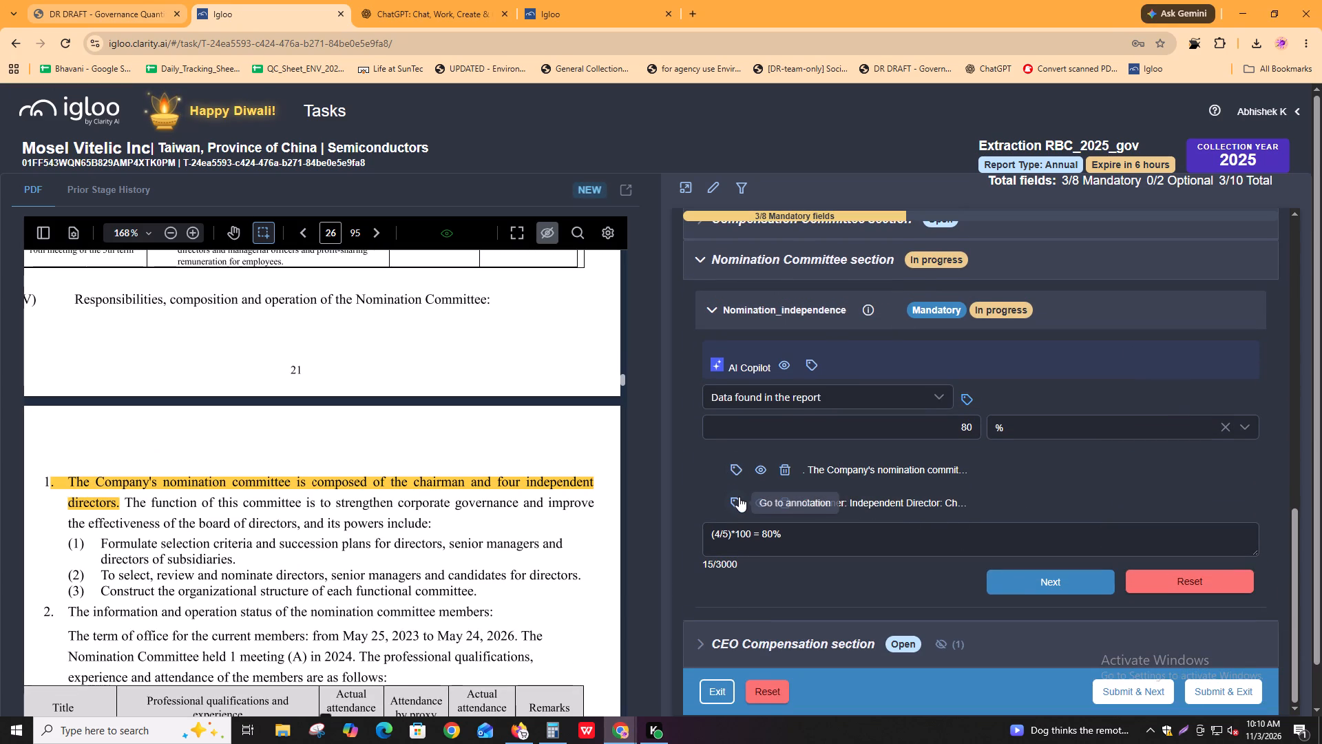
{"action": "left_click", "coordinate": [739, 497]}
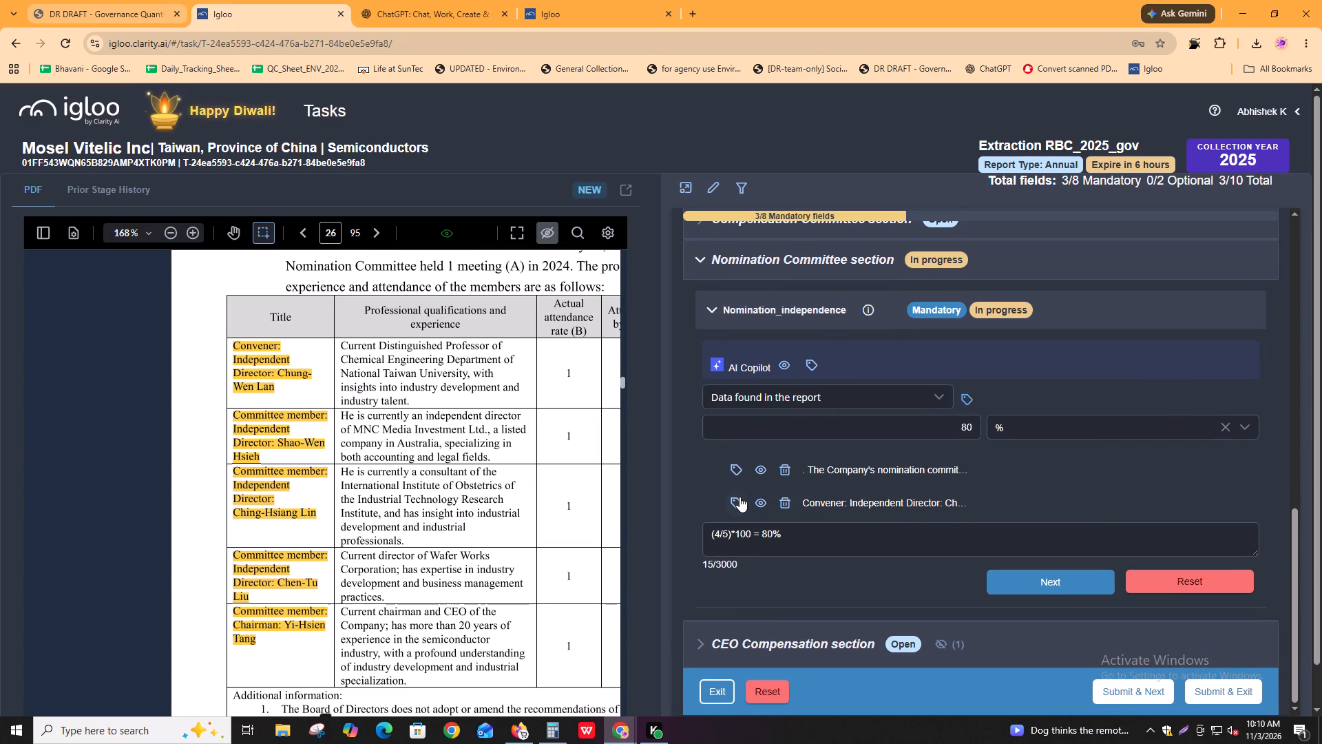
{"action": "key", "text": "alt+Tab"}
{"action": "key", "text": "ctrl+f"}
{"action": "key", "text": "Return"}
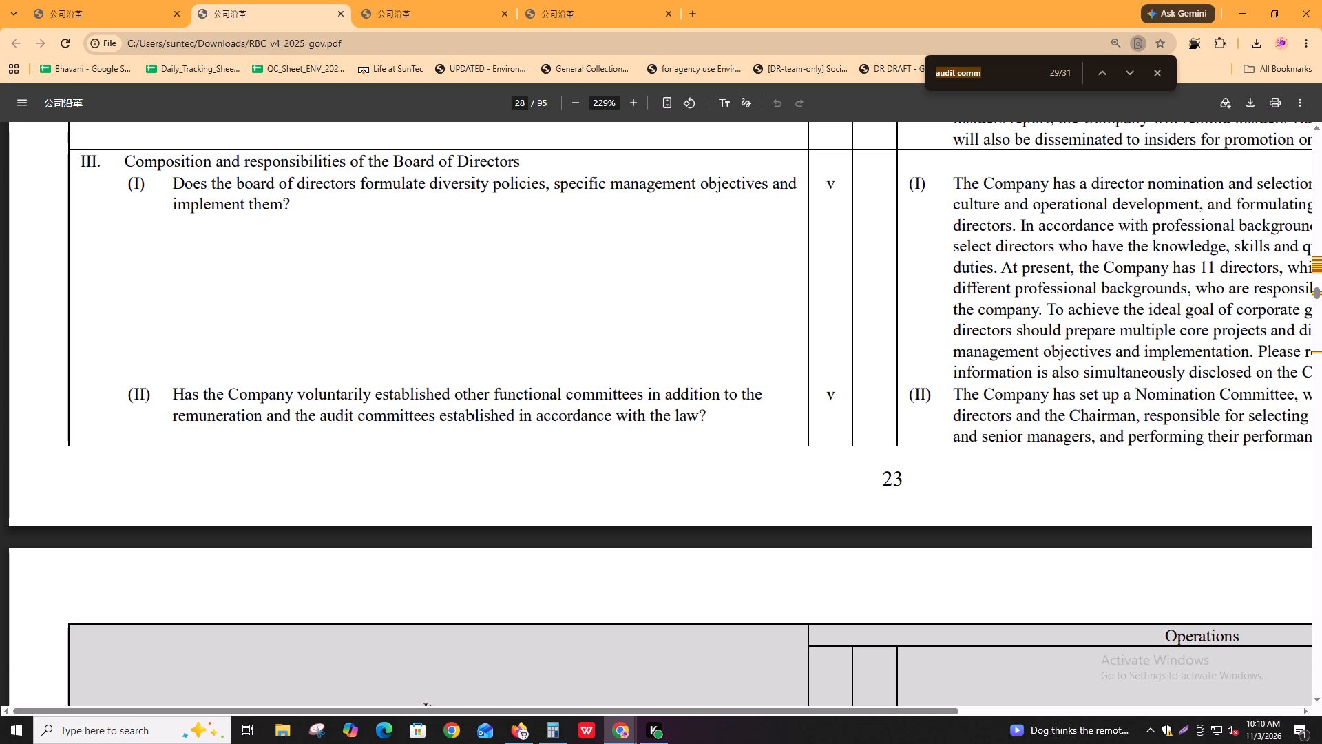
{"action": "key", "text": "Return"}
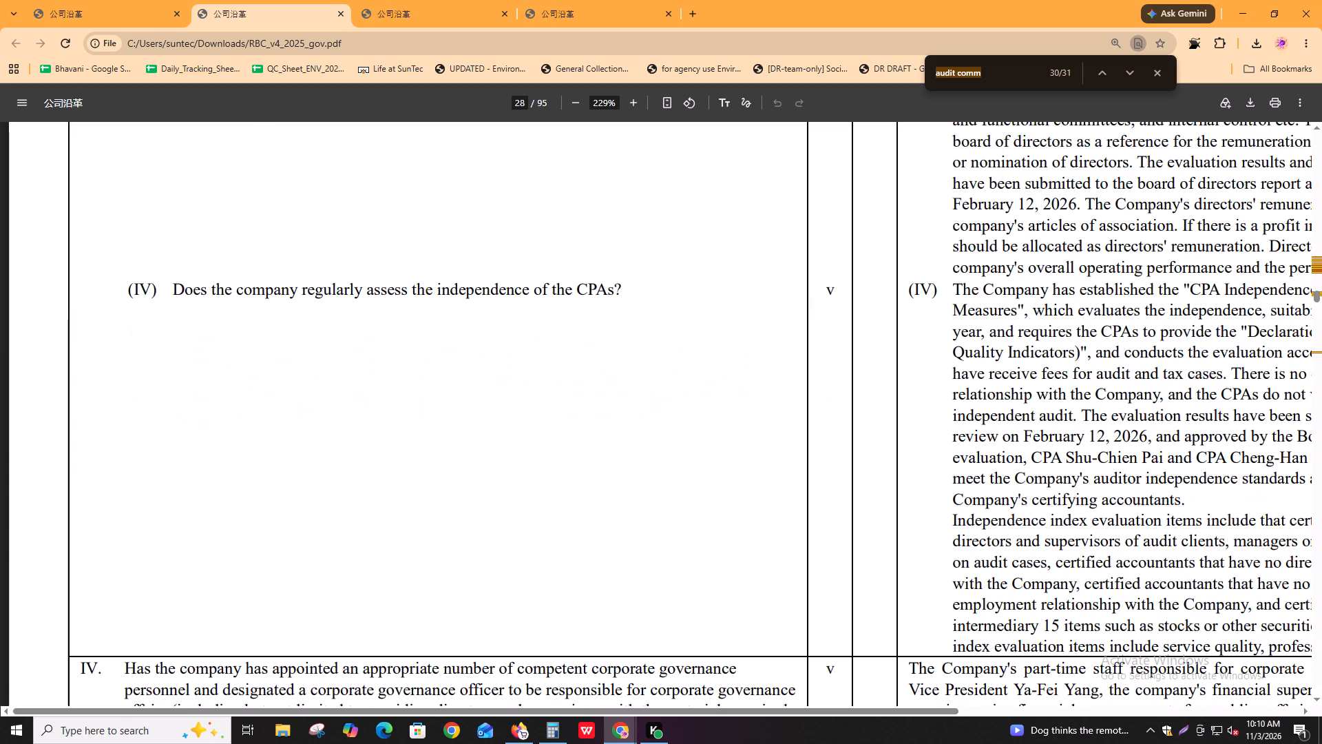
{"action": "key", "text": "Return"}
{"action": "key", "text": "Return"}
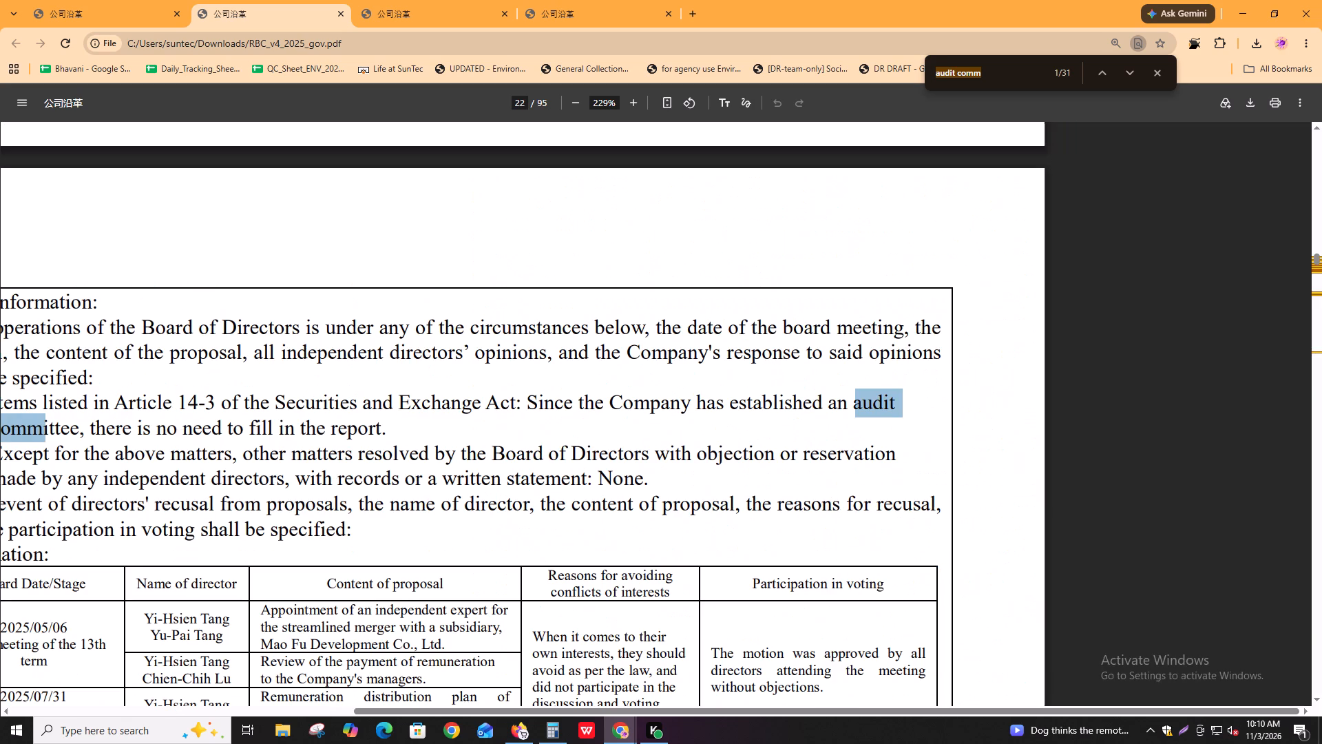
{"action": "scroll", "coordinate": [801, 573], "scroll_direction": "up", "scroll_amount": 2, "text": "shift"}
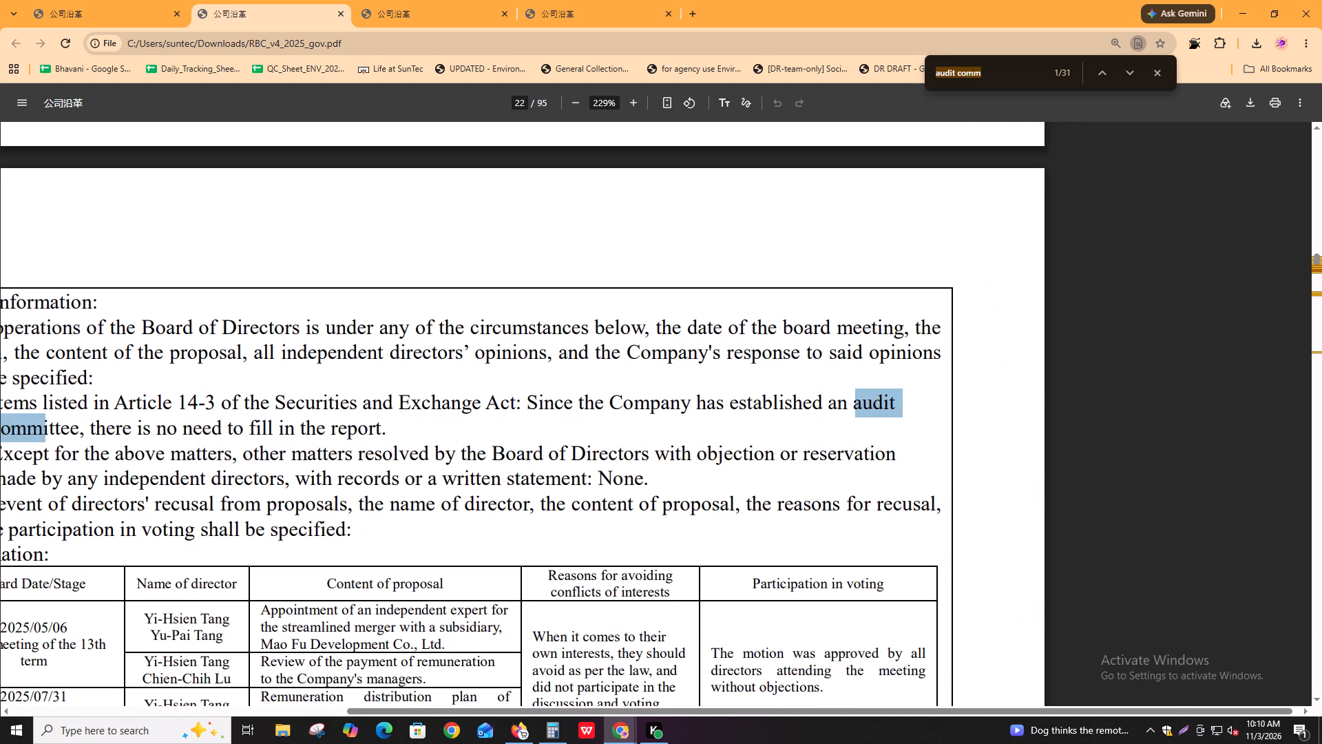
{"action": "key", "text": "alt+Tab"}
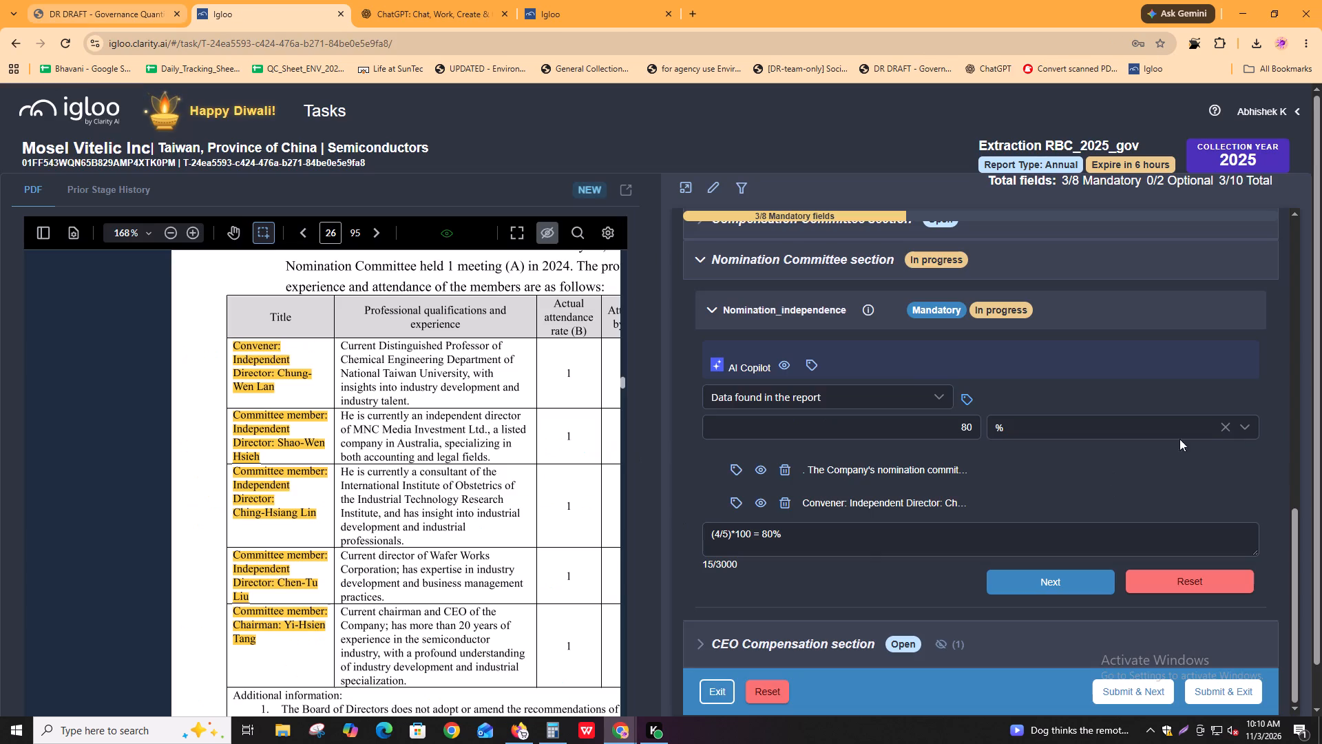
Tag the four members' titles, "Convener: Independent Director" and "Independent Director", on page 23 as evidence for Audit_independence and complete the field.
{"action": "scroll", "coordinate": [908, 372], "scroll_direction": "up", "scroll_amount": 6}
{"action": "scroll", "coordinate": [882, 438], "scroll_direction": "up", "scroll_amount": 3}
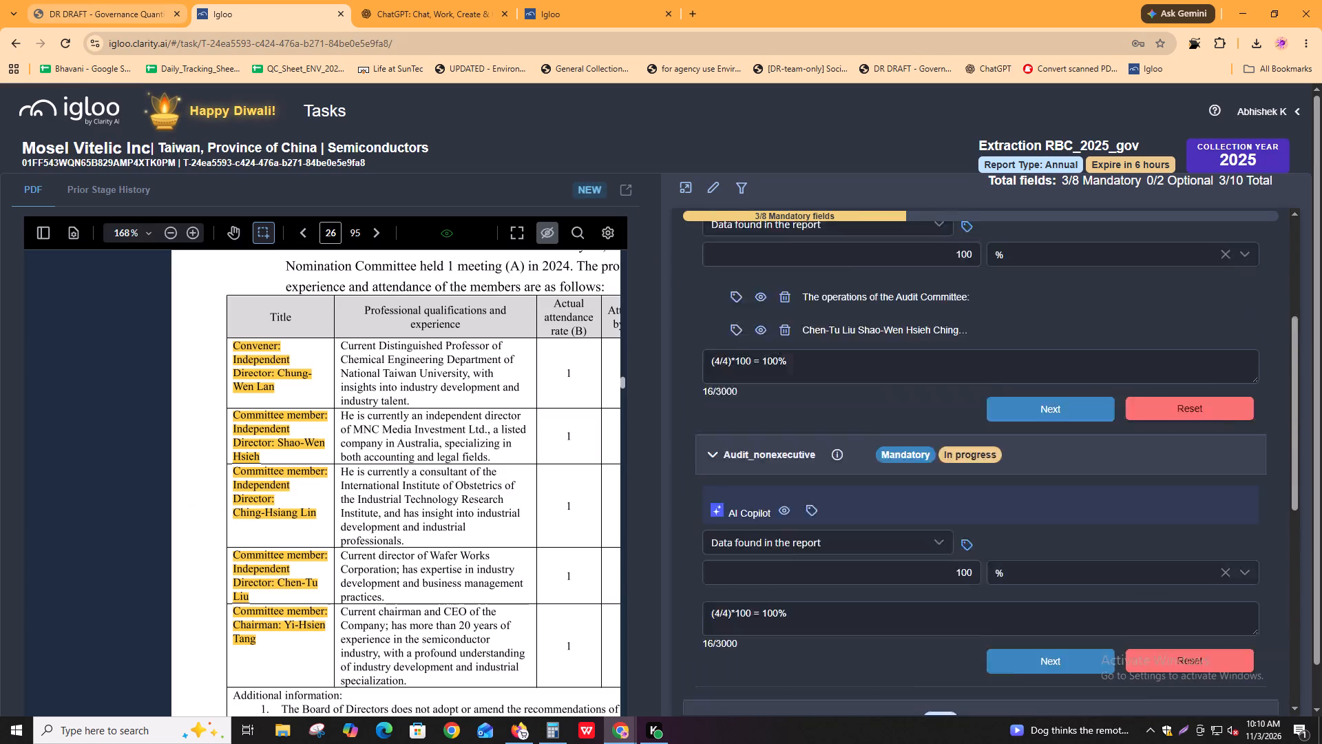
{"action": "left_click", "coordinate": [731, 420]}
{"action": "scroll", "coordinate": [315, 533], "scroll_direction": "down", "scroll_amount": 3}
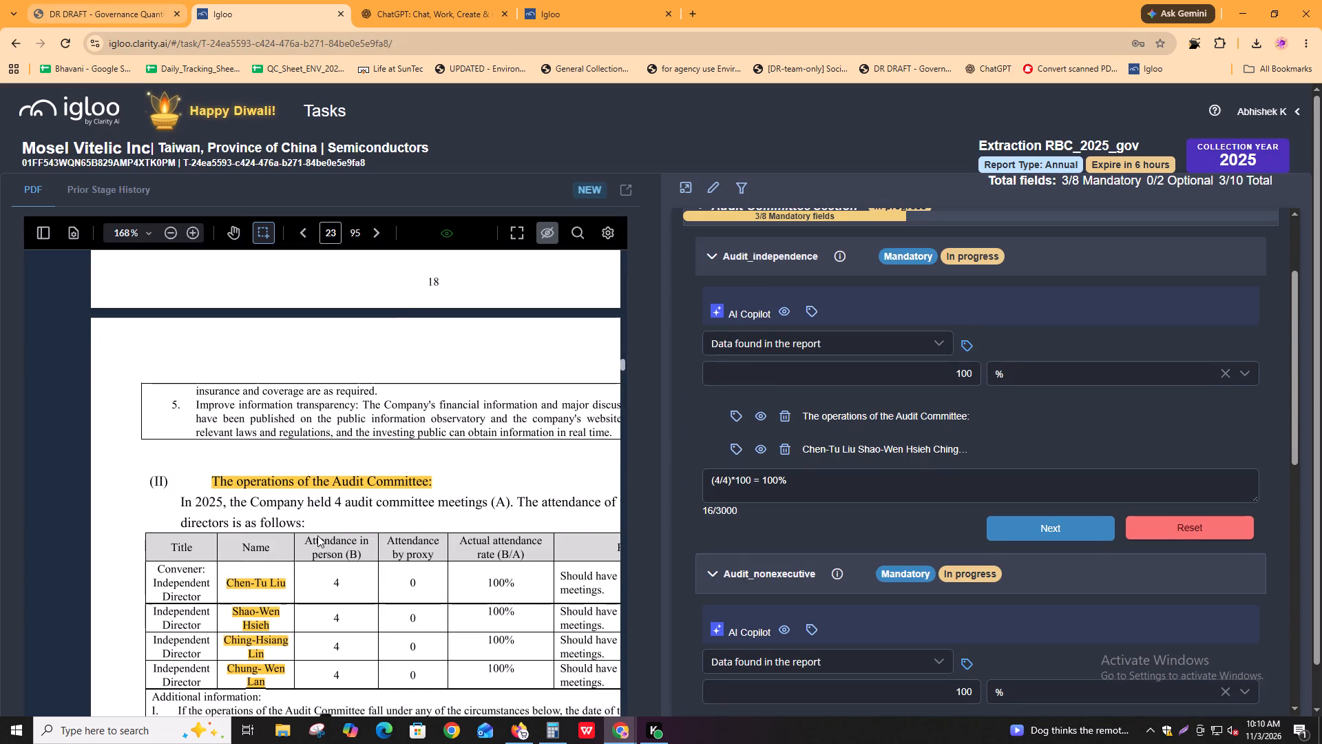
{"action": "left_click", "coordinate": [974, 340]}
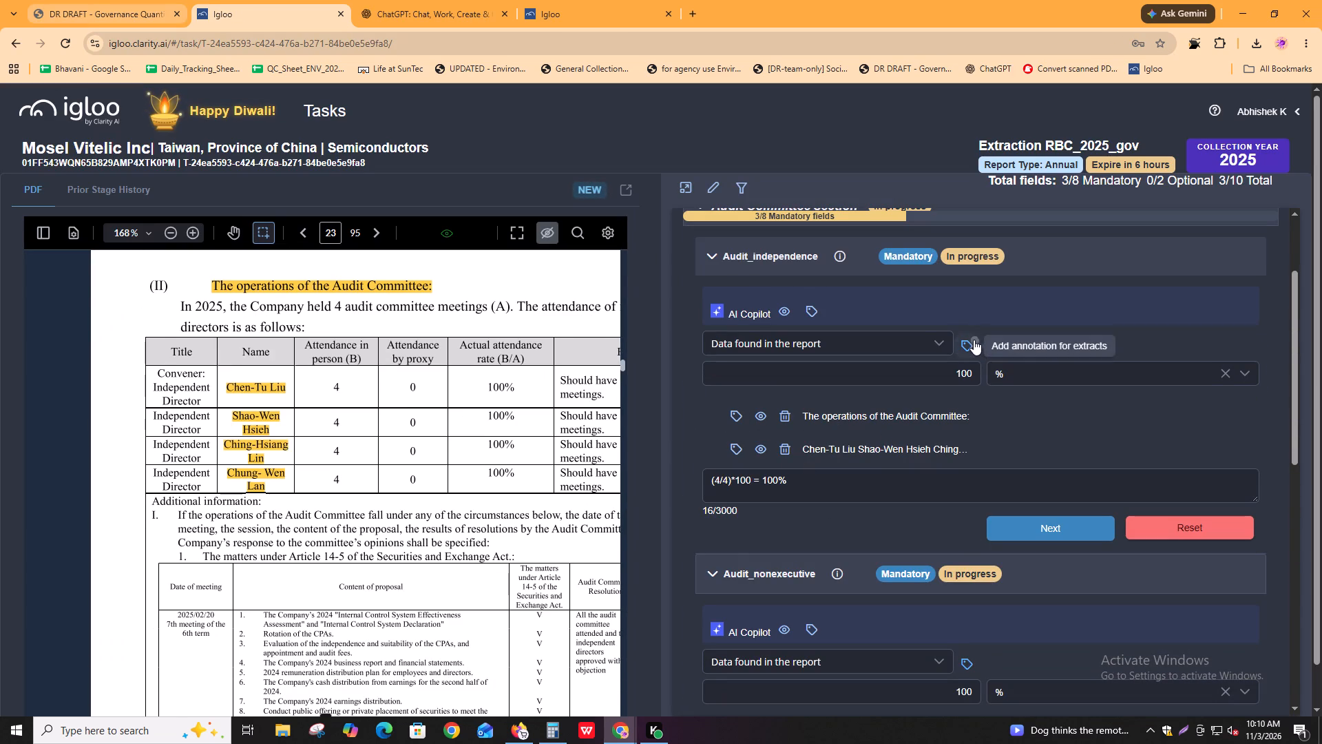
{"action": "left_click_drag", "start_coordinate": [156, 404], "coordinate": [199, 519]}
{"action": "left_click", "coordinate": [589, 449]}
{"action": "scroll", "coordinate": [1052, 453], "scroll_direction": "down", "scroll_amount": 2}
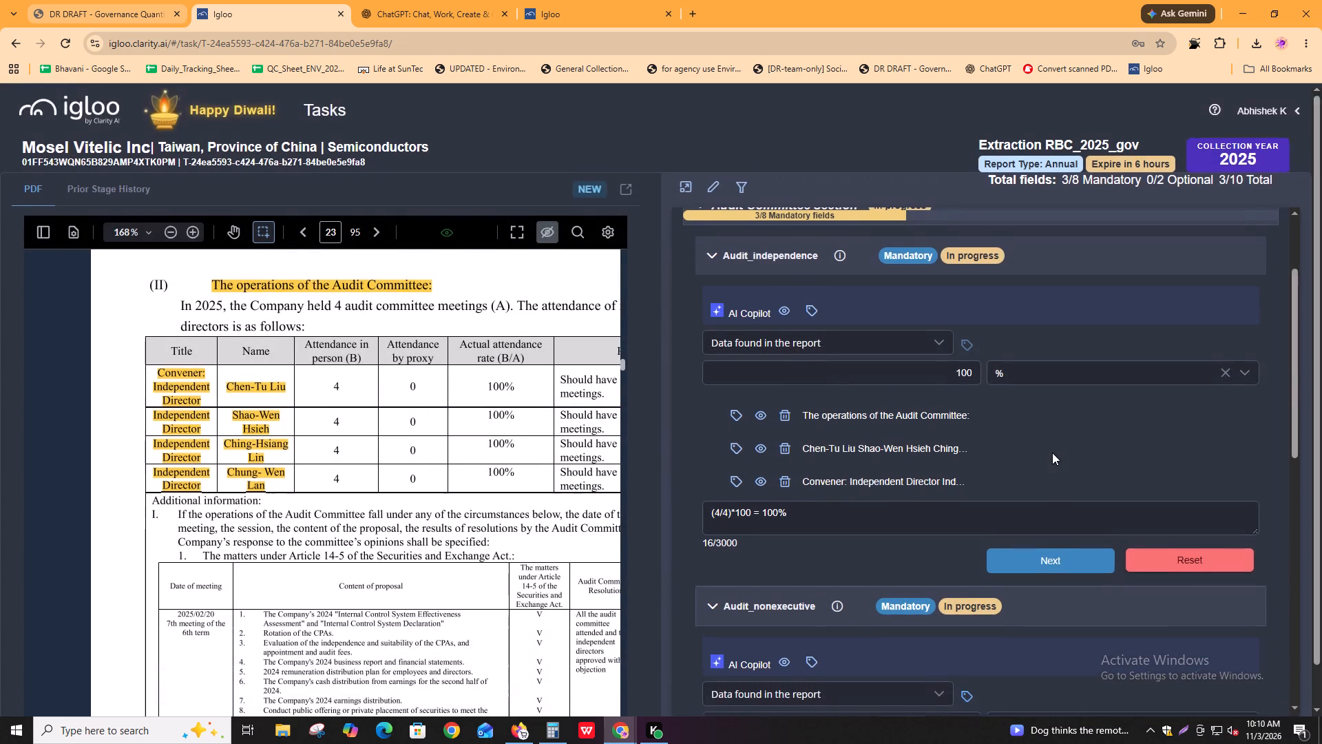
{"action": "left_click", "coordinate": [1051, 520]}
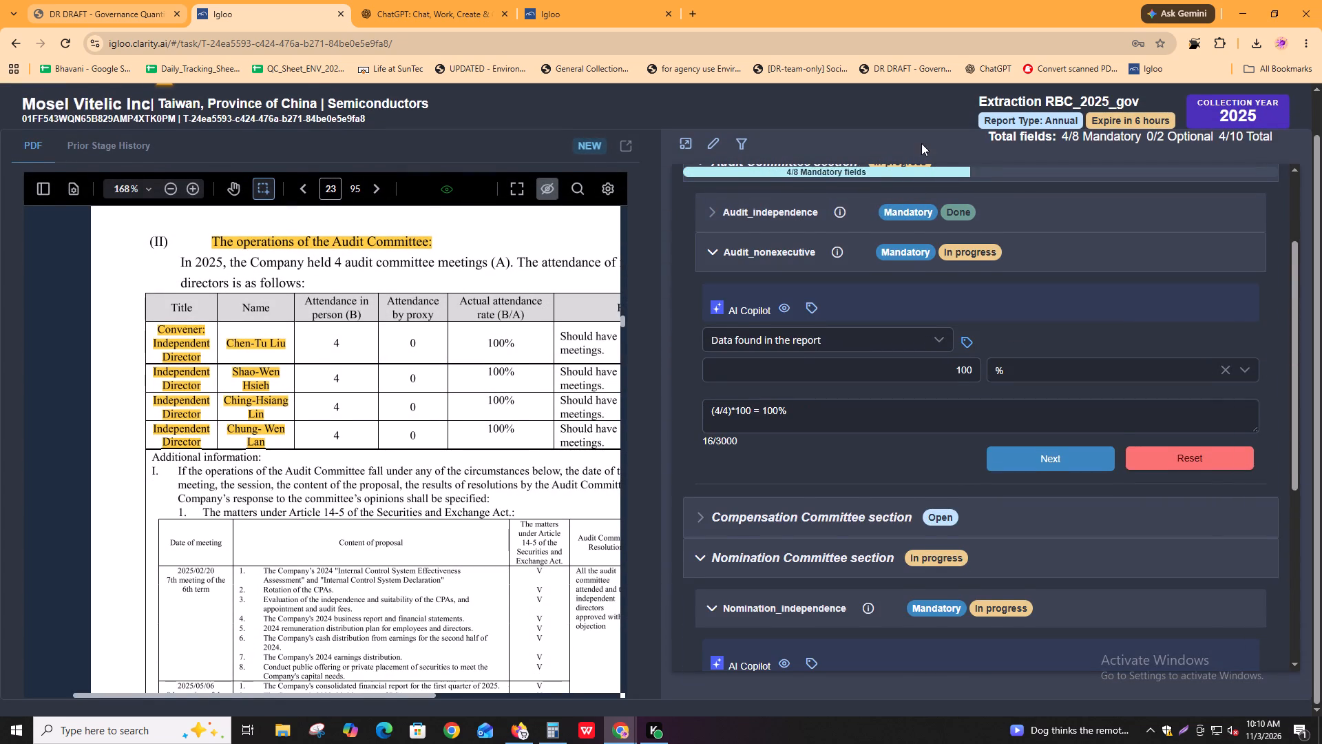
Tag the heading "The operations of the Audit Committee:" and the four members' names on page 23 as evidence for Audit_nonexecutive.
{"action": "scroll", "coordinate": [921, 143], "scroll_direction": "up", "scroll_amount": 3}
{"action": "left_click", "coordinate": [971, 386]}
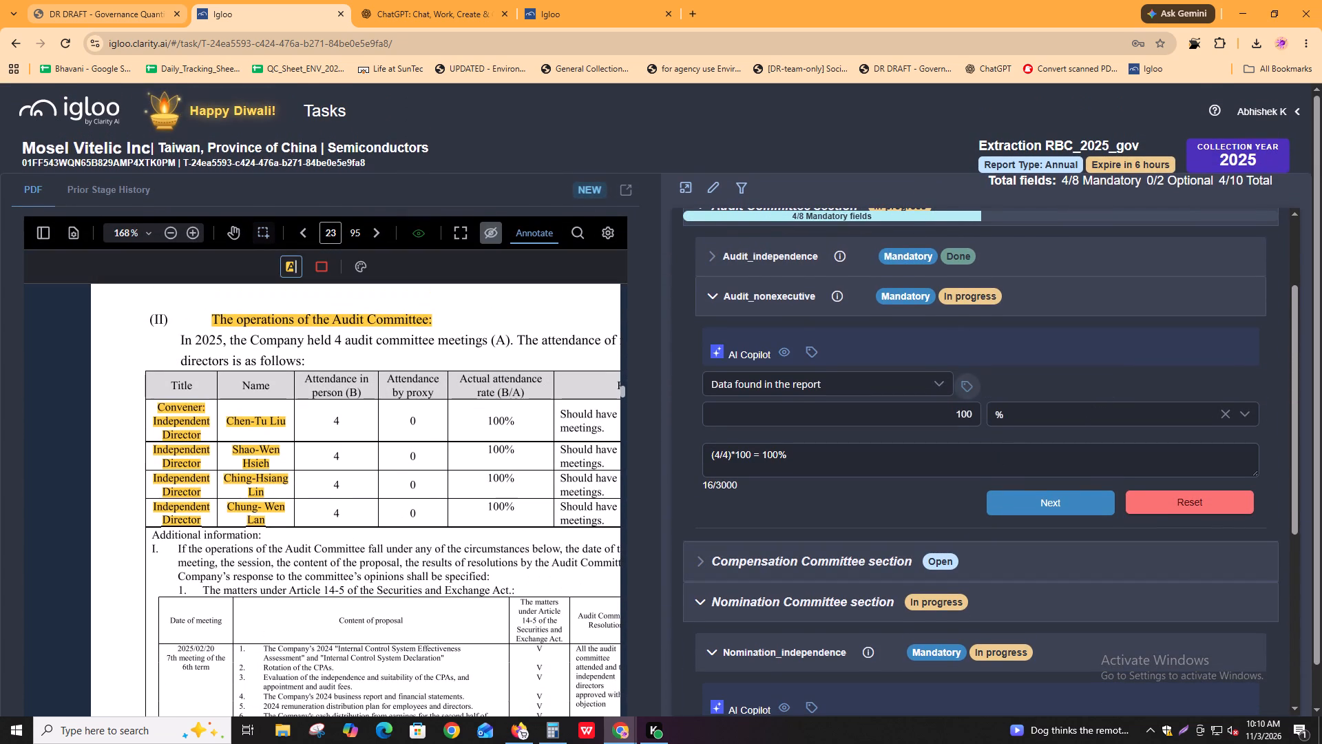
{"action": "left_click_drag", "start_coordinate": [205, 313], "coordinate": [467, 331]}
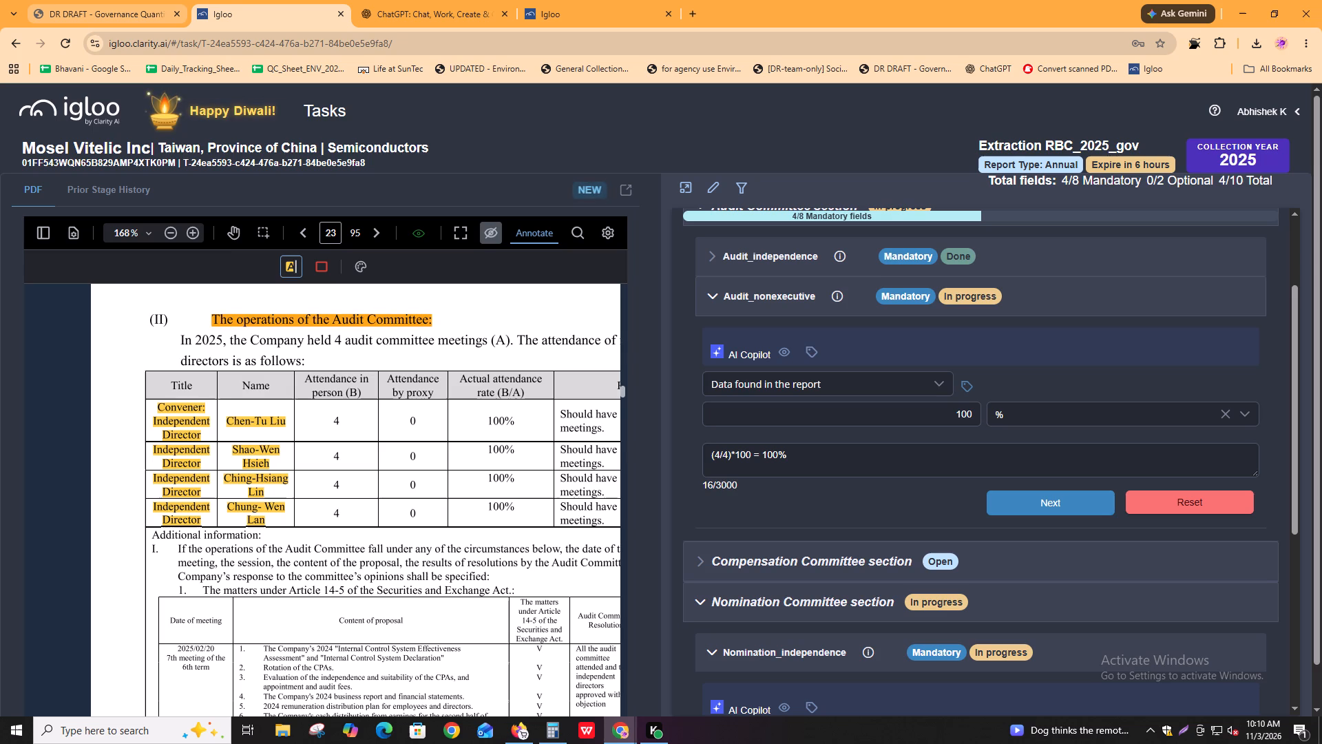
{"action": "left_click_drag", "start_coordinate": [467, 331], "coordinate": [468, 331]}
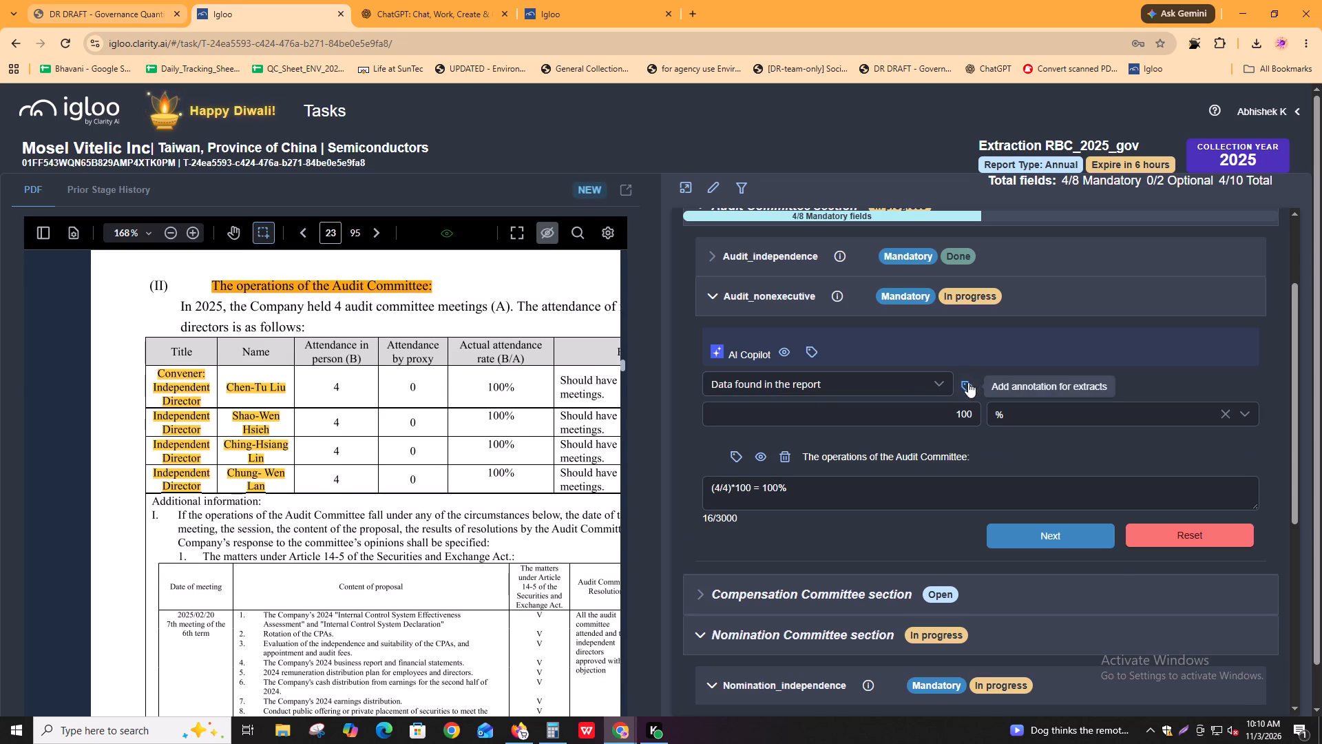
{"action": "left_click", "coordinate": [968, 382]}
{"action": "left_click_drag", "start_coordinate": [223, 419], "coordinate": [288, 517]}
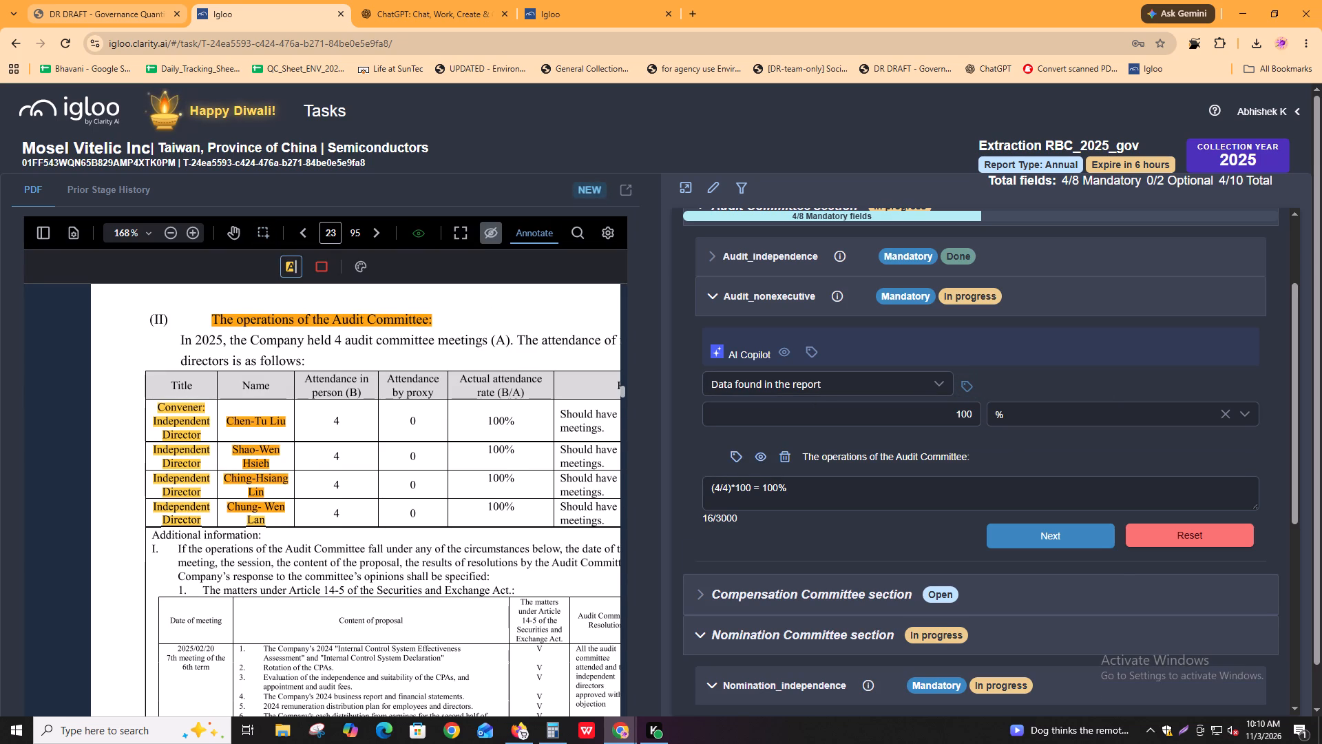
{"action": "left_click_drag", "start_coordinate": [288, 517], "coordinate": [273, 526]}
Tag the four members' Independent Director titles in the page 23 attendance table as evidence for Audit_nonexecutive.
{"action": "left_click", "coordinate": [961, 382]}
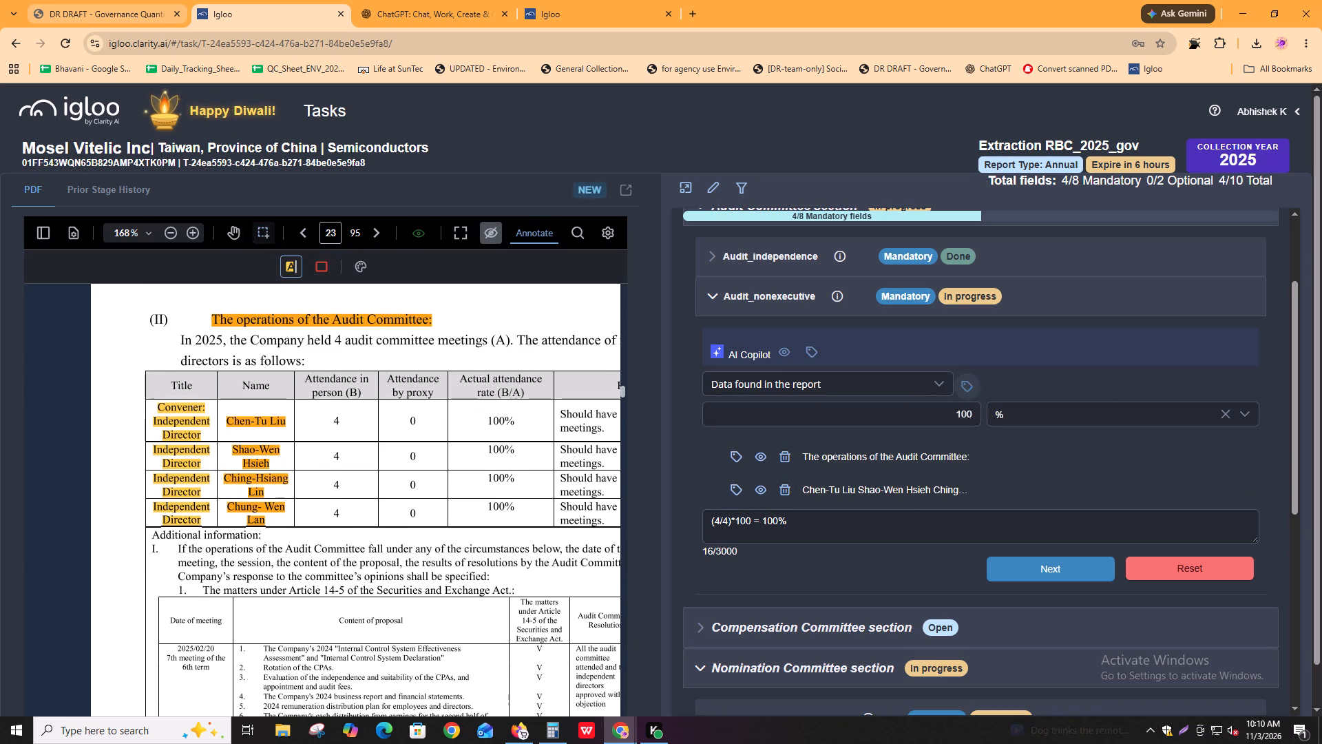
{"action": "left_click_drag", "start_coordinate": [154, 403], "coordinate": [201, 528]}
{"action": "key", "text": "alt+Tab"}
{"action": "left_click", "coordinate": [195, 380], "text": "alt"}
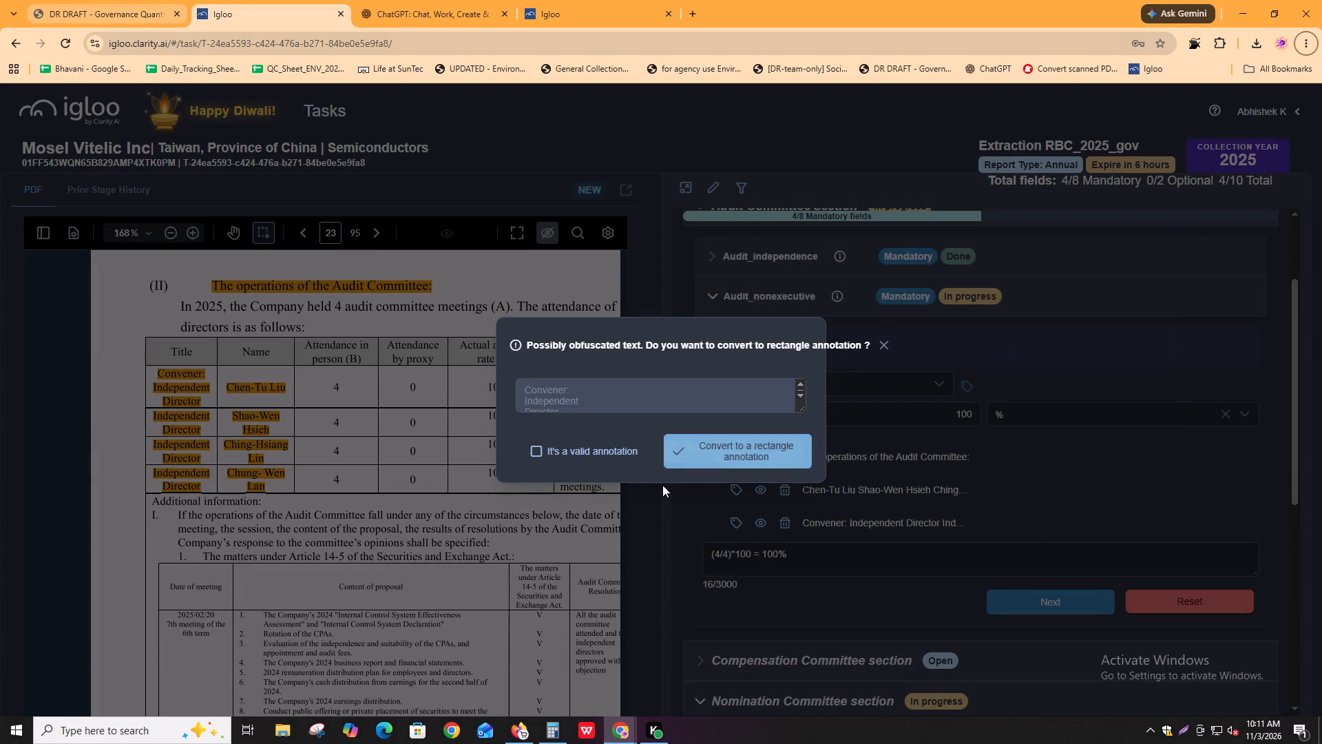
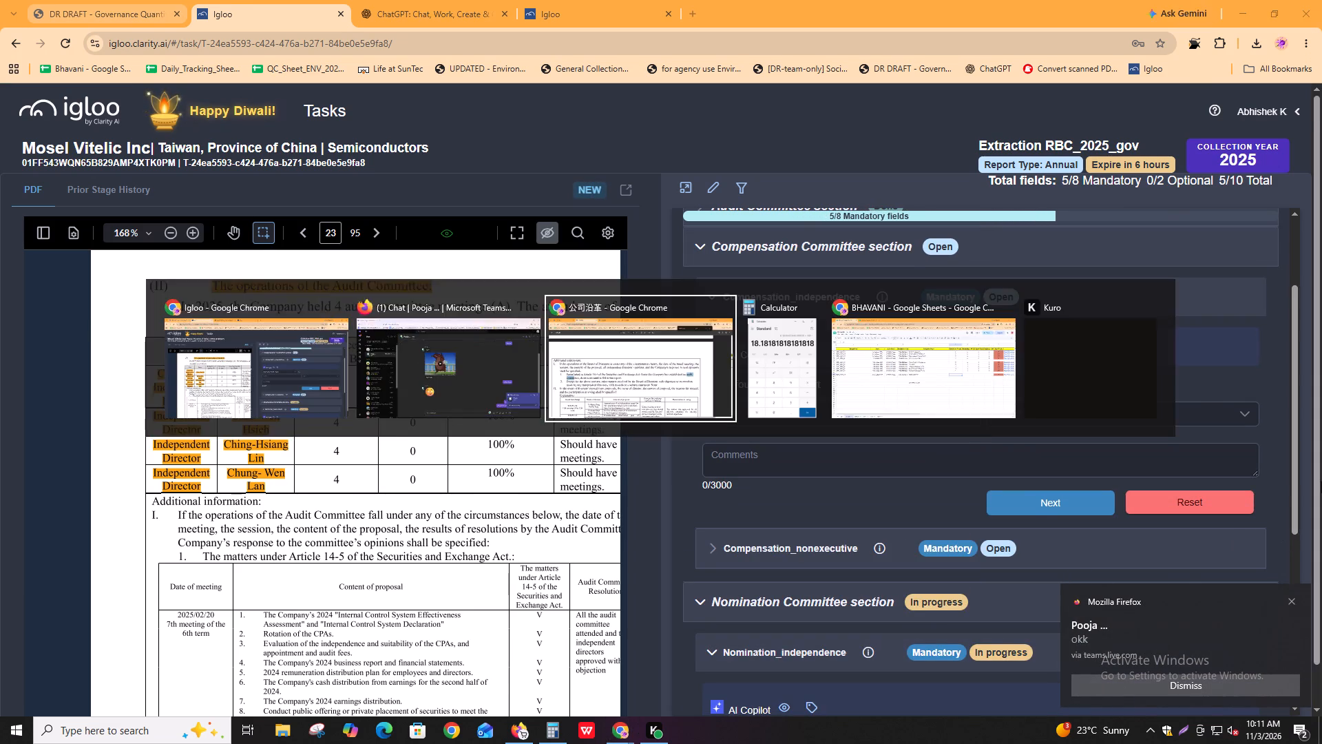
Search the report PDF for "compensation" and check the matches for information on the compensation committee and its members.
{"action": "key", "text": "ctrl+f"}
{"action": "type", "text": "compensation"}
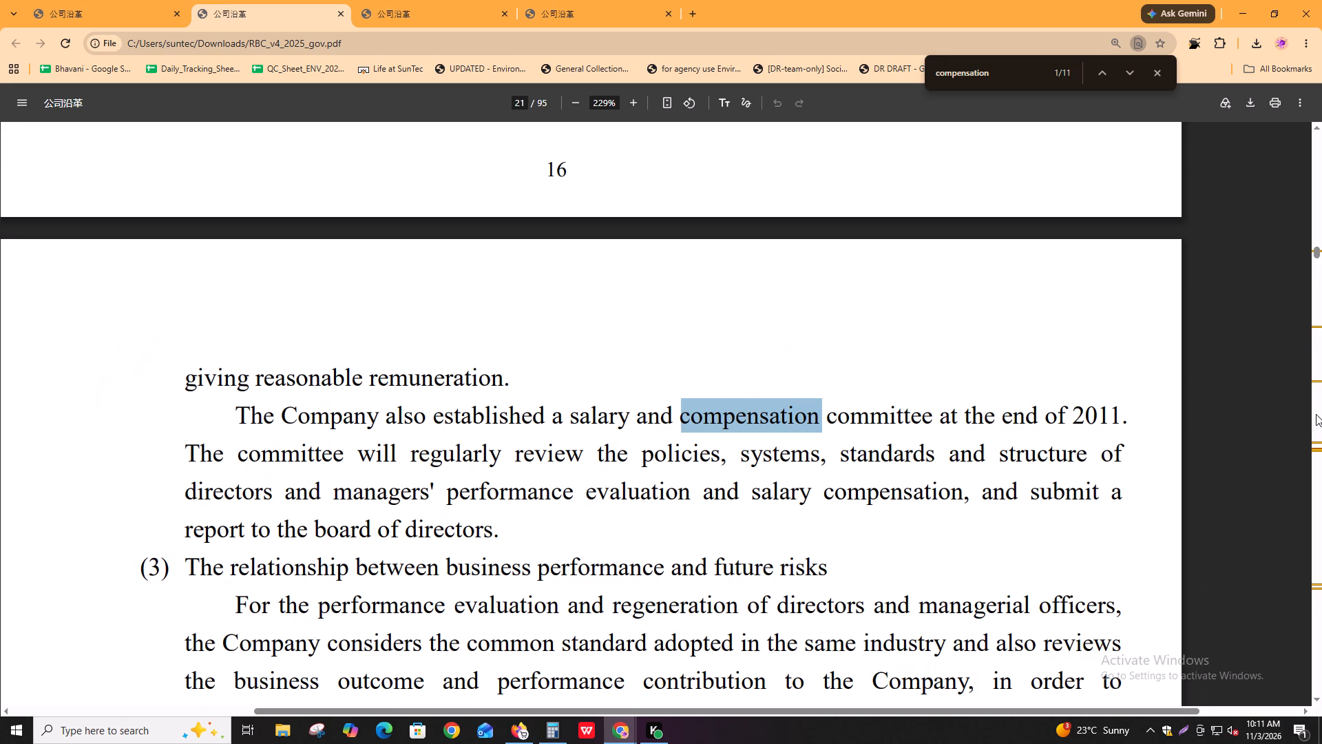
{"action": "key", "text": "Return"}
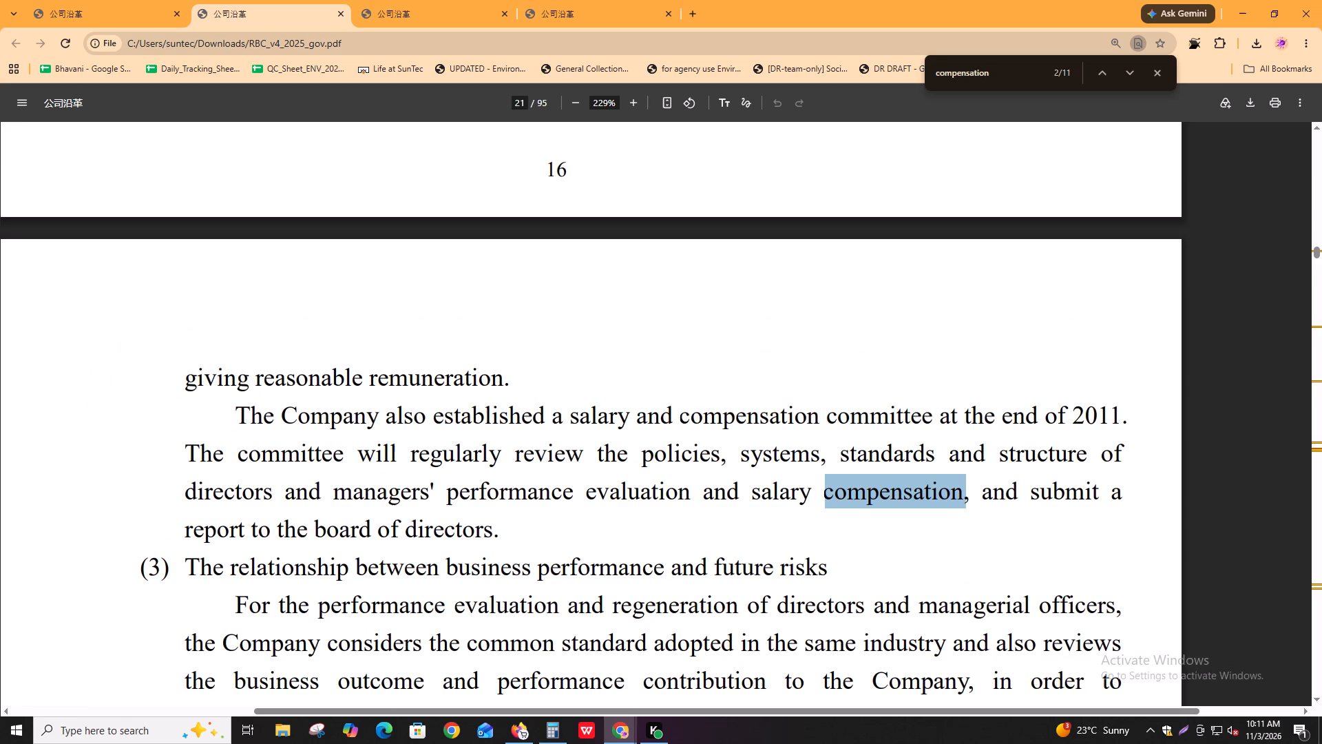
{"action": "key", "text": "Return"}
{"action": "key", "text": "Return"}
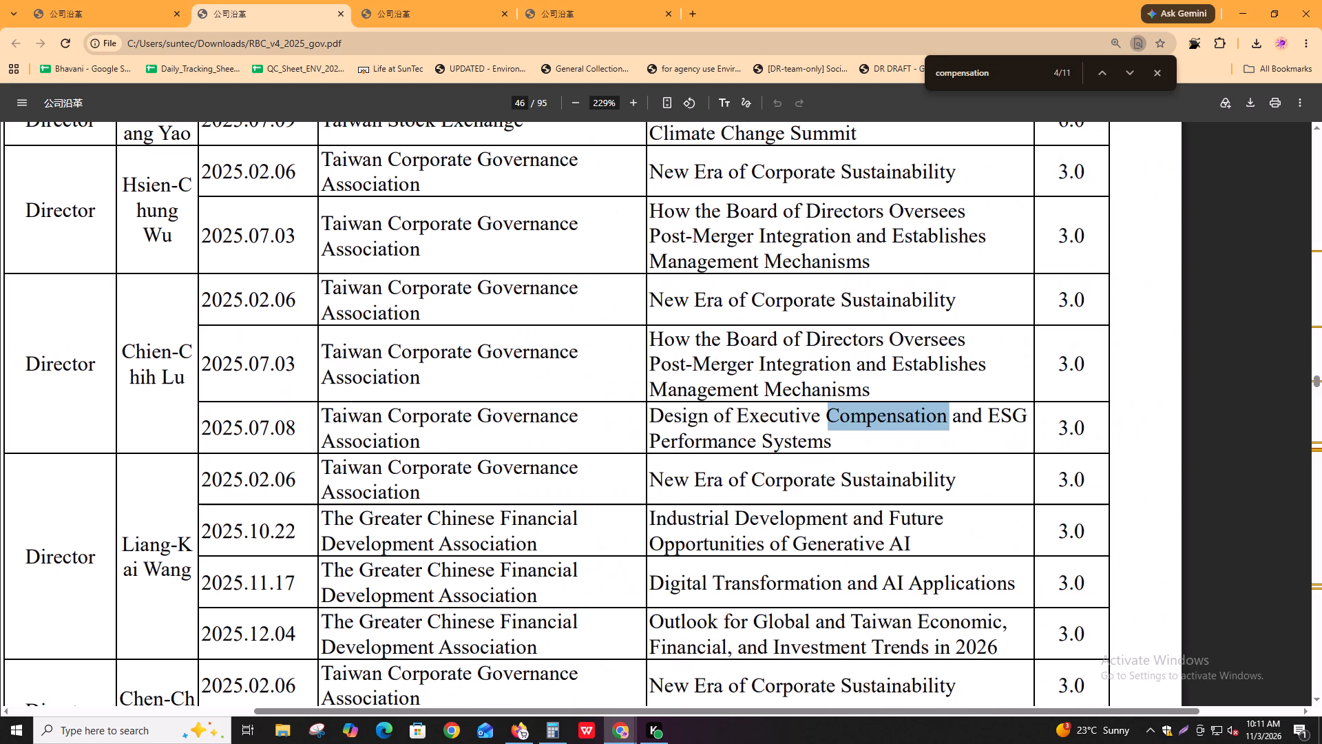
{"action": "key", "text": "Return"}
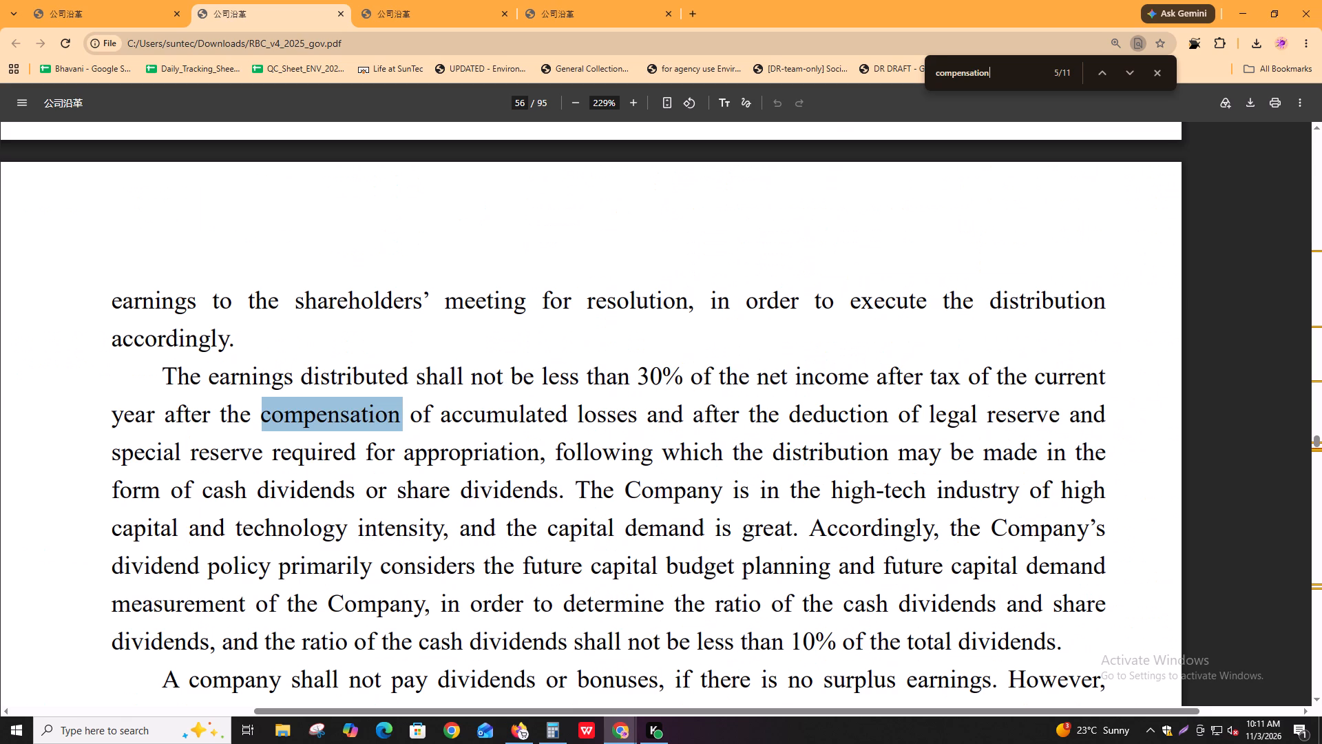
{"action": "key", "text": "Return"}
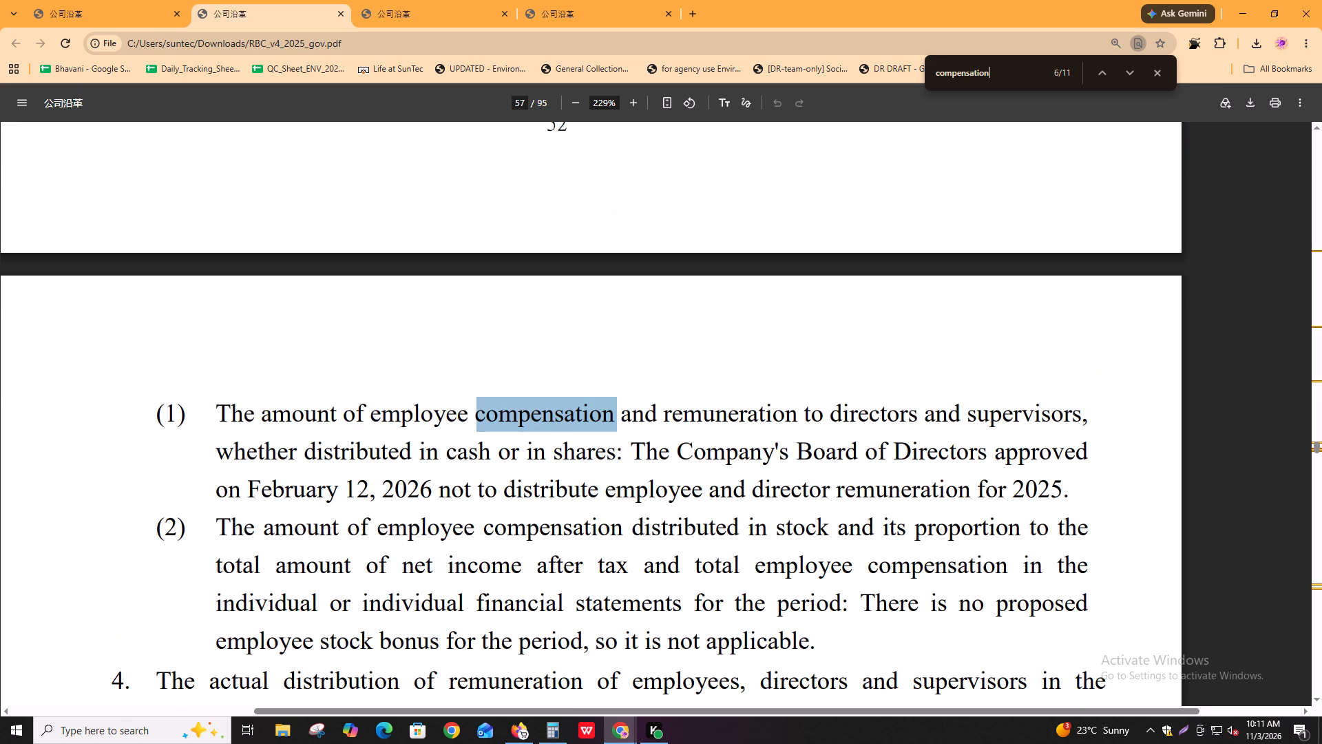
{"action": "key", "text": "Return"}
{"action": "key", "text": "Return"}
{"action": "key", "text": "Return"}
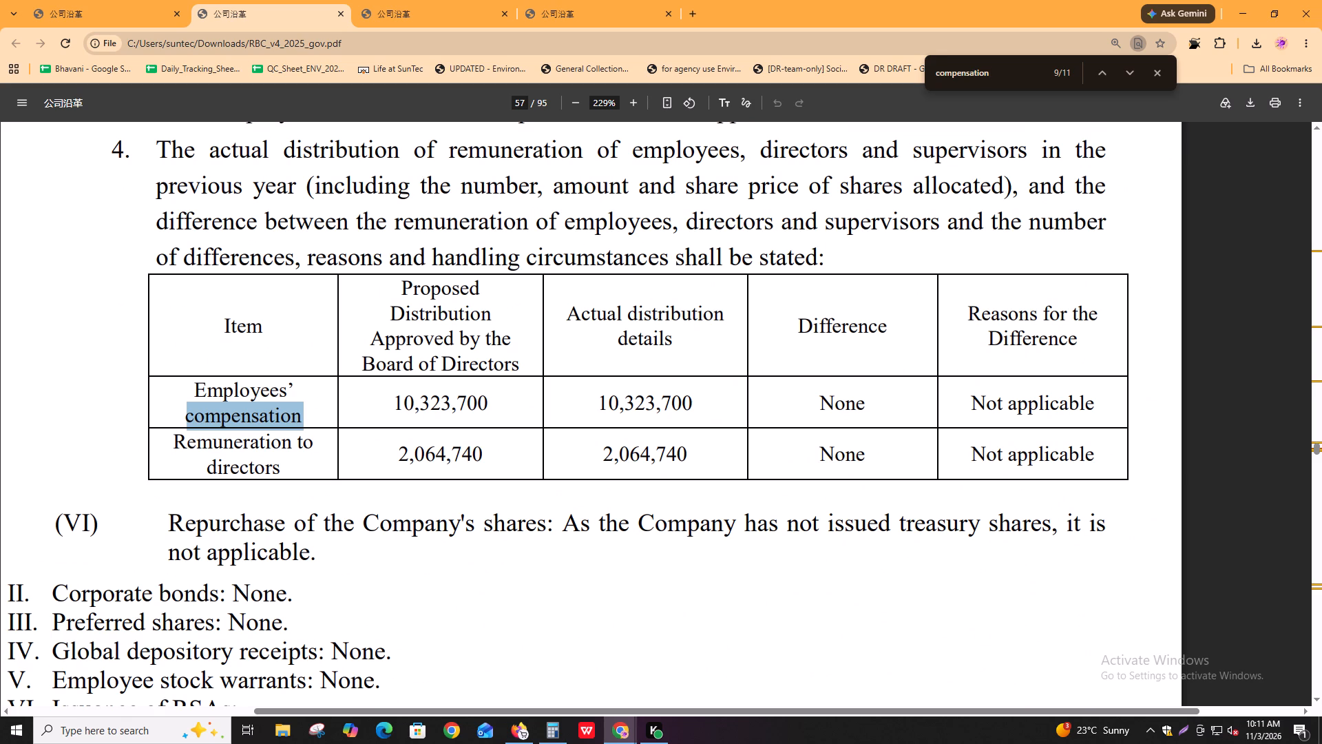
{"action": "key", "text": "Return"}
{"action": "key", "text": "Return"}
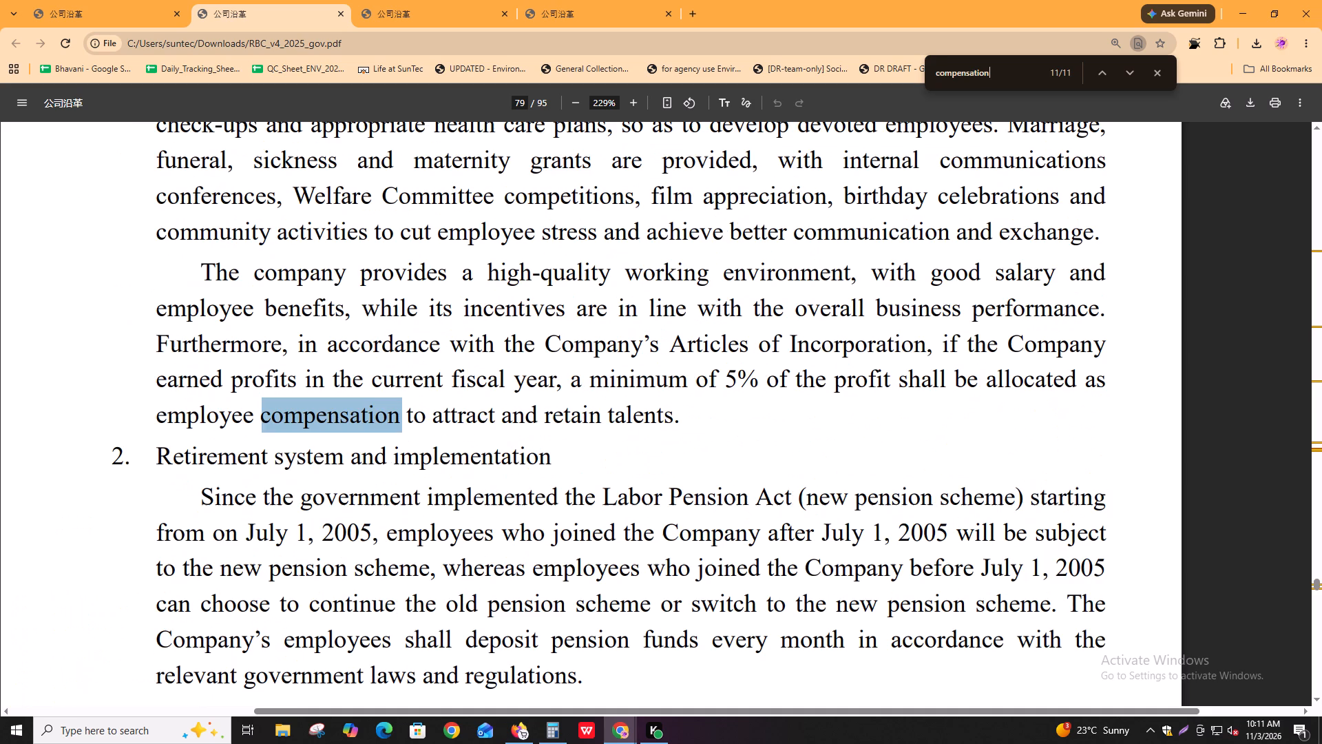
{"action": "key", "text": "Return"}
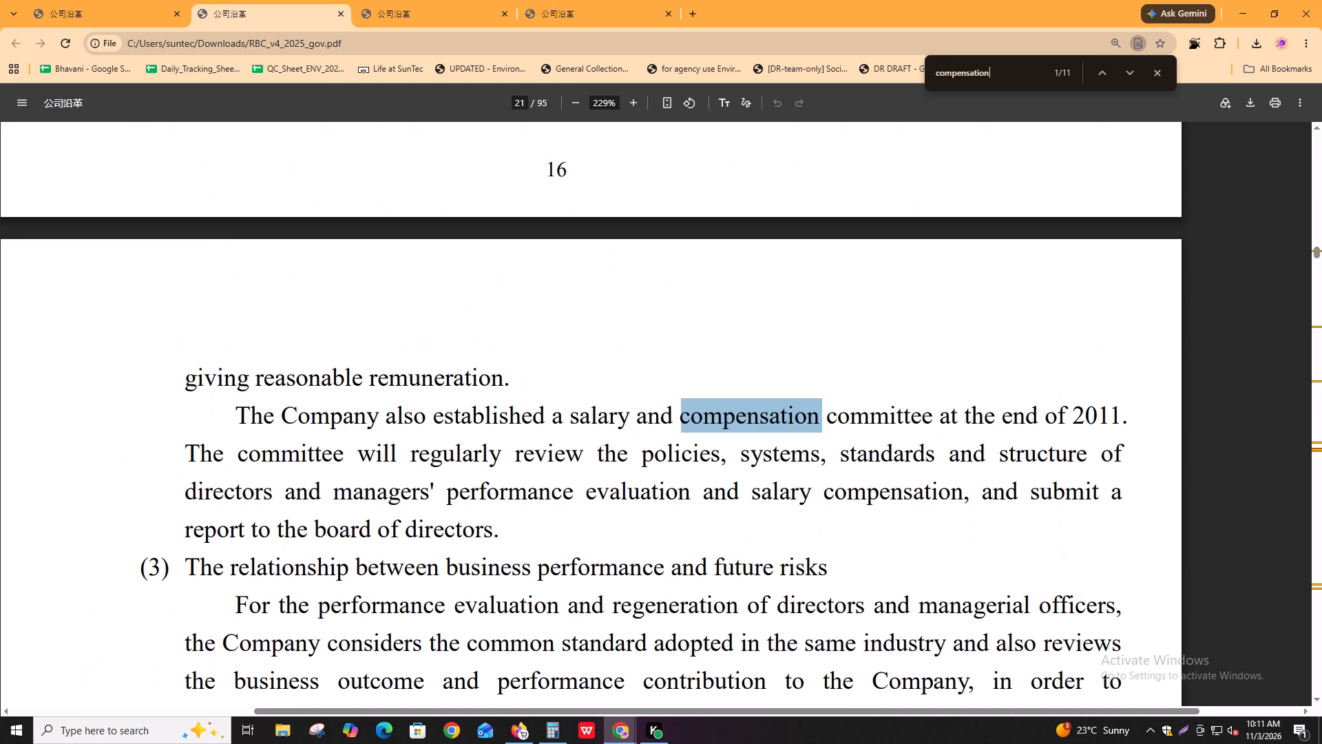
Search the report PDF for "remuneration" and examine the table of remuneration to general and independent directors on page 17.
{"action": "key", "text": "ctrl+f"}
{"action": "type", "text": "remiuneration"}
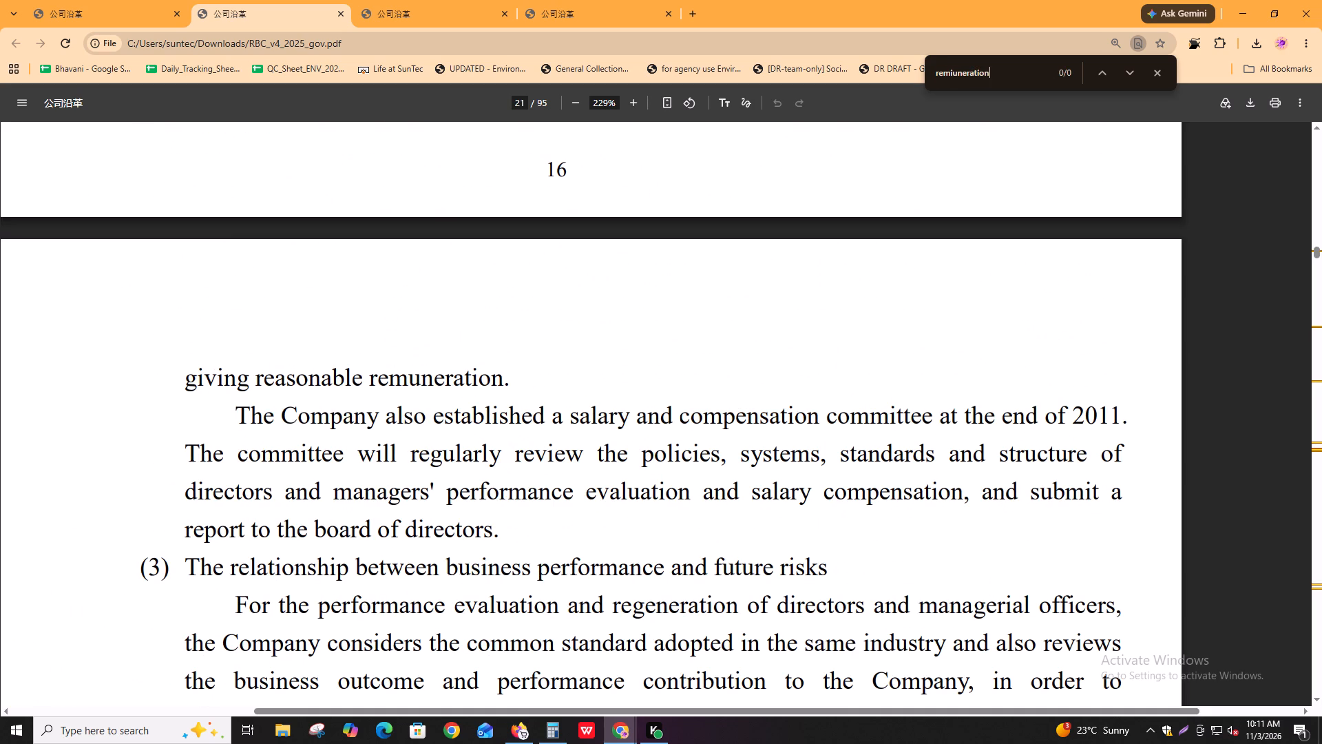
{"action": "key", "text": "ctrl+f"}
{"action": "type", "text": "remuneration"}
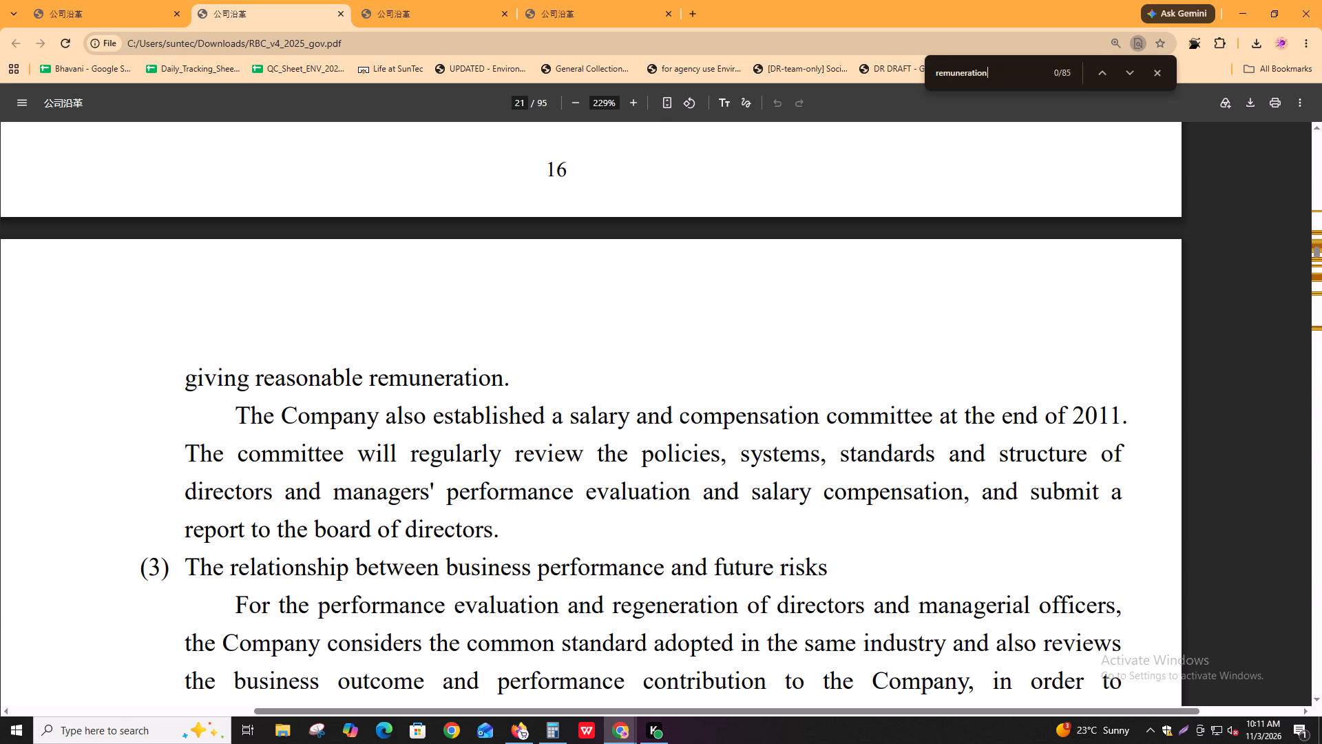
{"action": "key", "text": "Return"}
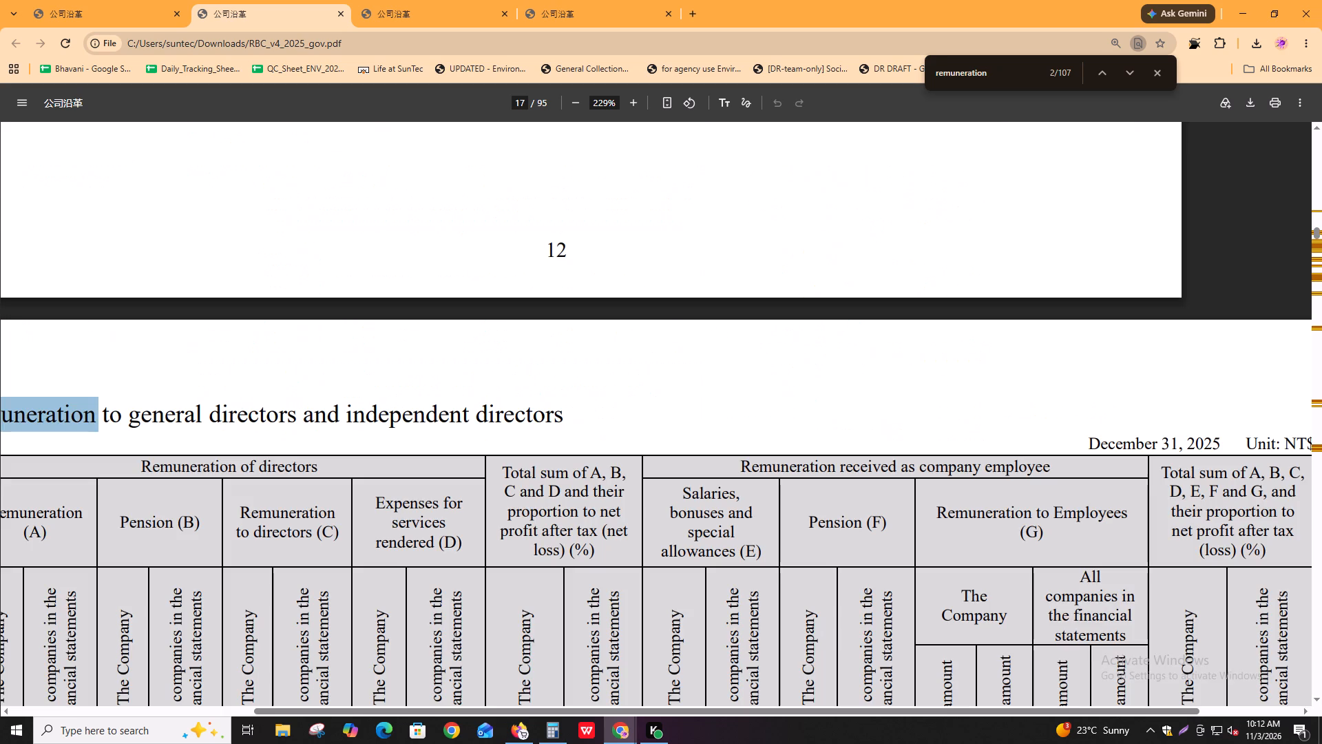
{"action": "scroll", "coordinate": [967, 524], "scroll_direction": "down", "scroll_amount": 2, "text": "ctrl"}
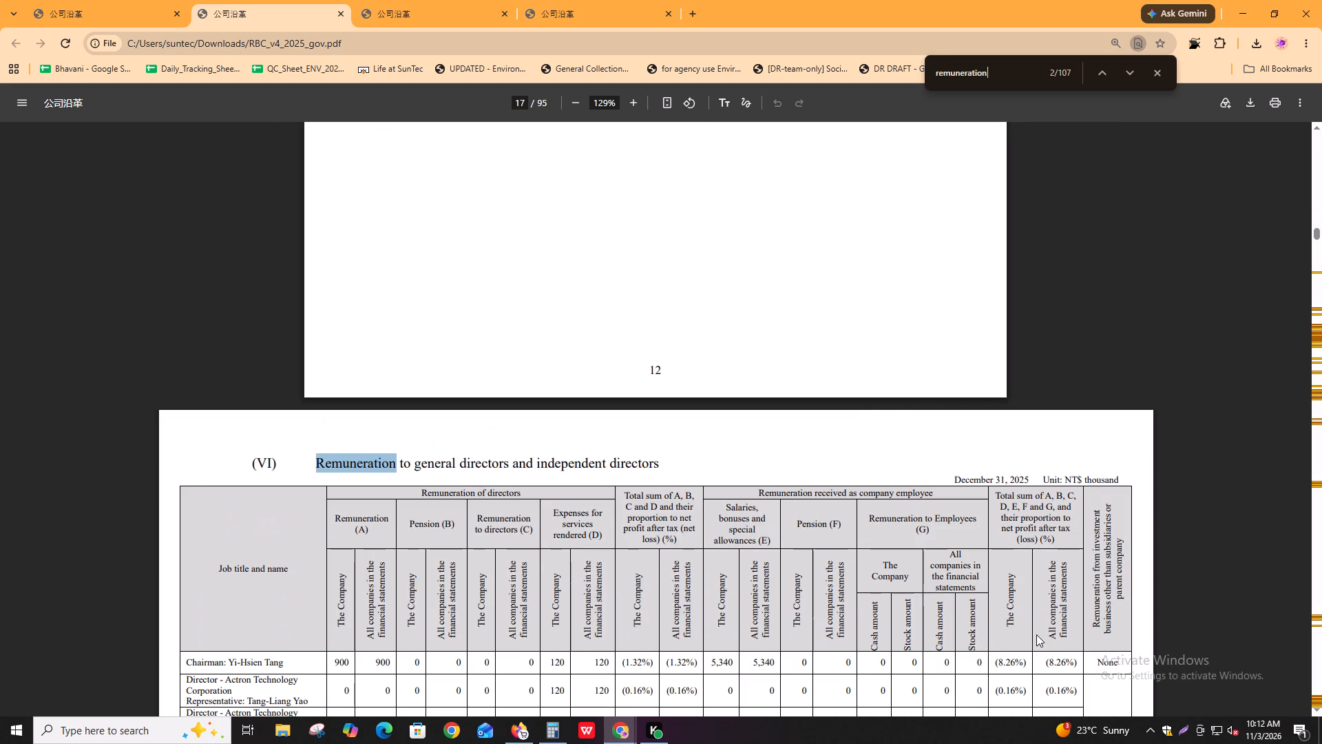
{"action": "scroll", "coordinate": [748, 612], "scroll_direction": "down", "scroll_amount": 2}
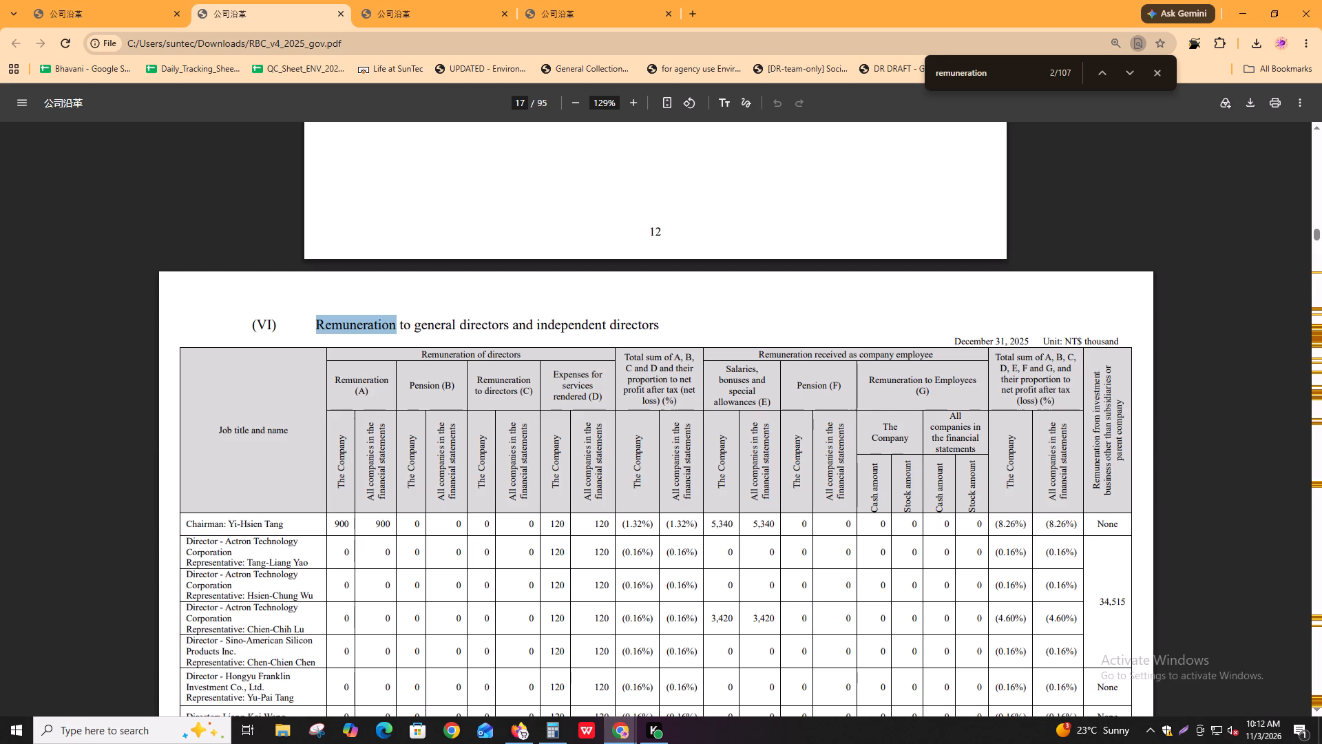
Check the "remuneration" matches on pages 17 to 19, covering the director, manager and top-five executive remuneration tables.
{"action": "key", "text": "ctrl+f"}
{"action": "key", "text": "Return"}
{"action": "key", "text": "Return"}
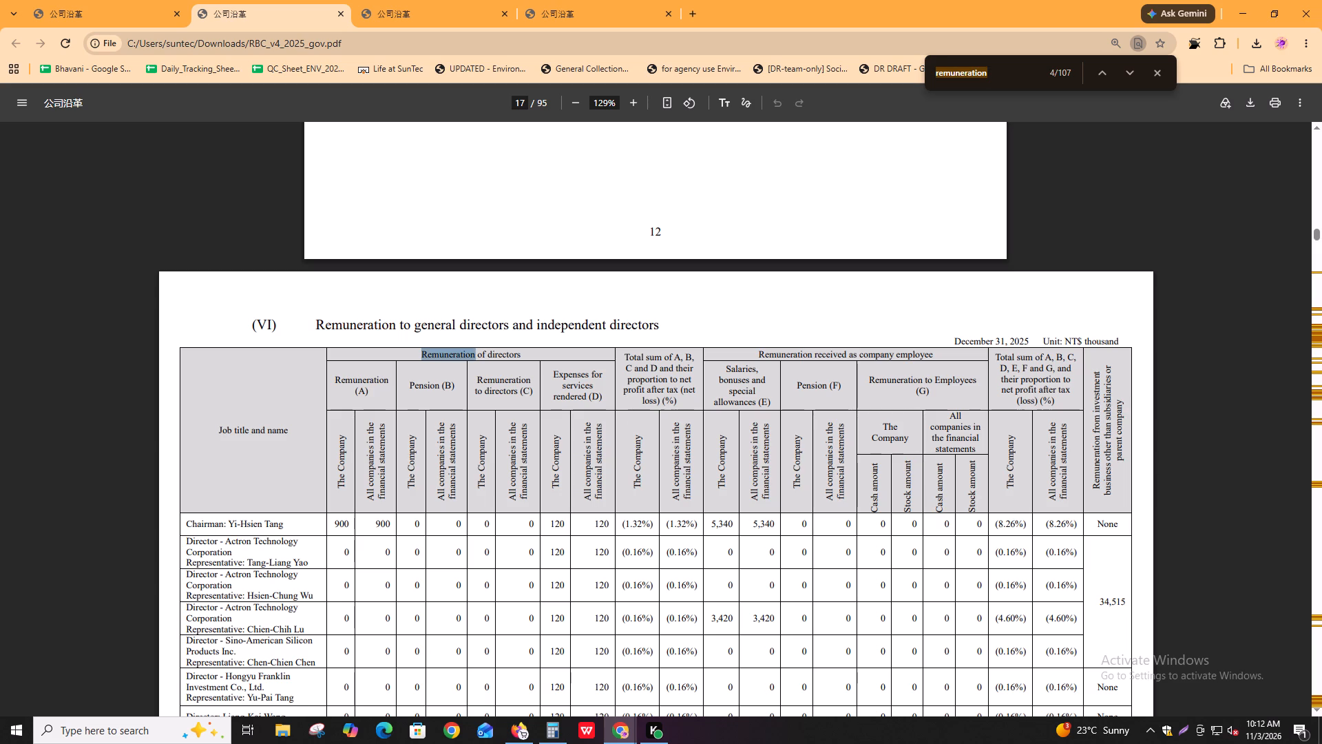
{"action": "key", "text": "Return"}
{"action": "key", "text": "Return"}
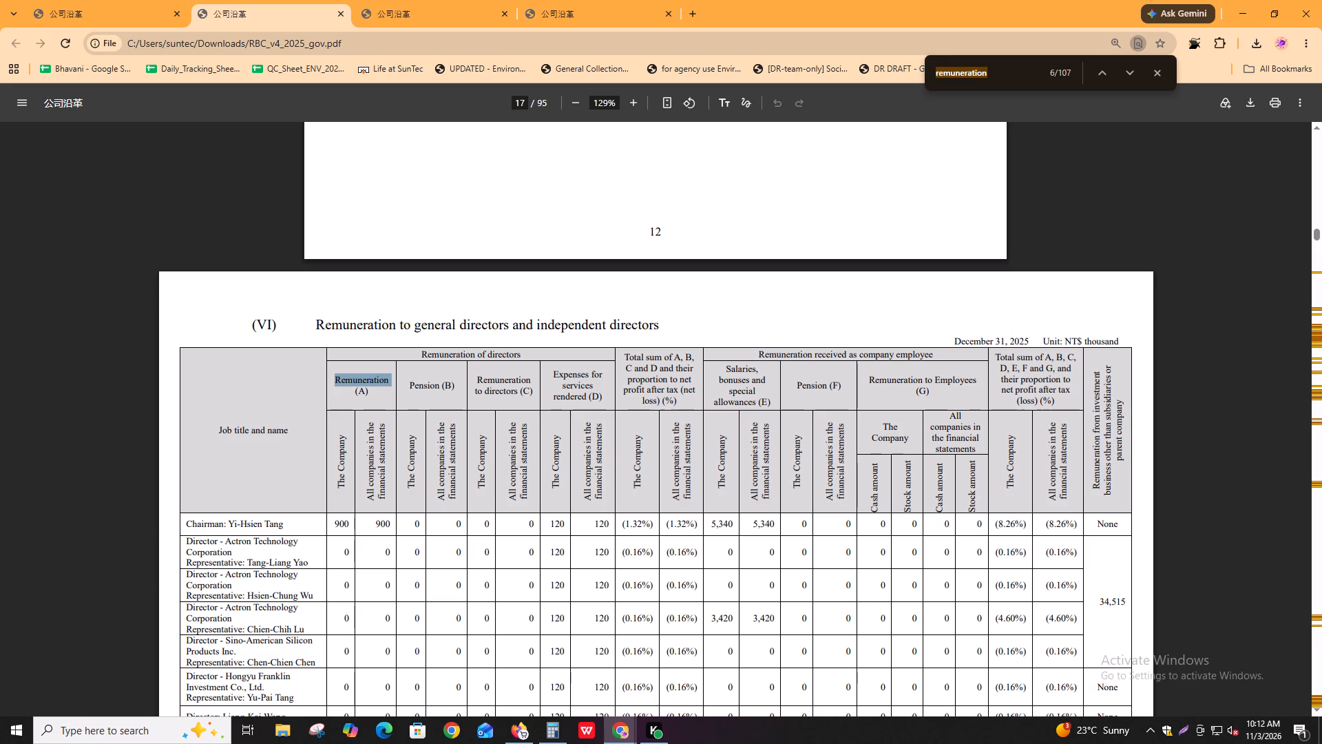
{"action": "key", "text": "Return"}
{"action": "key", "text": "Return"}
{"action": "key", "text": "Return"}
{"action": "key", "text": "Return"}
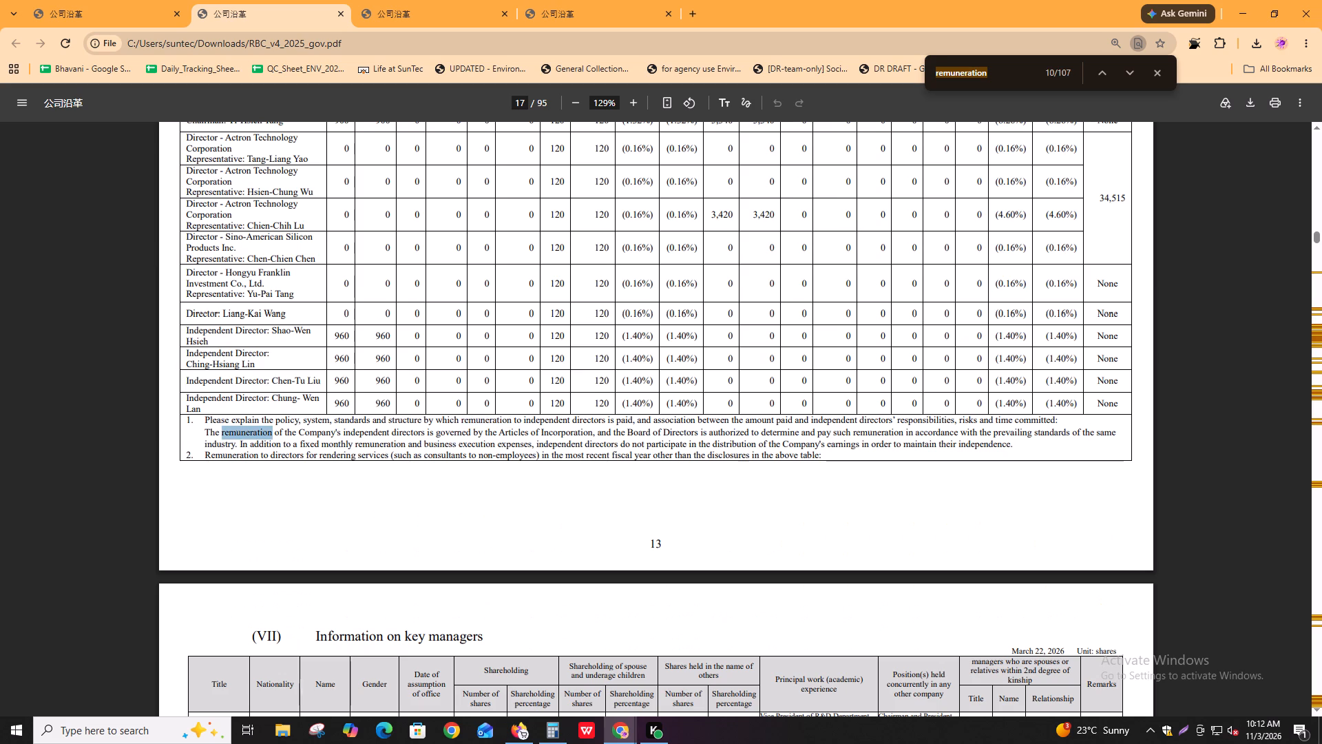
{"action": "key", "text": "shift+Return"}
{"action": "key", "text": "Return"}
{"action": "key", "text": "Return"}
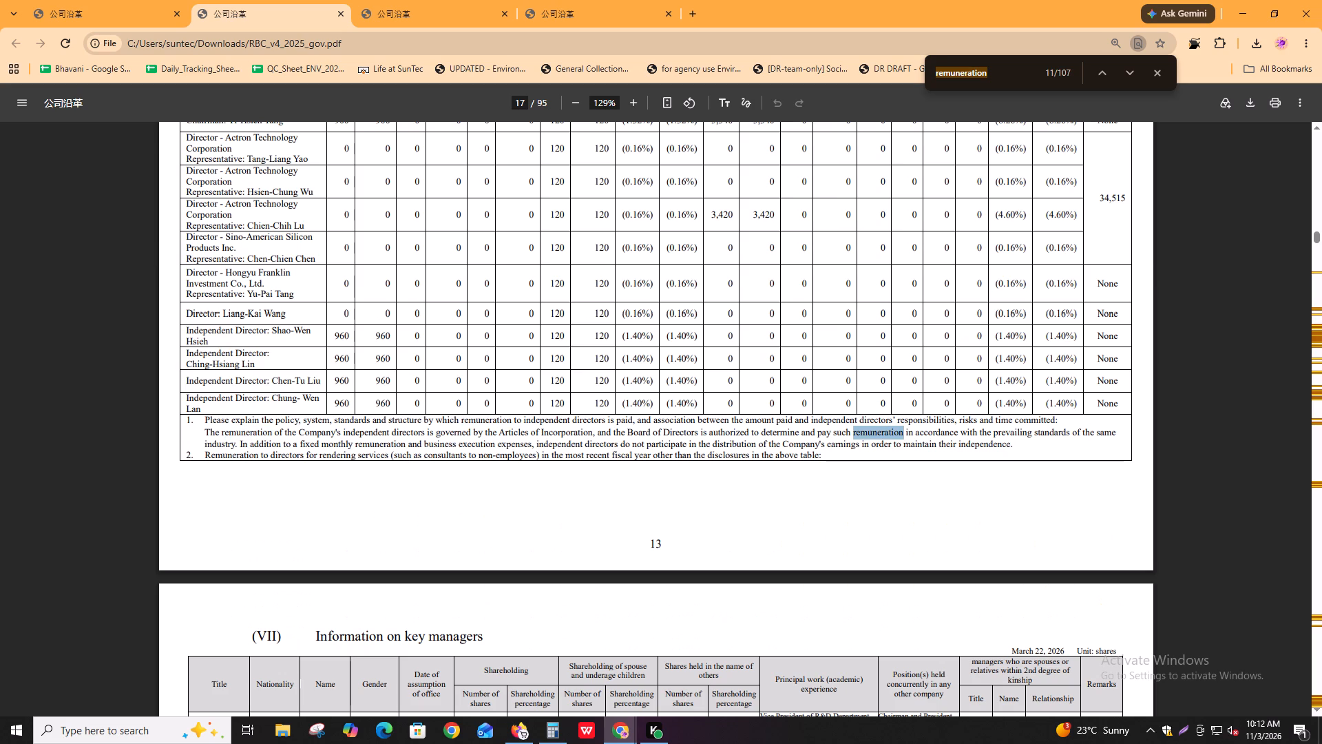
{"action": "key", "text": "Return"}
{"action": "key", "text": "Return"}
{"action": "key", "text": "Return"}
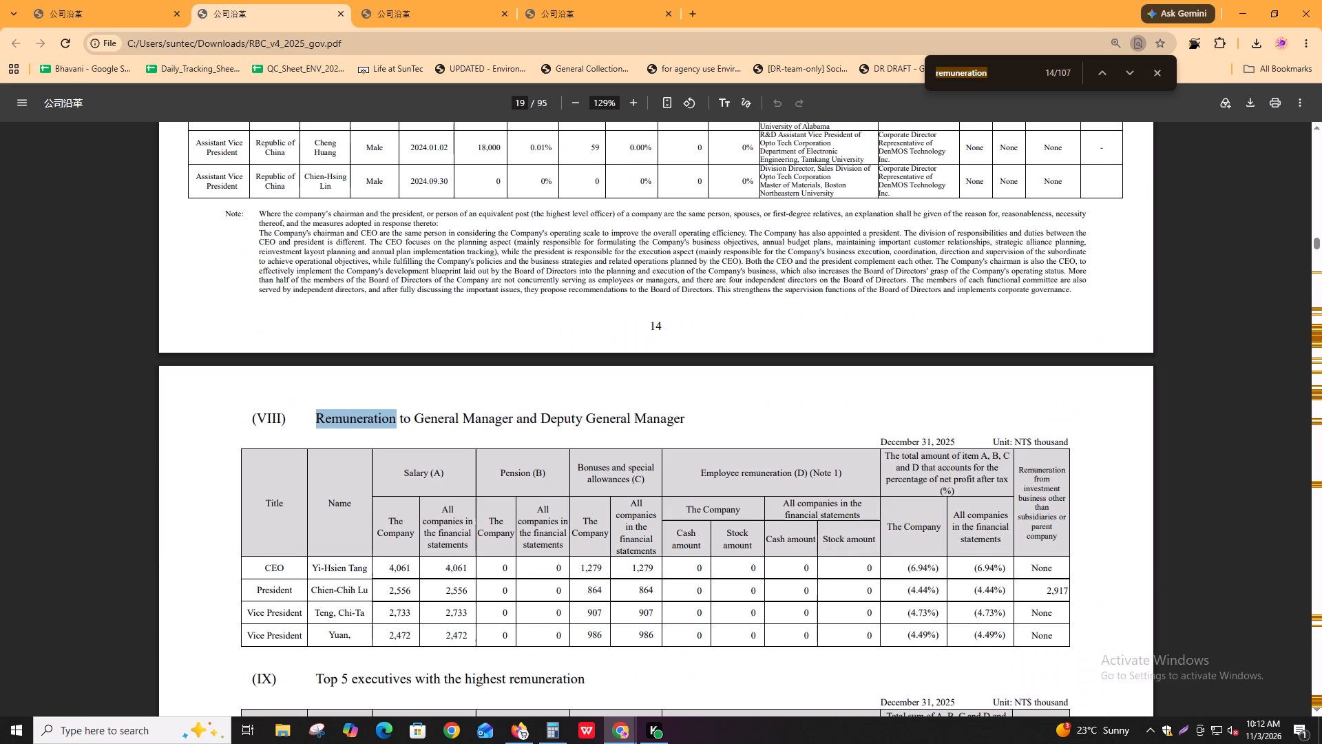
{"action": "key", "text": "Return"}
{"action": "key", "text": "Return"}
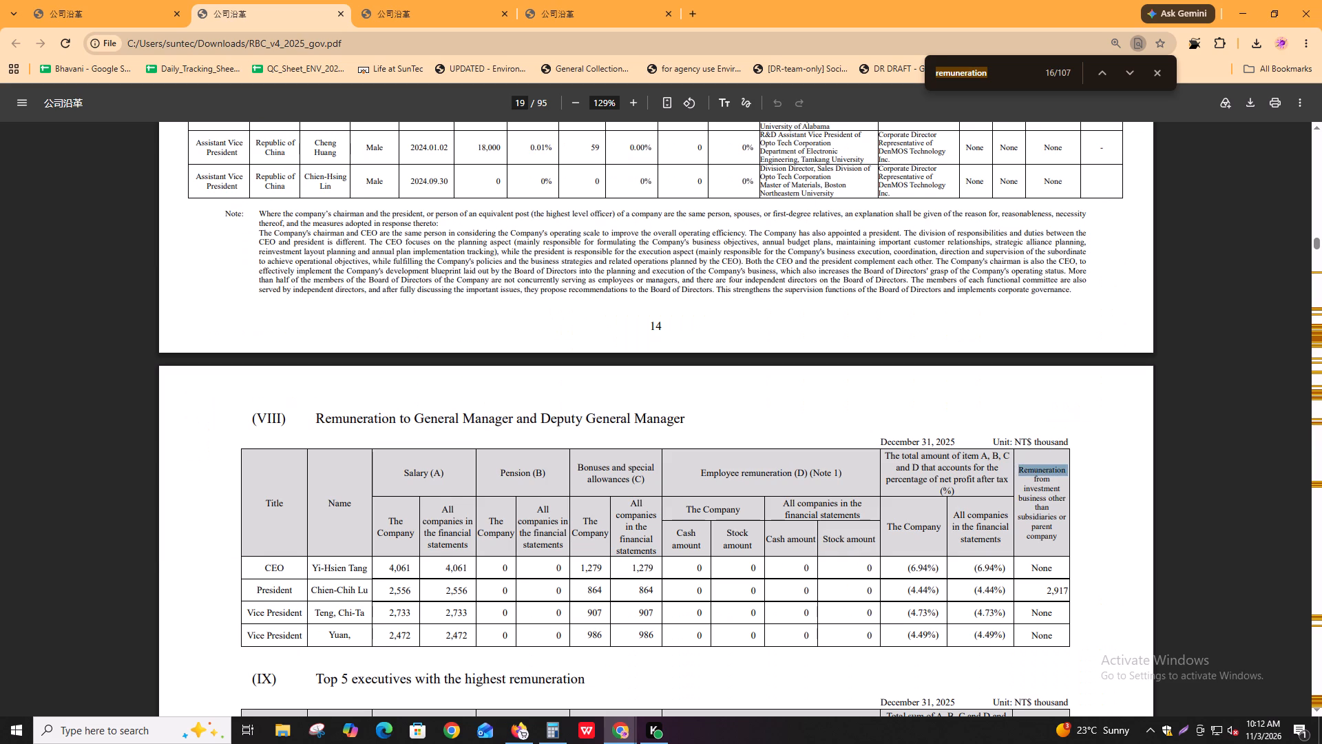
{"action": "key", "text": "Return"}
{"action": "key", "text": "Return"}
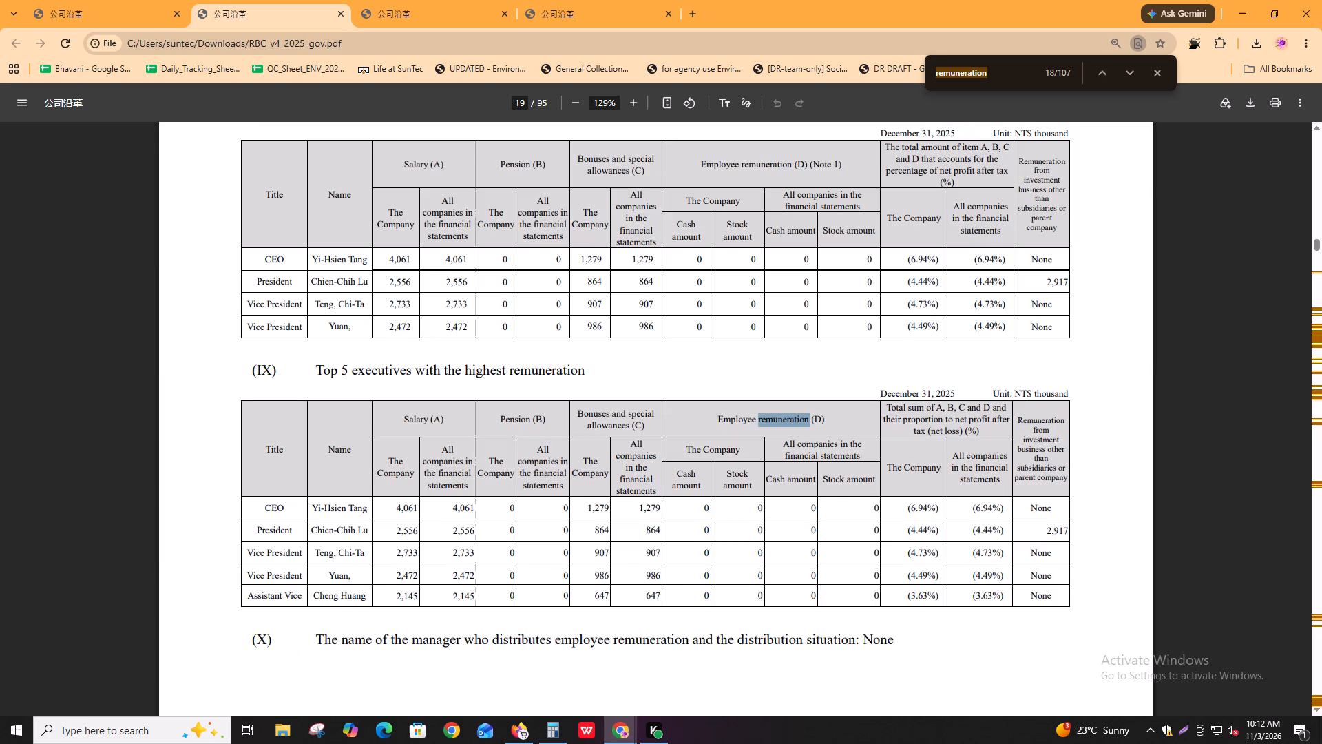
{"action": "key", "text": "Return"}
{"action": "key", "text": "Return"}
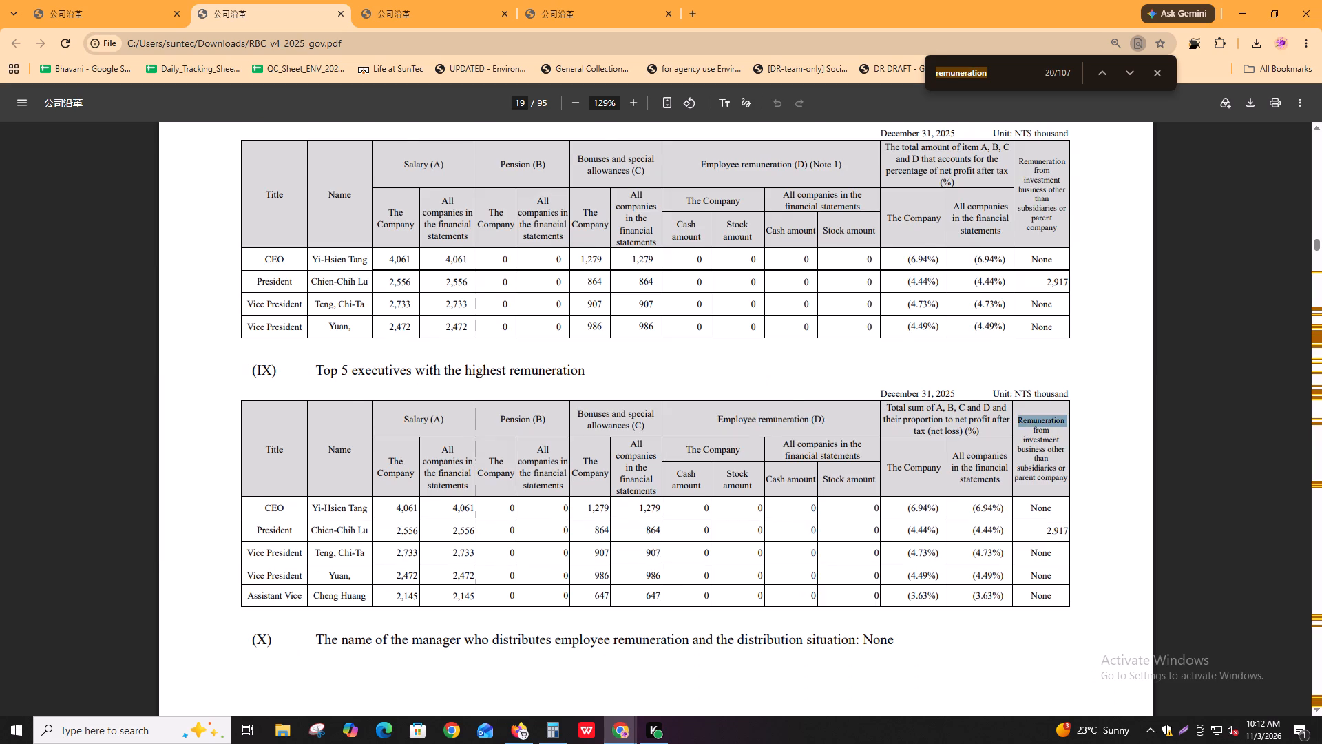
Check the "remuneration" matches in the remuneration analysis and policy text on pages 20 and 21 for committee details.
{"action": "key", "text": "Return"}
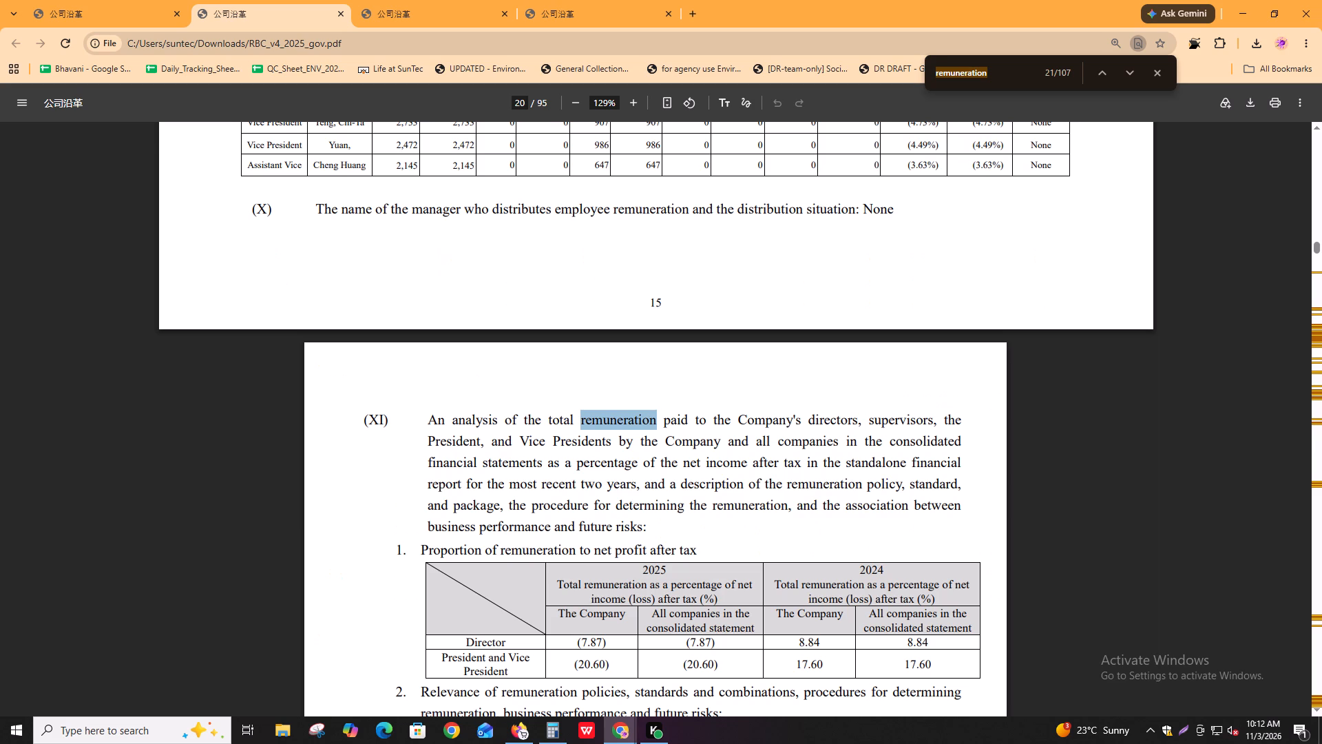
{"action": "key", "text": "Return"}
{"action": "key", "text": "Return"}
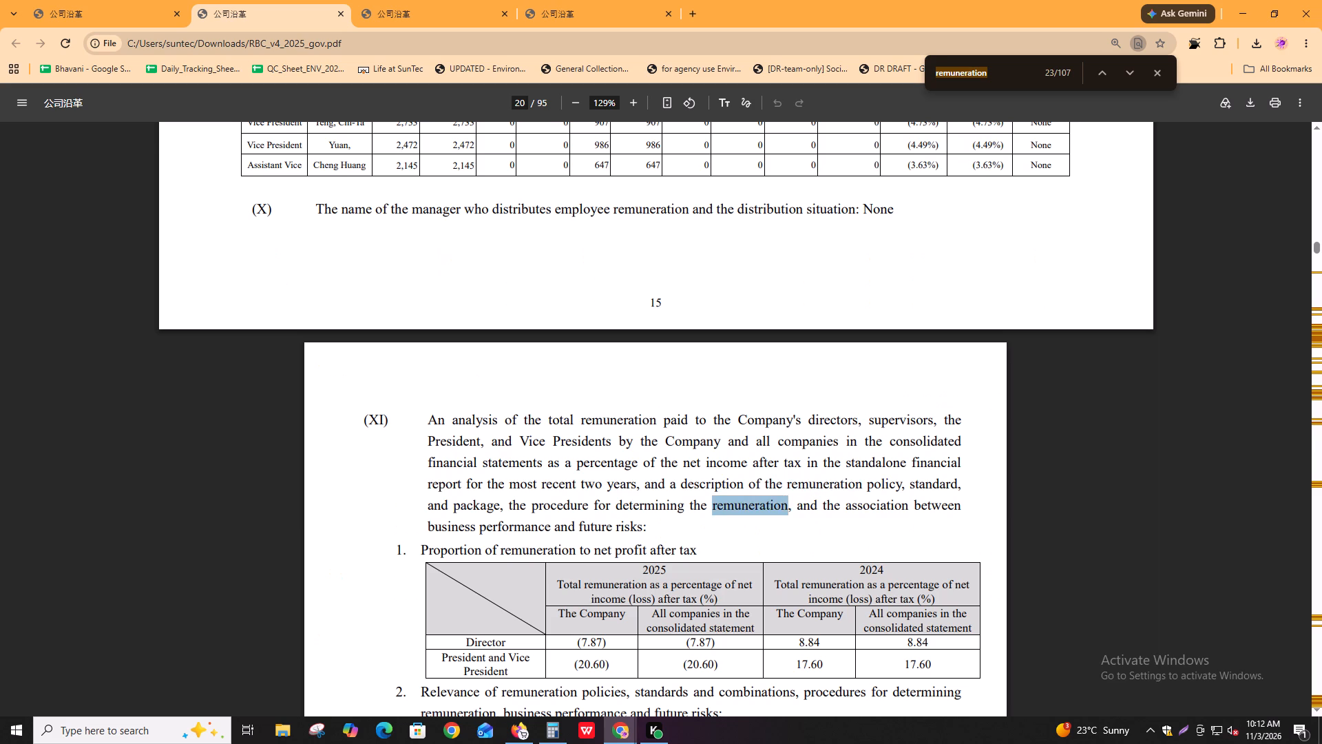
{"action": "key", "text": "Return"}
{"action": "key", "text": "Return"}
{"action": "key", "text": "Return"}
{"action": "key", "text": "Return"}
{"action": "key", "text": "Return"}
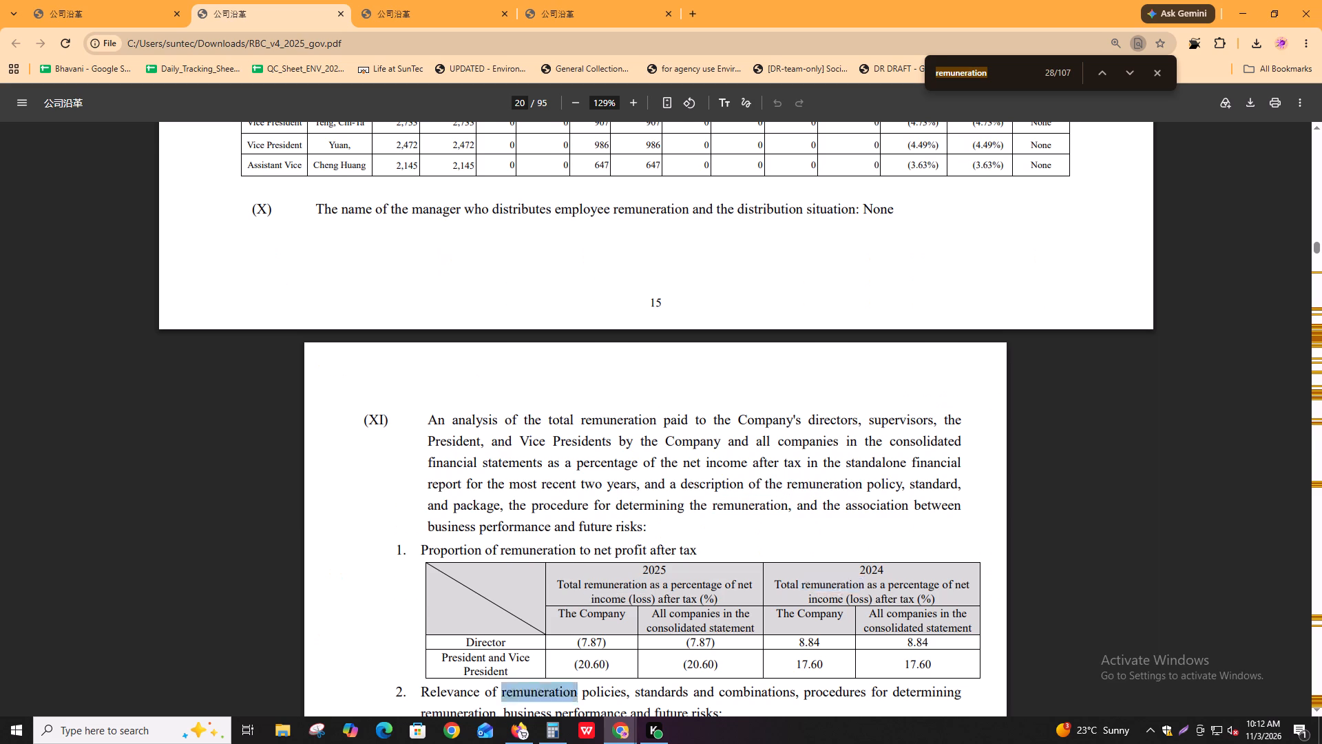
{"action": "key", "text": "shift+Return"}
{"action": "key", "text": "Return"}
{"action": "key", "text": "Return"}
{"action": "key", "text": "Return"}
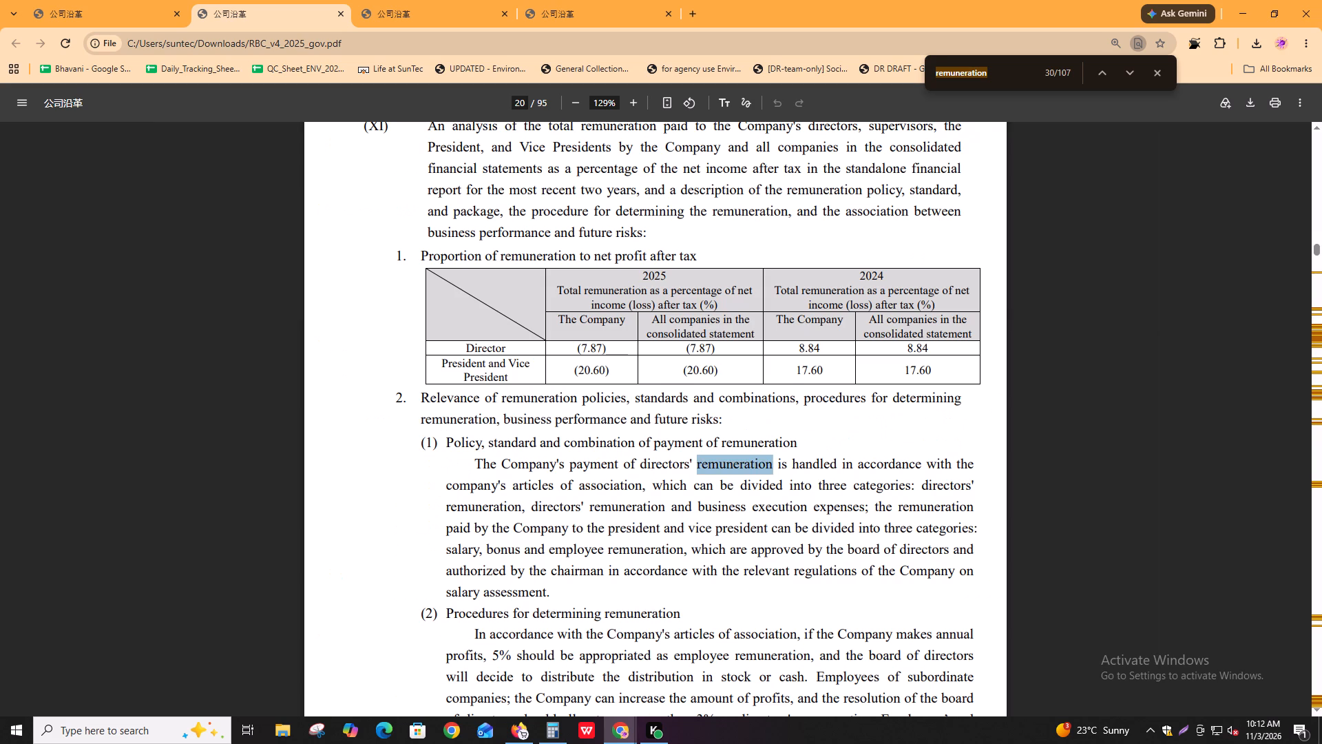
{"action": "key", "text": "Return"}
{"action": "key", "text": "Return"}
{"action": "key", "text": "Return"}
{"action": "key", "text": "Return"}
{"action": "key", "text": "Return"}
{"action": "key", "text": "Return"}
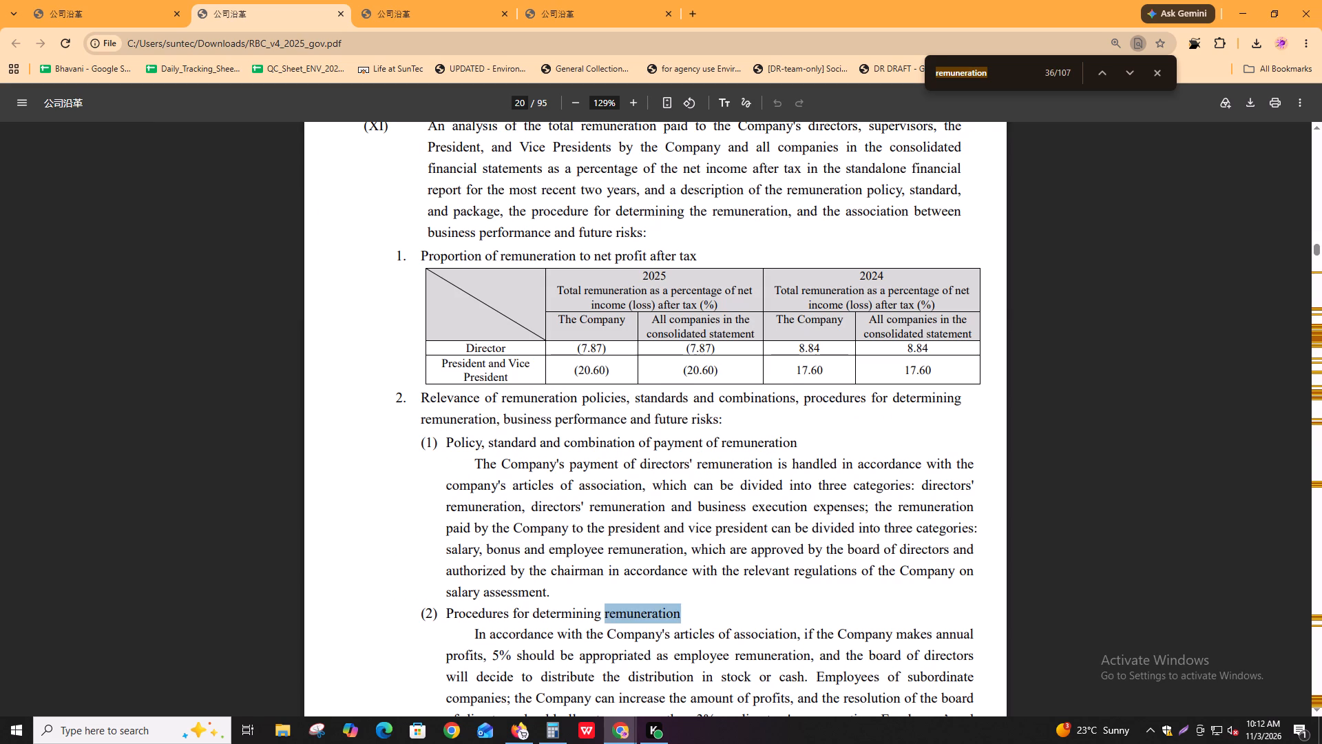
{"action": "key", "text": "Return"}
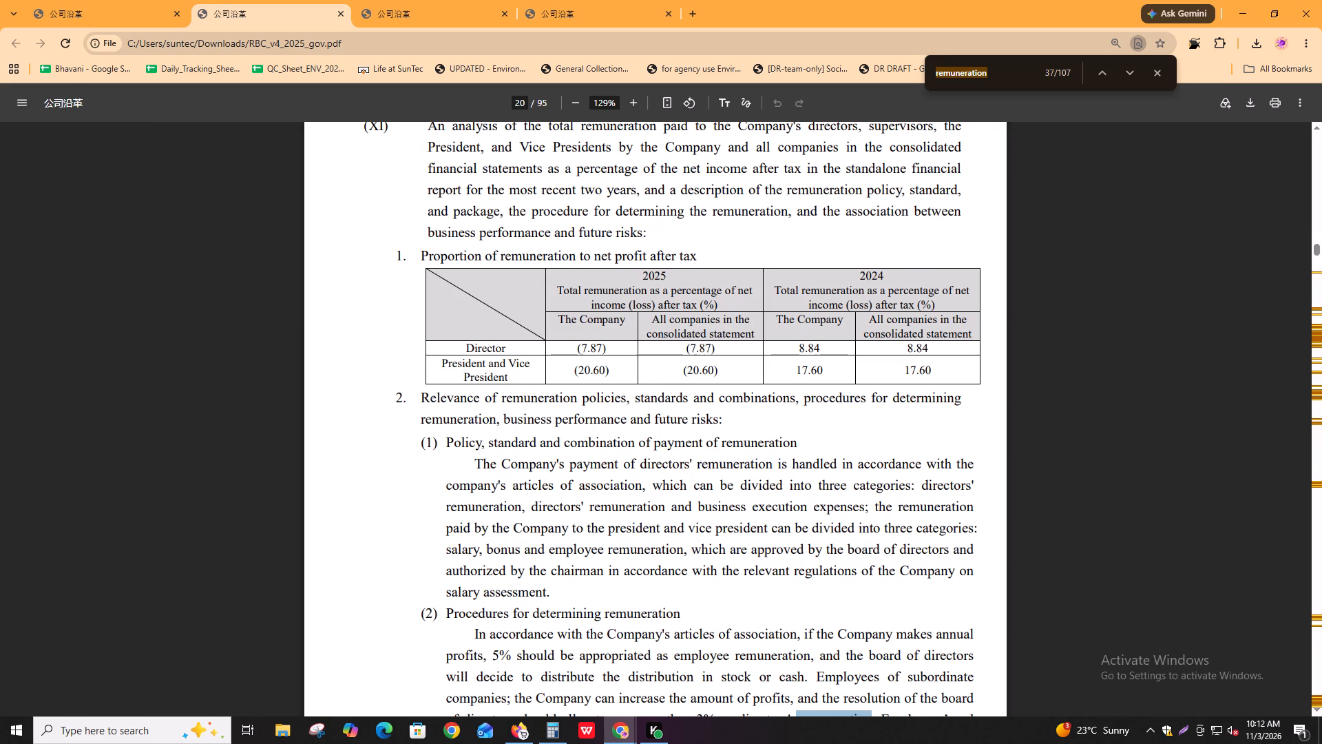
{"action": "key", "text": "Return"}
{"action": "key", "text": "Return"}
{"action": "key", "text": "Return"}
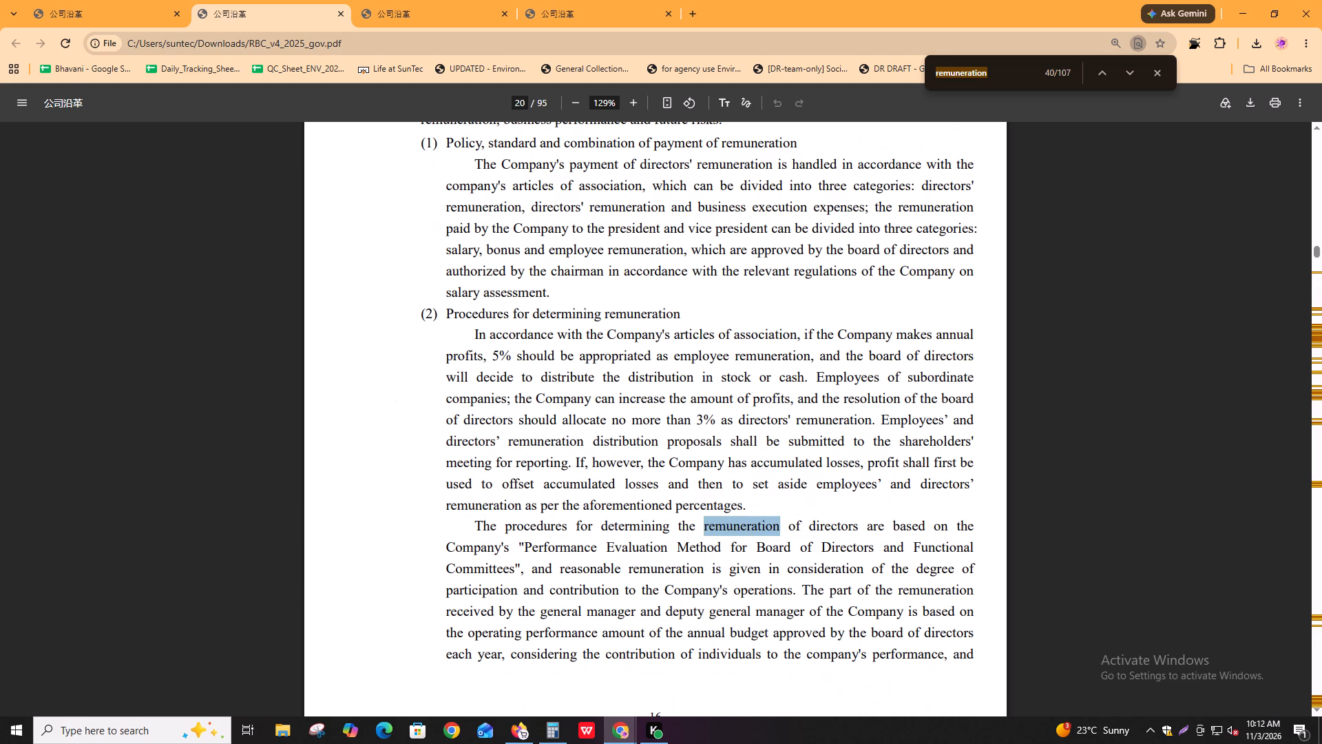
{"action": "key", "text": "Return"}
{"action": "key", "text": "Return"}
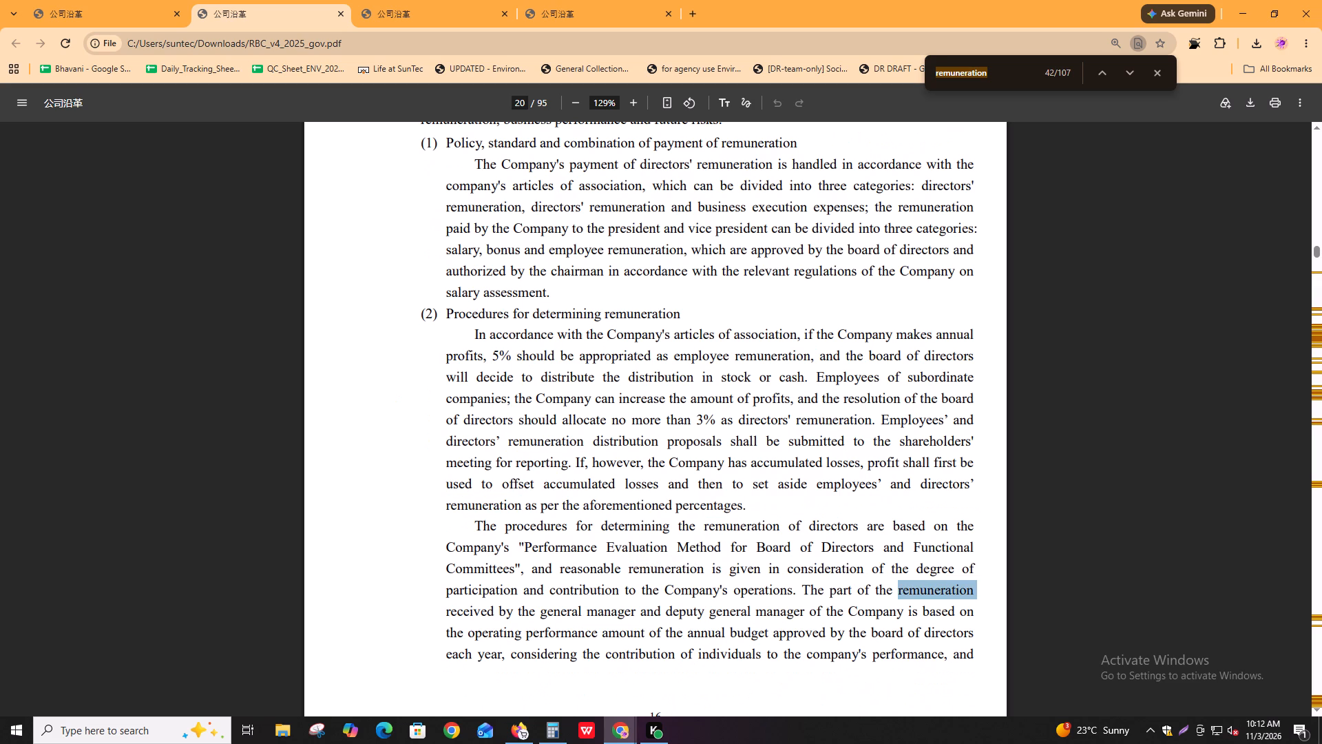
{"action": "key", "text": "Return"}
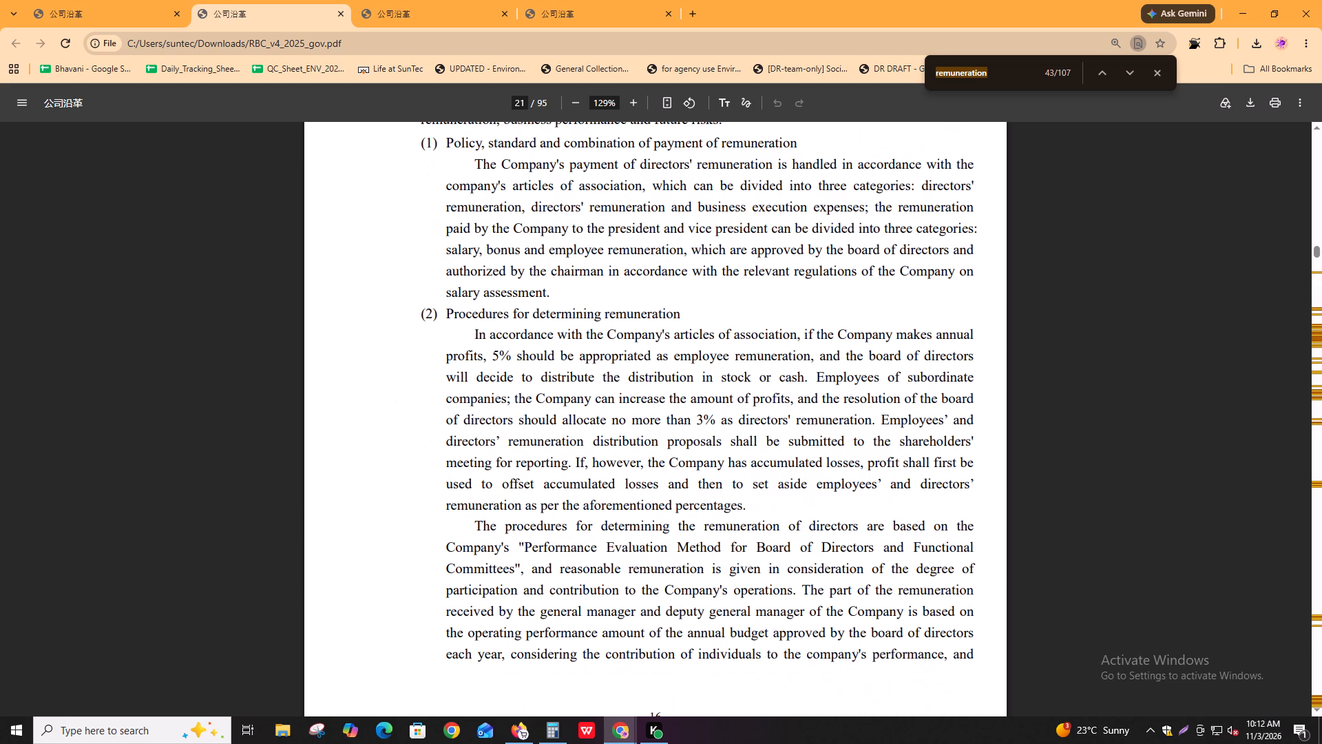
{"action": "key", "text": "Return"}
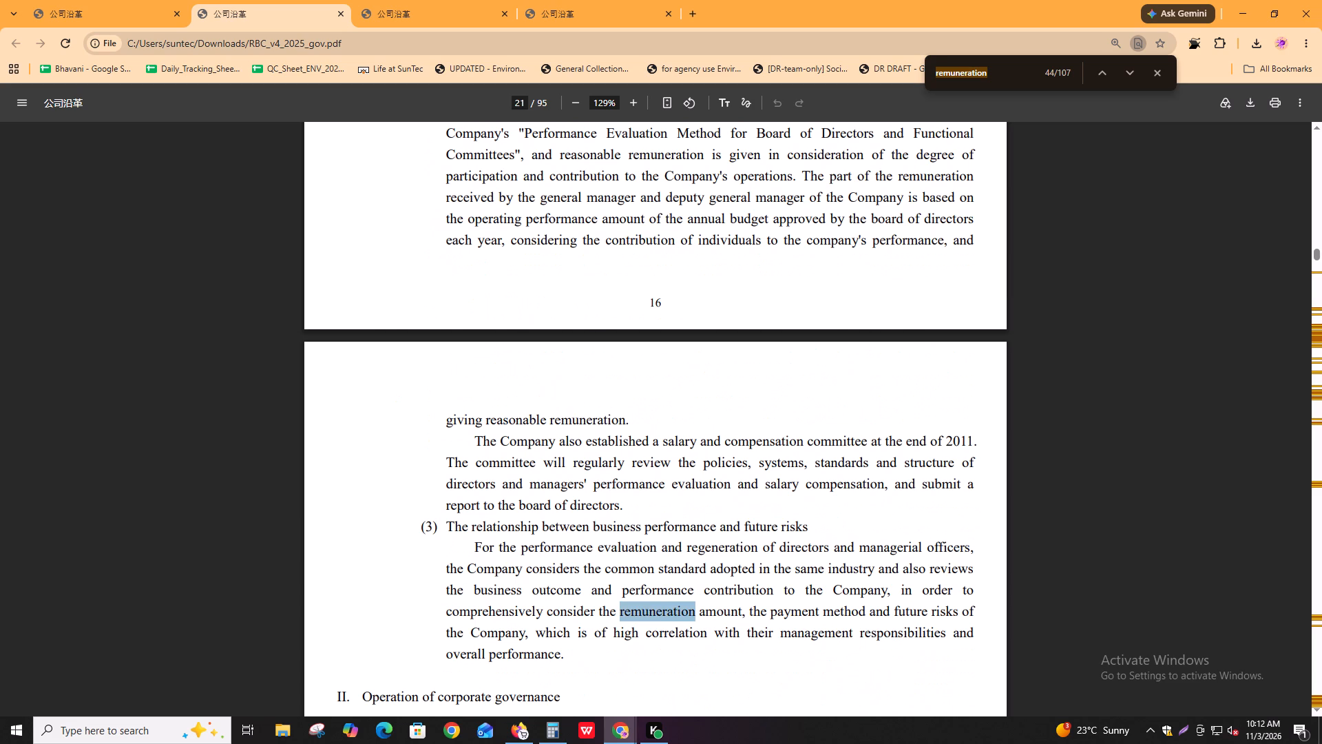
Check the "remuneration" matches from page 22 up to the heading "Information on members of the Remuneration Committee" on page 25.
{"action": "key", "text": "Return"}
{"action": "key", "text": "Return"}
{"action": "key", "text": "Return"}
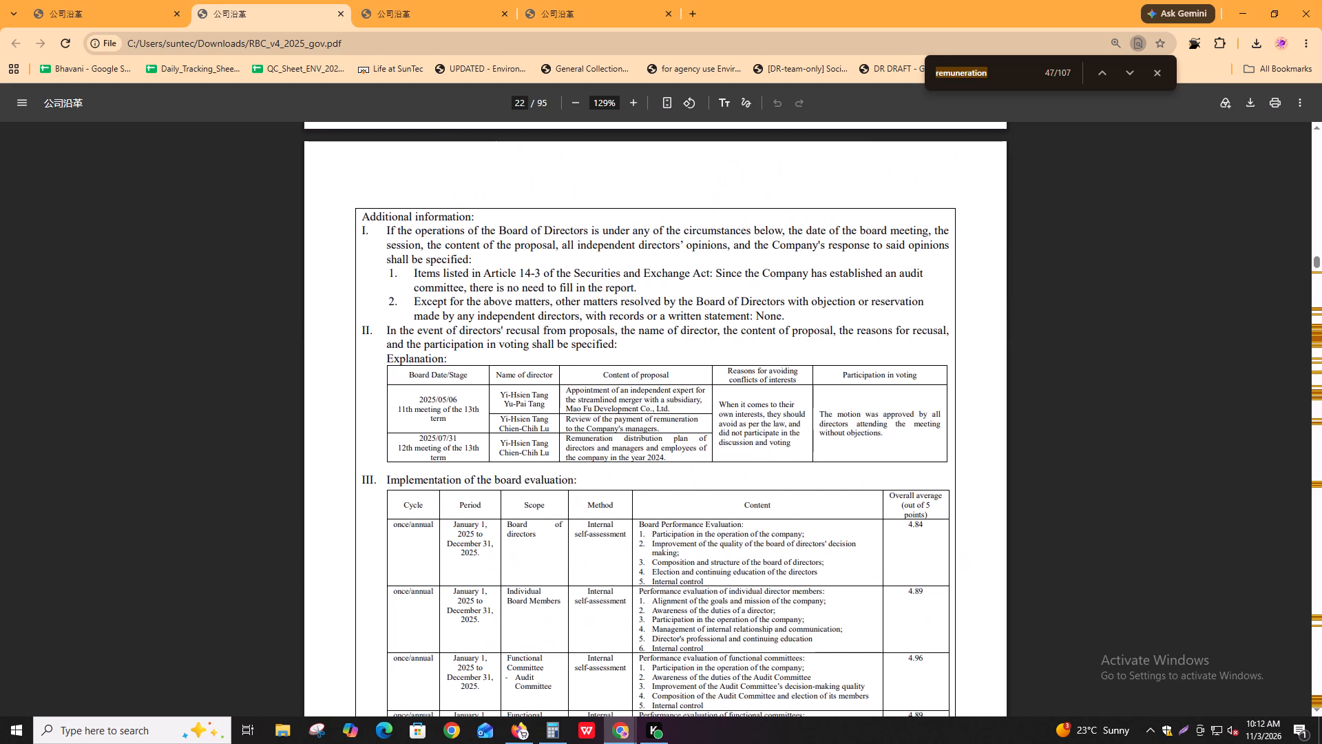
{"action": "key", "text": "Return"}
{"action": "key", "text": "shift+Return"}
{"action": "key", "text": "Return"}
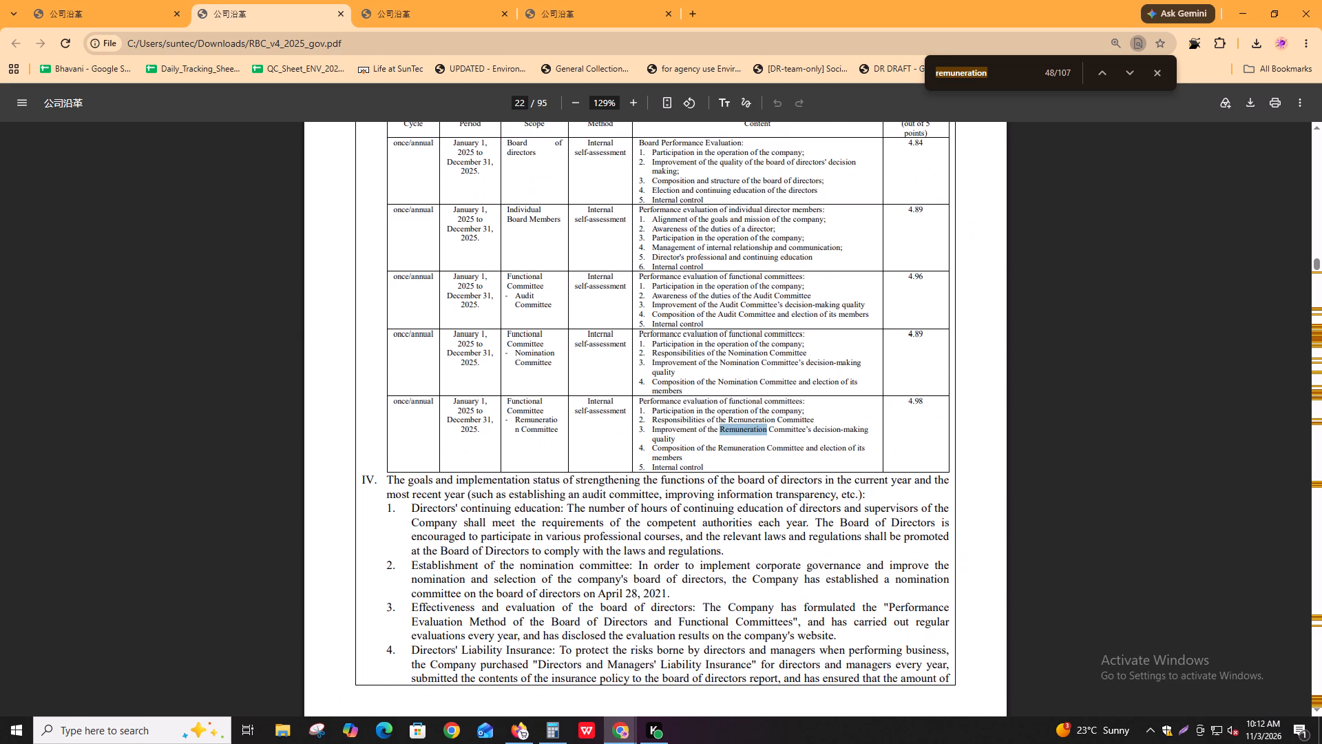
{"action": "key", "text": "Return"}
{"action": "key", "text": "Return"}
{"action": "key", "text": "Return"}
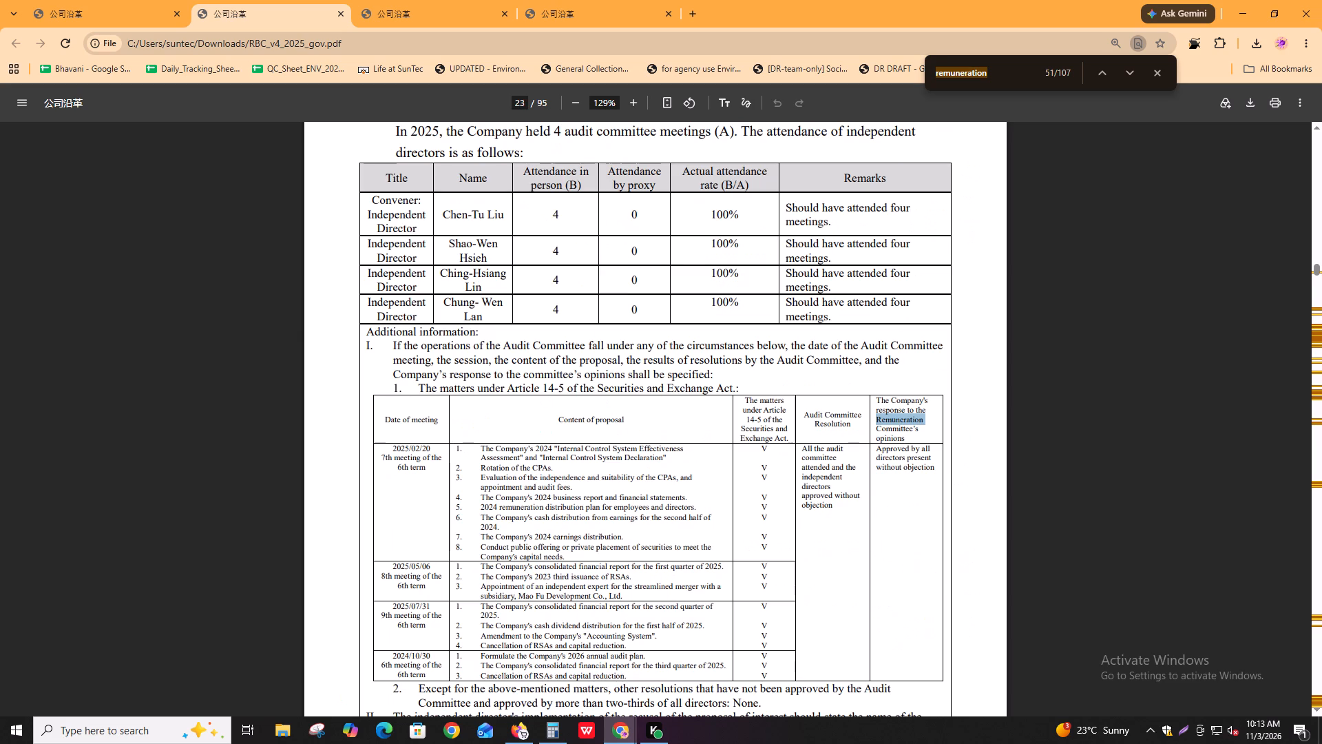
{"action": "key", "text": "Return"}
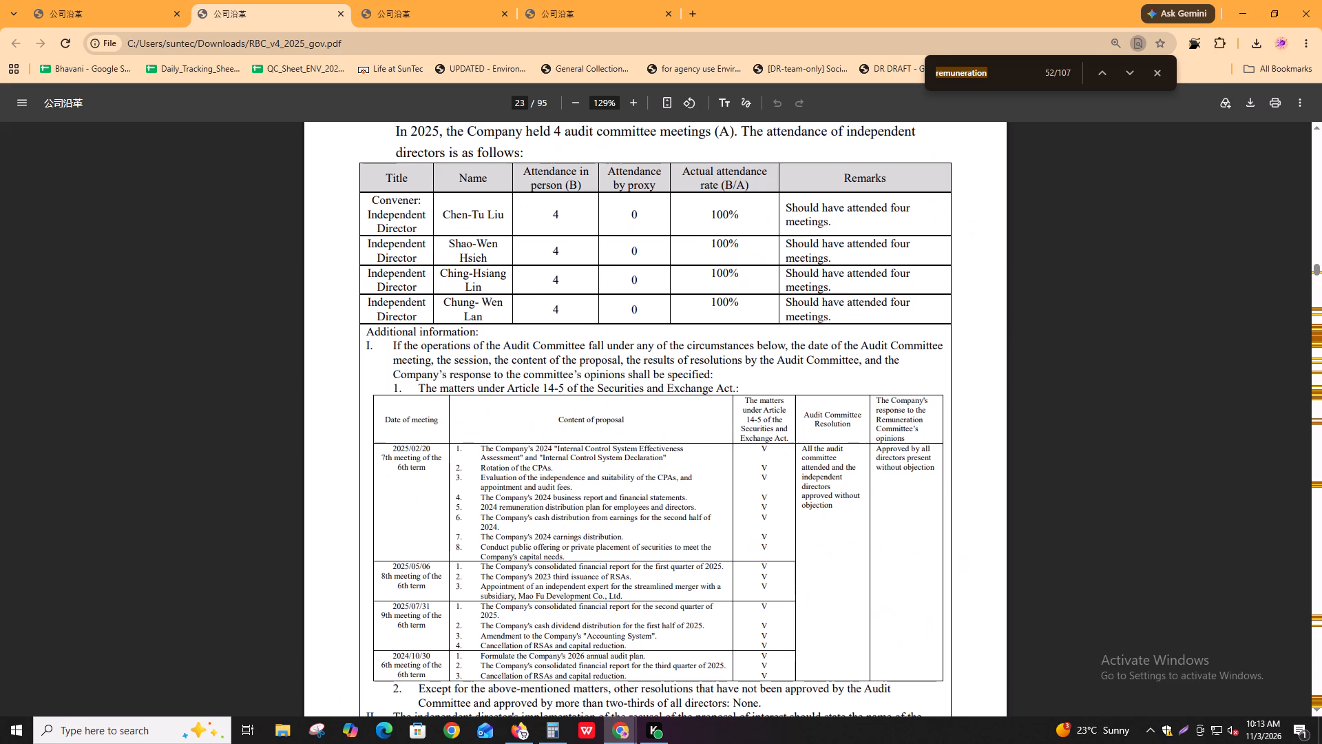
{"action": "key", "text": "Return"}
{"action": "key", "text": "Return"}
{"action": "key", "text": "Return"}
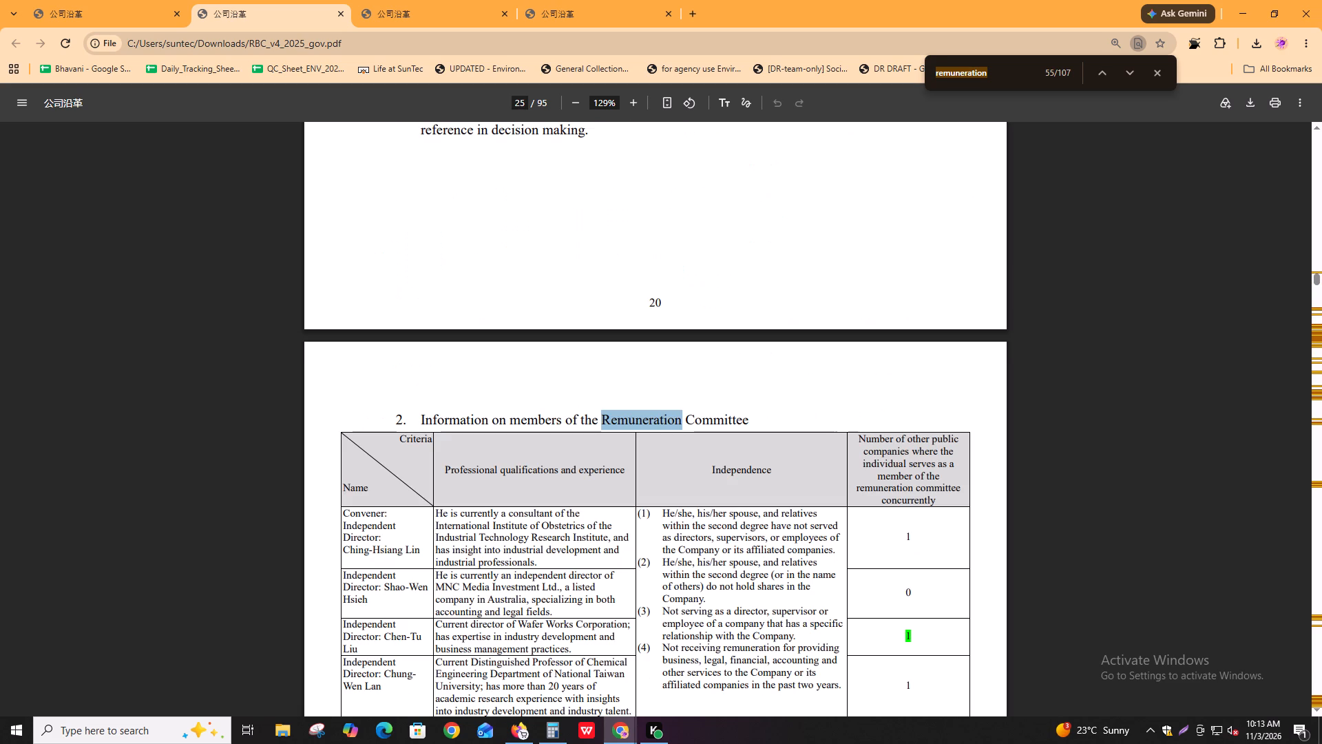
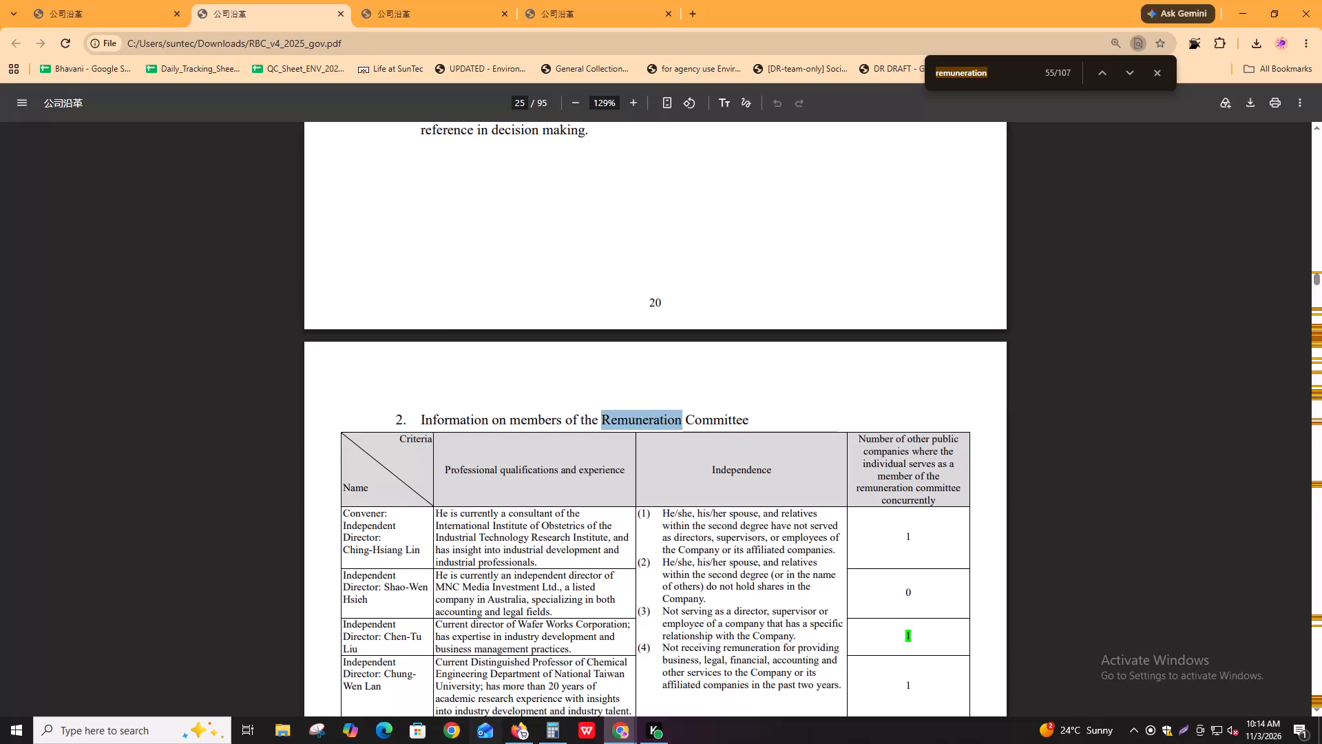
Examine the Remuneration Committee's member qualifications, independence, attendance and meeting details on page 25.
{"action": "scroll", "coordinate": [499, 520], "scroll_direction": "down", "scroll_amount": 2}
{"action": "left_click_drag", "start_coordinate": [351, 388], "coordinate": [376, 388]}
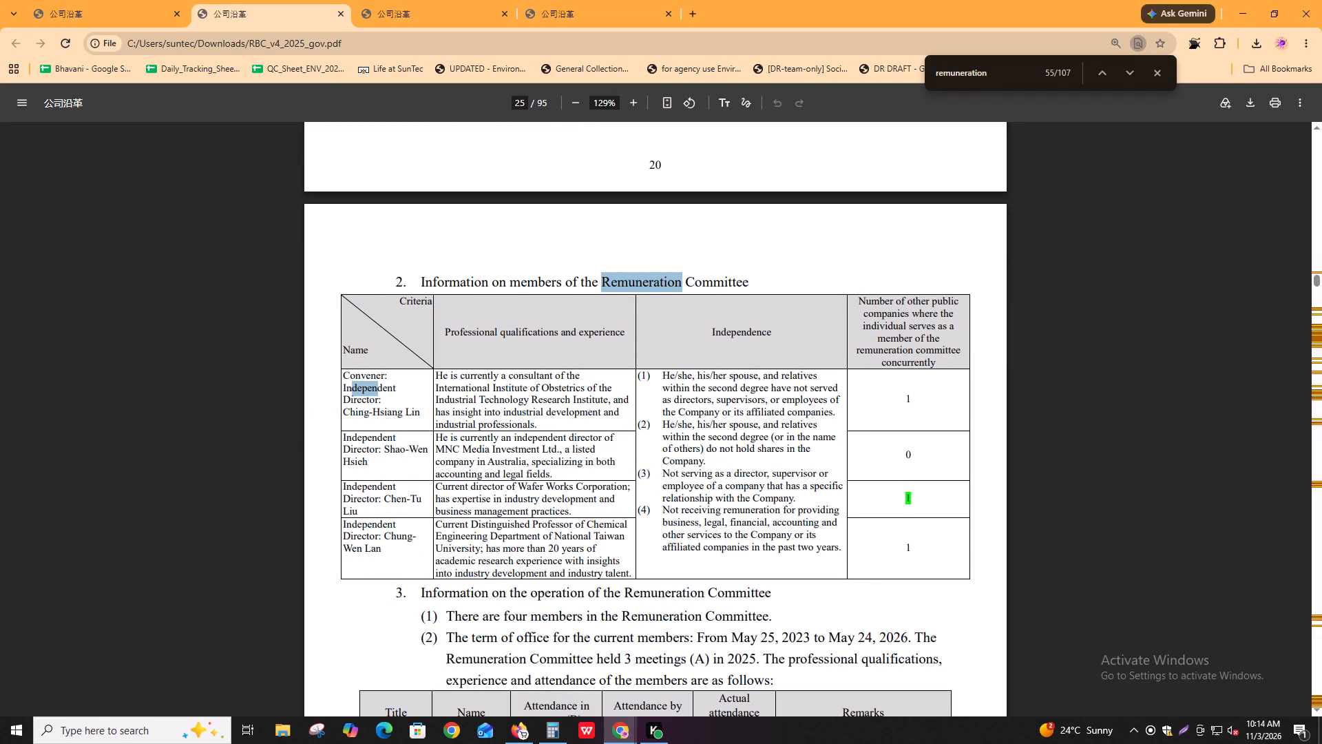
{"action": "scroll", "coordinate": [696, 649], "scroll_direction": "down", "scroll_amount": 3}
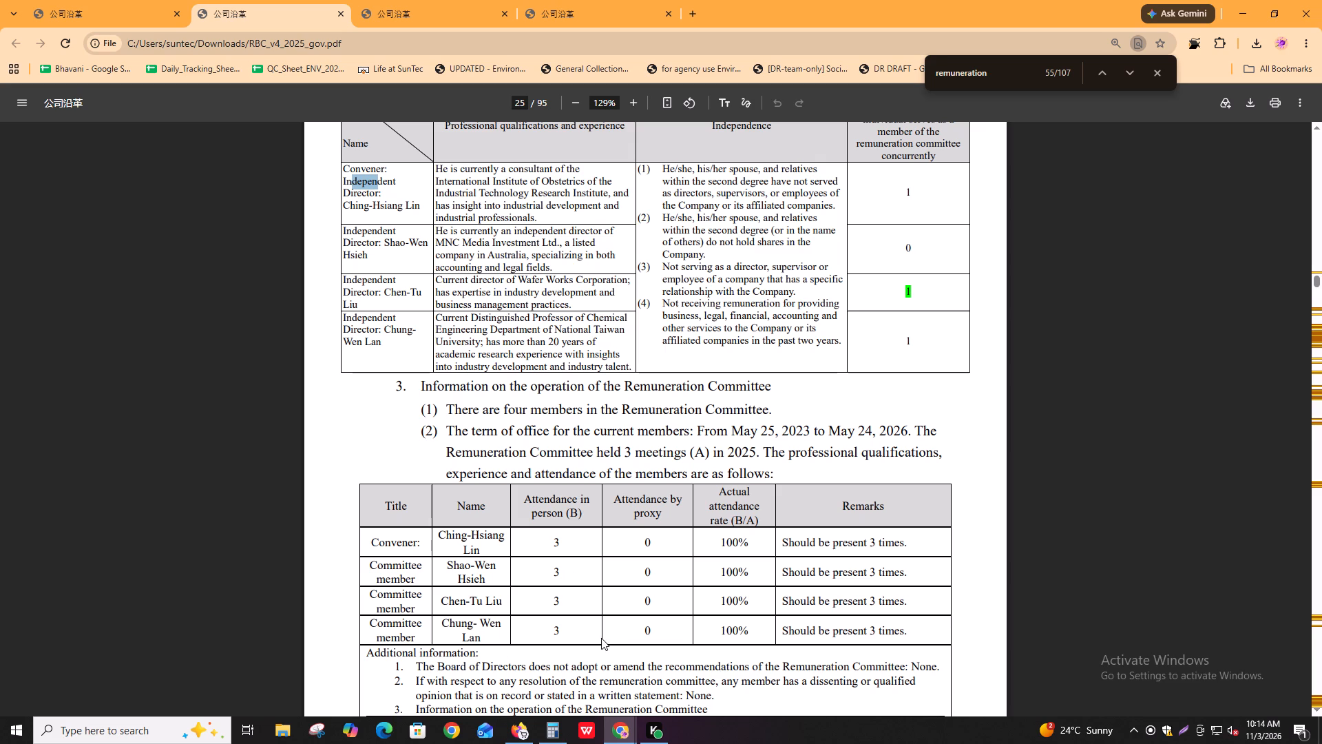
{"action": "scroll", "coordinate": [607, 670], "scroll_direction": "down", "scroll_amount": 4}
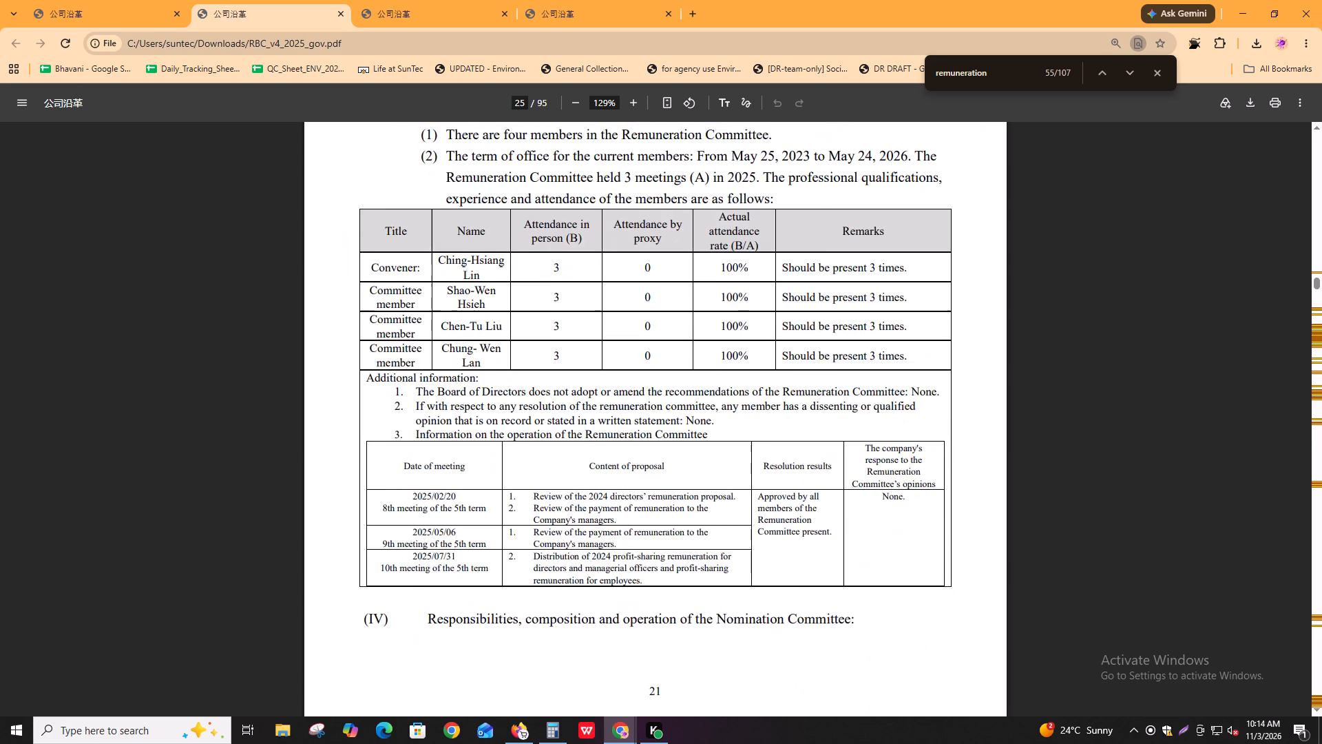
{"action": "scroll", "coordinate": [607, 669], "scroll_direction": "up", "scroll_amount": 3}
{"action": "scroll", "coordinate": [607, 669], "scroll_direction": "down", "scroll_amount": 4}
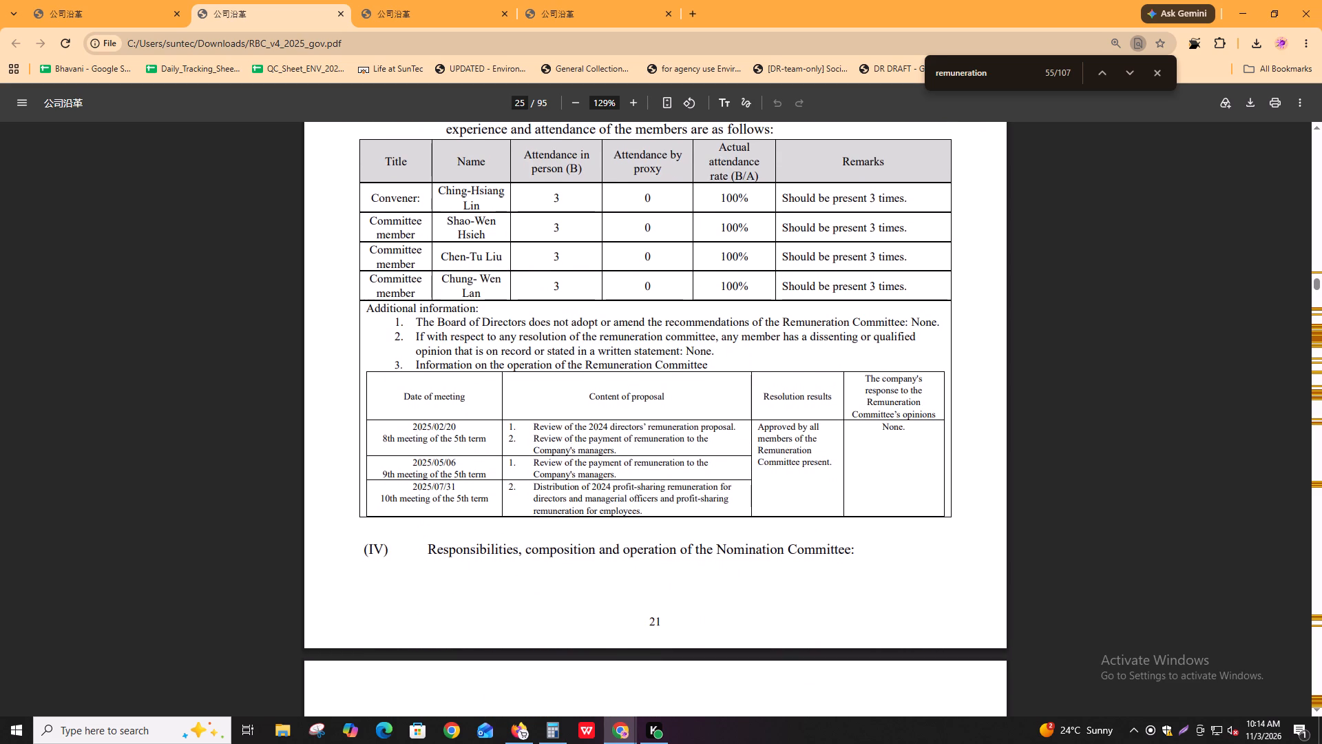
Read the Nomination Committee's composition and powers on page 26 of the report.
{"action": "scroll", "coordinate": [658, 612], "scroll_direction": "down", "scroll_amount": 5}
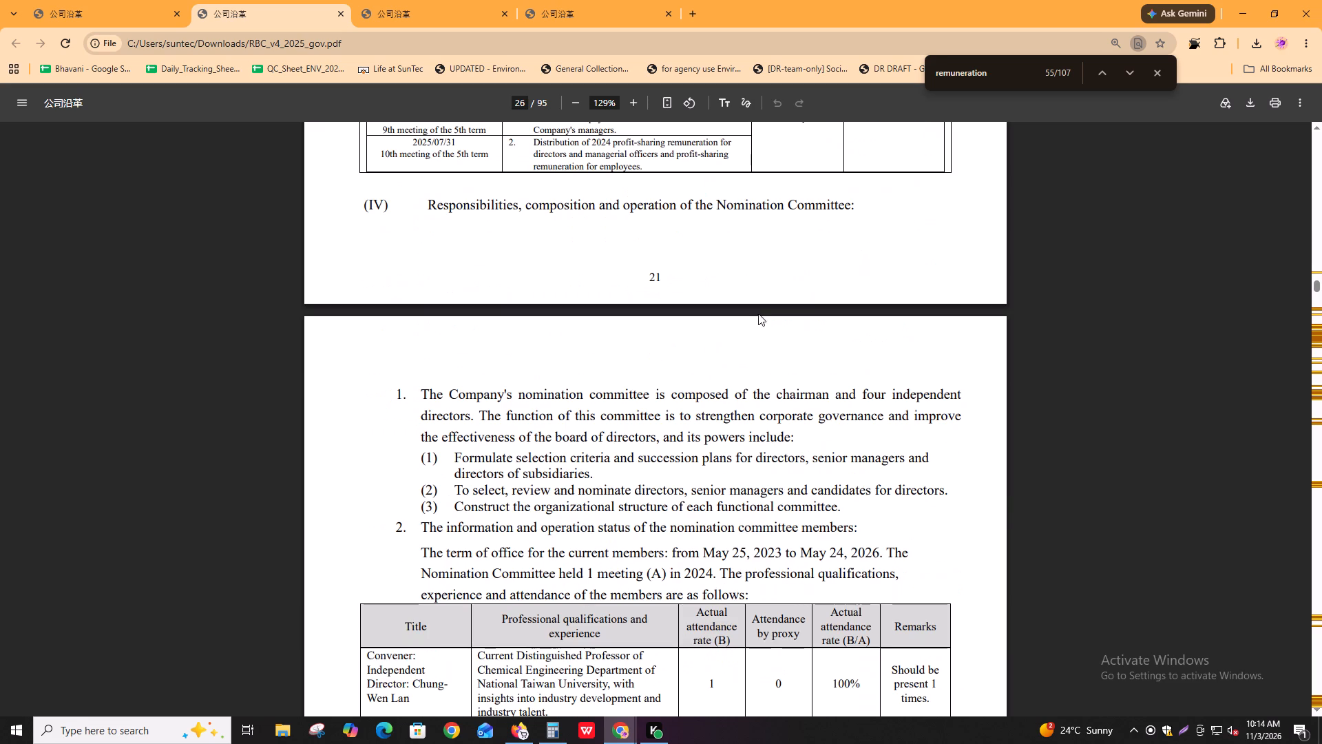
{"action": "left_click_drag", "start_coordinate": [747, 391], "coordinate": [919, 391]}
{"action": "left_click", "coordinate": [919, 391]}
{"action": "left_click_drag", "start_coordinate": [609, 393], "coordinate": [686, 393]}
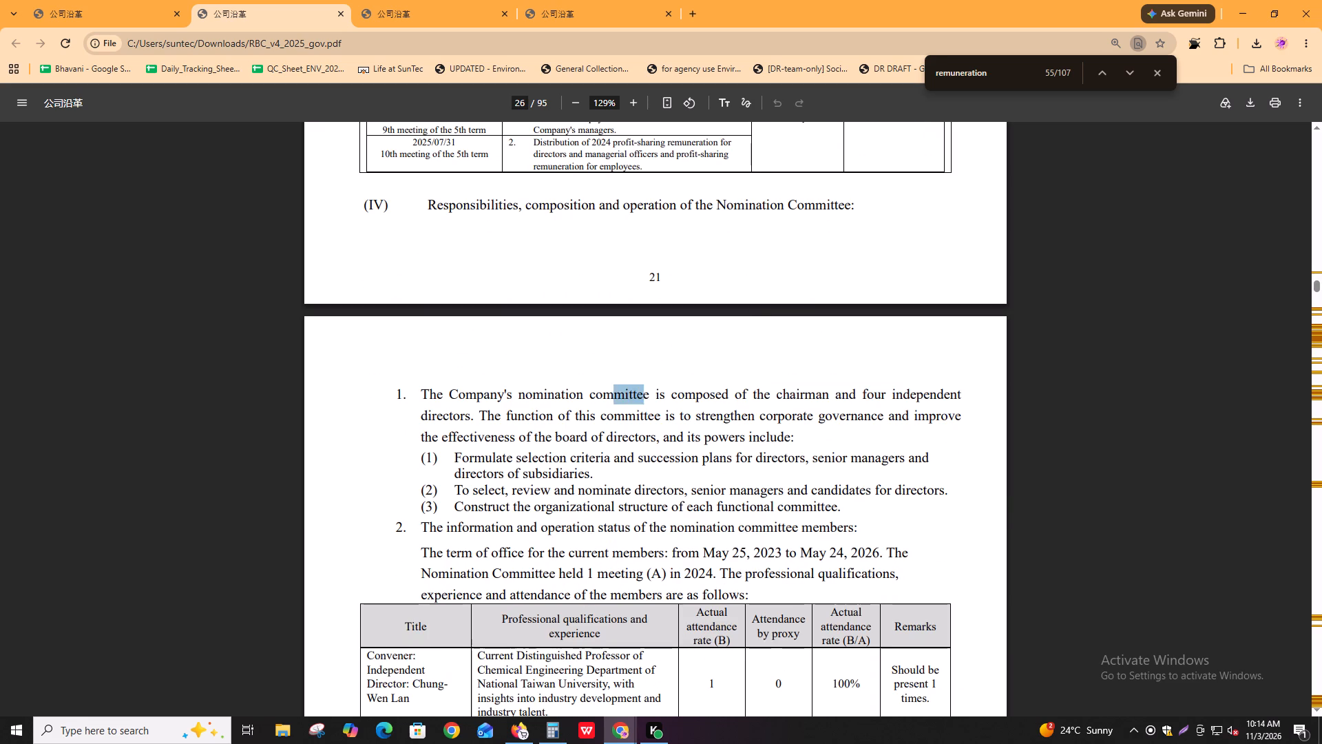
{"action": "left_click_drag", "start_coordinate": [686, 393], "coordinate": [706, 393]}
{"action": "left_click", "coordinate": [706, 393]}
Return to page 25 and recheck the Remuneration Committee's operation details and members table.
{"action": "scroll", "coordinate": [706, 393], "scroll_direction": "up", "scroll_amount": 11}
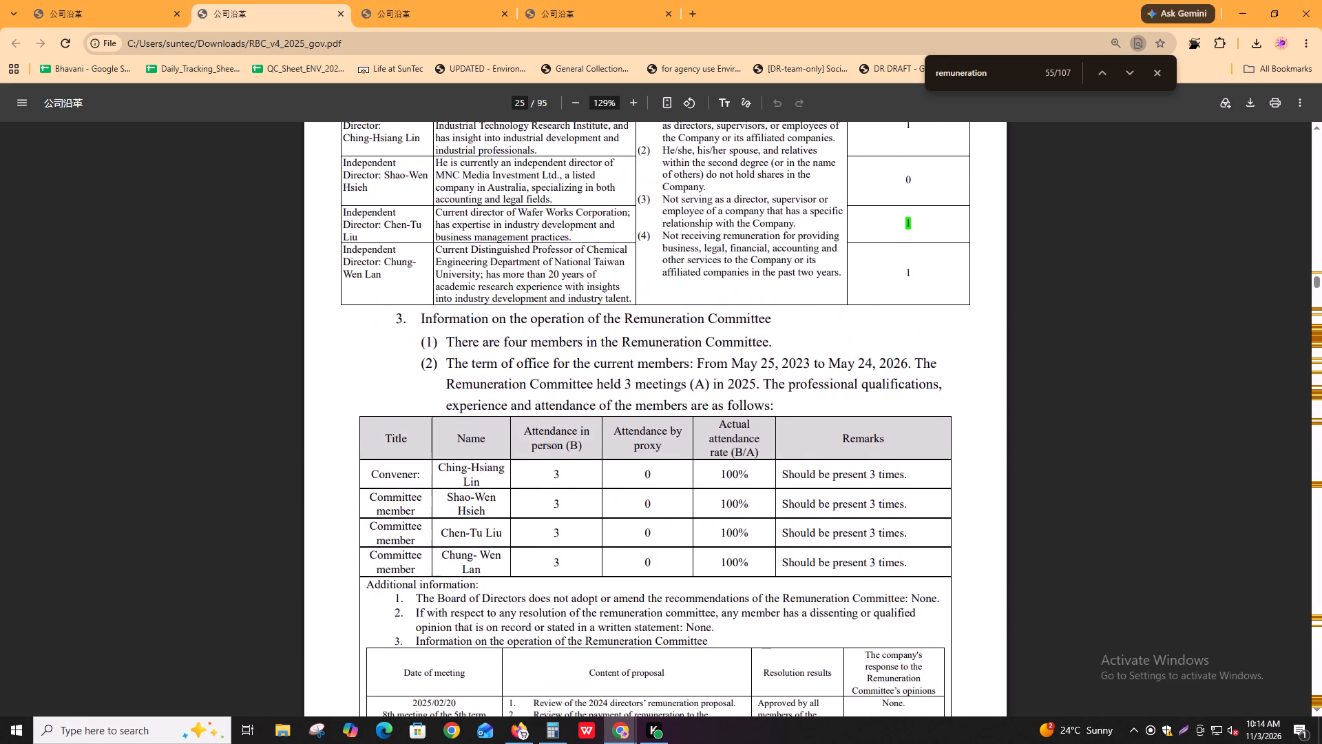
{"action": "scroll", "coordinate": [707, 394], "scroll_direction": "up", "scroll_amount": 1}
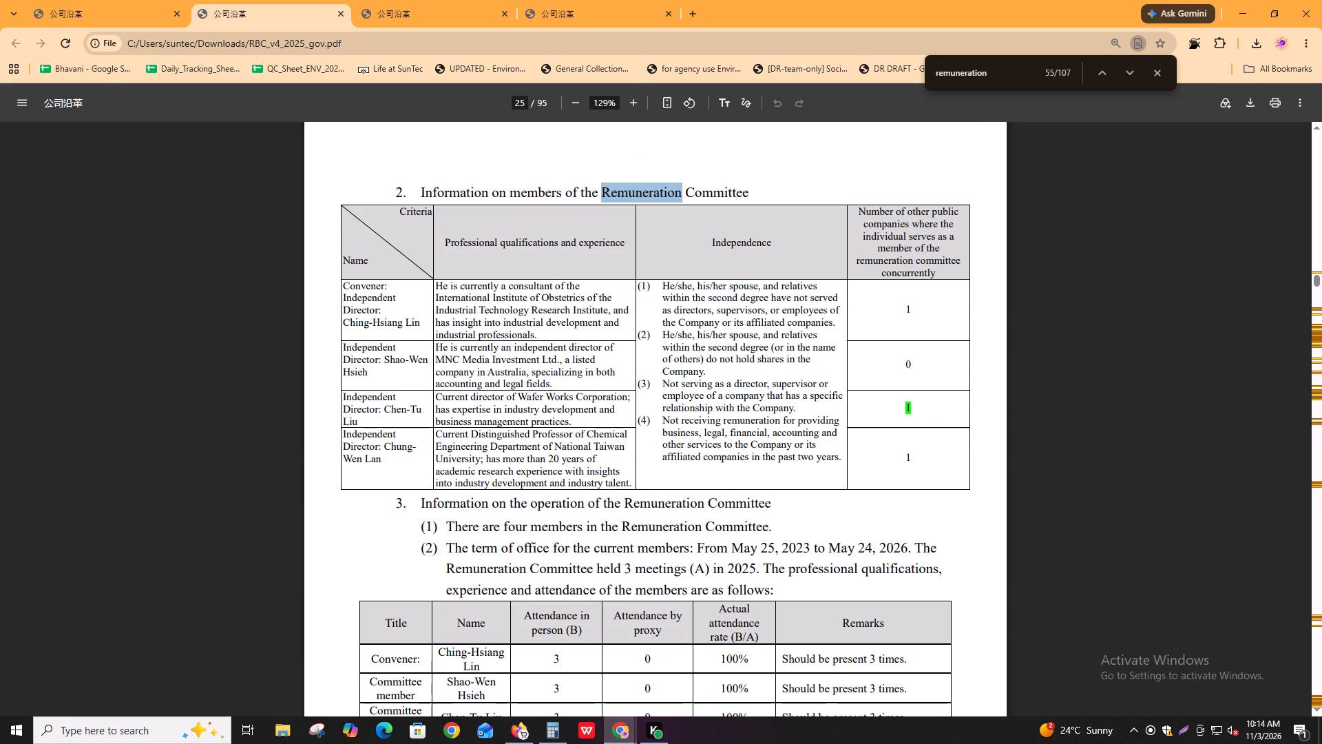
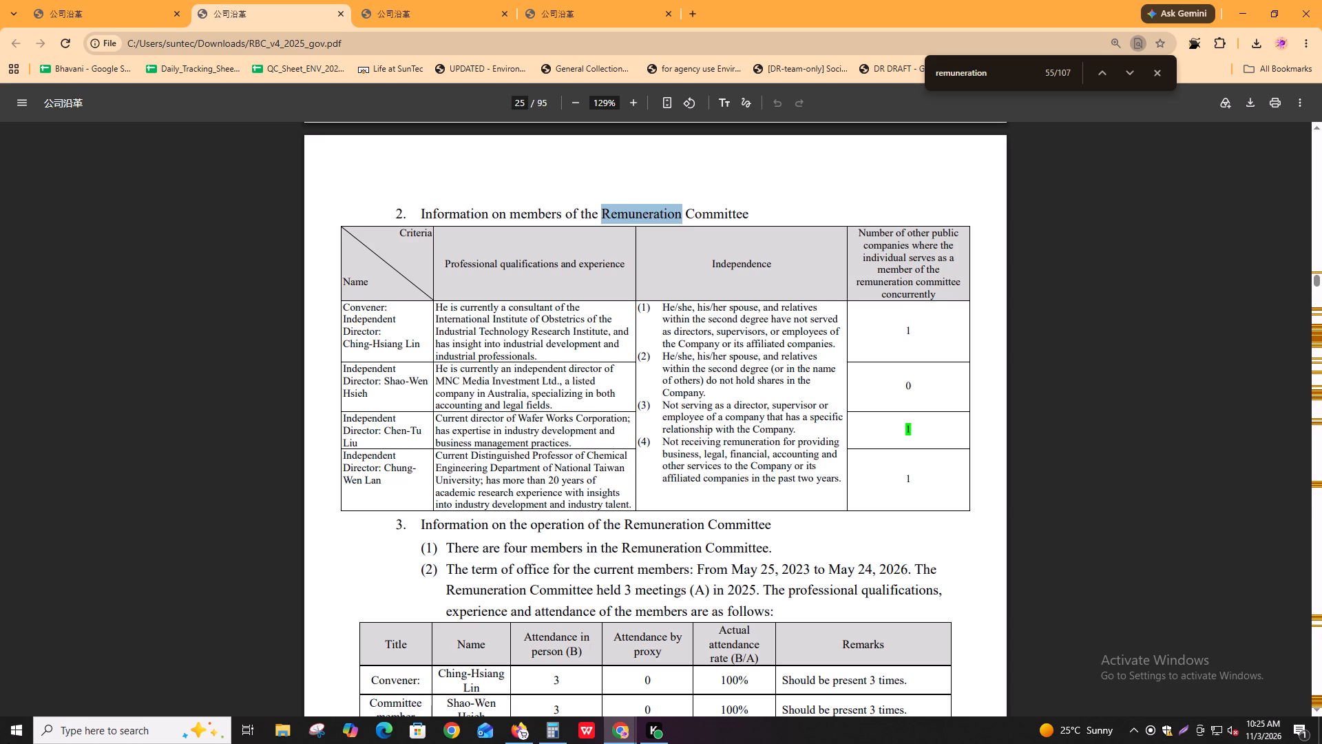
Switch to the Igloo extraction task and open page 25 of the report in its PDF viewer.
{"action": "key", "text": "alt+Tab"}
{"action": "key", "text": "alt+Tab"}
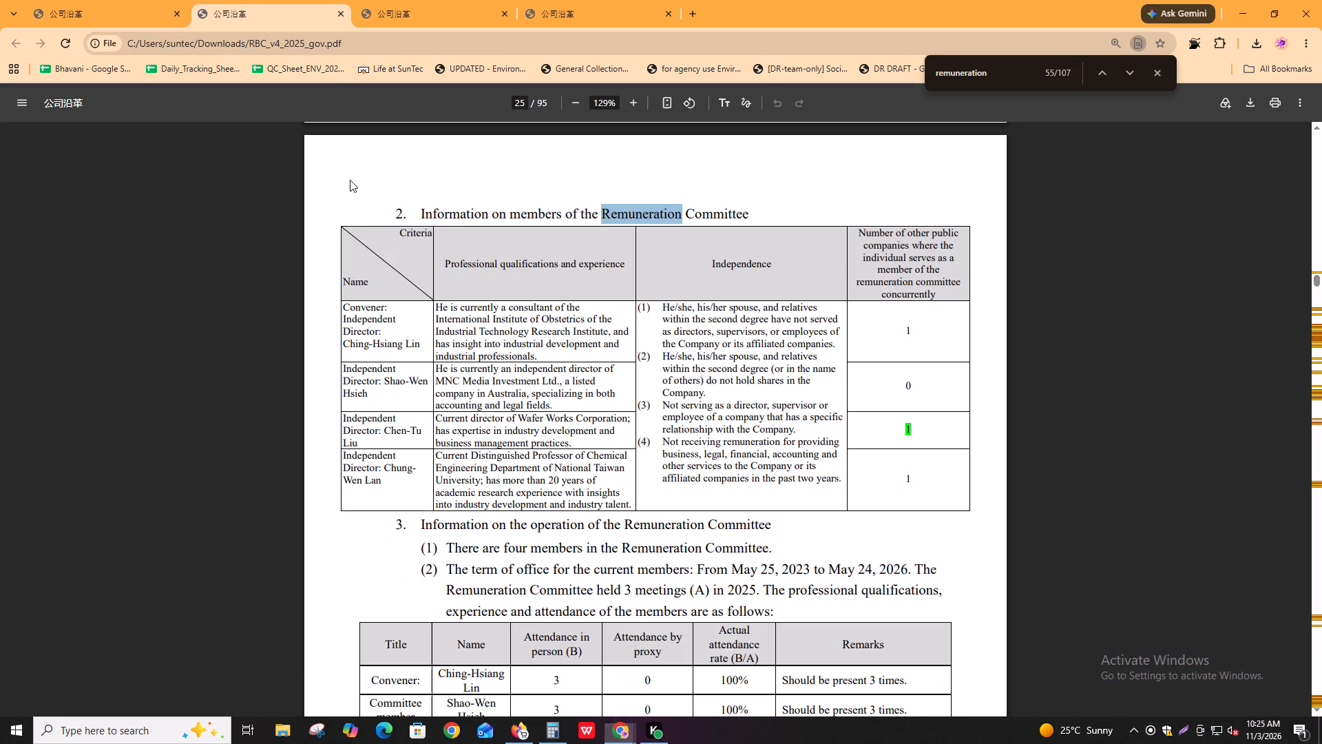
{"action": "key", "text": "alt+Tab"}
{"action": "left_click", "coordinate": [328, 230]}
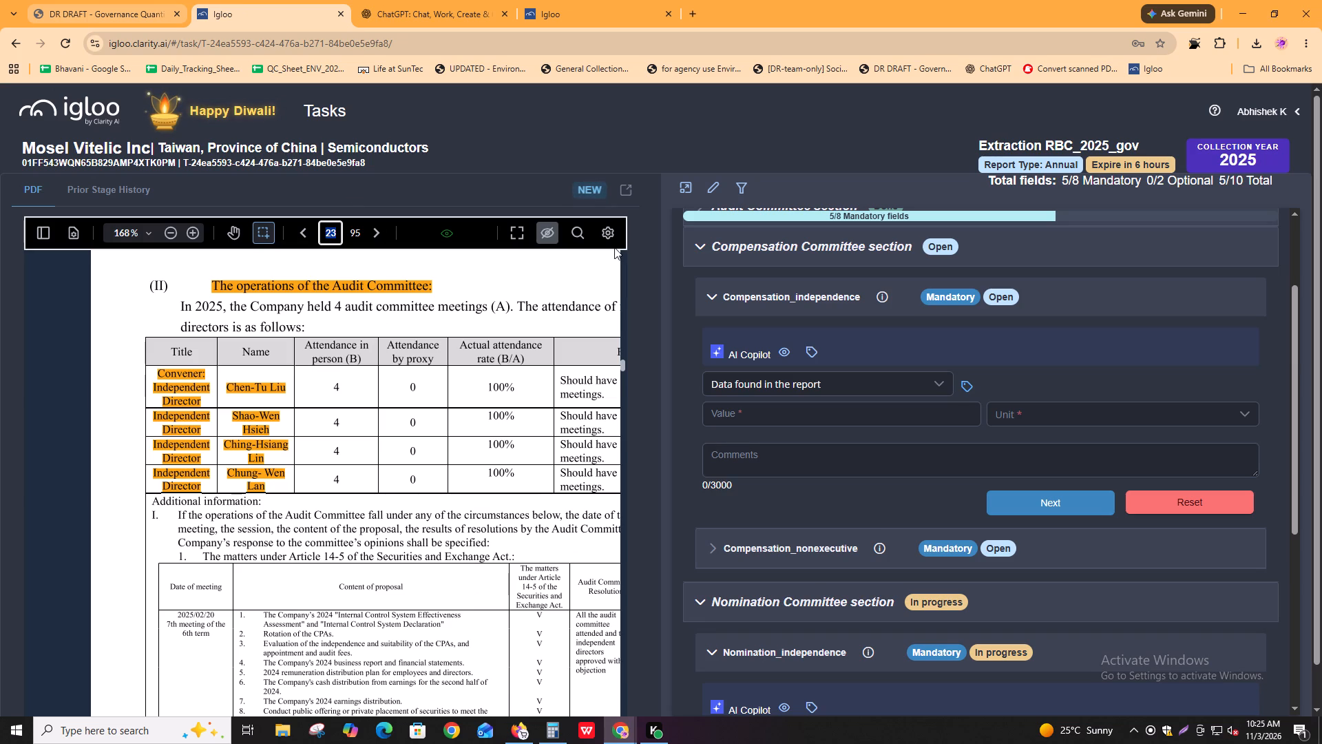
{"action": "type", "text": "25"}
{"action": "key", "text": "Return"}
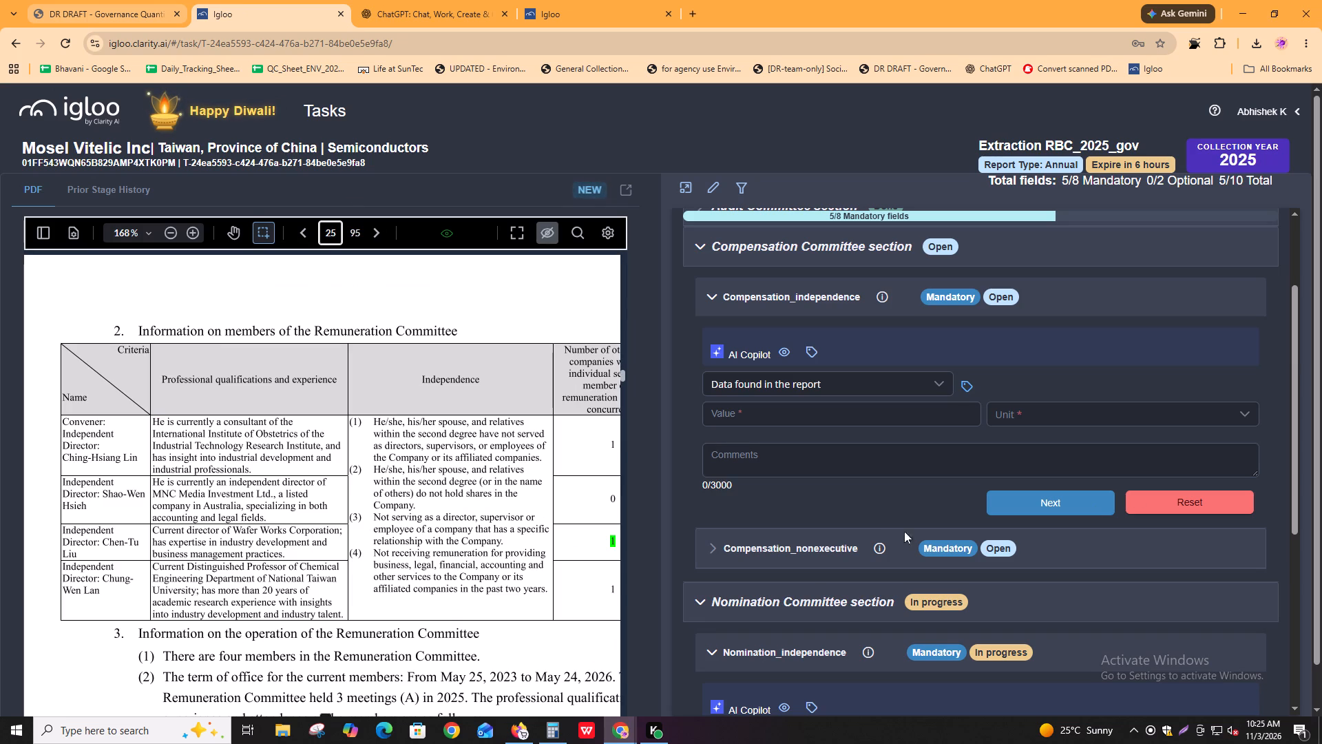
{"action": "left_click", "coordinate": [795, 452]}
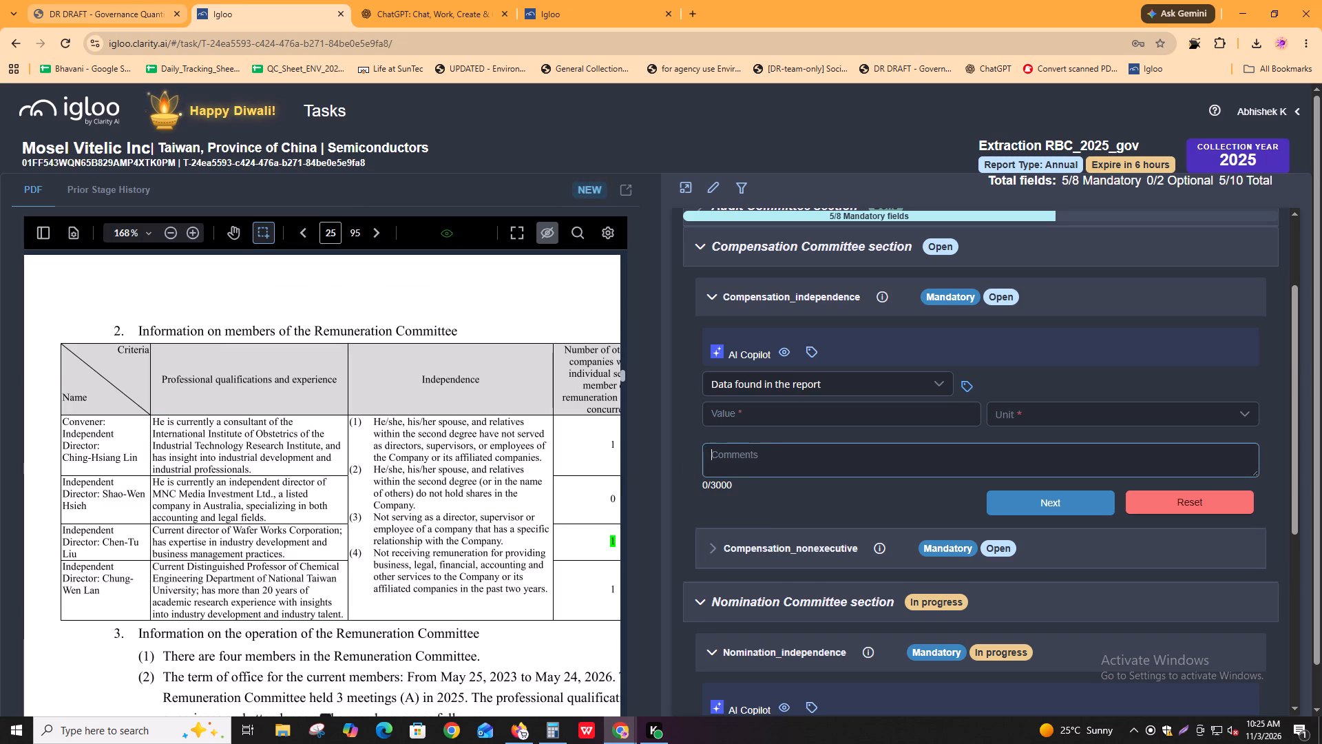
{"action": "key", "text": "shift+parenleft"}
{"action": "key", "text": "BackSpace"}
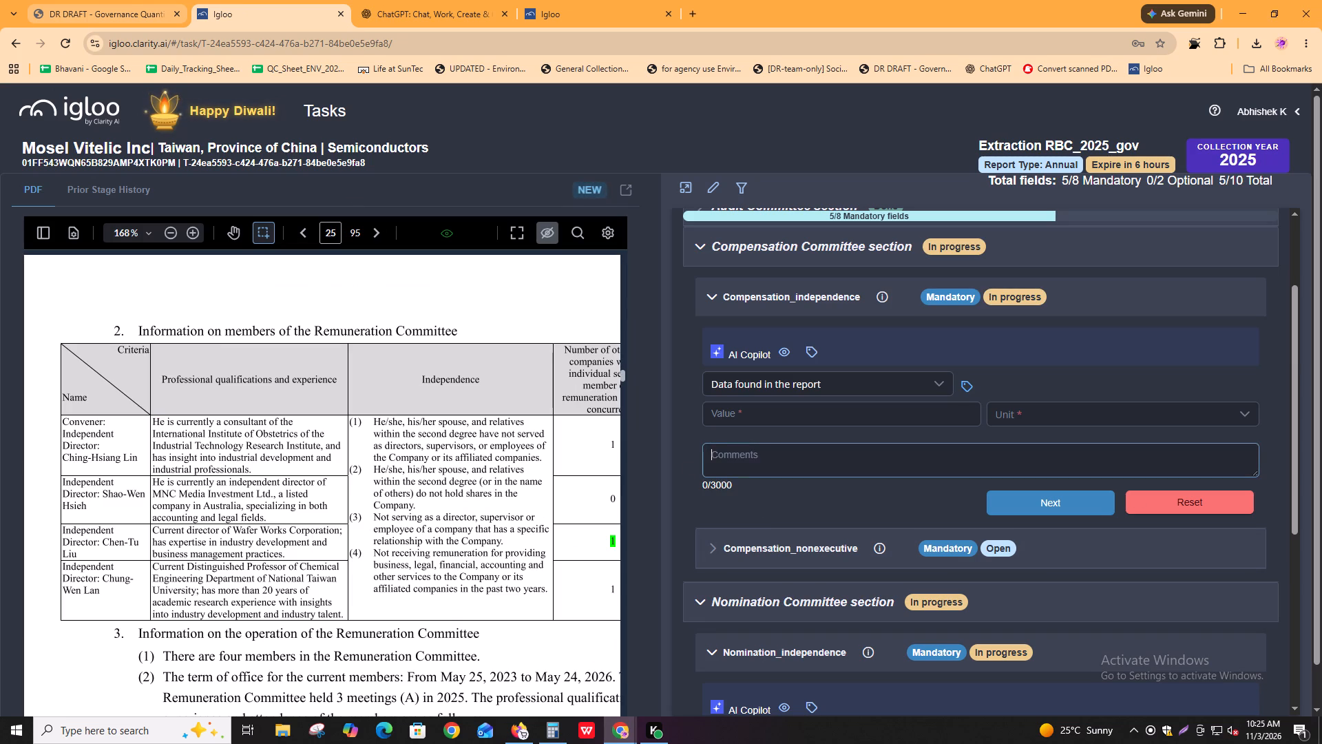
Reuse the Audit_independence comment "(4/4)*100 = 100%" as the comment for both Compensation_independence and Compensation_nonexecutive.
{"action": "scroll", "coordinate": [923, 311], "scroll_direction": "up", "scroll_amount": 4}
{"action": "left_click", "coordinate": [899, 331]}
{"action": "left_click", "coordinate": [819, 391]}
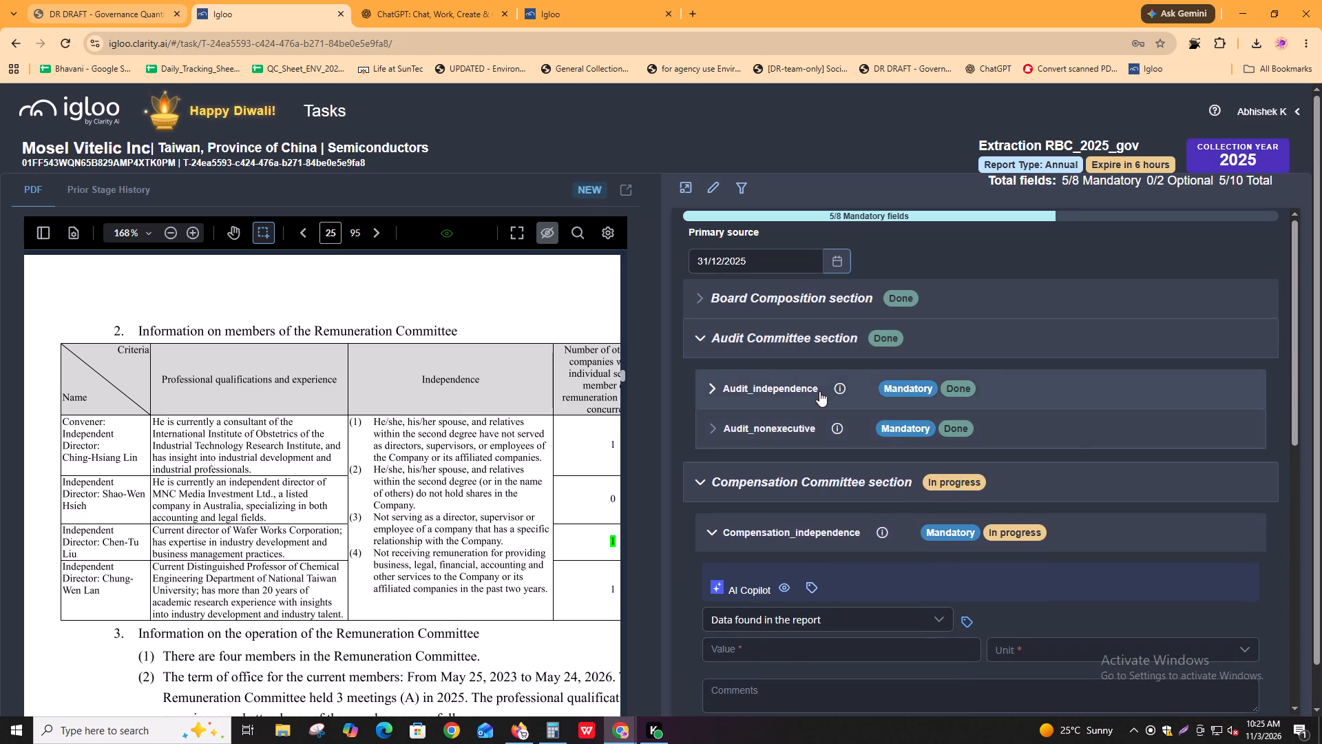
{"action": "scroll", "coordinate": [819, 394], "scroll_direction": "down", "scroll_amount": 3}
{"action": "left_click", "coordinate": [826, 446], "text": "alt"}
{"action": "scroll", "coordinate": [828, 448], "scroll_direction": "down", "scroll_amount": 4}
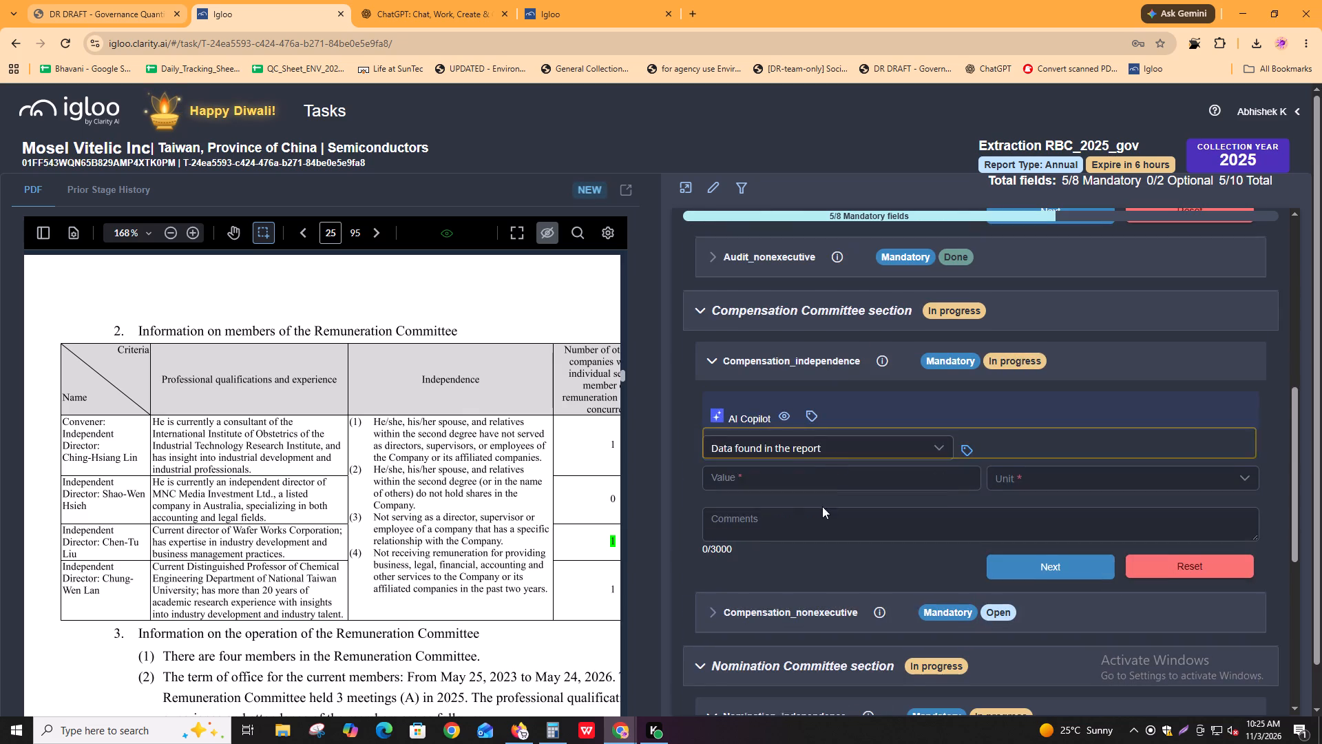
{"action": "scroll", "coordinate": [821, 508], "scroll_direction": "down", "scroll_amount": 1}
{"action": "left_click", "coordinate": [821, 458]}
{"action": "key", "text": "ctrl+v"}
{"action": "scroll", "coordinate": [821, 459], "scroll_direction": "down", "scroll_amount": 2}
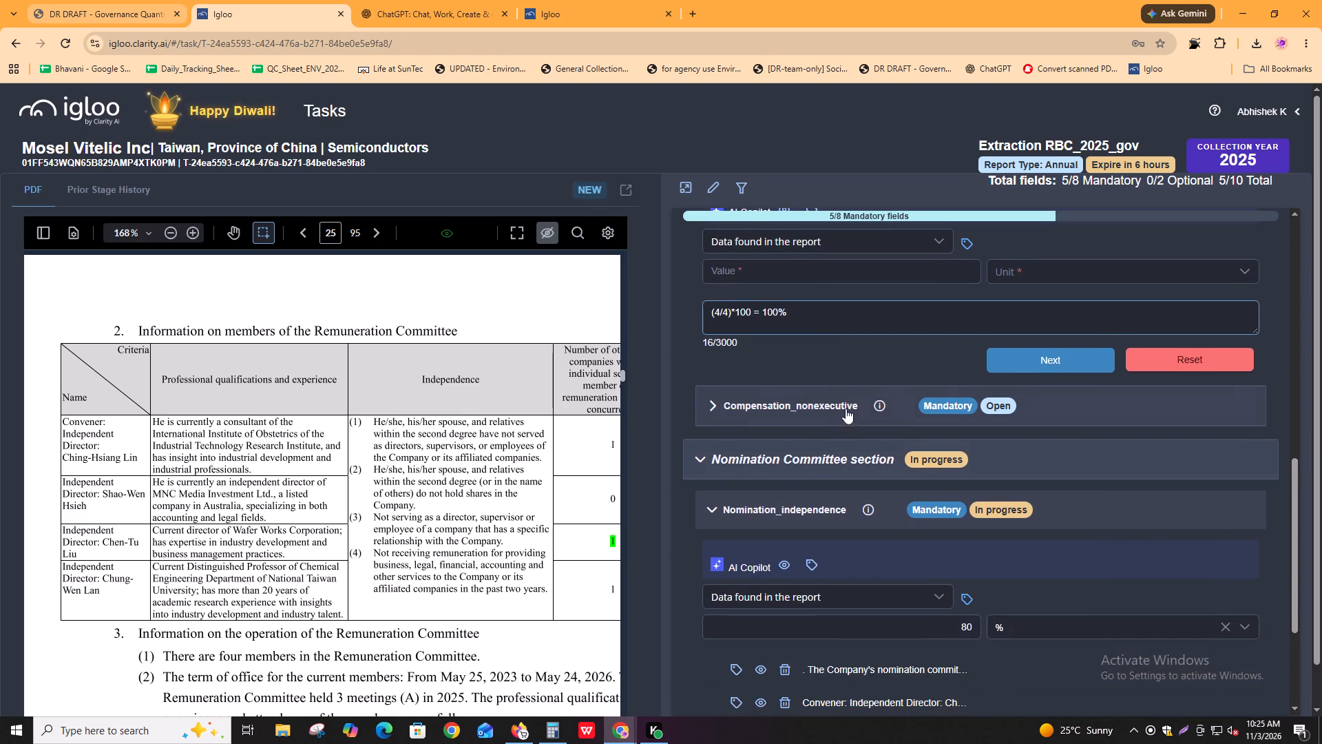
{"action": "left_click", "coordinate": [846, 409]}
{"action": "scroll", "coordinate": [832, 570], "scroll_direction": "down", "scroll_amount": 1}
{"action": "left_click", "coordinate": [833, 495]}
{"action": "key", "text": "ctrl+v"}
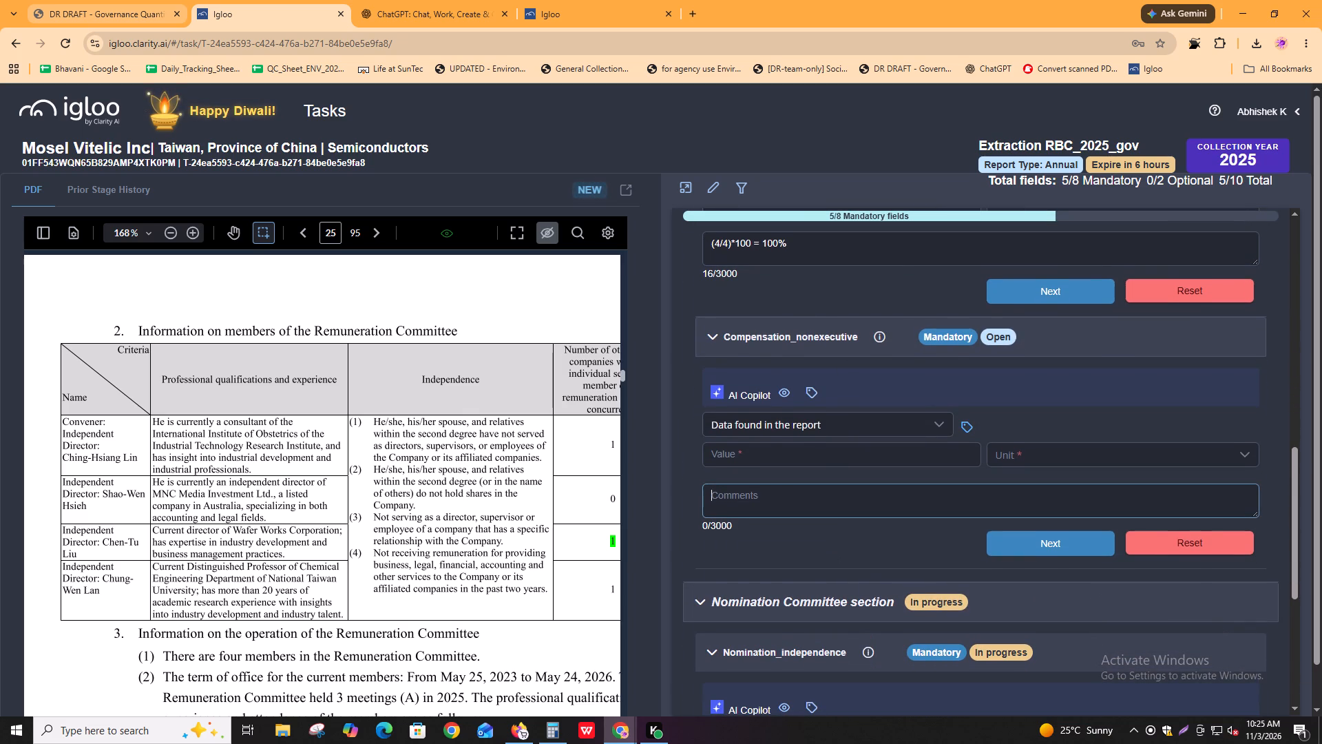
Copy the value 100 from Audit_independence into the values of Compensation_independence and Compensation_nonexecutive.
{"action": "scroll", "coordinate": [849, 462], "scroll_direction": "up", "scroll_amount": 11}
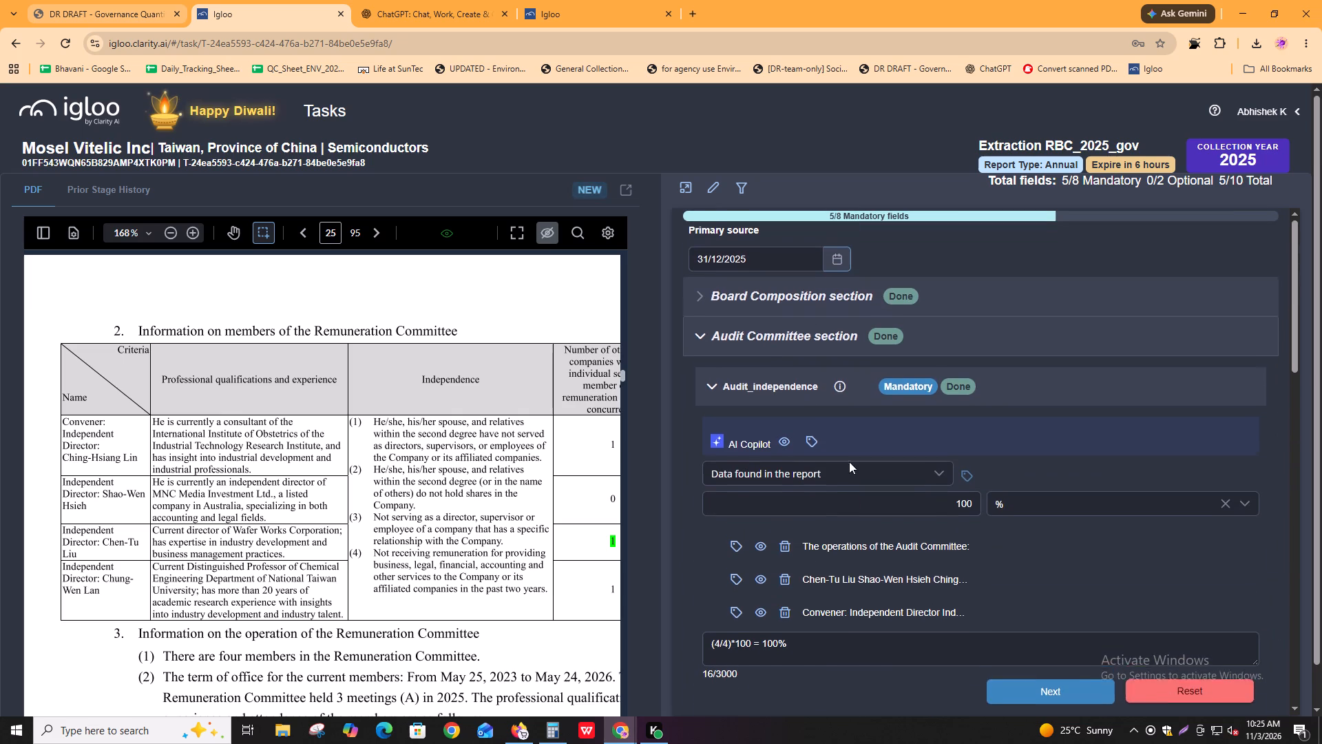
{"action": "left_click", "coordinate": [848, 501], "text": "alt"}
{"action": "scroll", "coordinate": [848, 501], "scroll_direction": "down", "scroll_amount": 7}
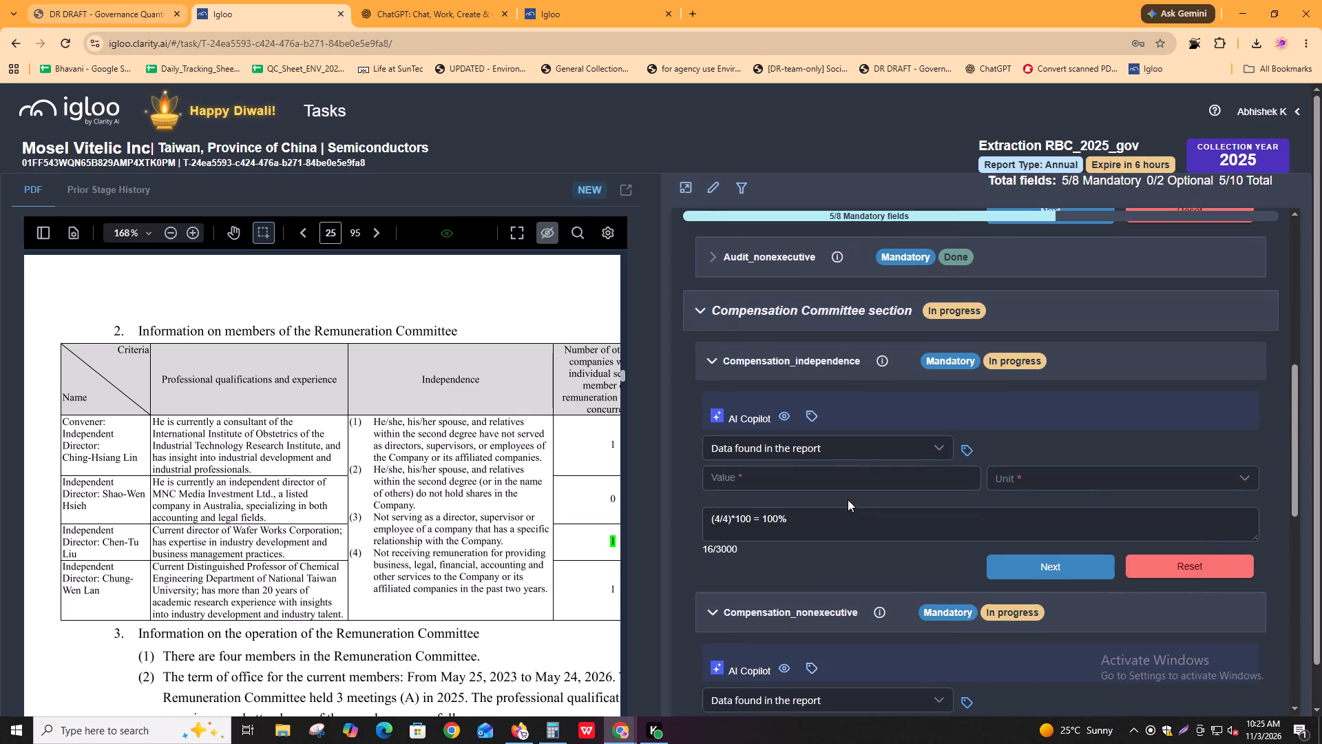
{"action": "left_click", "coordinate": [854, 482]}
{"action": "key", "text": "ctrl+v"}
{"action": "scroll", "coordinate": [854, 479], "scroll_direction": "down", "scroll_amount": 4}
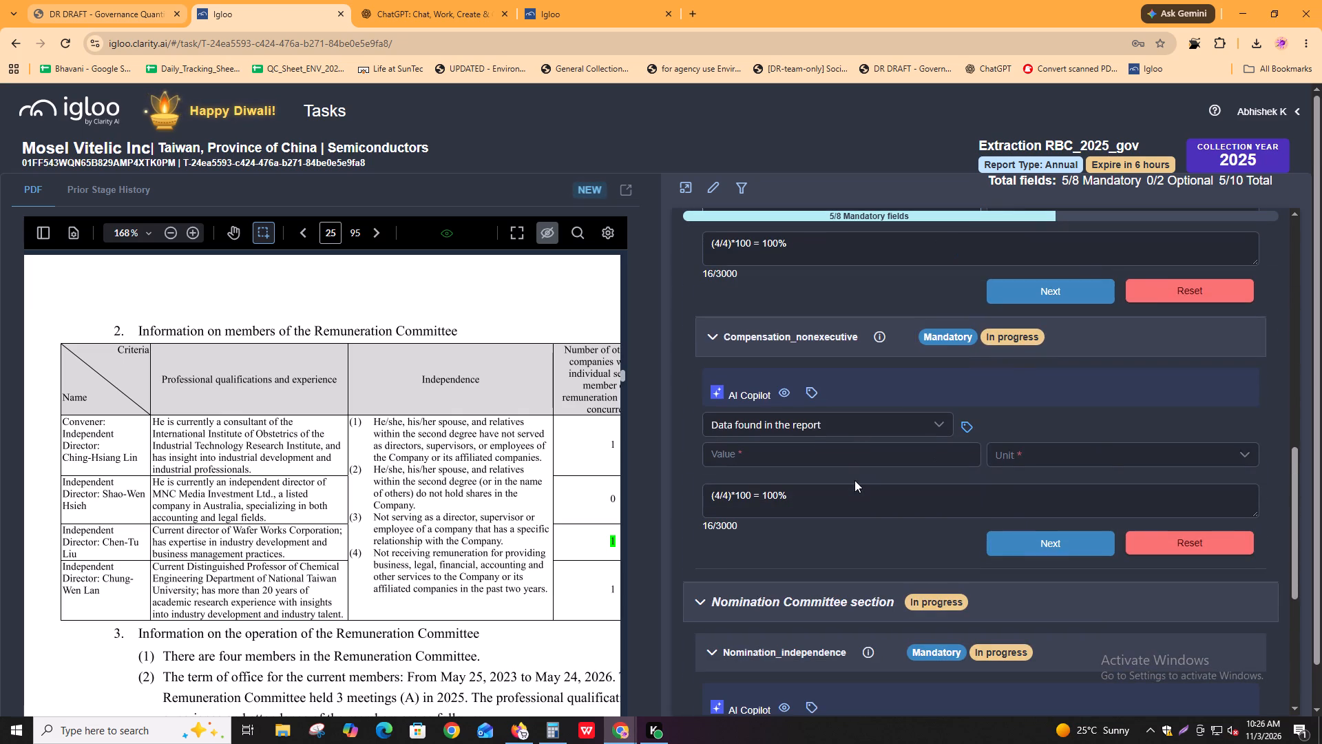
{"action": "left_click", "coordinate": [859, 455]}
{"action": "key", "text": "ctrl+v"}
Set the unit of both Compensation_nonexecutive and Compensation_independence to %.
{"action": "left_click", "coordinate": [994, 458]}
{"action": "left_click", "coordinate": [997, 476]}
{"action": "scroll", "coordinate": [997, 476], "scroll_direction": "up", "scroll_amount": 4}
{"action": "left_click", "coordinate": [997, 469]}
{"action": "left_click", "coordinate": [1007, 497]}
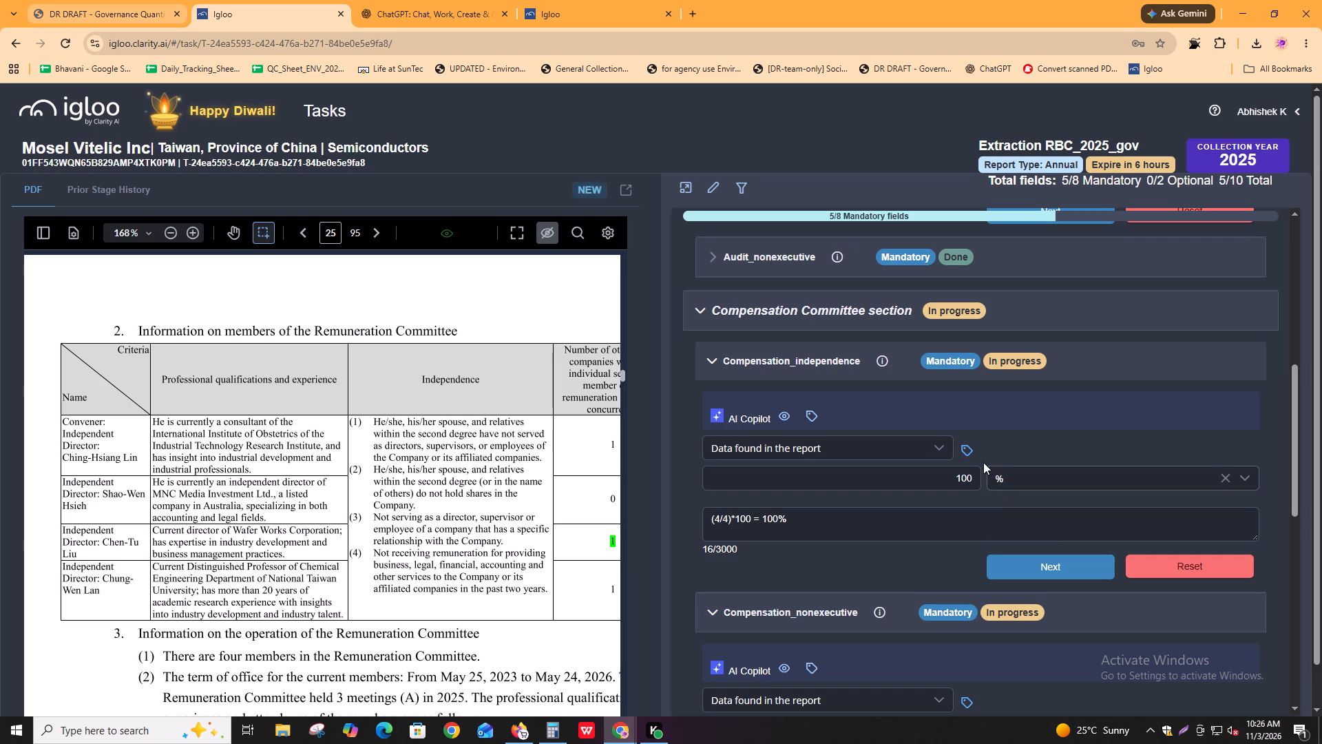
Annotate the "Information on members of the Remuneration Committee" heading and the table's four member names as Compensation_independence extracts.
{"action": "left_click", "coordinate": [964, 444]}
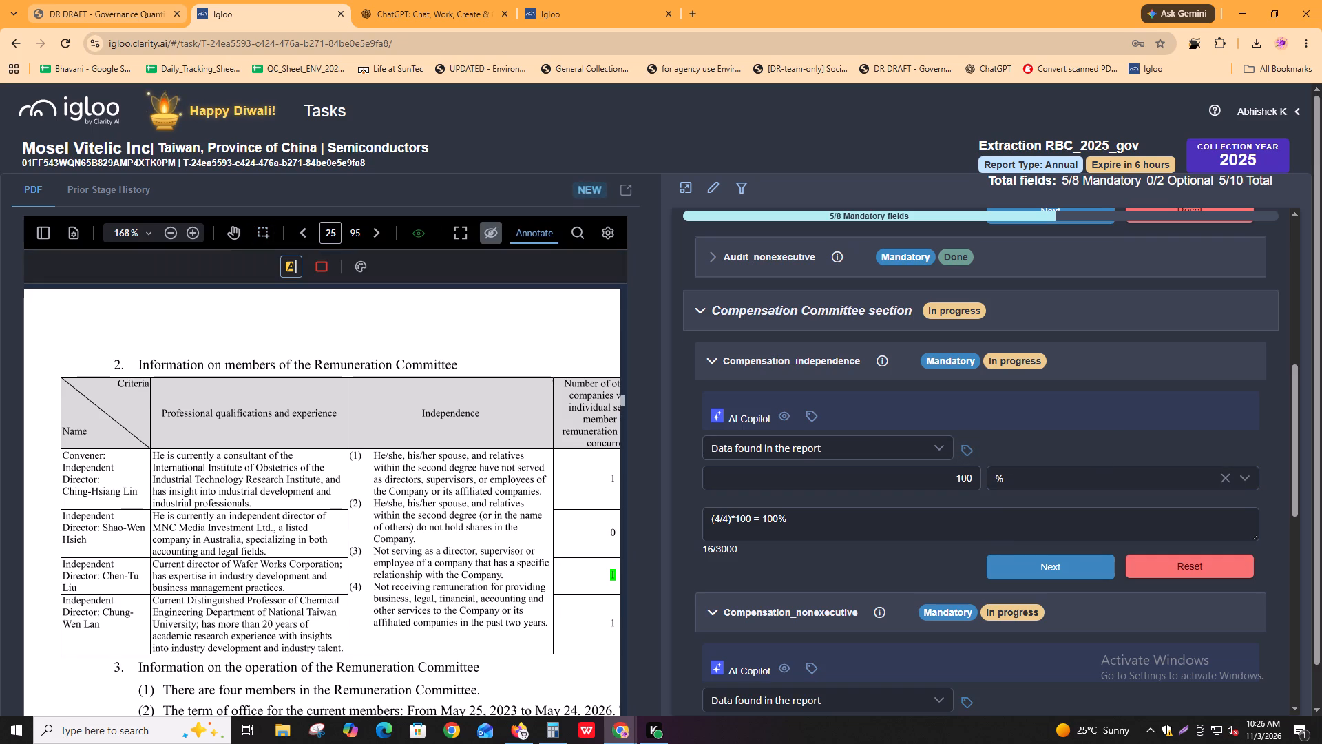
{"action": "left_click_drag", "start_coordinate": [133, 362], "coordinate": [151, 625]}
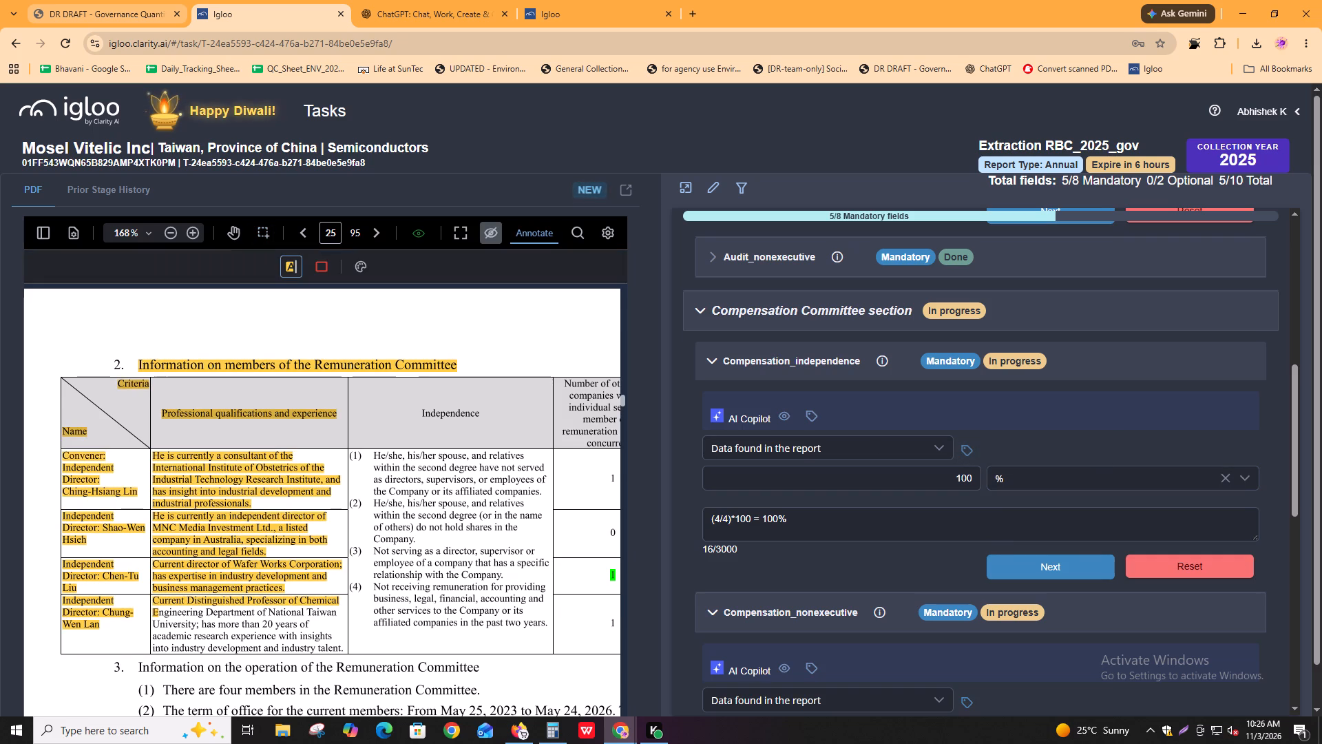
{"action": "left_click_drag", "start_coordinate": [151, 625], "coordinate": [463, 369]}
{"action": "left_click", "coordinate": [964, 450]}
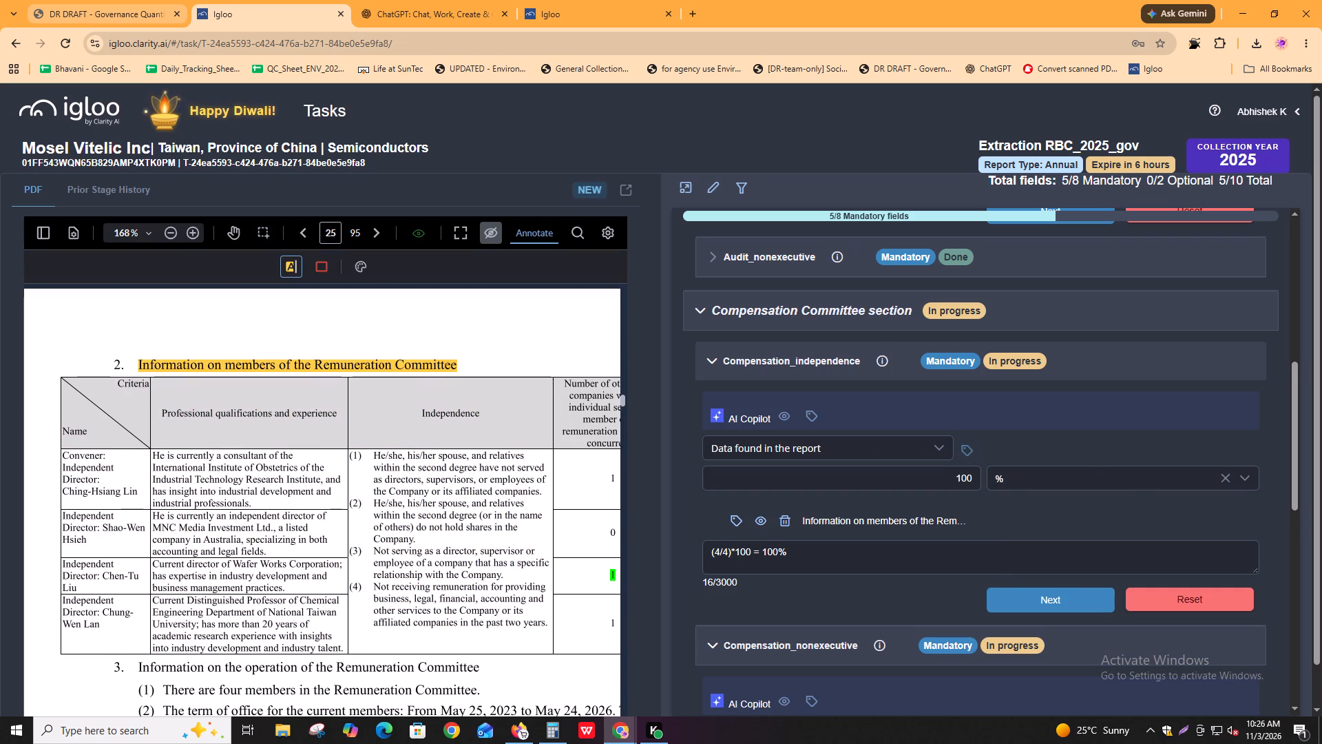
{"action": "left_click_drag", "start_coordinate": [60, 451], "coordinate": [114, 648]}
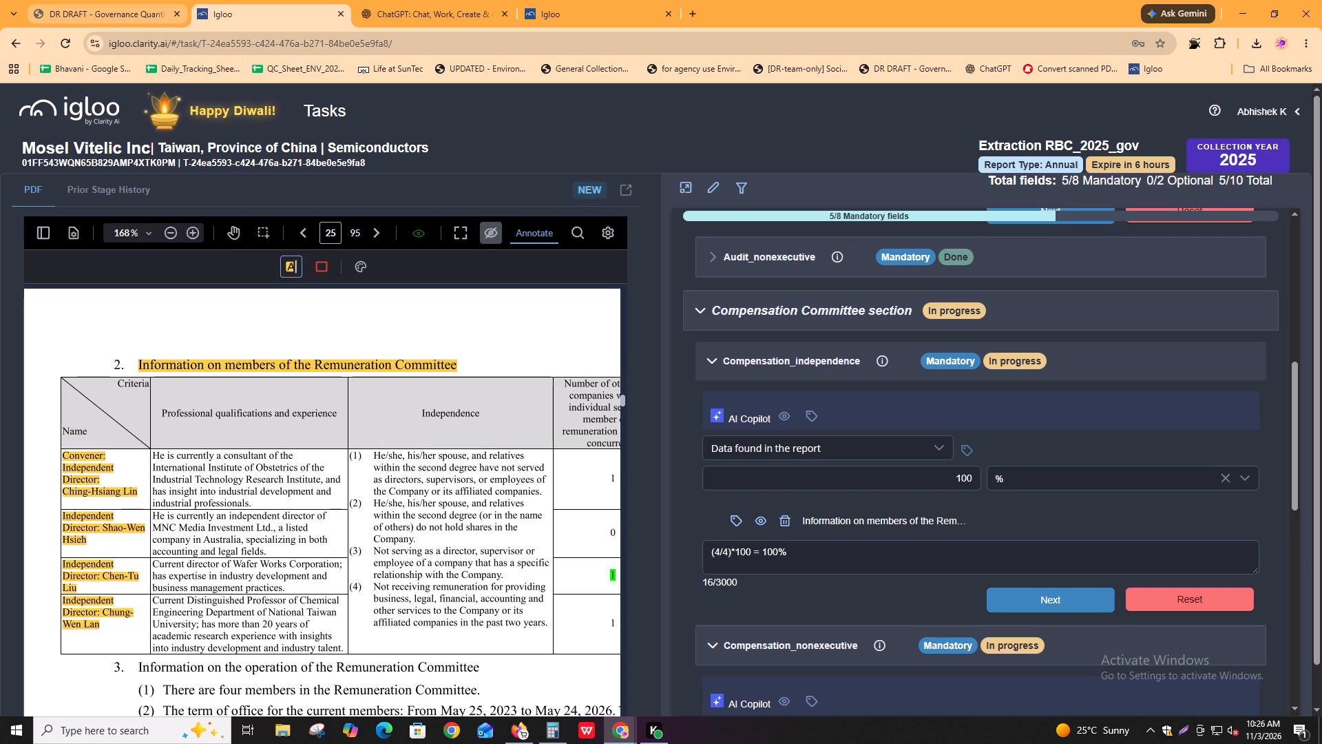
{"action": "left_click", "coordinate": [560, 454]}
Annotate the Remuneration Committee operation heading and the line "There are four members in the Remuneration Committee." for Compensation_independence.
{"action": "left_click", "coordinate": [972, 449]}
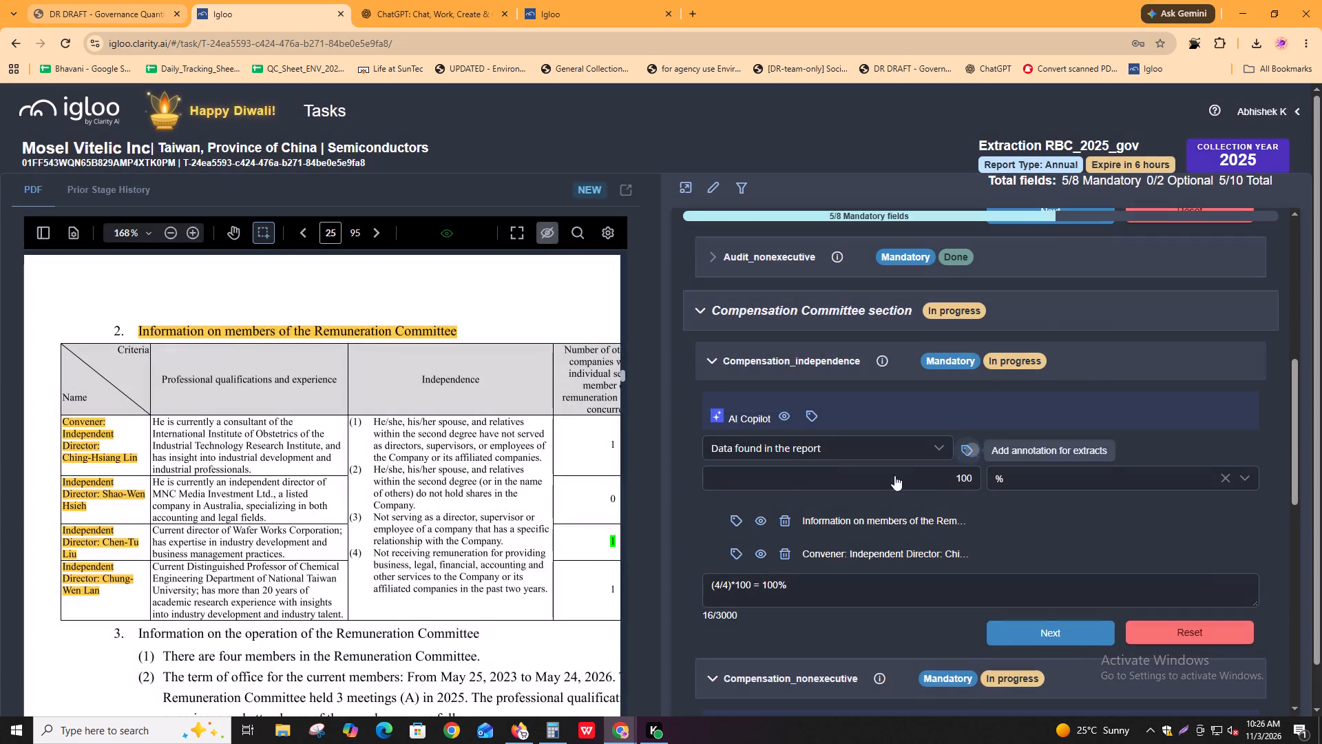
{"action": "scroll", "coordinate": [629, 494], "scroll_direction": "down", "scroll_amount": 3}
{"action": "scroll", "coordinate": [608, 70], "scroll_direction": "up", "scroll_amount": 2}
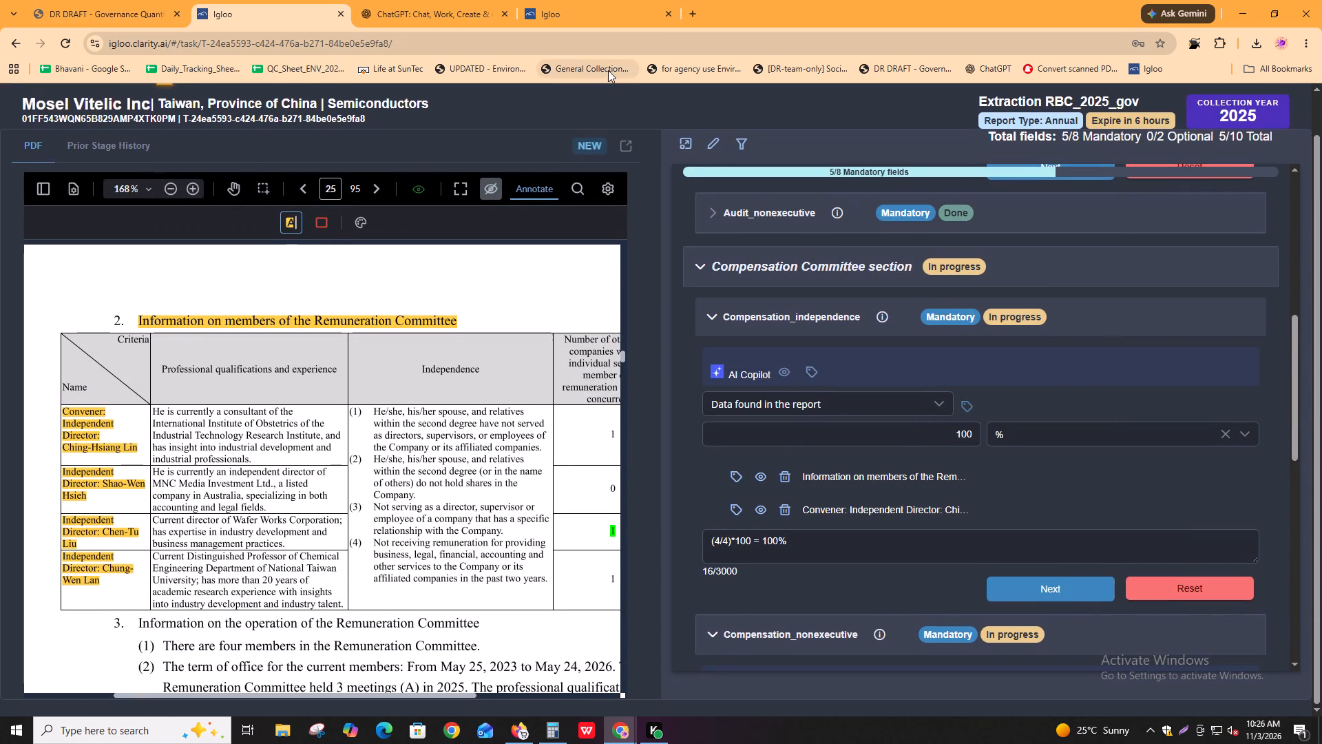
{"action": "scroll", "coordinate": [593, 157], "scroll_direction": "up", "scroll_amount": 3}
{"action": "scroll", "coordinate": [240, 644], "scroll_direction": "down", "scroll_amount": 2}
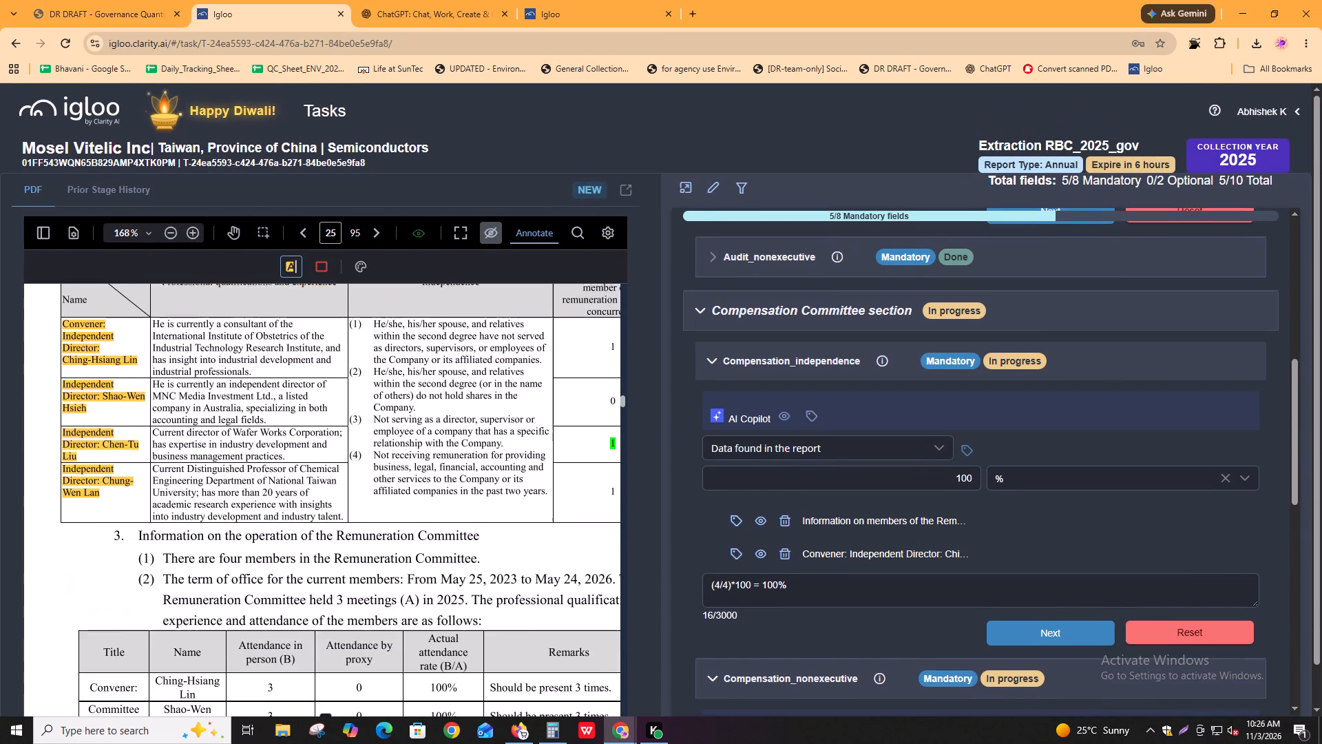
{"action": "left_click_drag", "start_coordinate": [138, 530], "coordinate": [398, 565]}
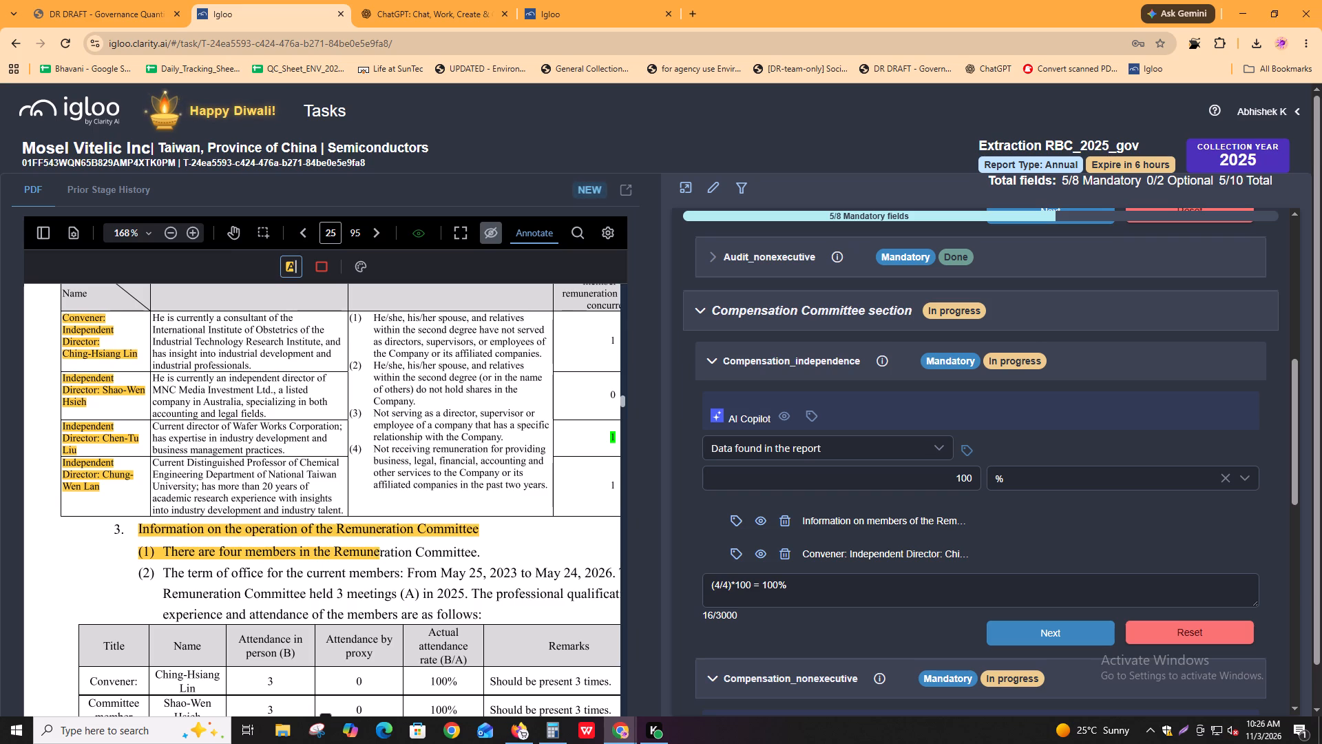
{"action": "left_click_drag", "start_coordinate": [398, 565], "coordinate": [485, 562]}
Annotate the Remuneration Committee members heading and the four member names for Compensation_nonexecutive, accepting the text as a valid annotation.
{"action": "scroll", "coordinate": [1042, 516], "scroll_direction": "down", "scroll_amount": 3}
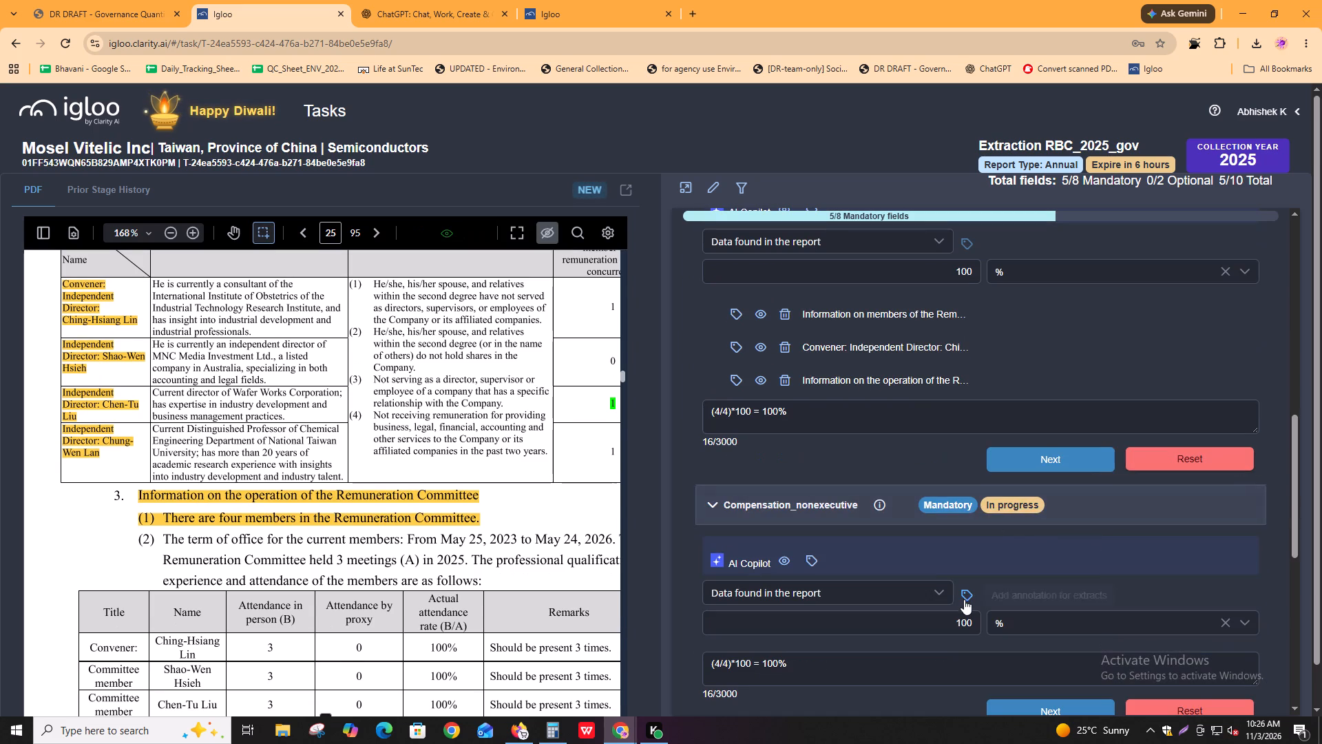
{"action": "left_click", "coordinate": [964, 599]}
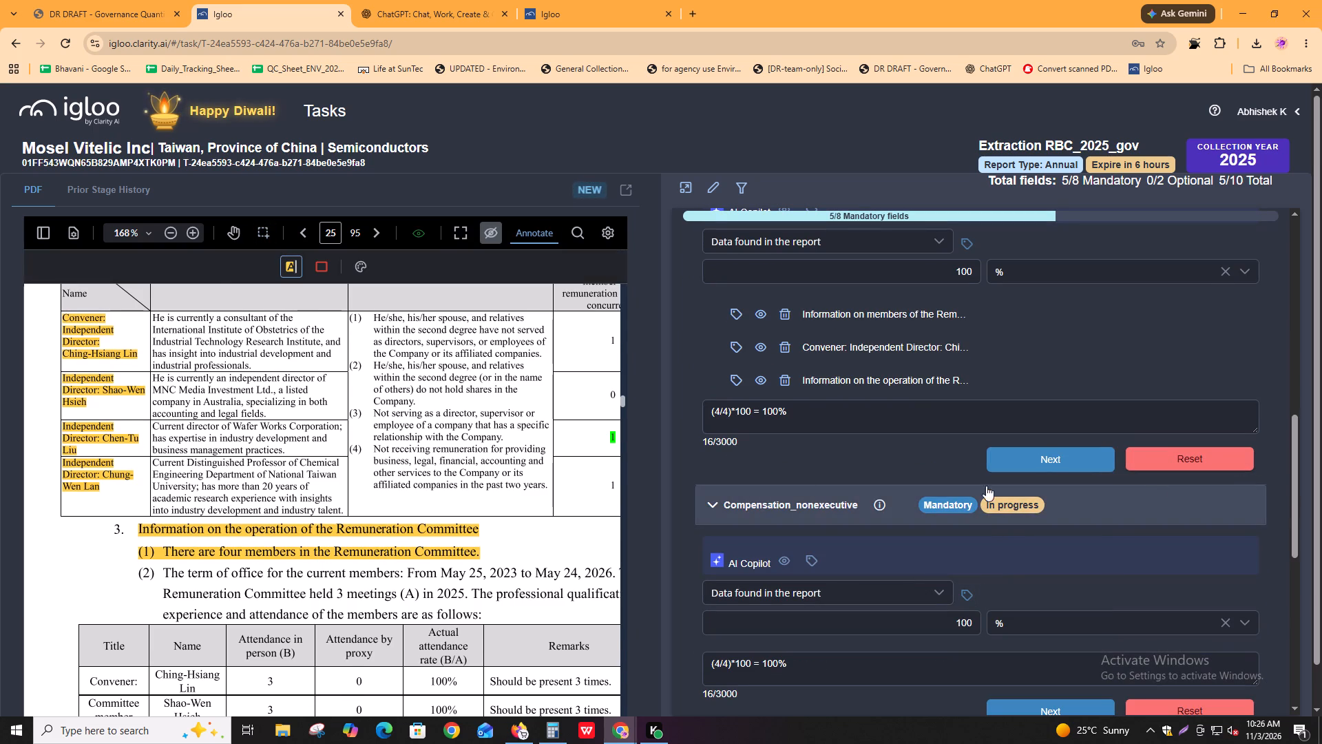
{"action": "scroll", "coordinate": [286, 476], "scroll_direction": "up", "scroll_amount": 3}
{"action": "left_click_drag", "start_coordinate": [137, 429], "coordinate": [479, 440]}
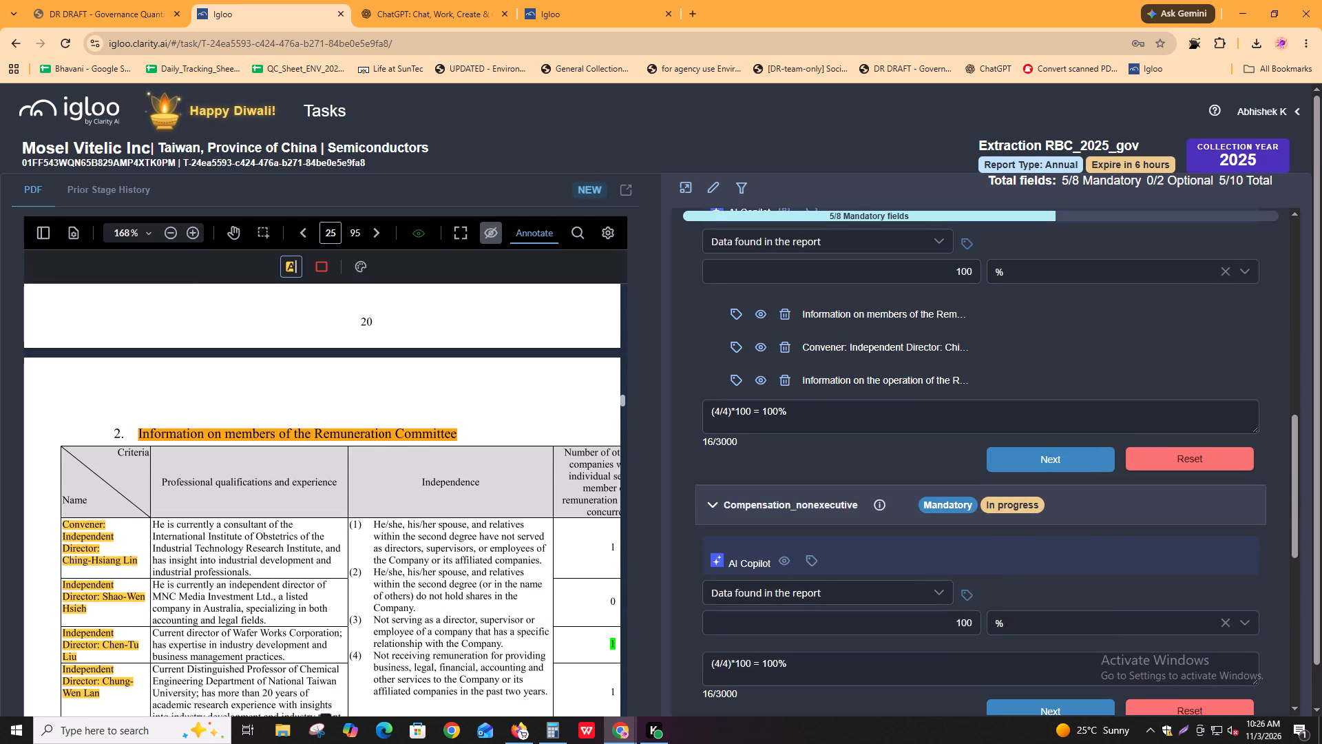
{"action": "left_click_drag", "start_coordinate": [479, 440], "coordinate": [485, 441]}
{"action": "left_click", "coordinate": [959, 586]}
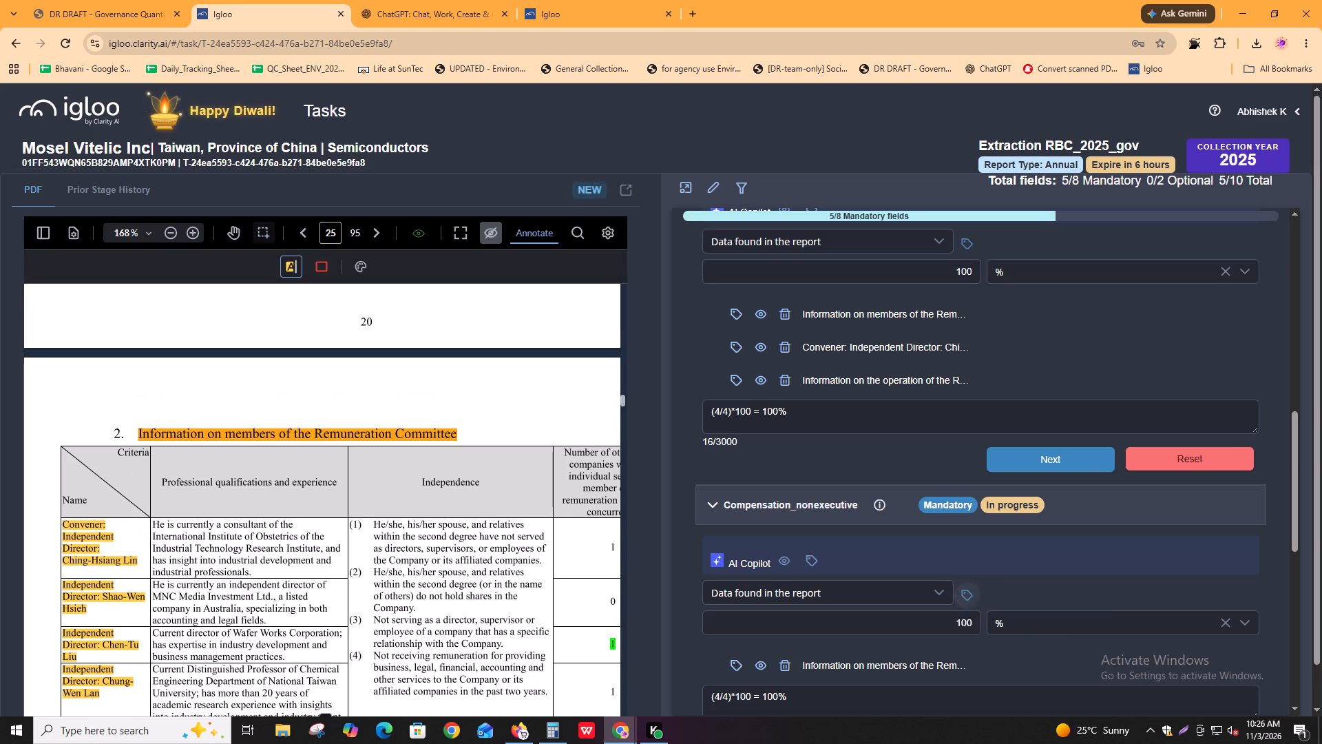
{"action": "left_click_drag", "start_coordinate": [59, 521], "coordinate": [111, 693]}
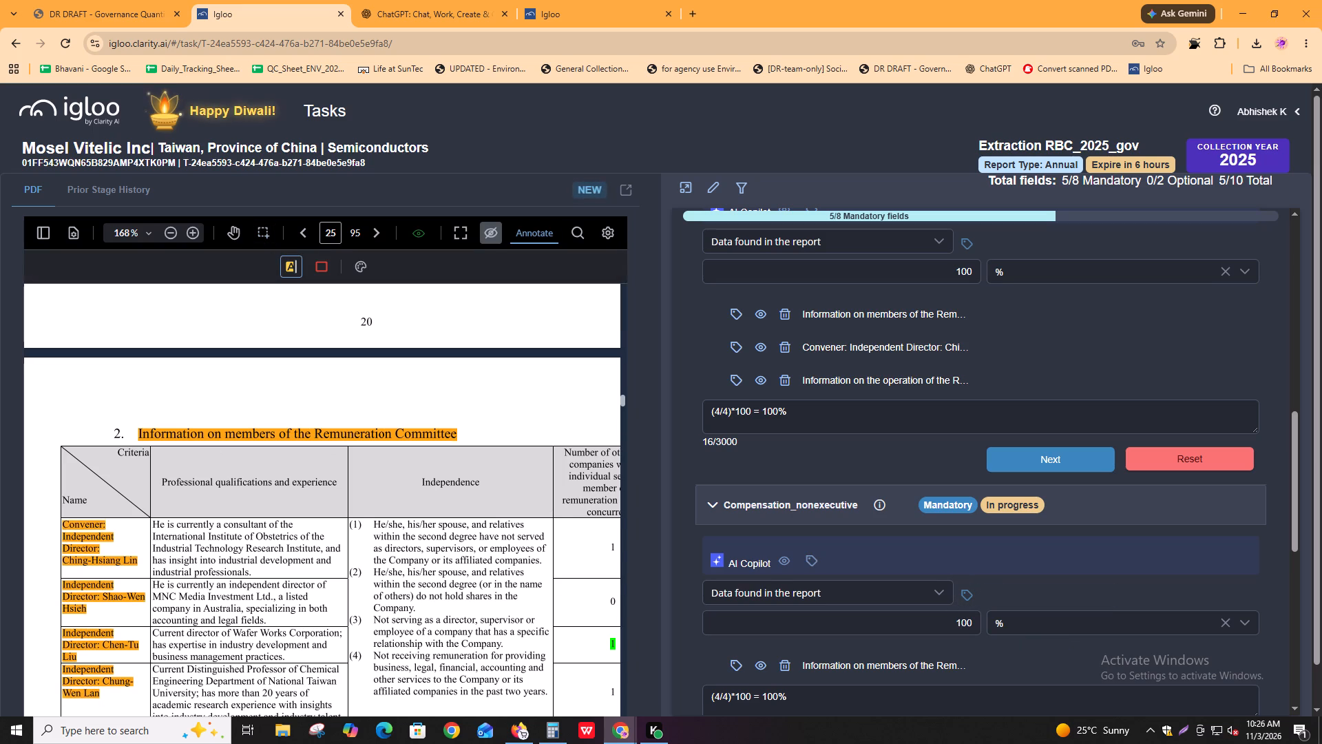
{"action": "left_click_drag", "start_coordinate": [111, 693], "coordinate": [111, 698]}
{"action": "scroll", "coordinate": [1152, 627], "scroll_direction": "down", "scroll_amount": 2}
{"action": "left_click", "coordinate": [582, 444]}
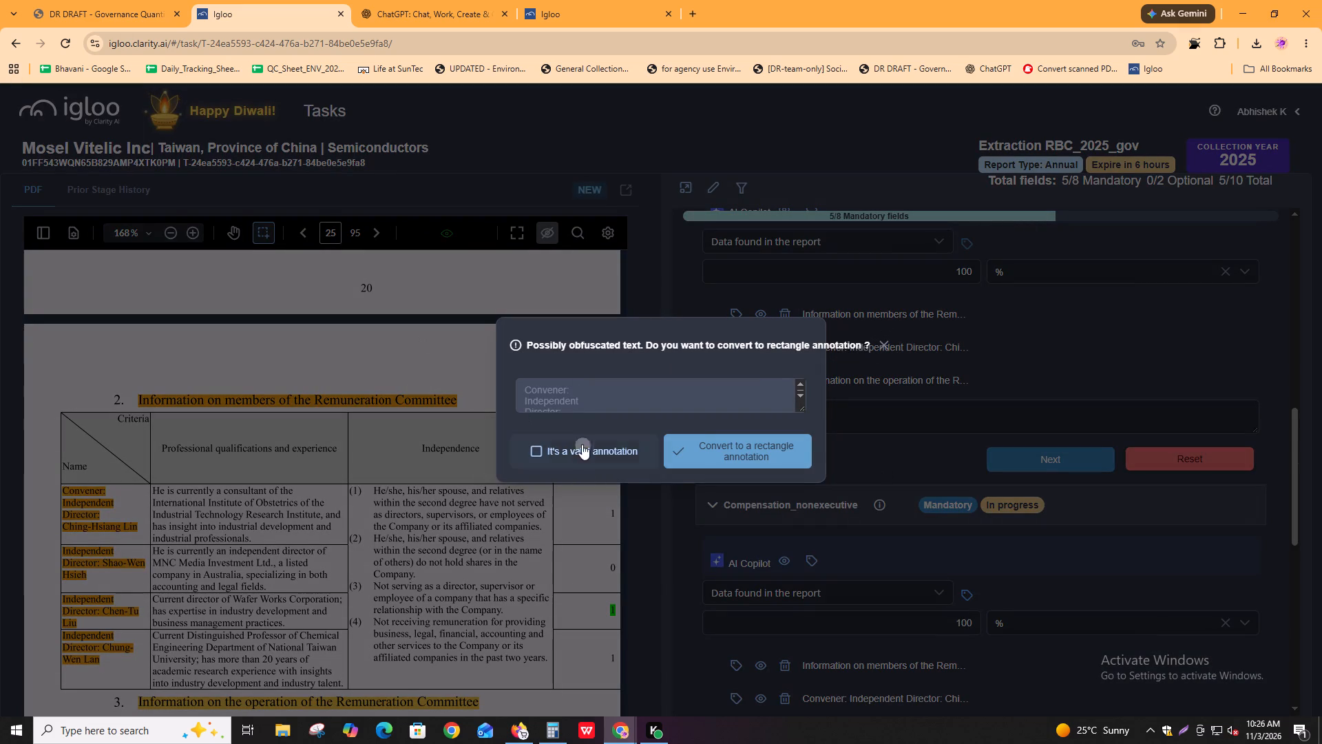
Annotate the Remuneration Committee operation heading and the four-members line as a Compensation_nonexecutive extract.
{"action": "scroll", "coordinate": [1068, 515], "scroll_direction": "down", "scroll_amount": 3}
{"action": "left_click", "coordinate": [970, 555]}
{"action": "scroll", "coordinate": [630, 133], "scroll_direction": "up", "scroll_amount": 3}
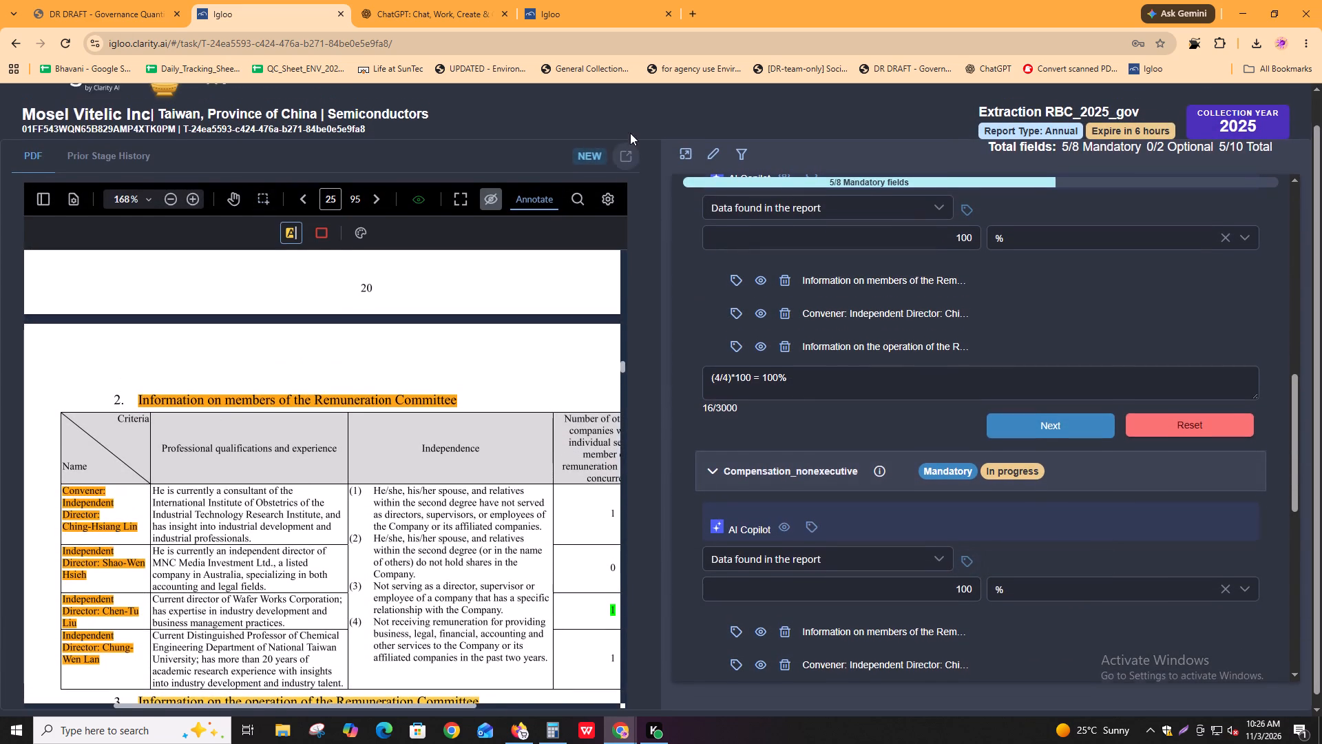
{"action": "scroll", "coordinate": [355, 557], "scroll_direction": "down", "scroll_amount": 4}
{"action": "left_click_drag", "start_coordinate": [129, 456], "coordinate": [224, 480]}
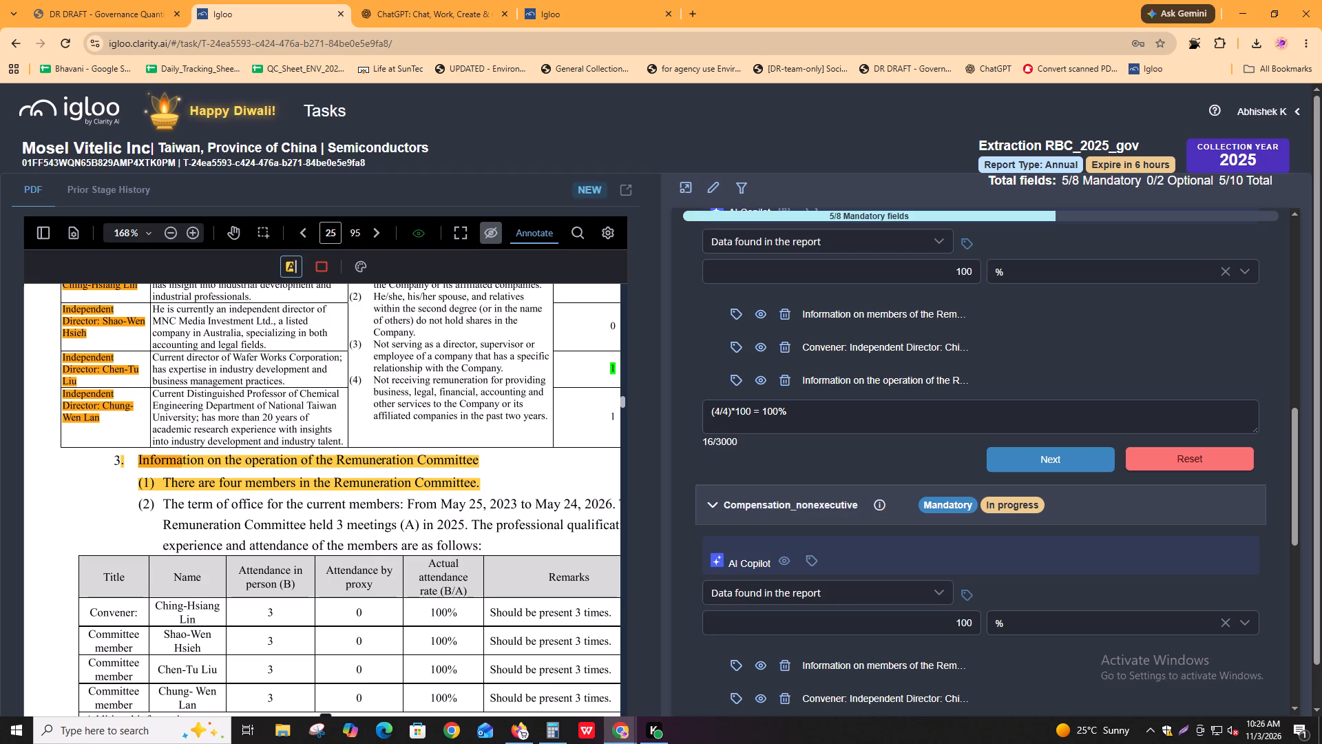
{"action": "left_click_drag", "start_coordinate": [224, 480], "coordinate": [497, 496]}
{"action": "scroll", "coordinate": [952, 513], "scroll_direction": "down", "scroll_amount": 3}
Switch to the downloaded RBC_v4_2025_gov PDF and examine the "remuneration" matches in the Remuneration Committee membership, attendance and meeting sections.
{"action": "key", "text": "alt+Tab"}
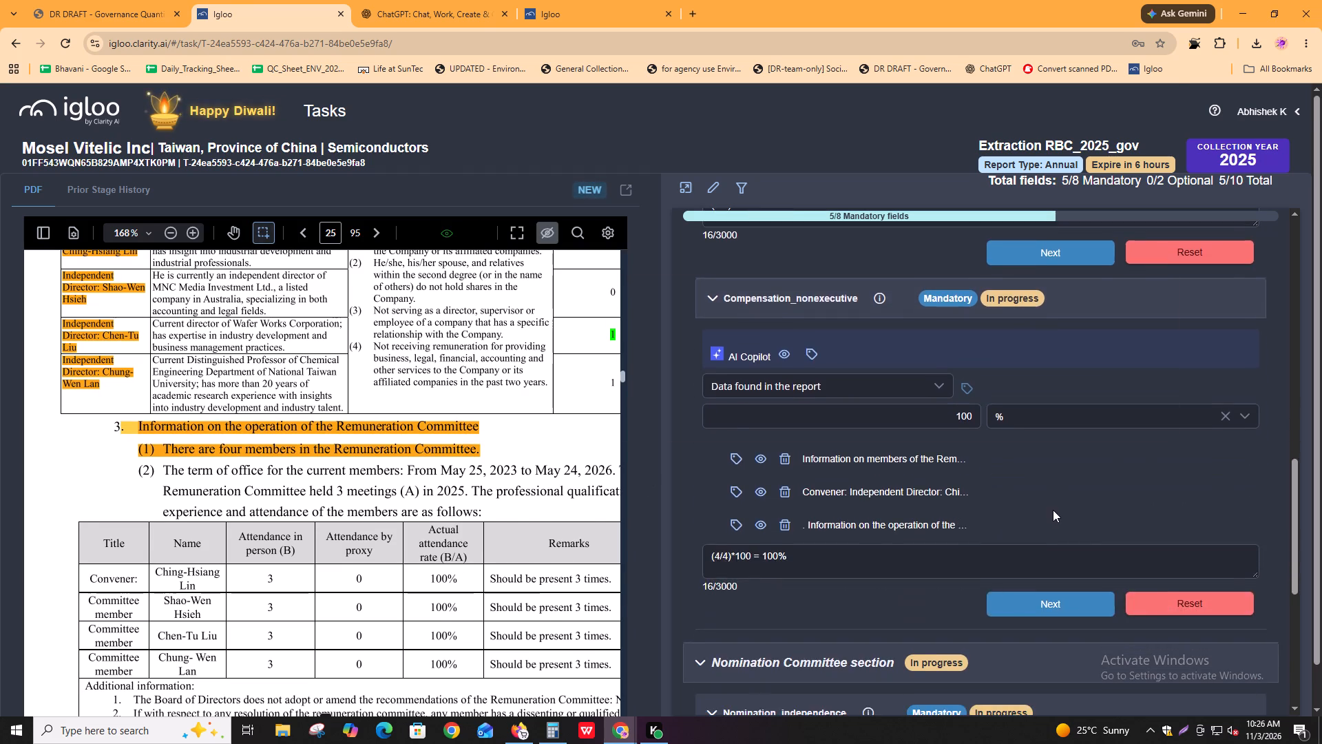
{"action": "key", "text": "ctrl+f"}
{"action": "key", "text": "Return"}
{"action": "key", "text": "Return"}
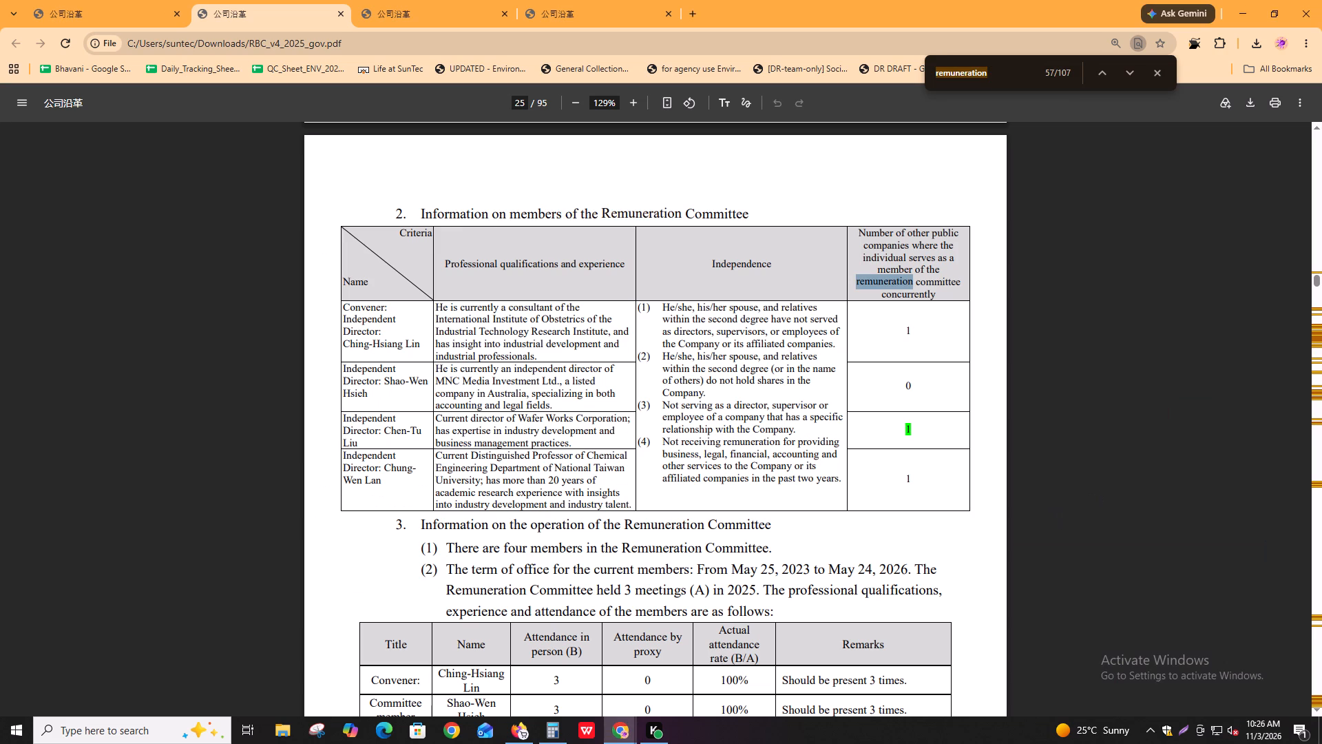
{"action": "key", "text": "Return"}
{"action": "key", "text": "Return"}
{"action": "key", "text": "Return"}
{"action": "key", "text": "Return"}
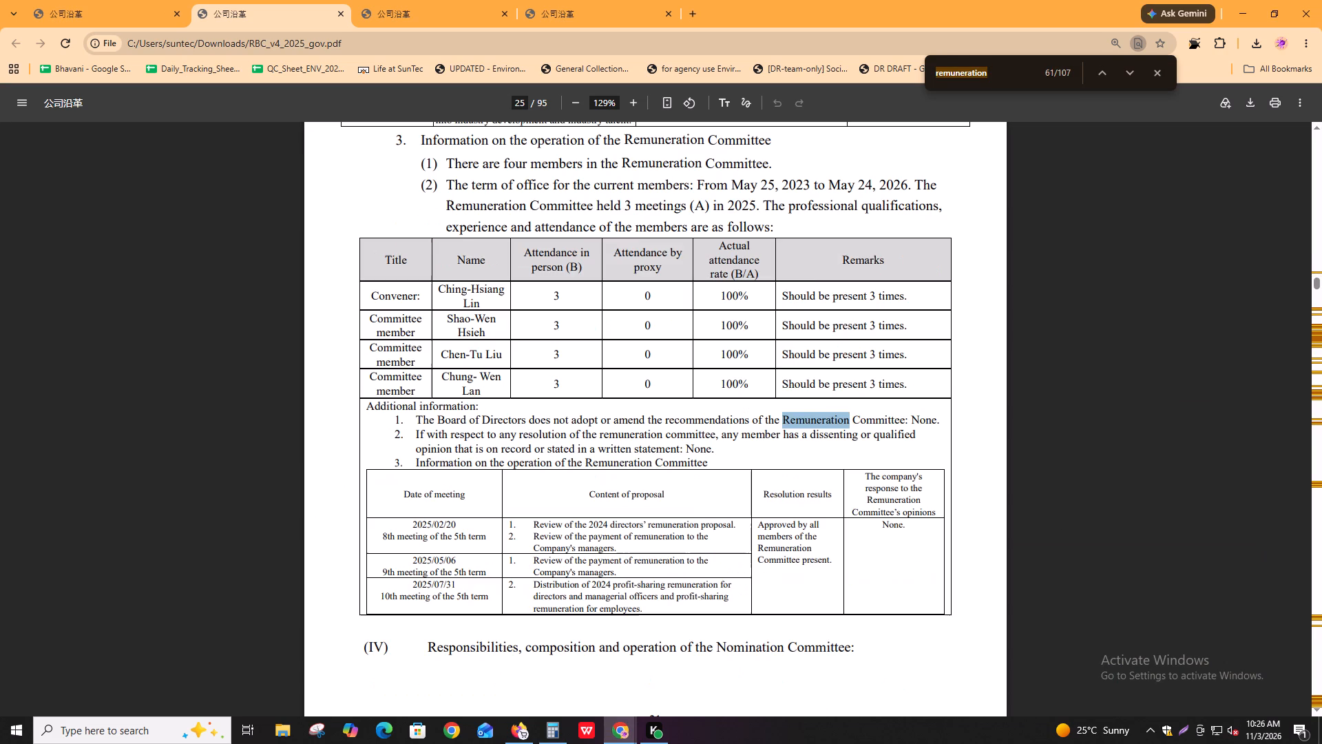
{"action": "key", "text": "Return"}
{"action": "key", "text": "Return"}
{"action": "key", "text": "Return"}
{"action": "key", "text": "Return"}
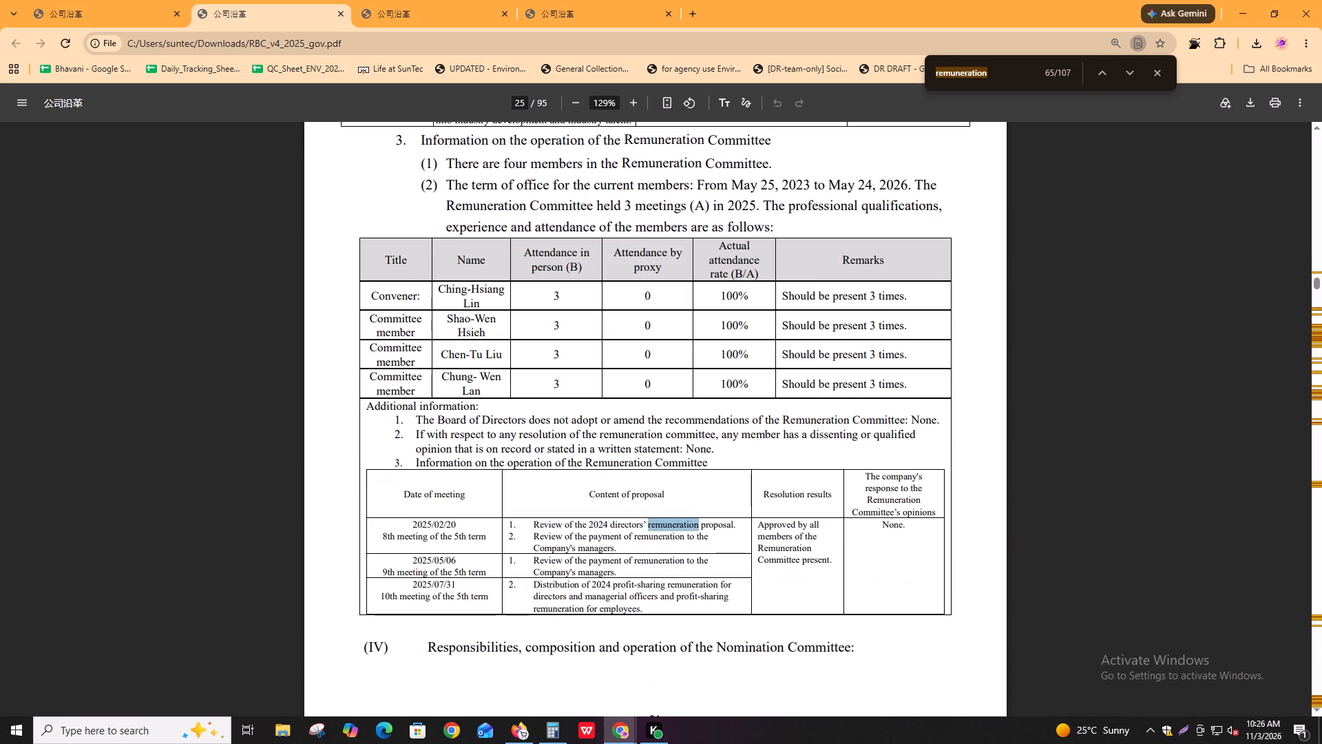
{"action": "key", "text": "Return"}
{"action": "key", "text": "Return"}
{"action": "key", "text": "Return"}
{"action": "key", "text": "Return"}
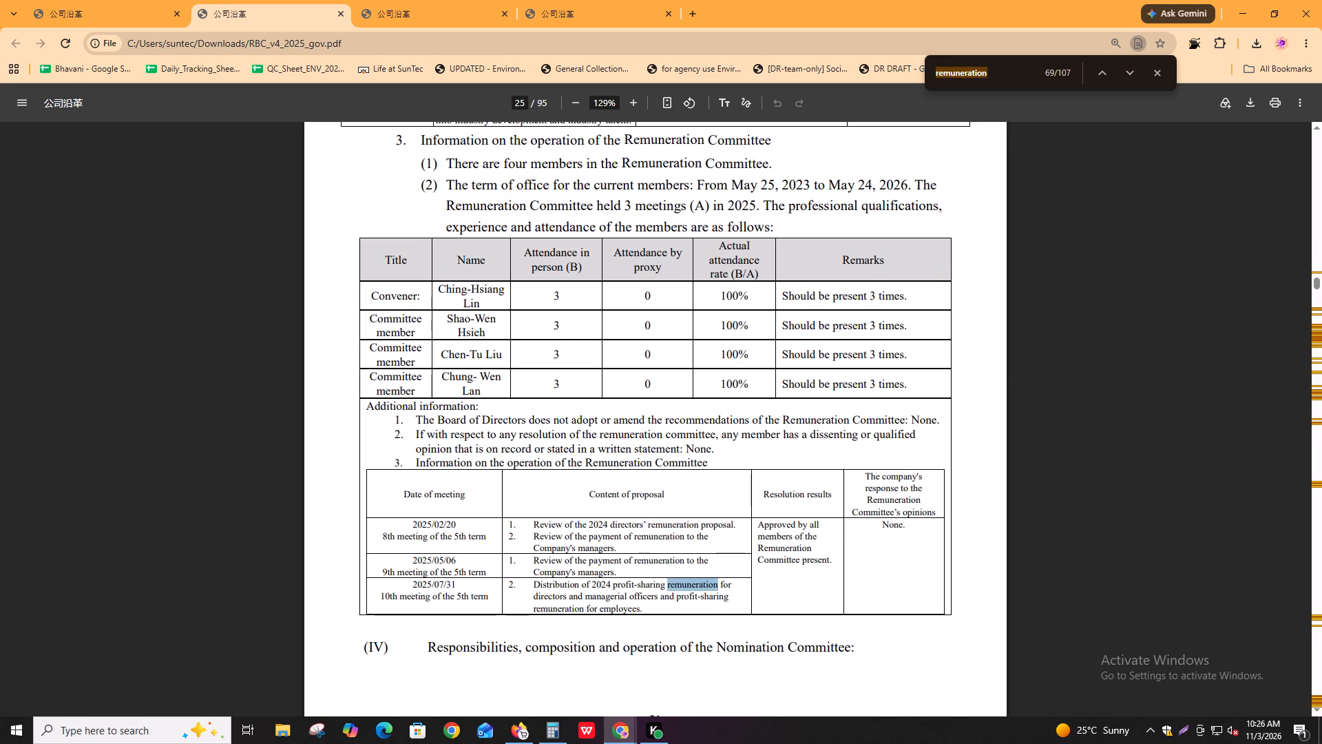
{"action": "key", "text": "Return"}
Check the "remuneration" matches in the corporate governance table covering Board composition, functional committees and performance evaluation.
{"action": "key", "text": "Return"}
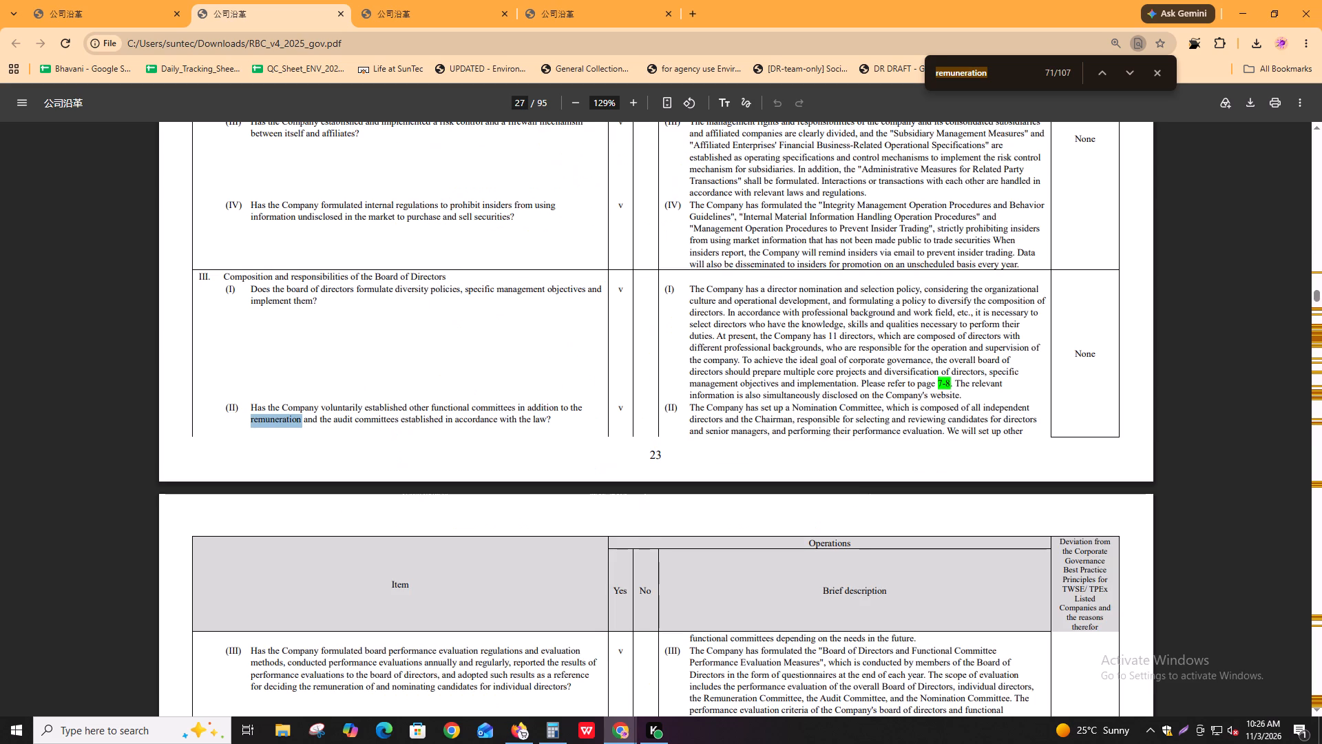
{"action": "key", "text": "Return"}
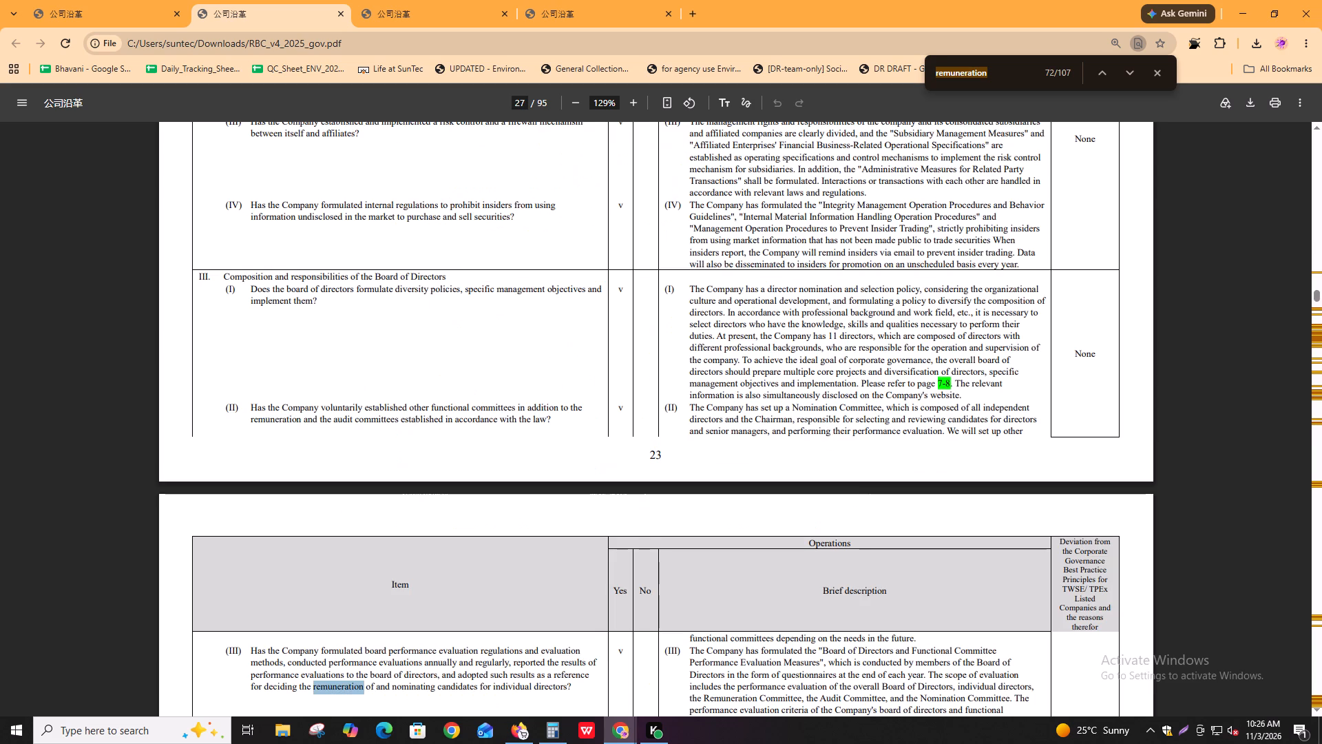
{"action": "key", "text": "Return"}
{"action": "key", "text": "Return"}
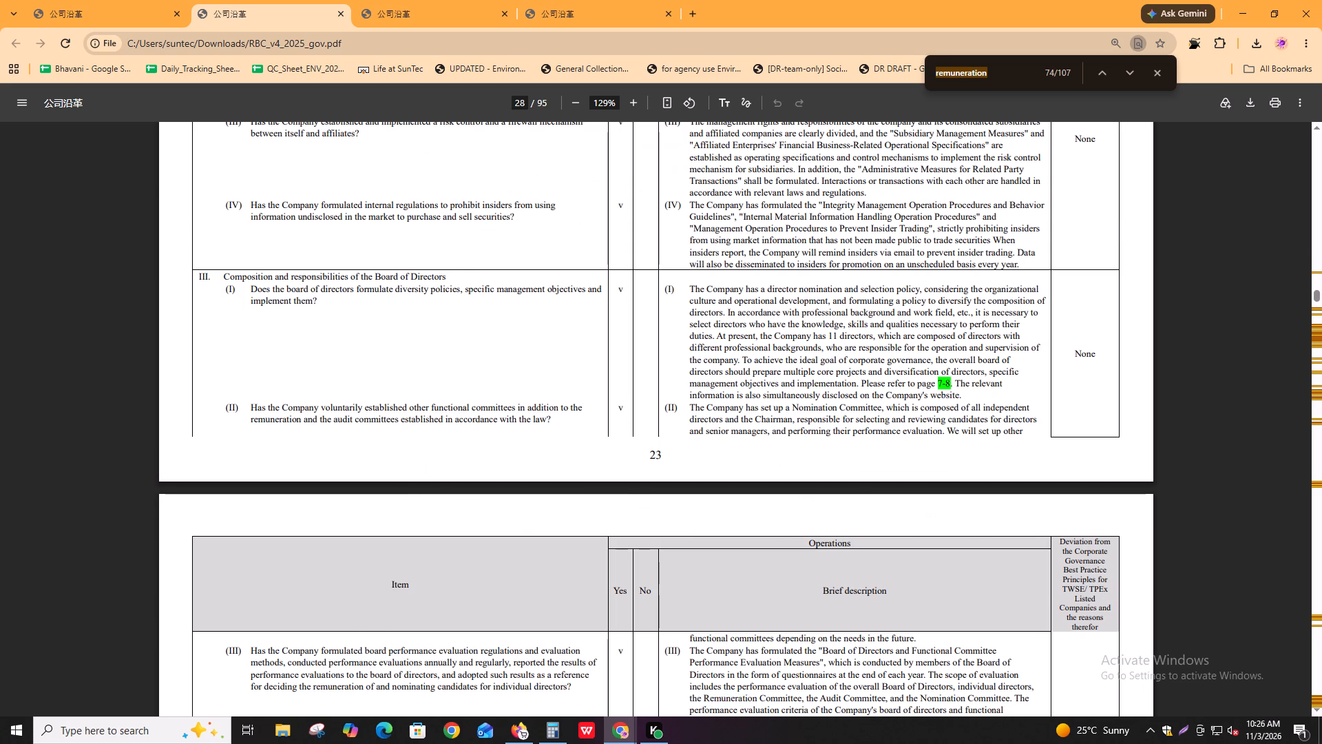
{"action": "key", "text": "shift+Return"}
{"action": "key", "text": "Return"}
{"action": "key", "text": "Return"}
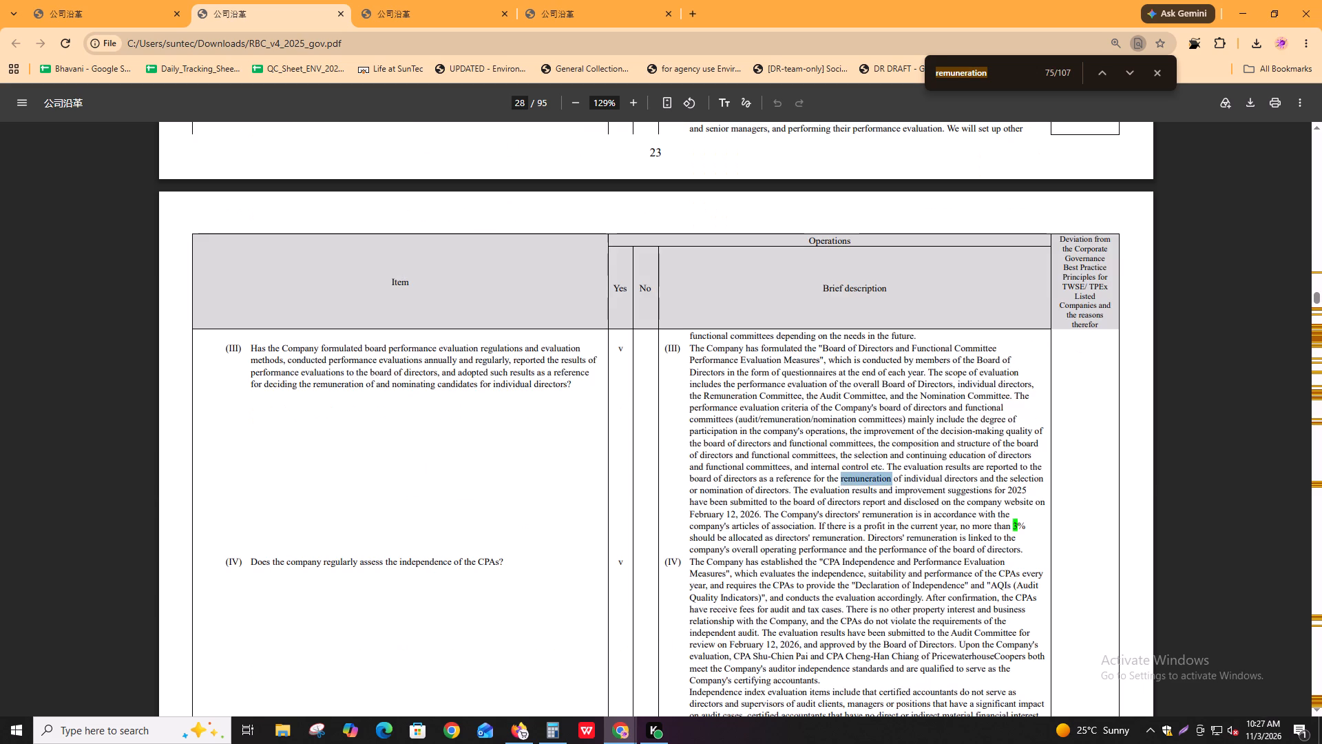
{"action": "key", "text": "Return"}
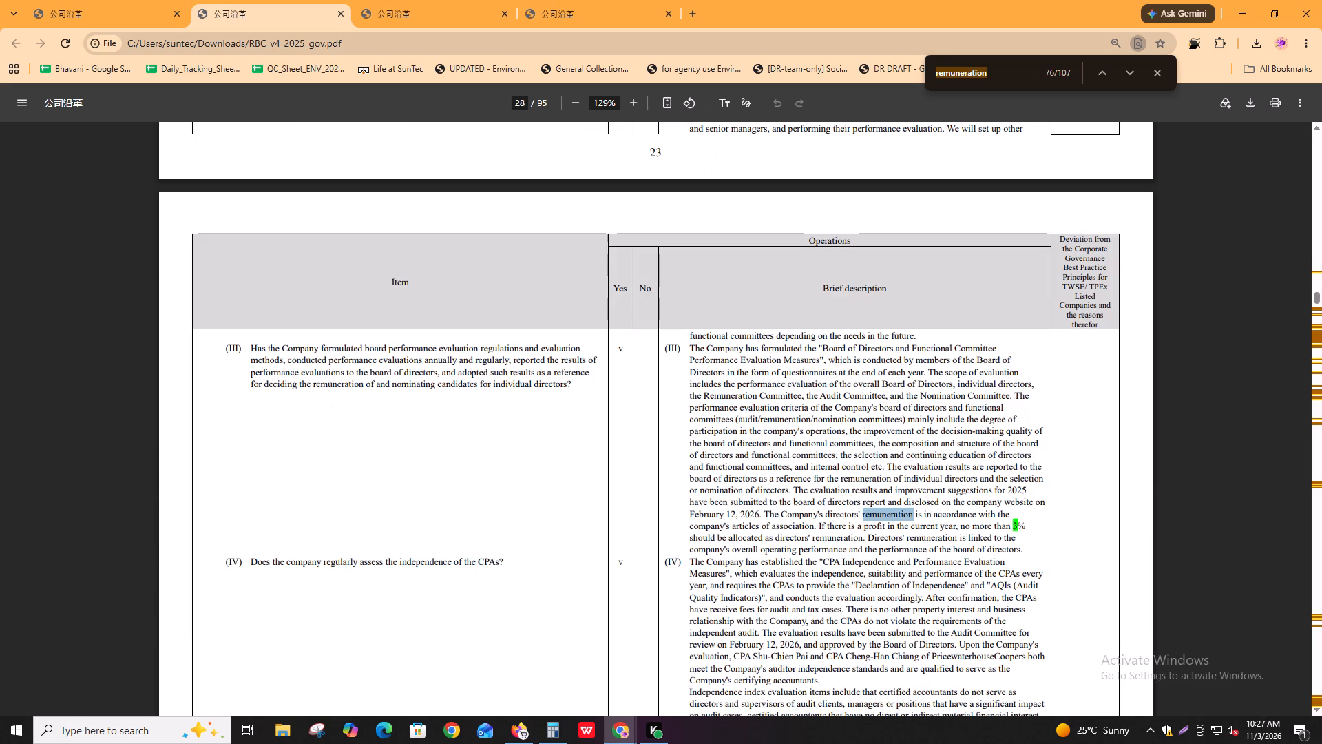
{"action": "key", "text": "Return"}
{"action": "key", "text": "Return"}
Review the "remuneration" matches in the sustainability table's items on employee benefits and welfare.
{"action": "key", "text": "Return"}
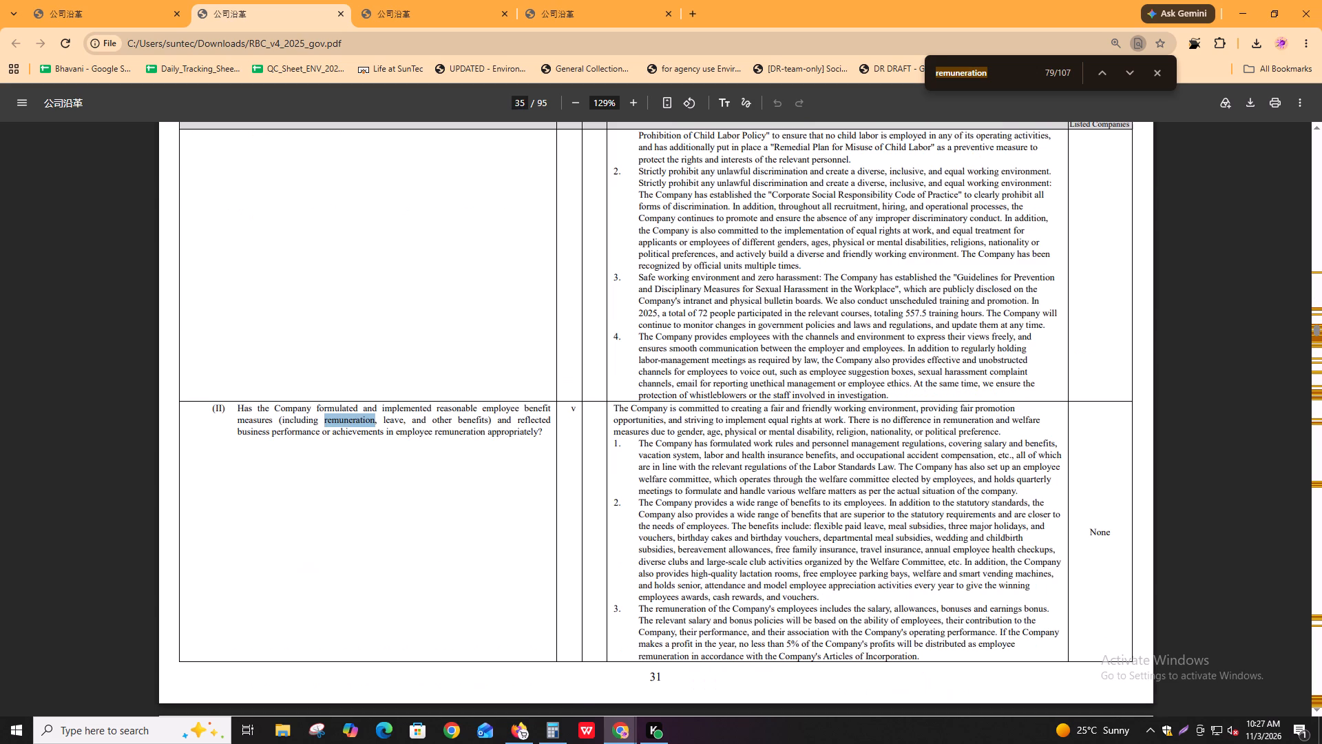
{"action": "key", "text": "Return"}
{"action": "key", "text": "Return"}
{"action": "key", "text": "Return"}
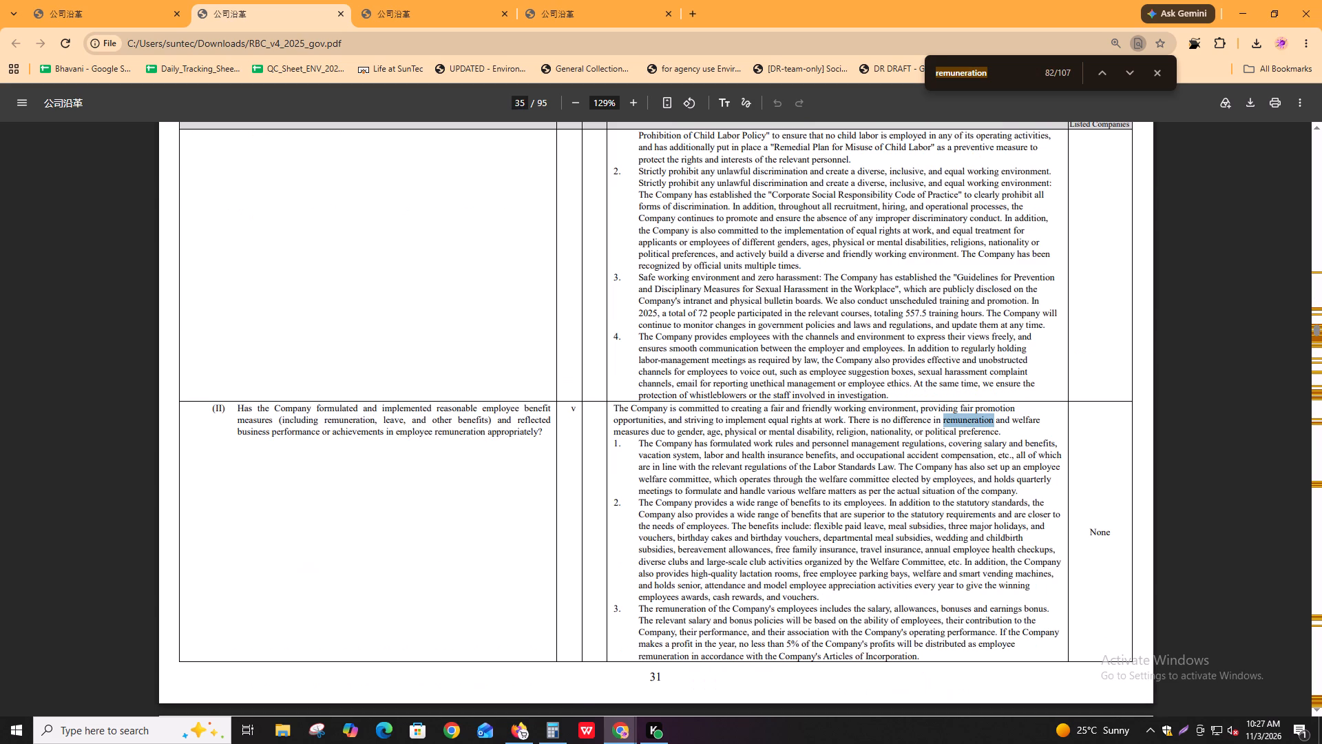
{"action": "key", "text": "Return"}
{"action": "key", "text": "Return"}
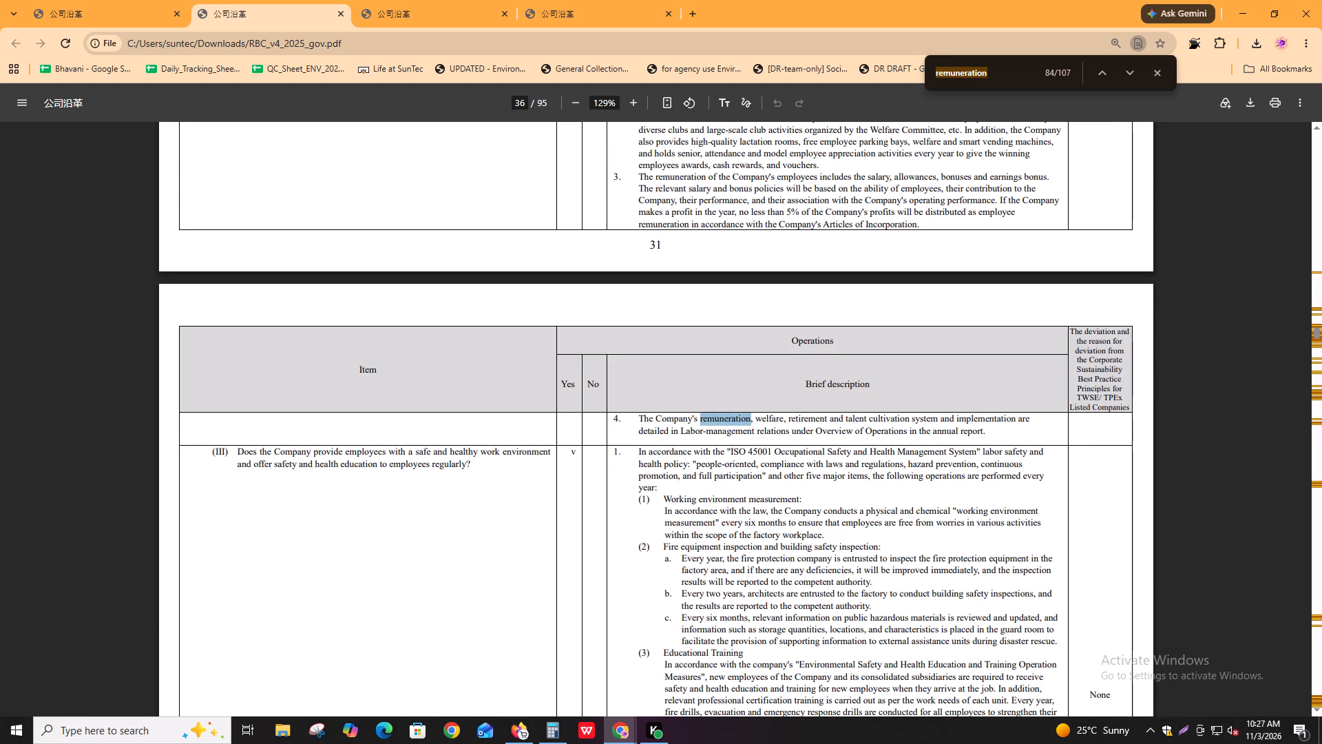
Examine the "remuneration" matches in the Board of Directors' important resolutions and the section on remuneration for employees, directors and supervisors.
{"action": "key", "text": "Return"}
{"action": "key", "text": "Return"}
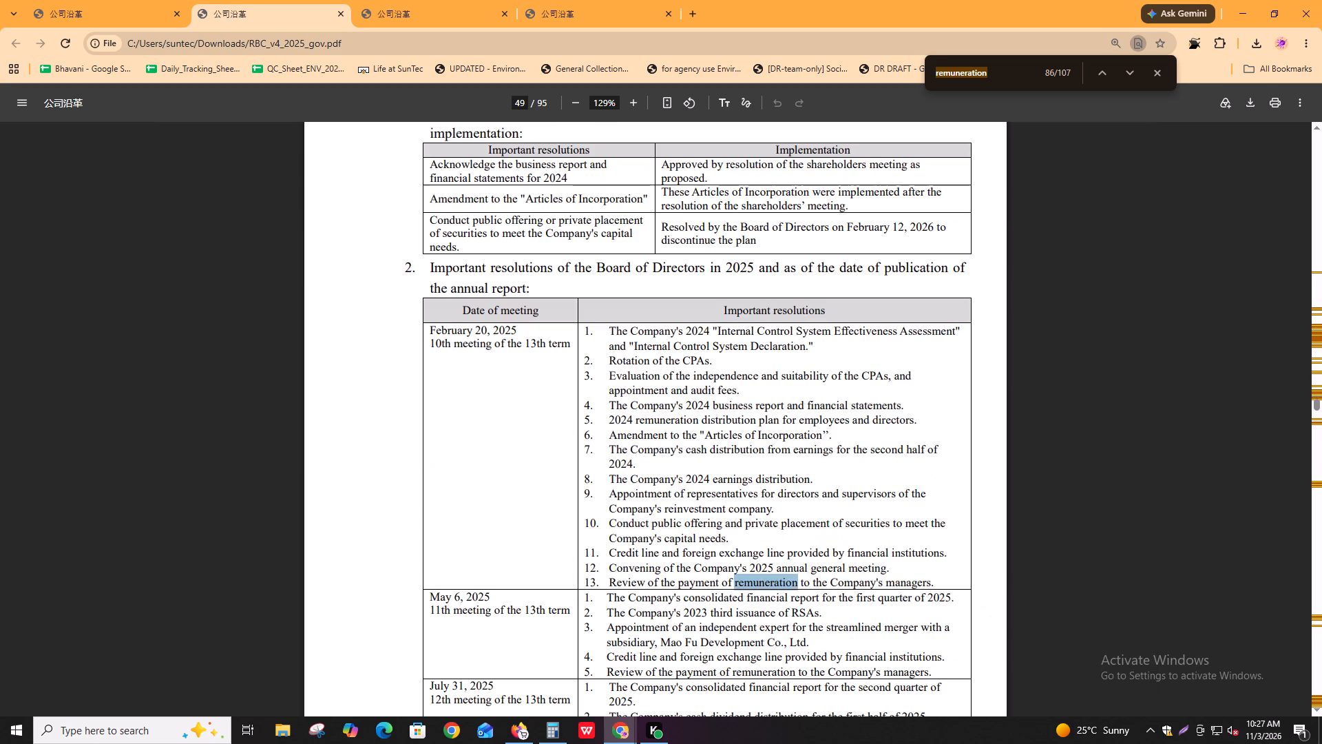
{"action": "key", "text": "Return"}
{"action": "key", "text": "Return"}
{"action": "key", "text": "Return"}
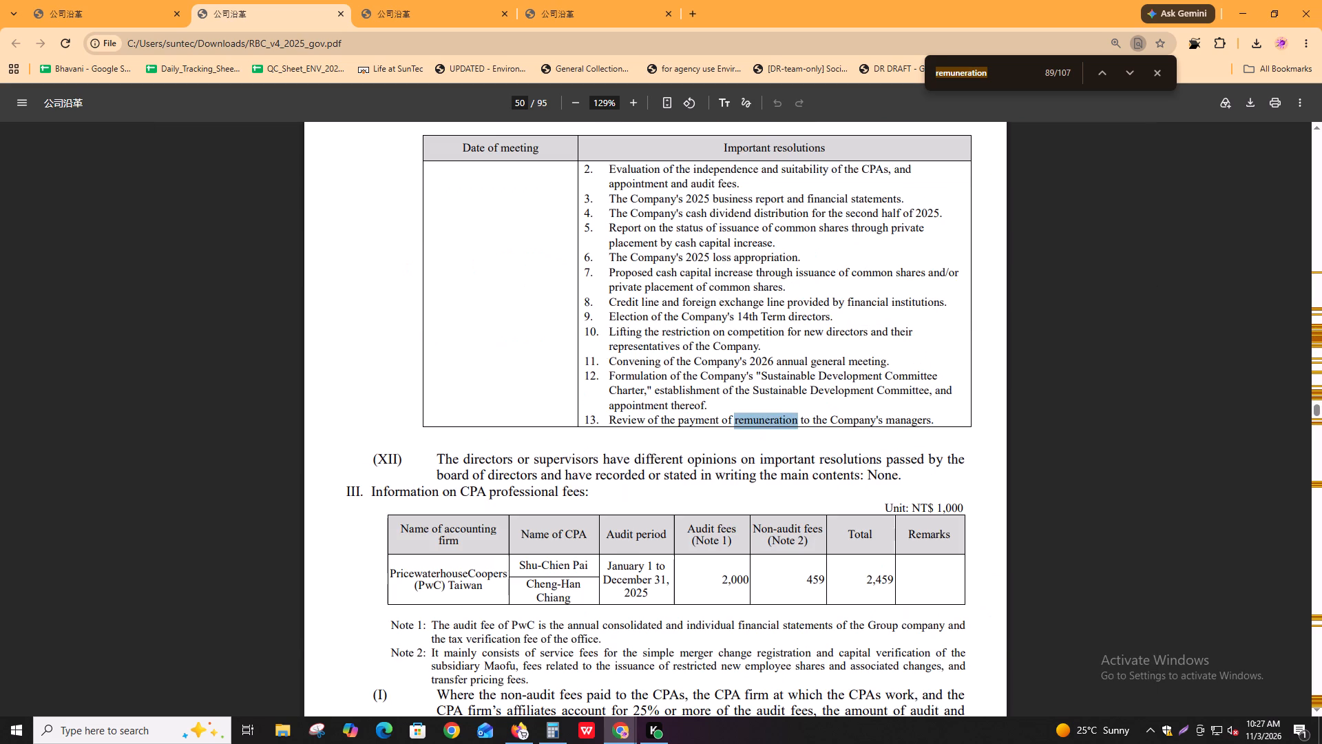
{"action": "key", "text": "Return"}
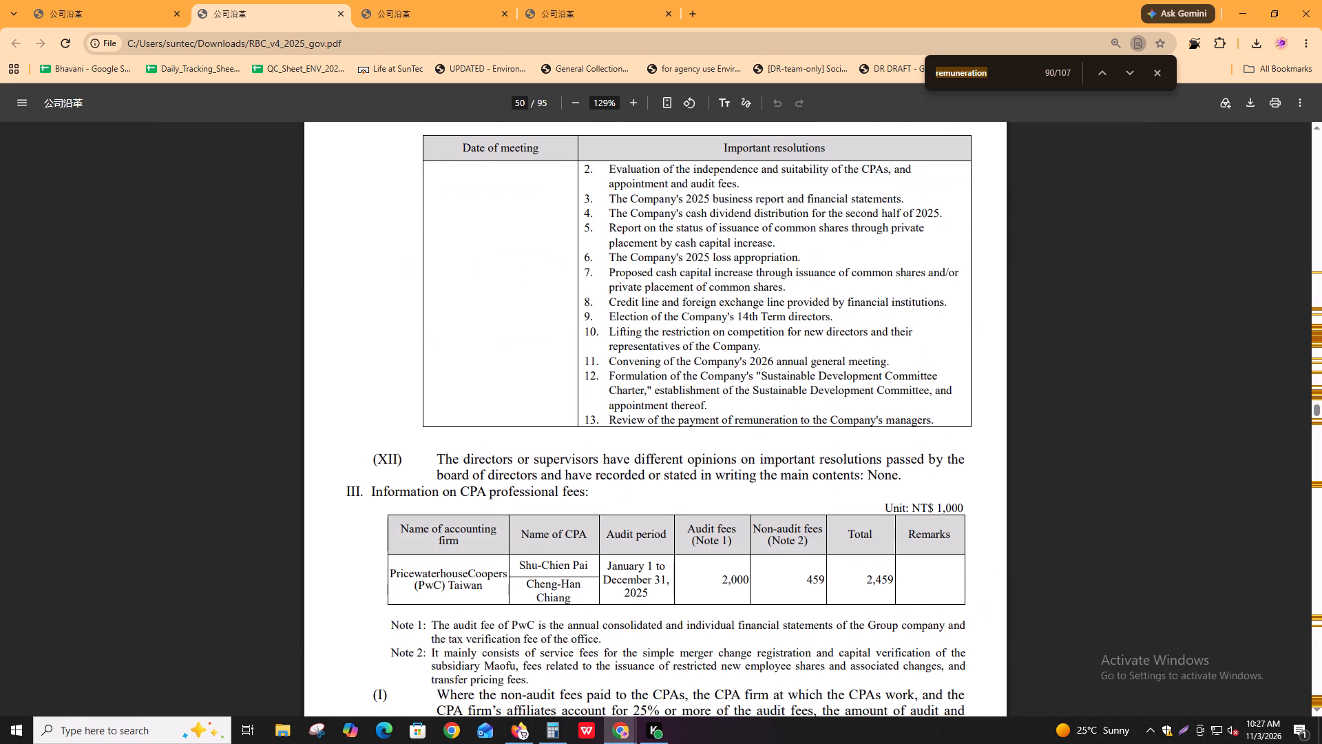
{"action": "key", "text": "Return"}
{"action": "key", "text": "Return"}
{"action": "key", "text": "Return"}
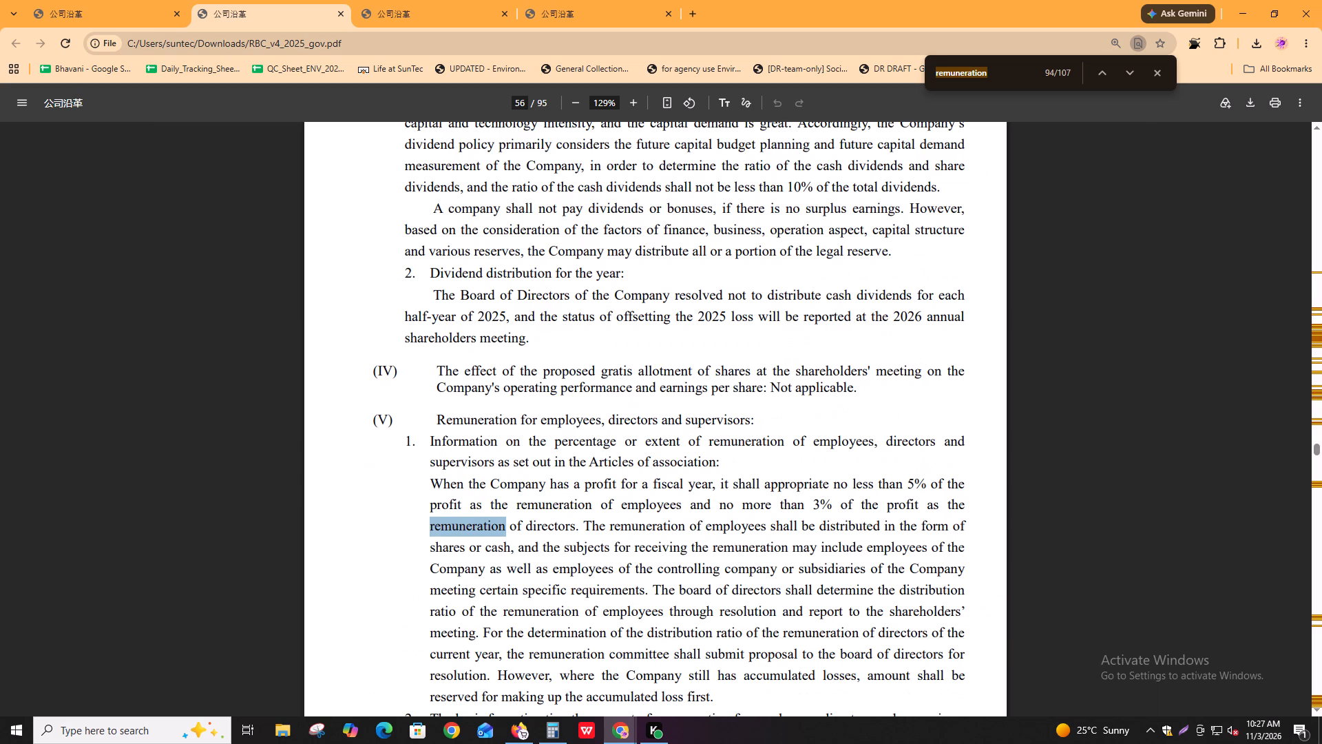
{"action": "key", "text": "Return"}
{"action": "key", "text": "Return"}
{"action": "key", "text": "Return"}
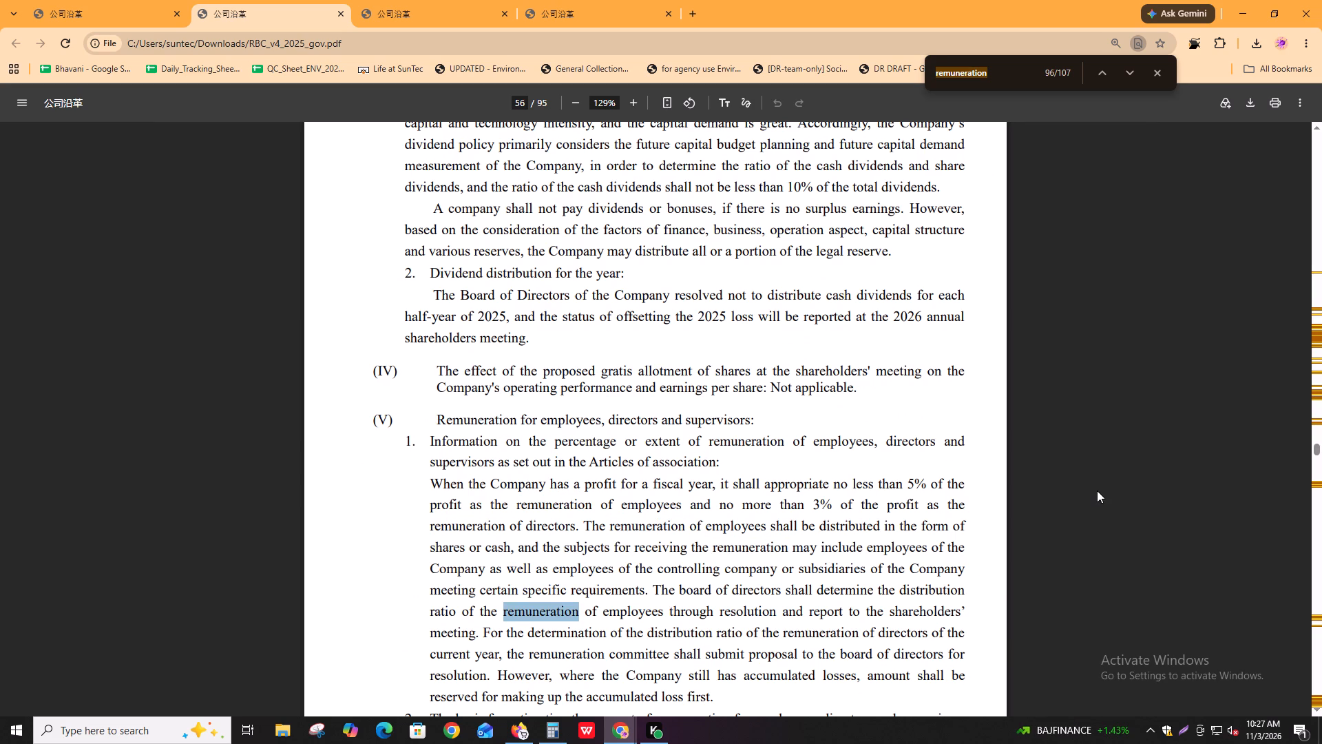
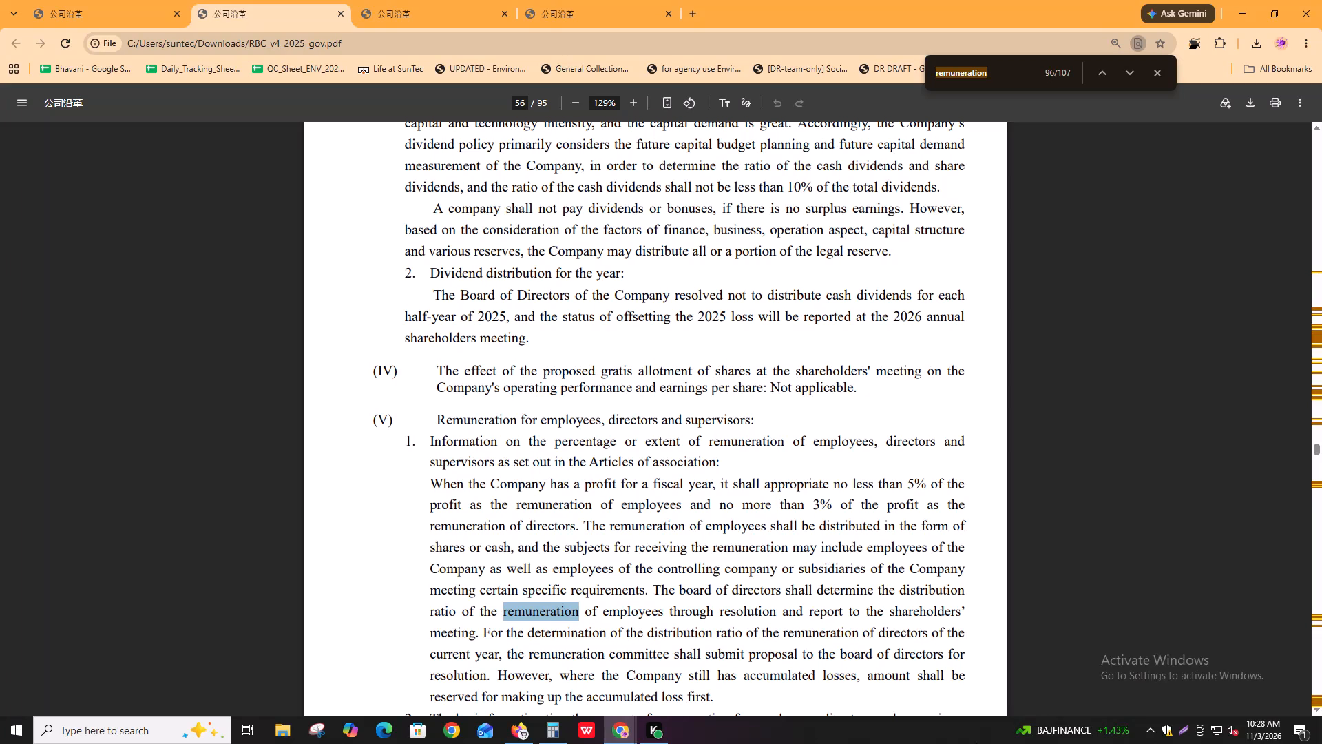
Review the remaining "remuneration" matches in the section on remuneration for employees, directors and supervisors, including the actual distribution table.
{"action": "key", "text": "Return"}
{"action": "key", "text": "Return"}
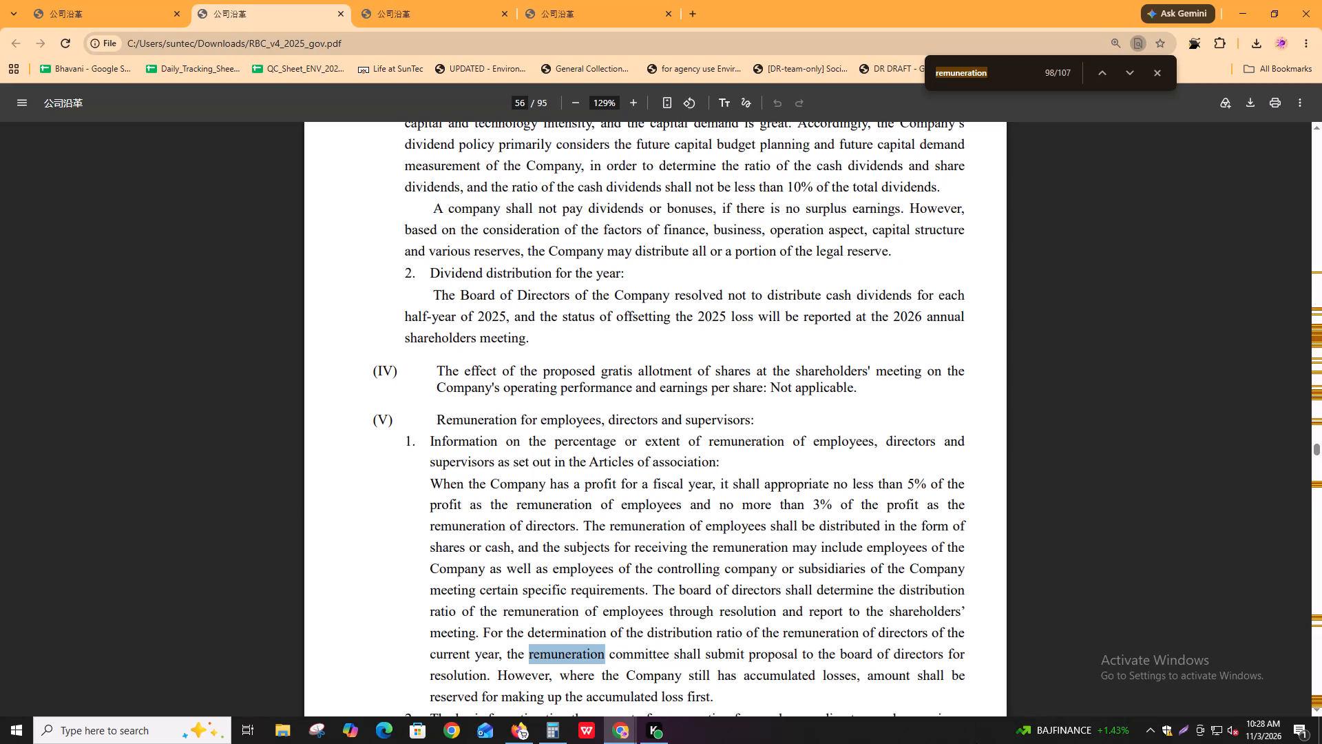
{"action": "key", "text": "Return"}
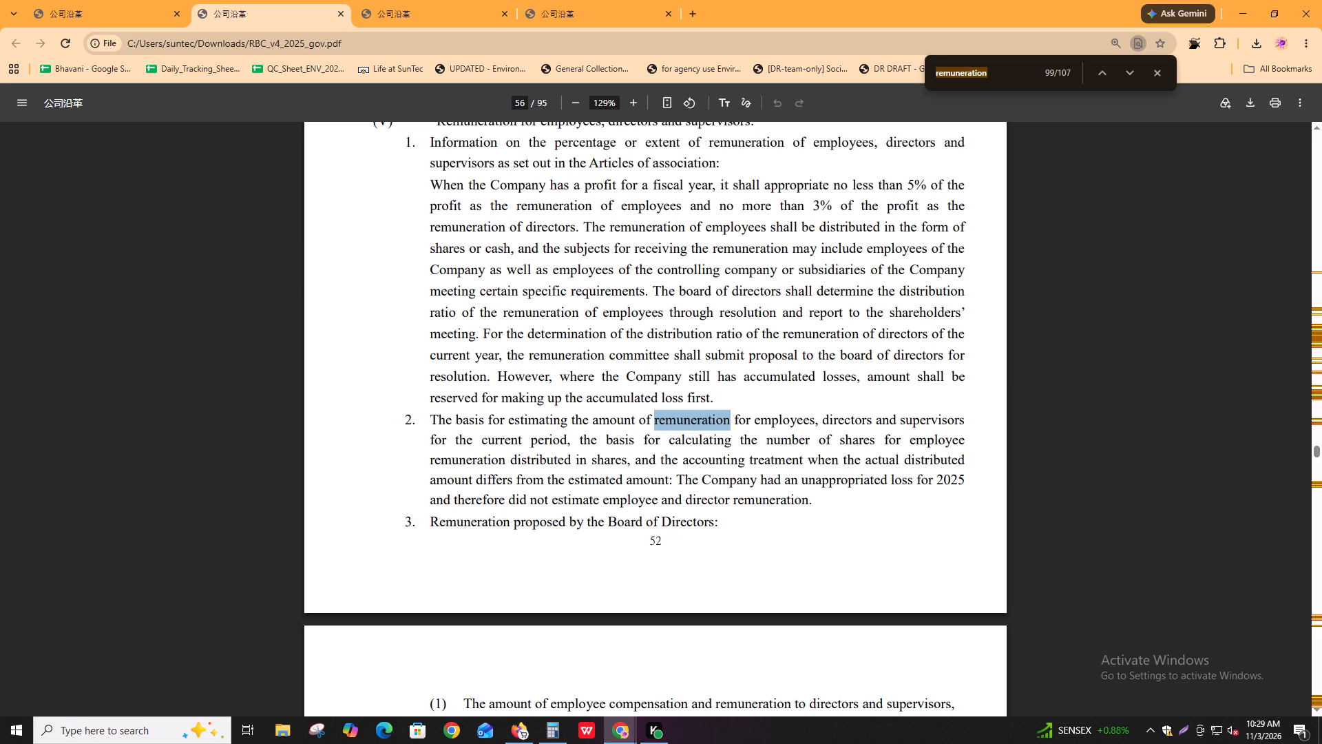
{"action": "key", "text": "Return"}
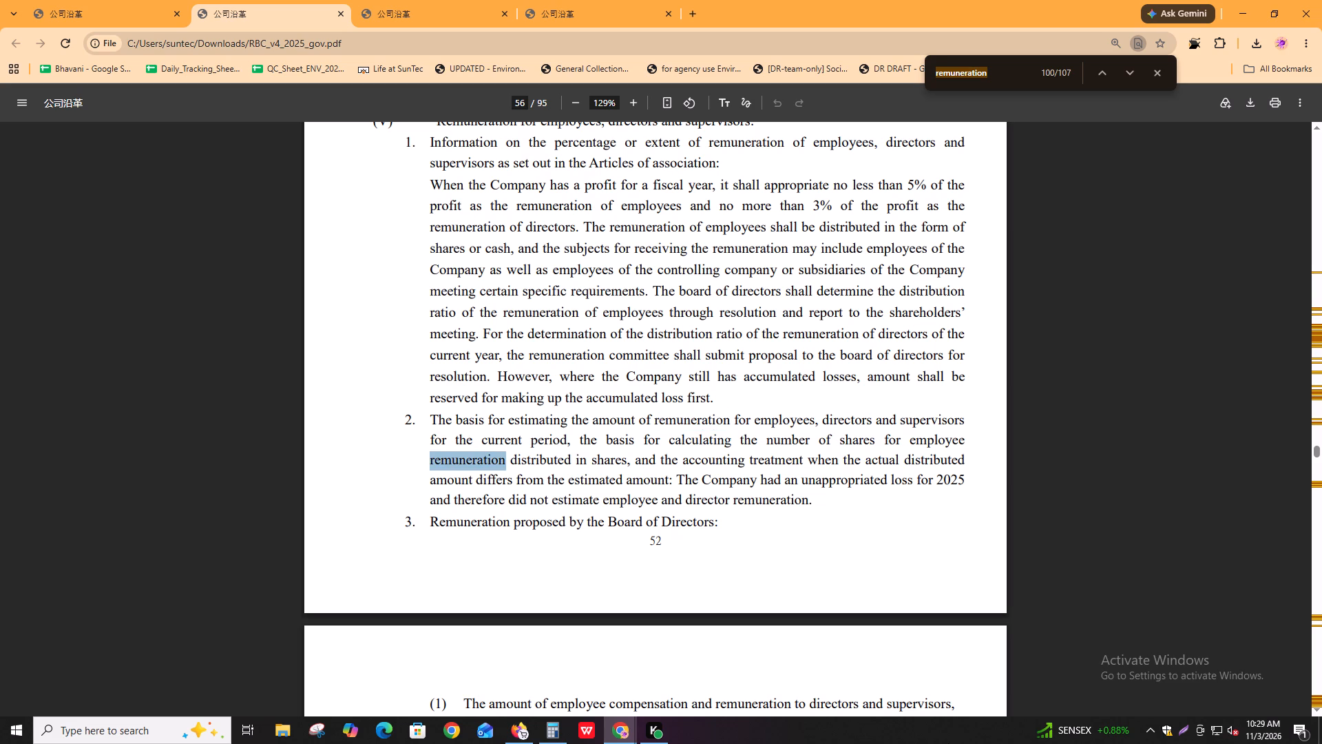
{"action": "key", "text": "Return"}
{"action": "key", "text": "Return"}
{"action": "key", "text": "Return"}
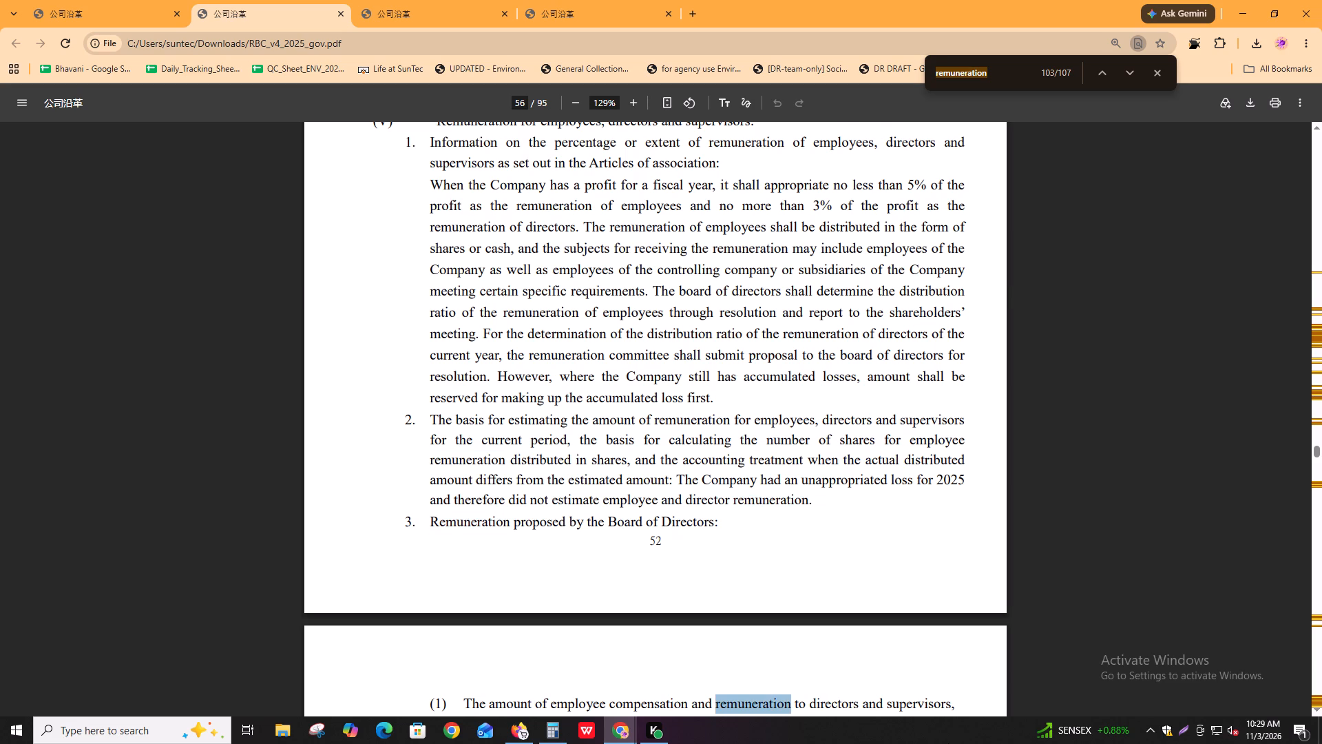
{"action": "key", "text": "Return"}
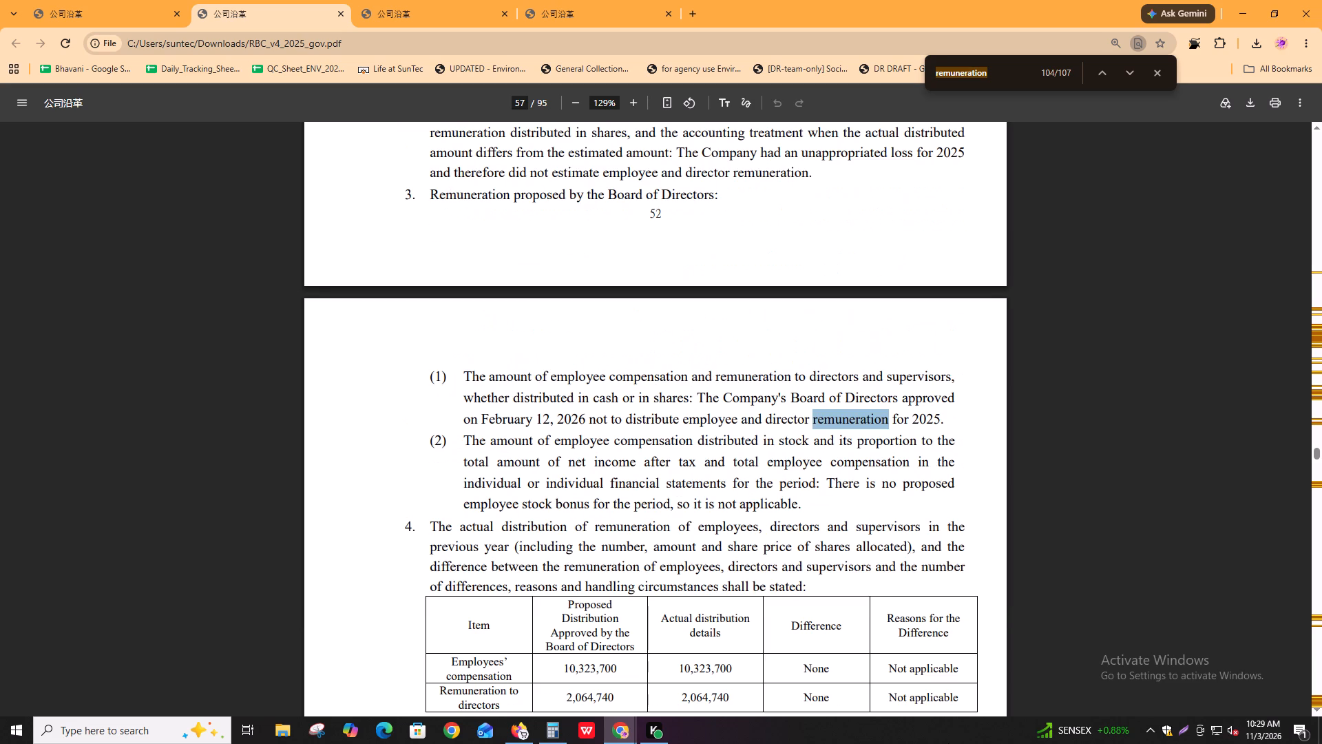
{"action": "key", "text": "Return"}
{"action": "key", "text": "Return"}
{"action": "key", "text": "Return"}
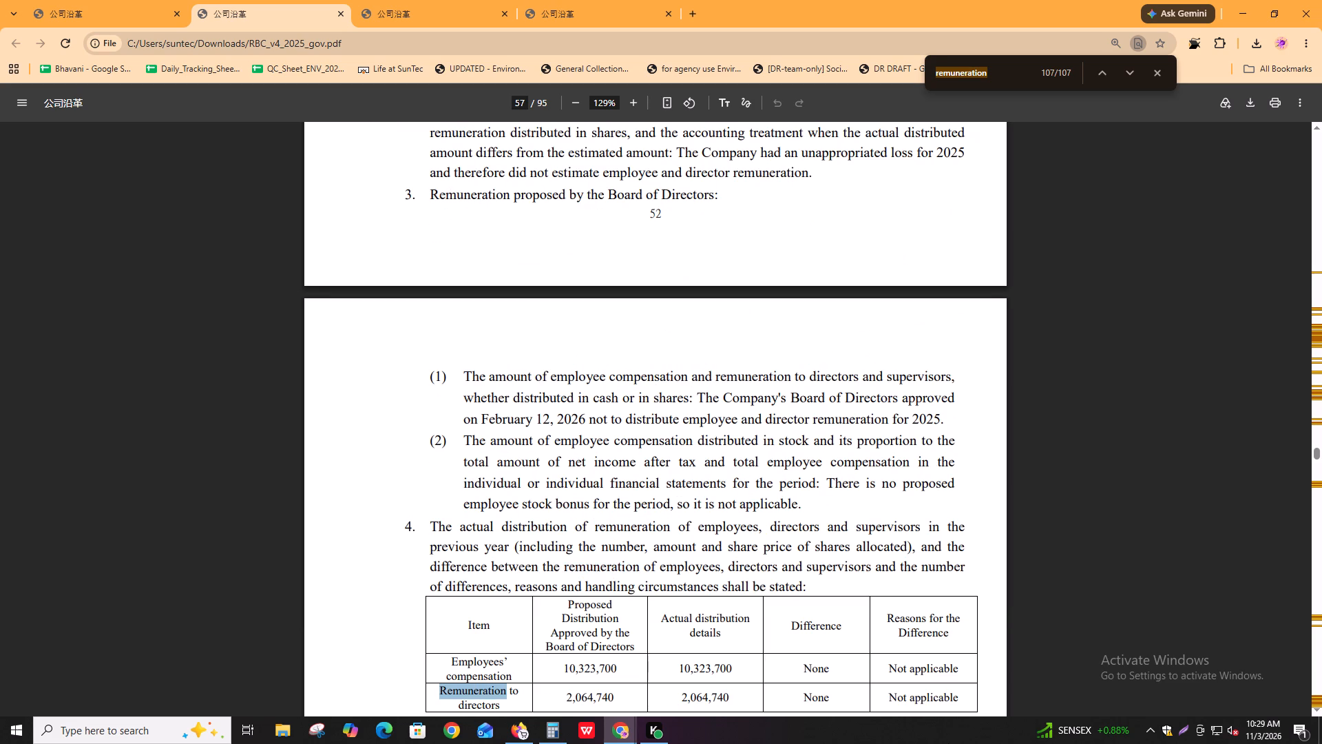
Examine the "remuneration" matches in the table of remuneration to general and independent directors and its notes on independent directors' pay policy.
{"action": "key", "text": "Return"}
{"action": "key", "text": "Return"}
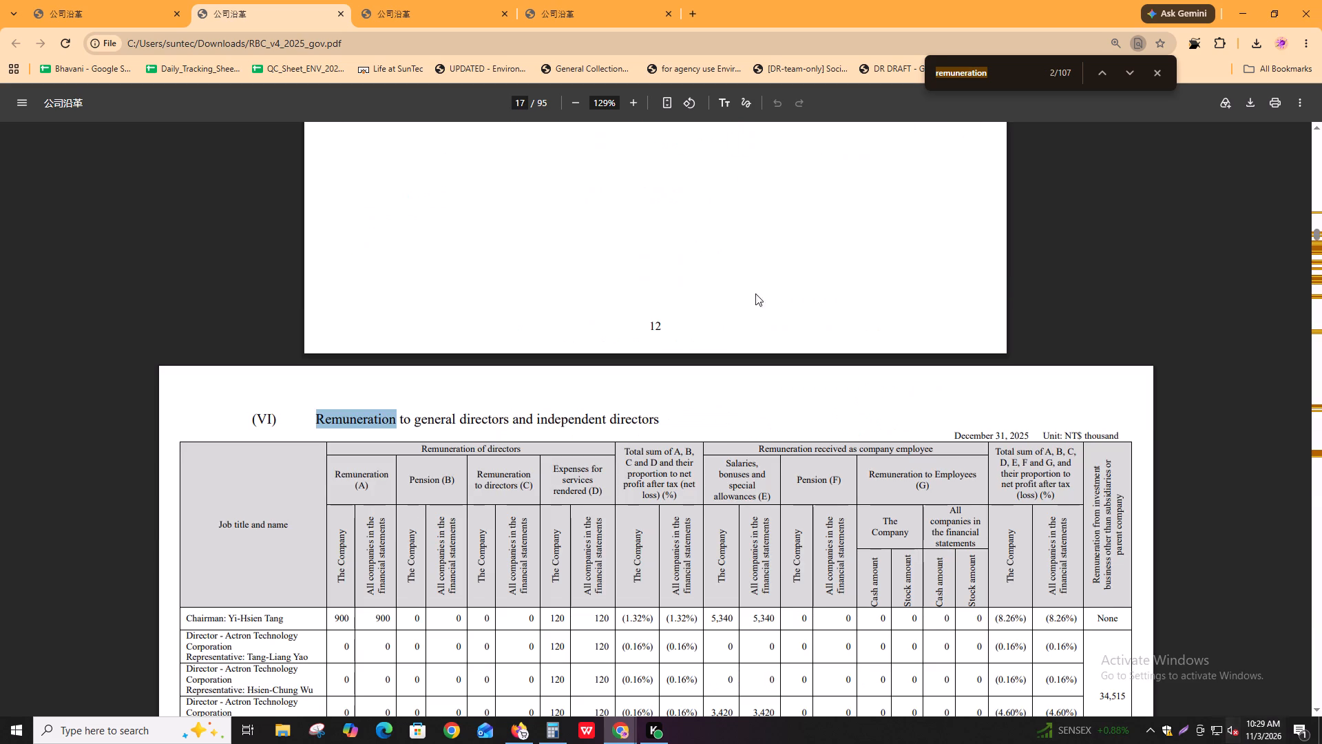
{"action": "scroll", "coordinate": [735, 238], "scroll_direction": "down", "scroll_amount": 5}
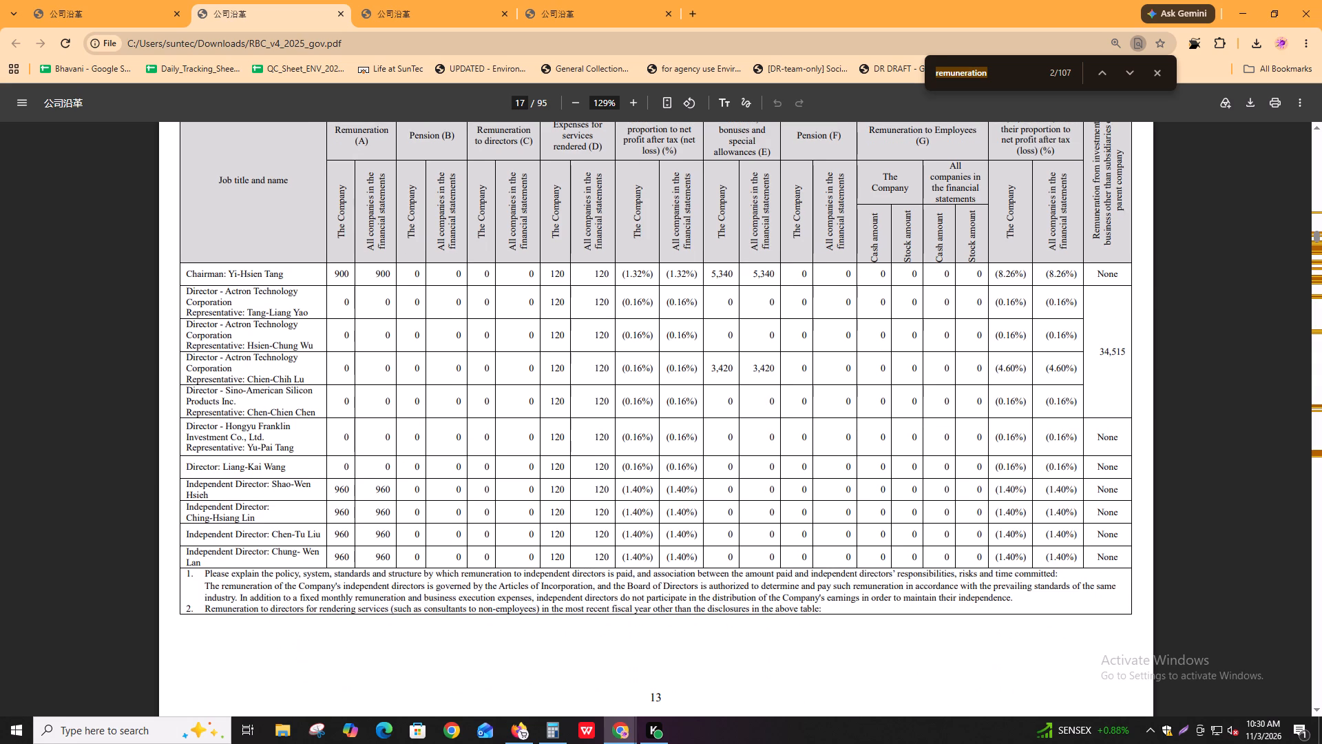
{"action": "scroll", "coordinate": [748, 272], "scroll_direction": "up", "scroll_amount": 1}
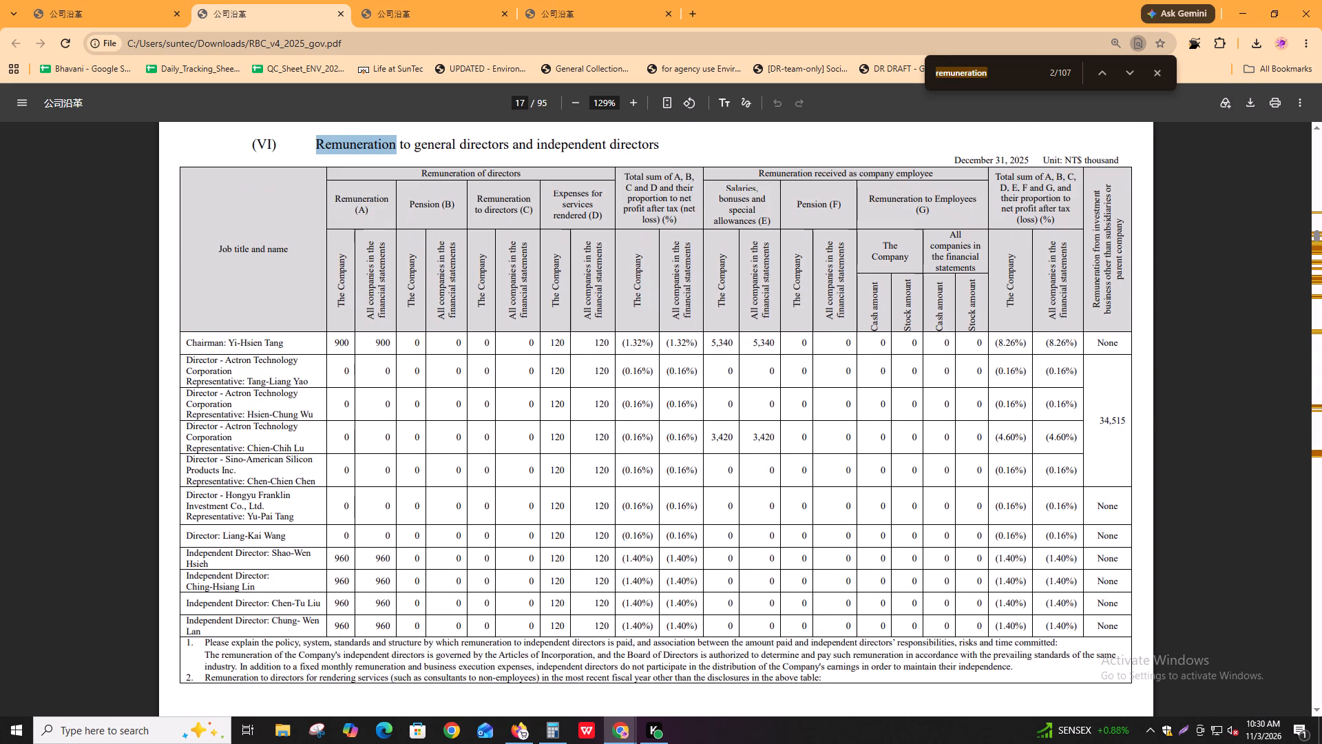
{"action": "scroll", "coordinate": [748, 272], "scroll_direction": "down", "scroll_amount": 1}
{"action": "scroll", "coordinate": [748, 272], "scroll_direction": "up", "scroll_amount": 1}
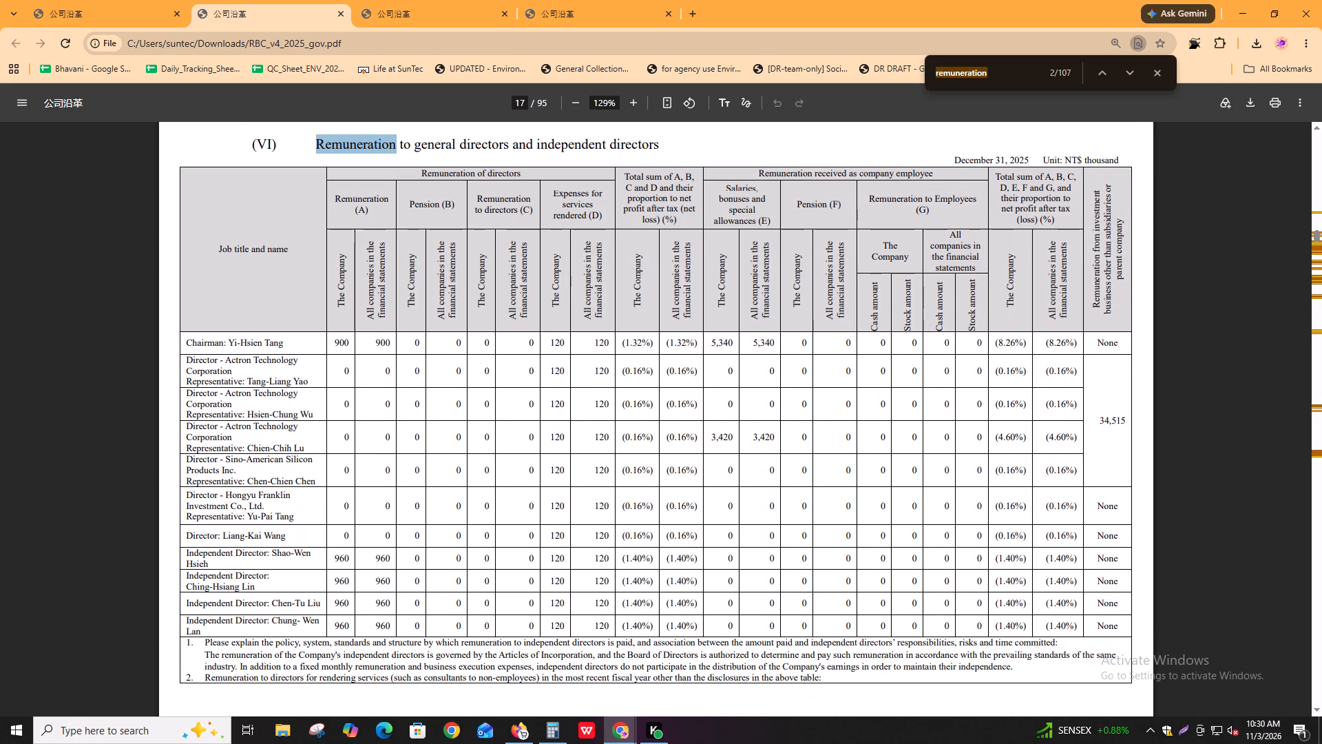
{"action": "key", "text": "ctrl+f"}
{"action": "key", "text": "Return"}
{"action": "key", "text": "Return"}
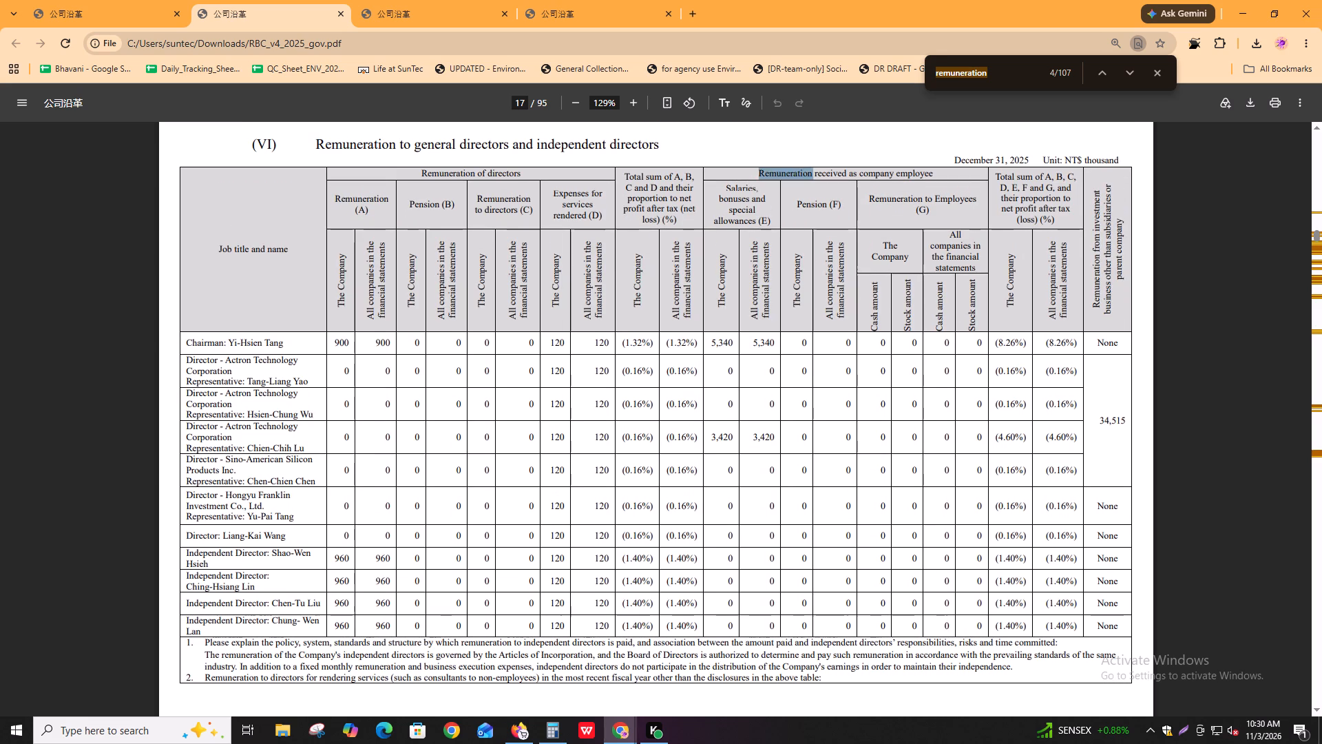
{"action": "key", "text": "Return"}
{"action": "key", "text": "Return"}
{"action": "key", "text": "Return"}
{"action": "key", "text": "Return"}
{"action": "key", "text": "Return"}
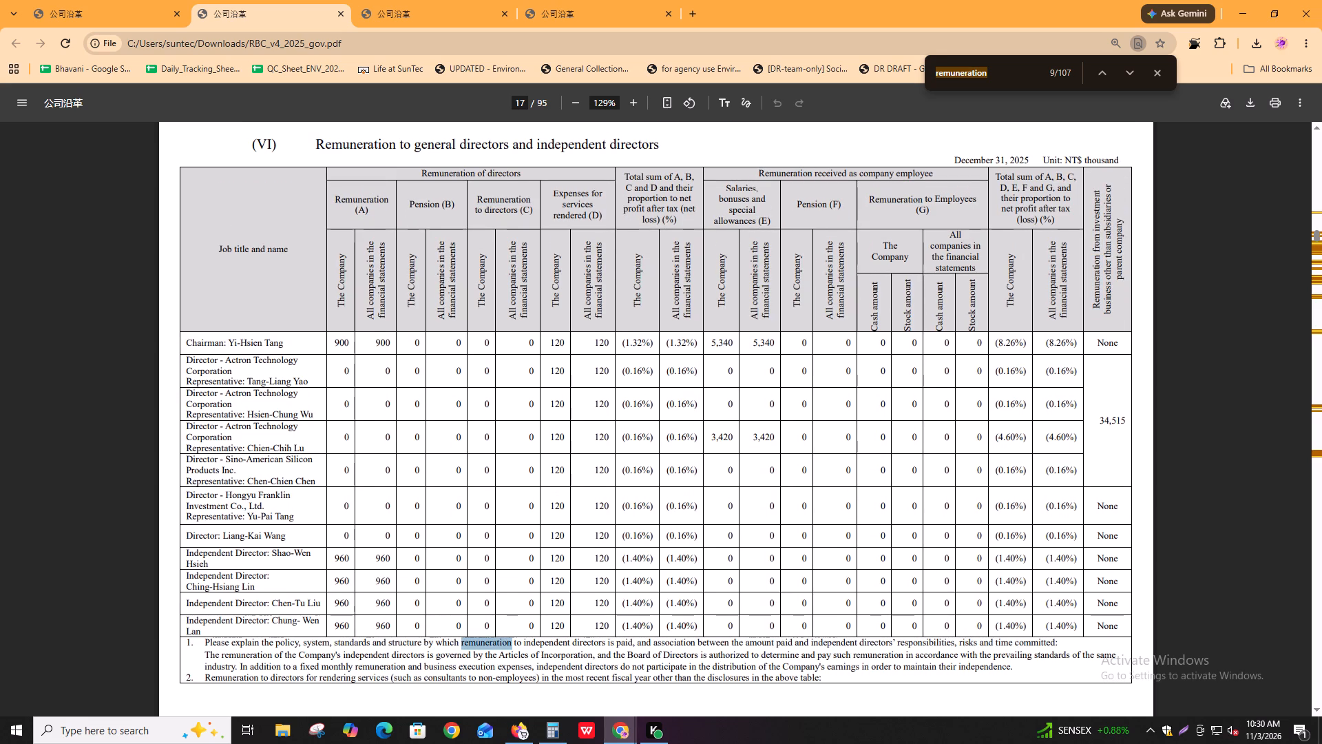
{"action": "key", "text": "Return"}
{"action": "key", "text": "Return"}
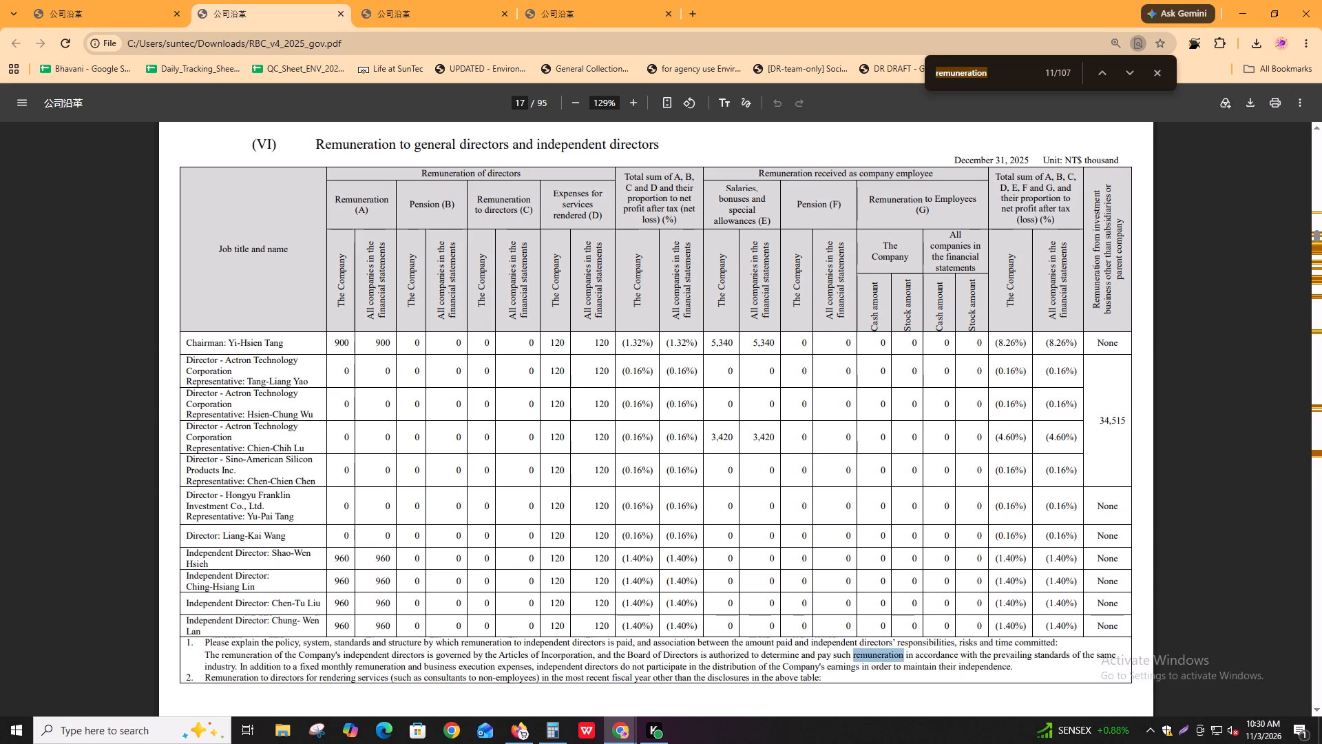
{"action": "key", "text": "Return"}
Switch to Igloo and complete the Compensation_independence and Compensation_nonexecutive fields, advancing to Nomination_independence.
{"action": "key", "text": "alt+Tab"}
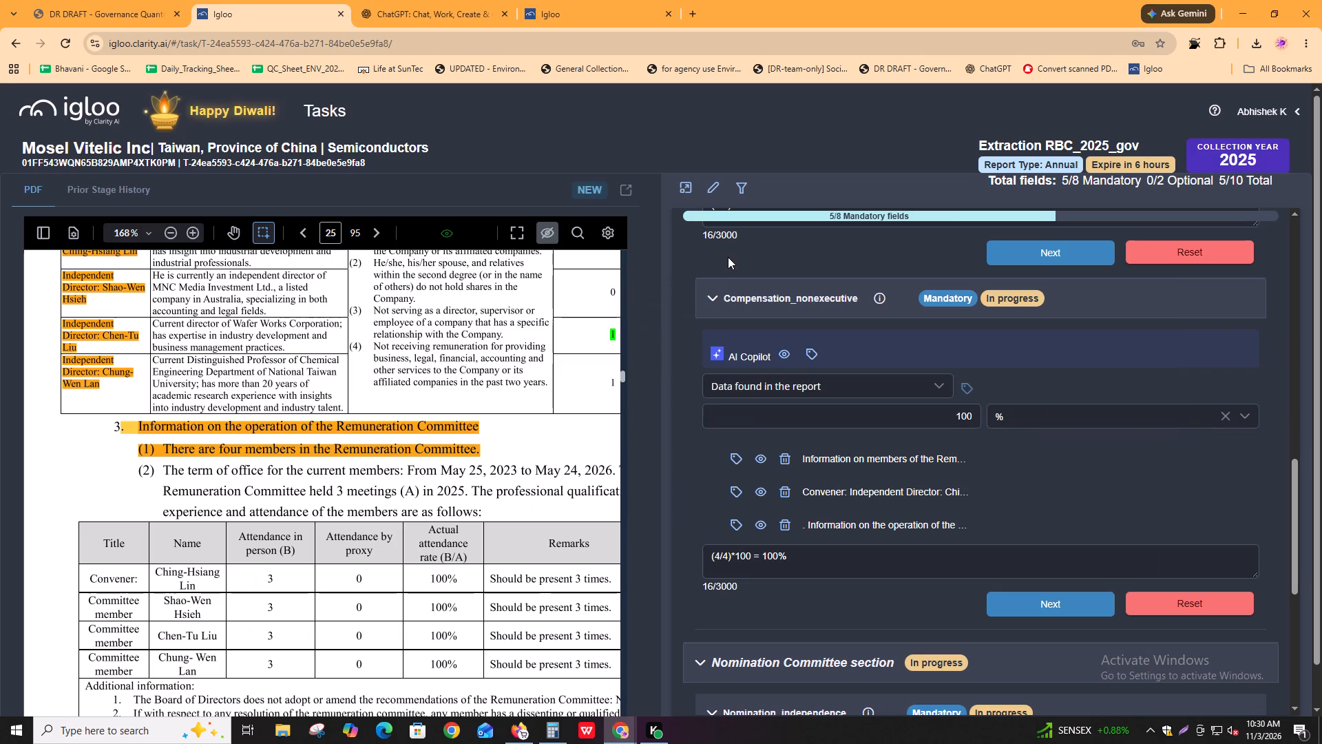
{"action": "scroll", "coordinate": [966, 500], "scroll_direction": "down", "scroll_amount": 3}
{"action": "scroll", "coordinate": [966, 501], "scroll_direction": "up", "scroll_amount": 4}
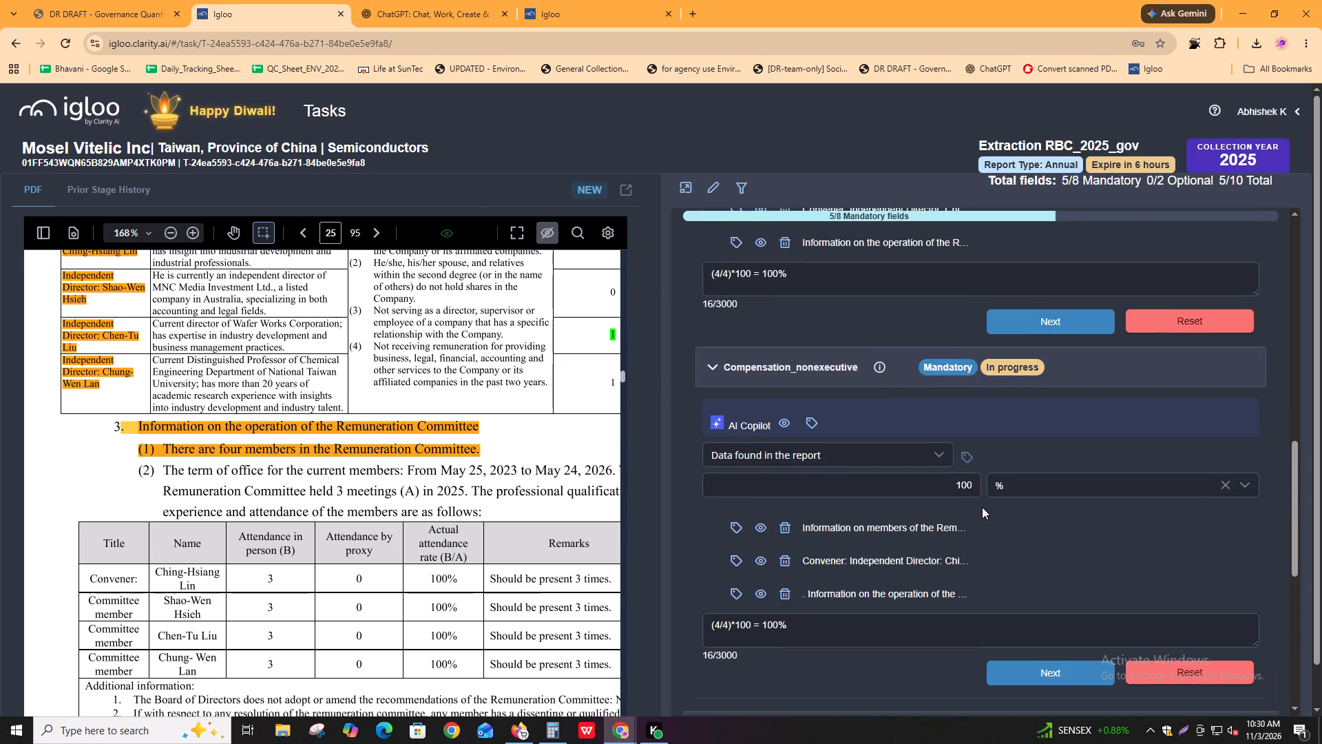
{"action": "scroll", "coordinate": [1080, 413], "scroll_direction": "up", "scroll_amount": 3}
{"action": "left_click", "coordinate": [1089, 519]}
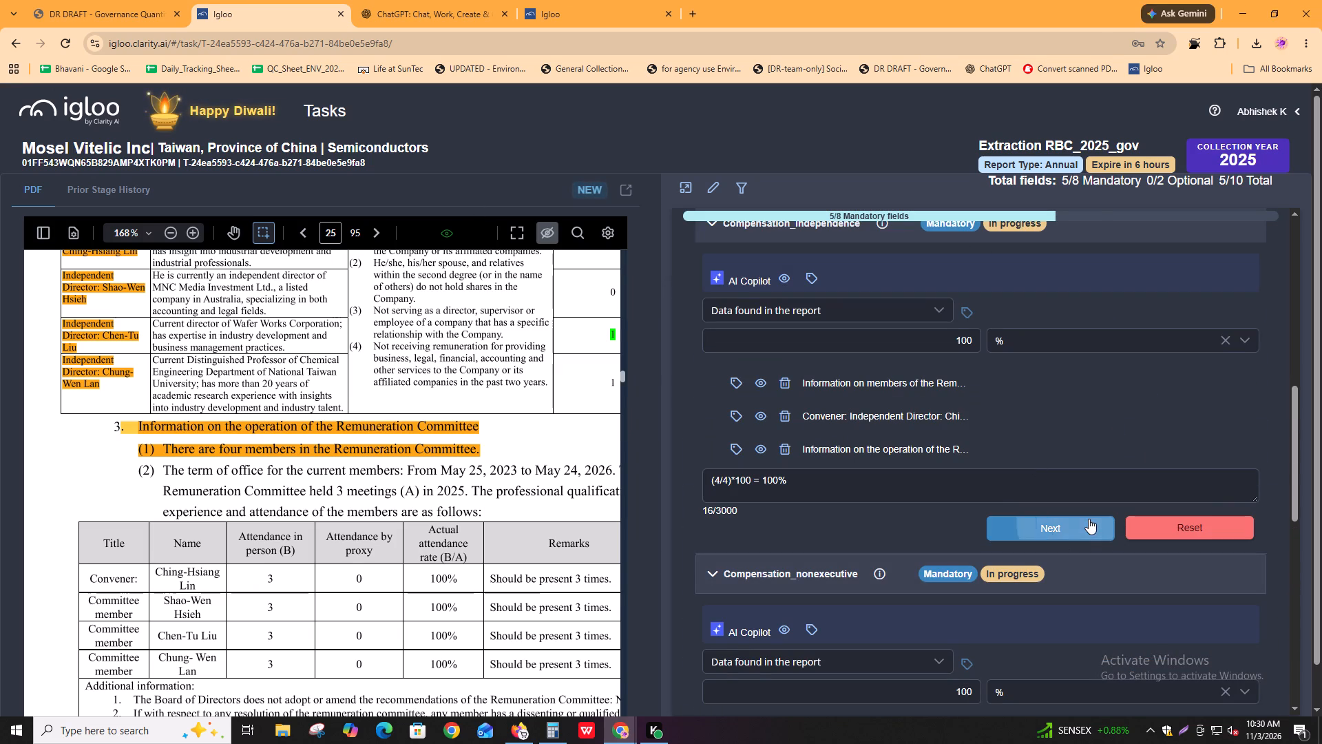
{"action": "left_click", "coordinate": [1025, 581]}
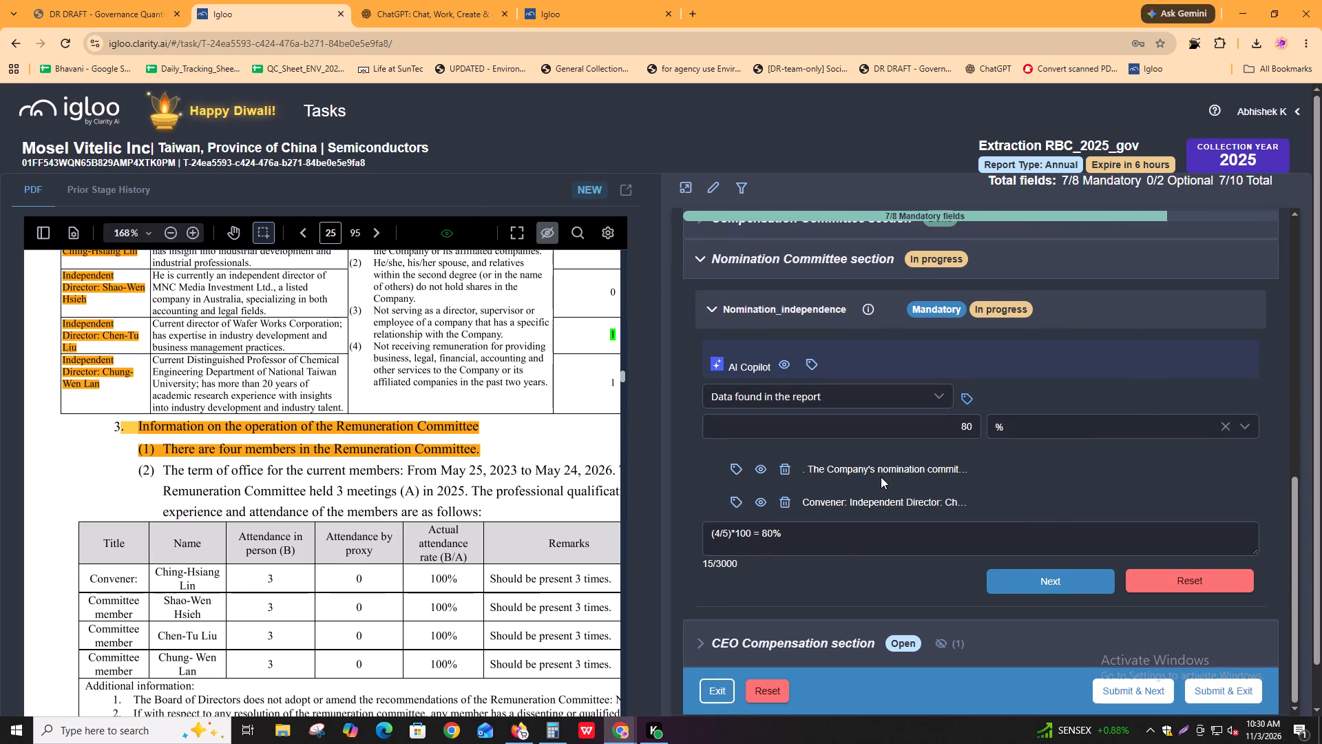
Switch to the downloaded PDF, search for "nomination" and check the matches from Board Diversity through board evaluation to the Nomination Committee section.
{"action": "key", "text": "alt+Tab"}
{"action": "key", "text": "ctrl+f"}
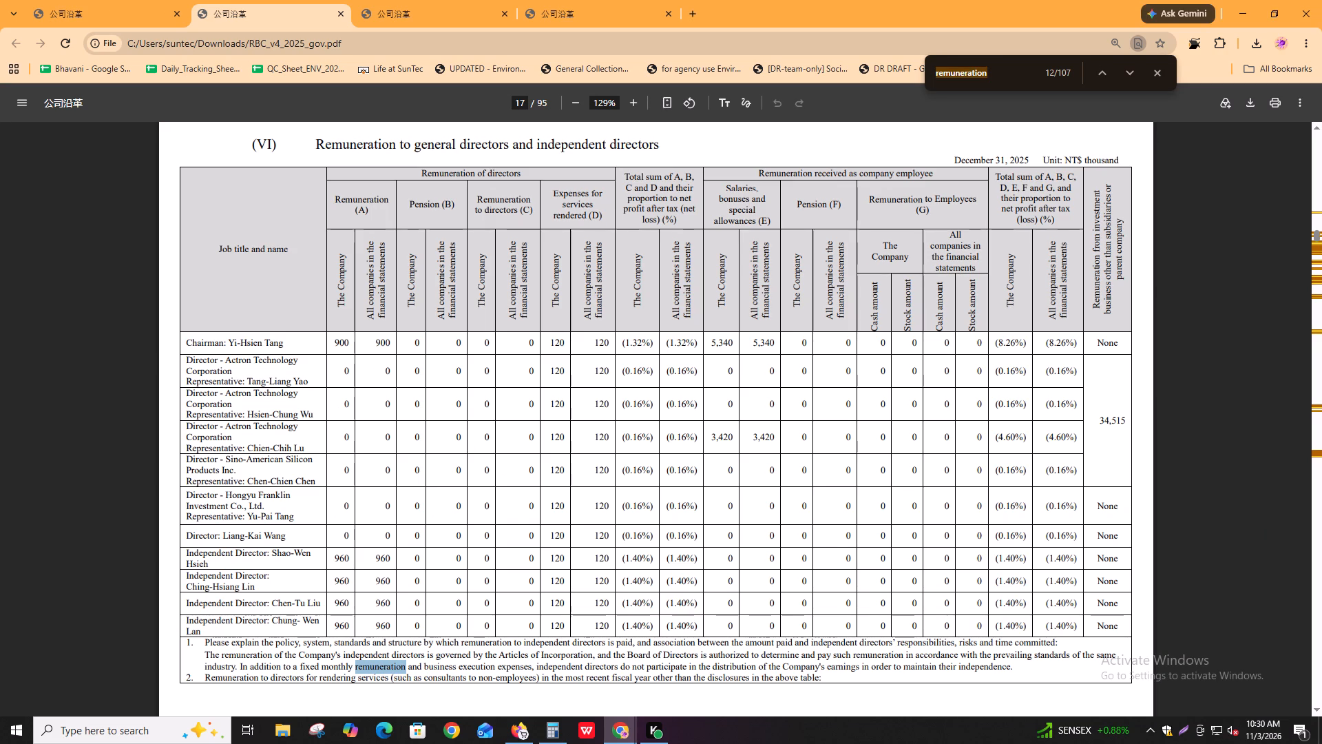
{"action": "type", "text": "nomination"}
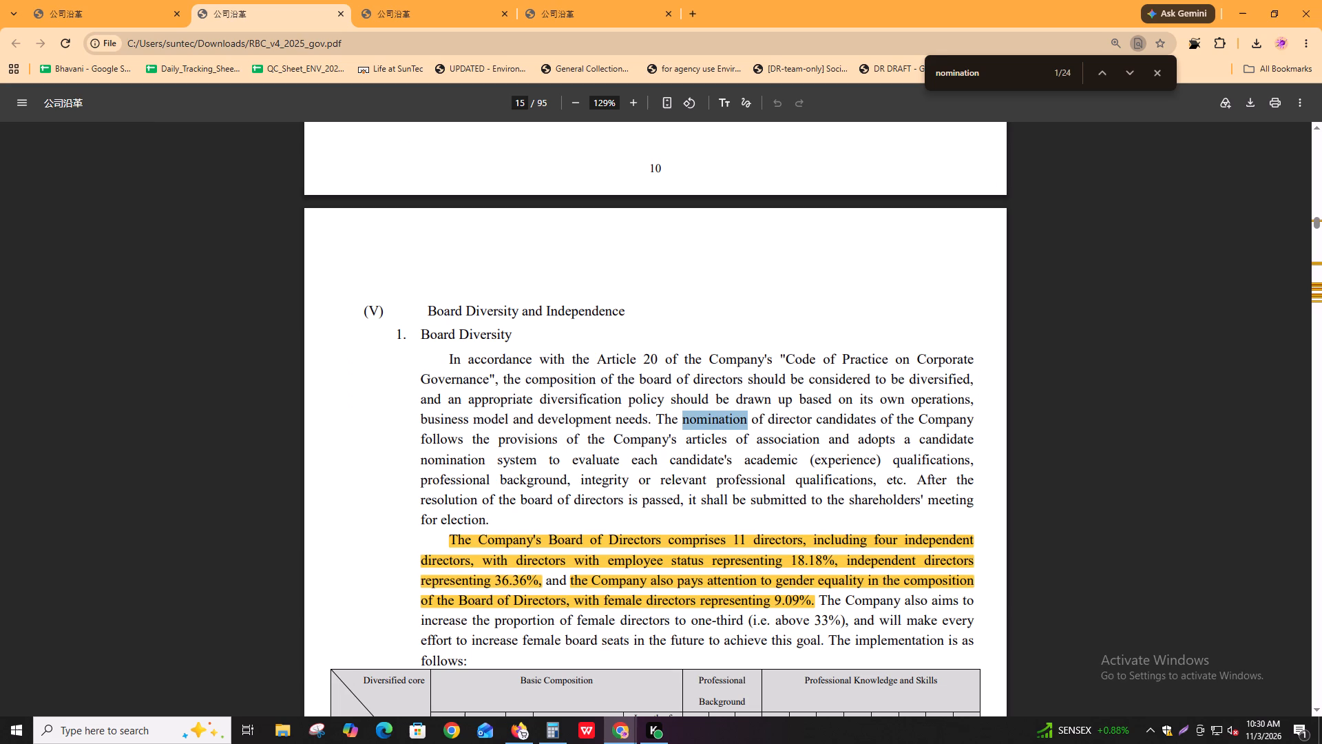
{"action": "key", "text": "Return"}
{"action": "key", "text": "Return"}
{"action": "key", "text": "Return"}
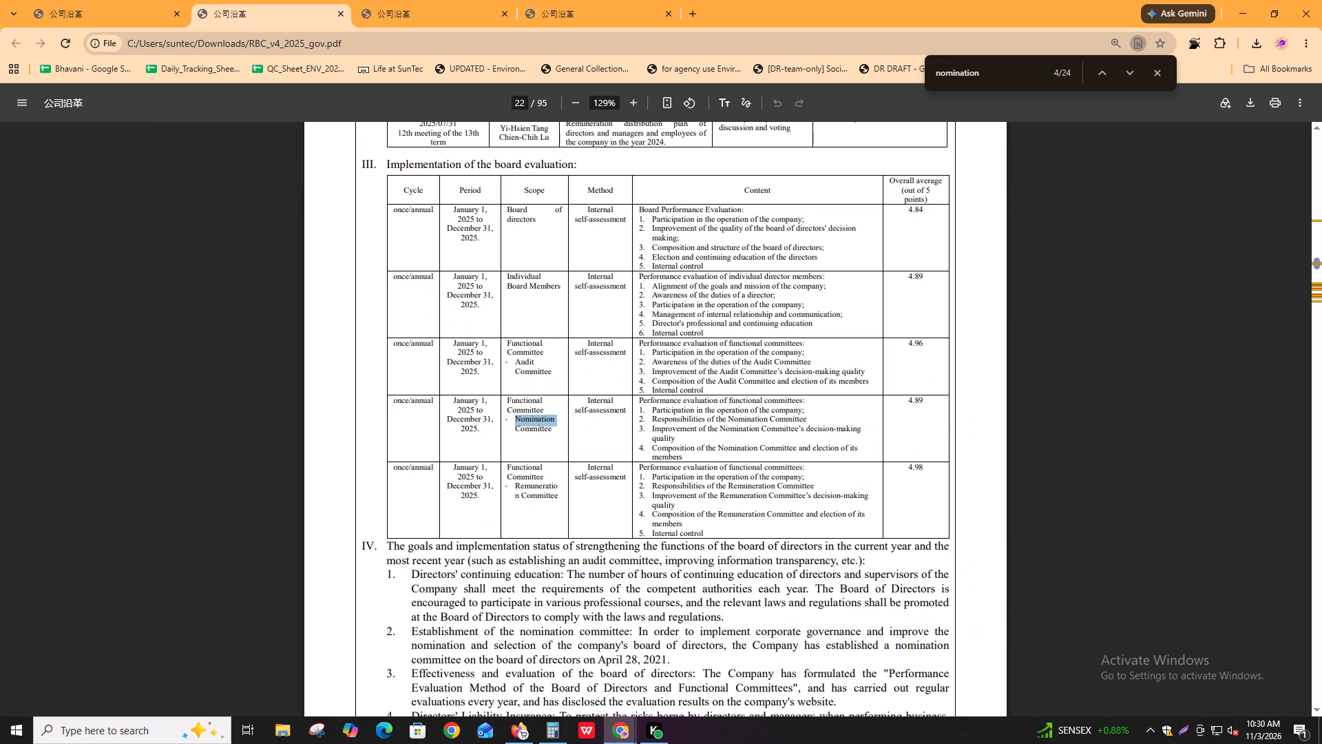
{"action": "key", "text": "Return"}
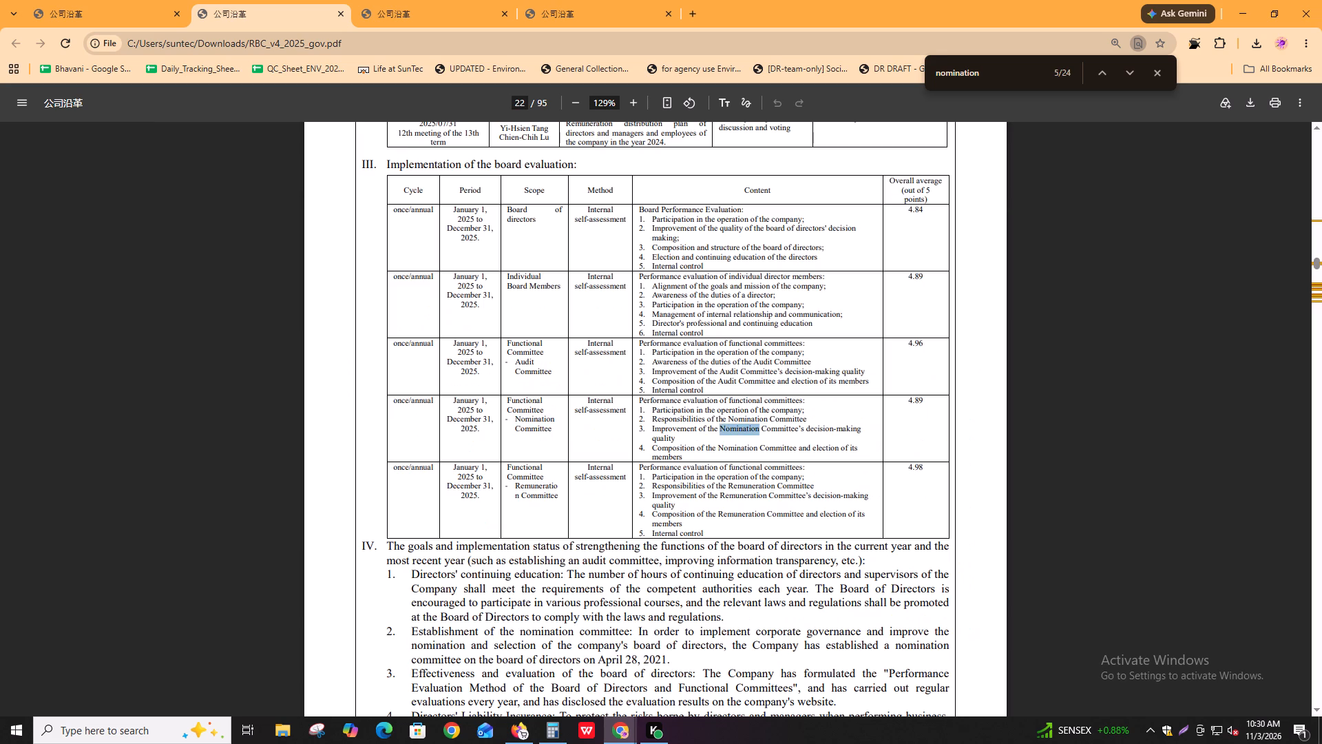
{"action": "key", "text": "Return"}
{"action": "key", "text": "Return"}
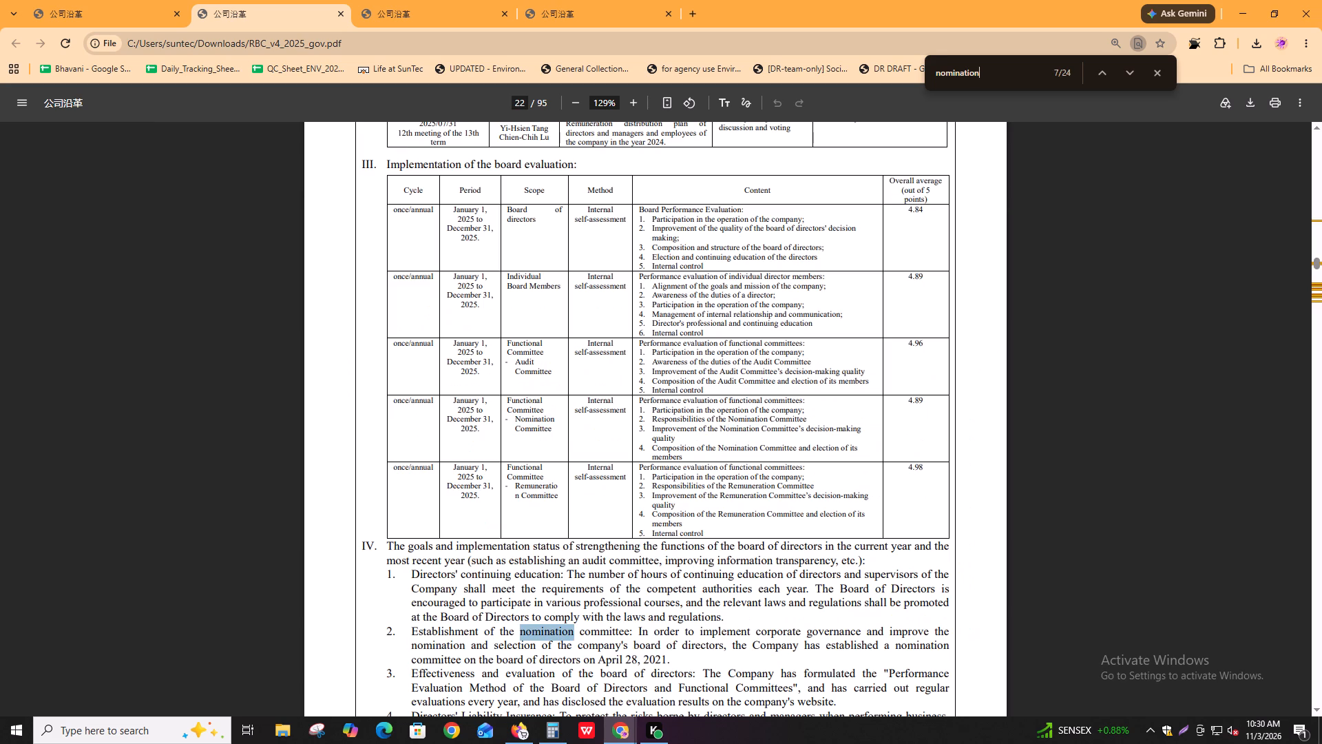
{"action": "key", "text": "Return"}
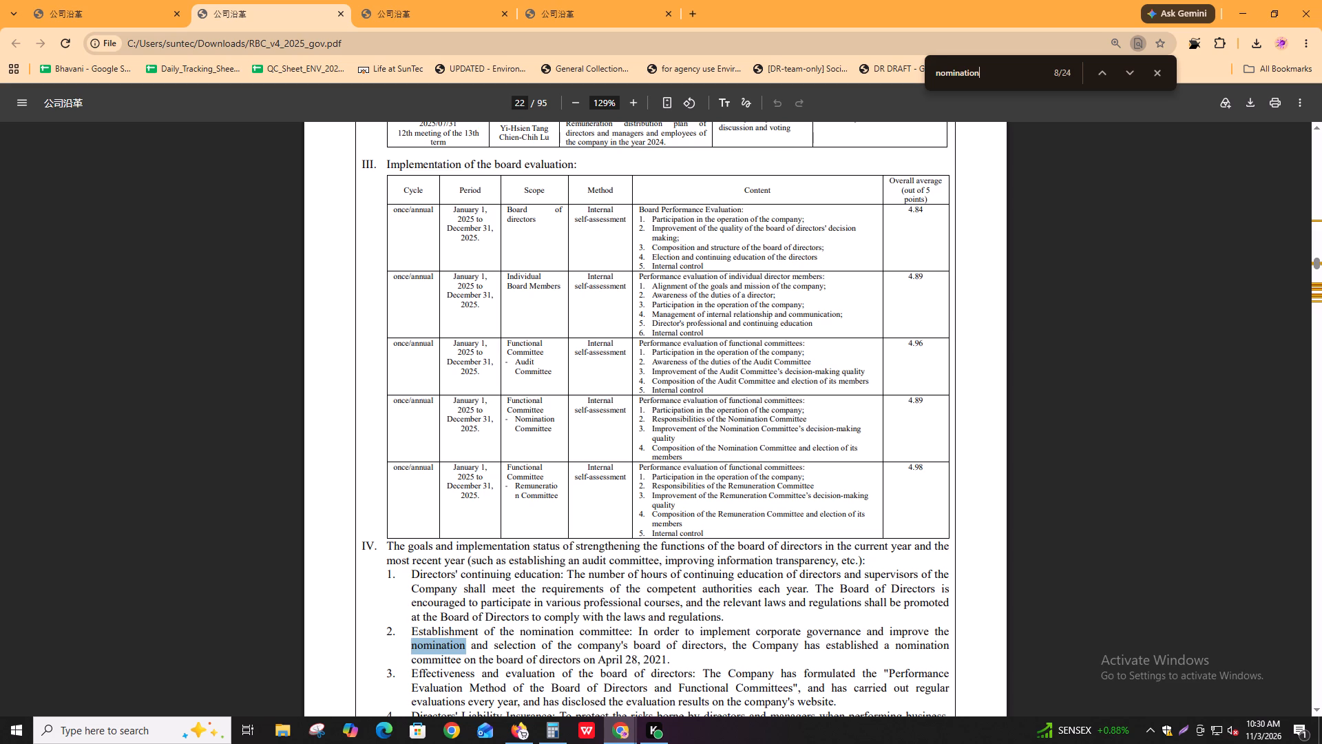
{"action": "key", "text": "Return"}
{"action": "key", "text": "Return"}
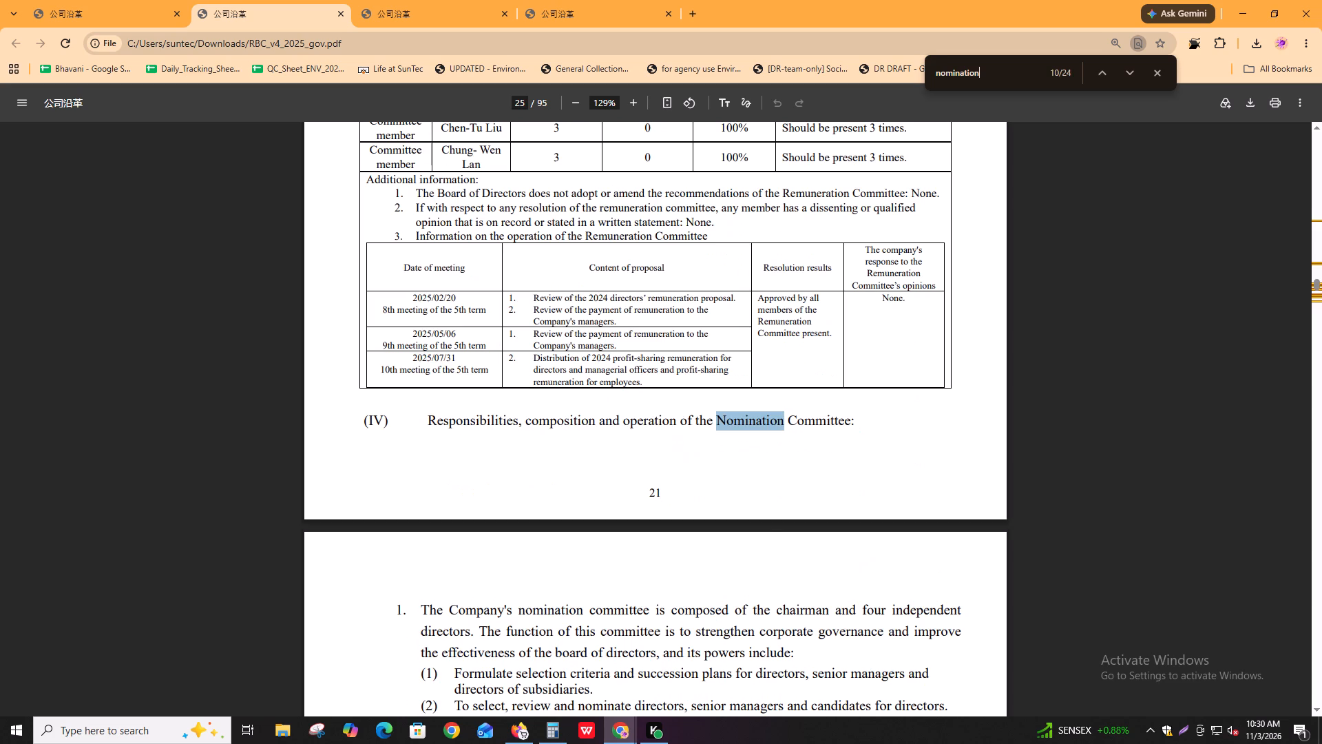
{"action": "scroll", "coordinate": [799, 433], "scroll_direction": "down", "scroll_amount": 2}
Switch to Igloo and check the highlighted Nomination Committee composition and member evidence on page 26 of the report.
{"action": "key", "text": "alt+Tab"}
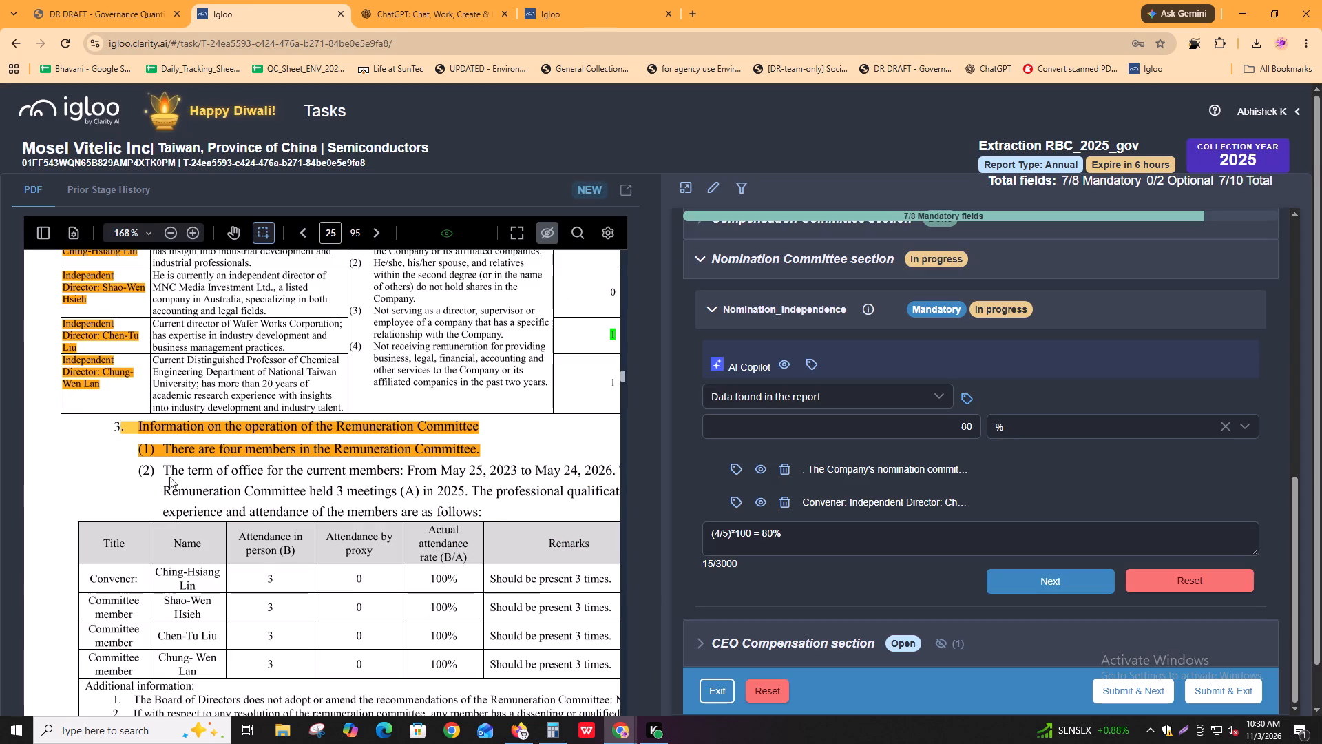
{"action": "scroll", "coordinate": [333, 316], "scroll_direction": "down", "scroll_amount": 8}
{"action": "scroll", "coordinate": [332, 446], "scroll_direction": "down", "scroll_amount": 3}
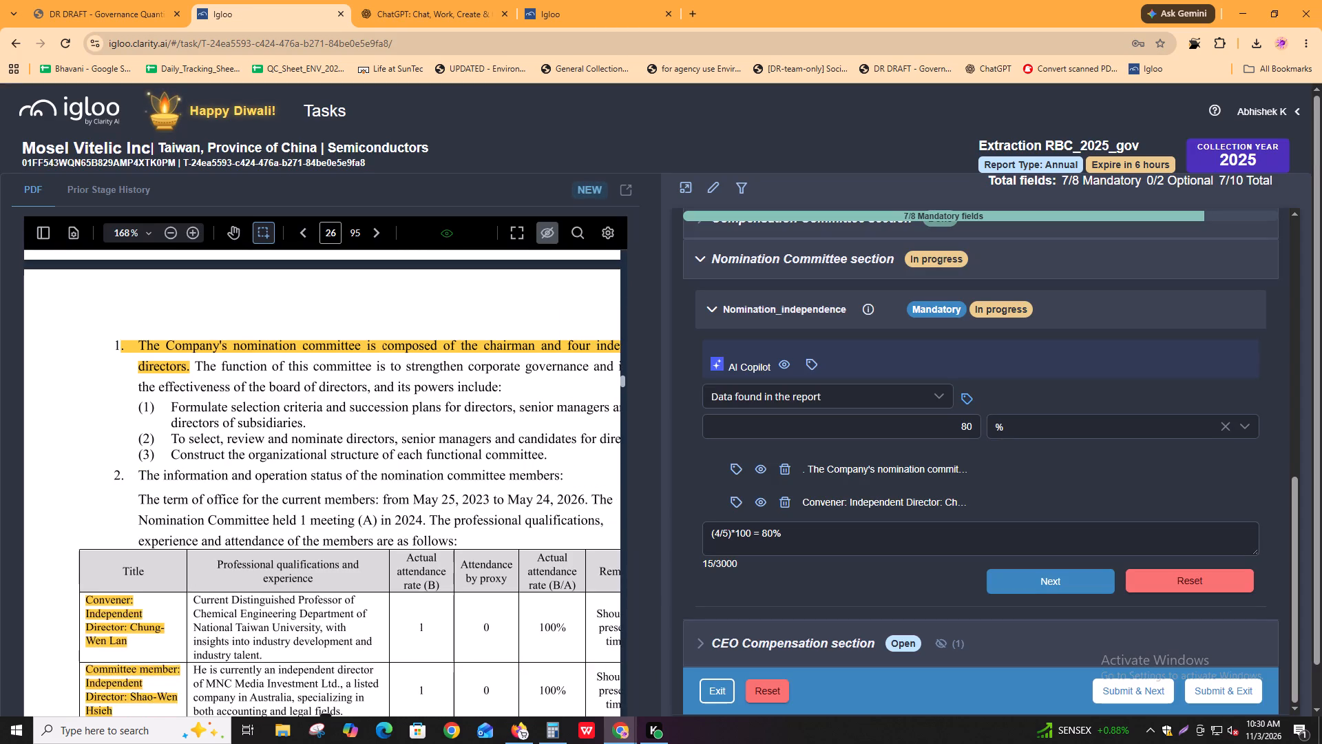
{"action": "scroll", "coordinate": [280, 433], "scroll_direction": "up", "scroll_amount": 1}
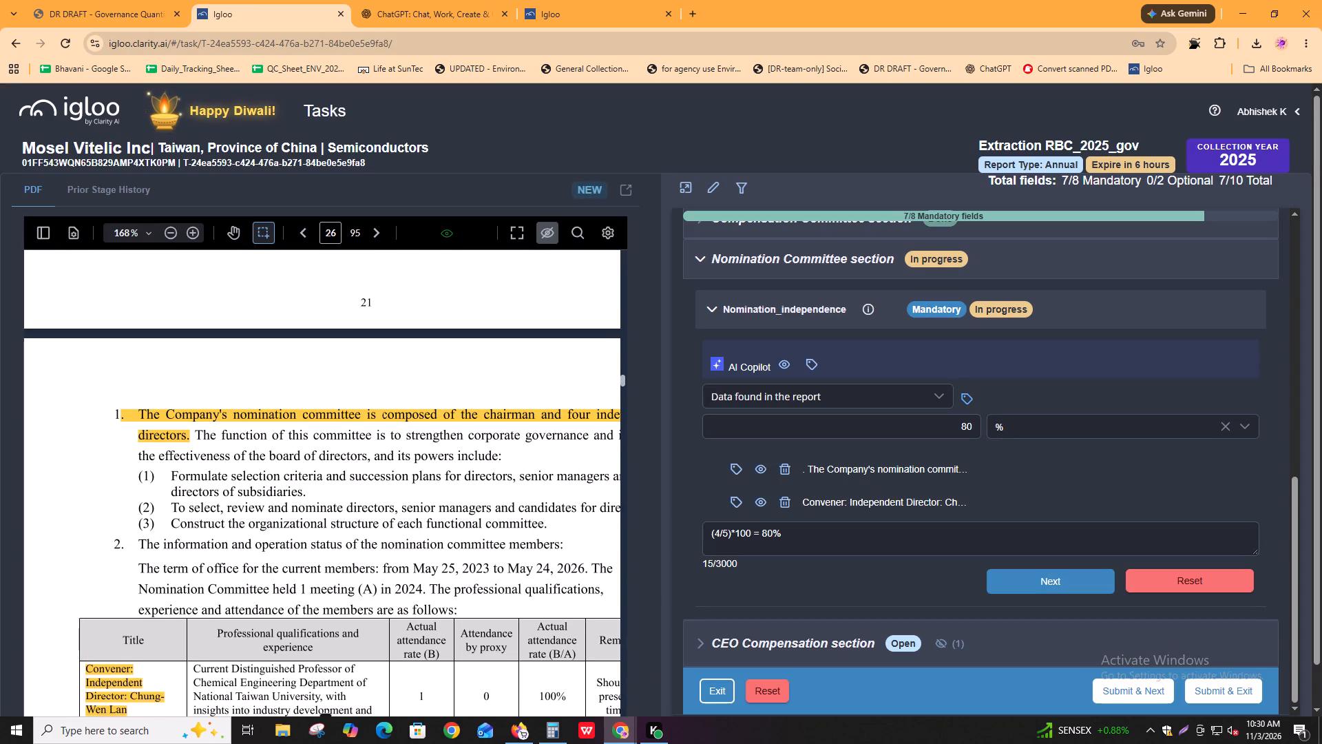
{"action": "scroll", "coordinate": [275, 519], "scroll_direction": "down", "scroll_amount": 1, "text": "shift"}
{"action": "scroll", "coordinate": [275, 519], "scroll_direction": "down", "scroll_amount": 3}
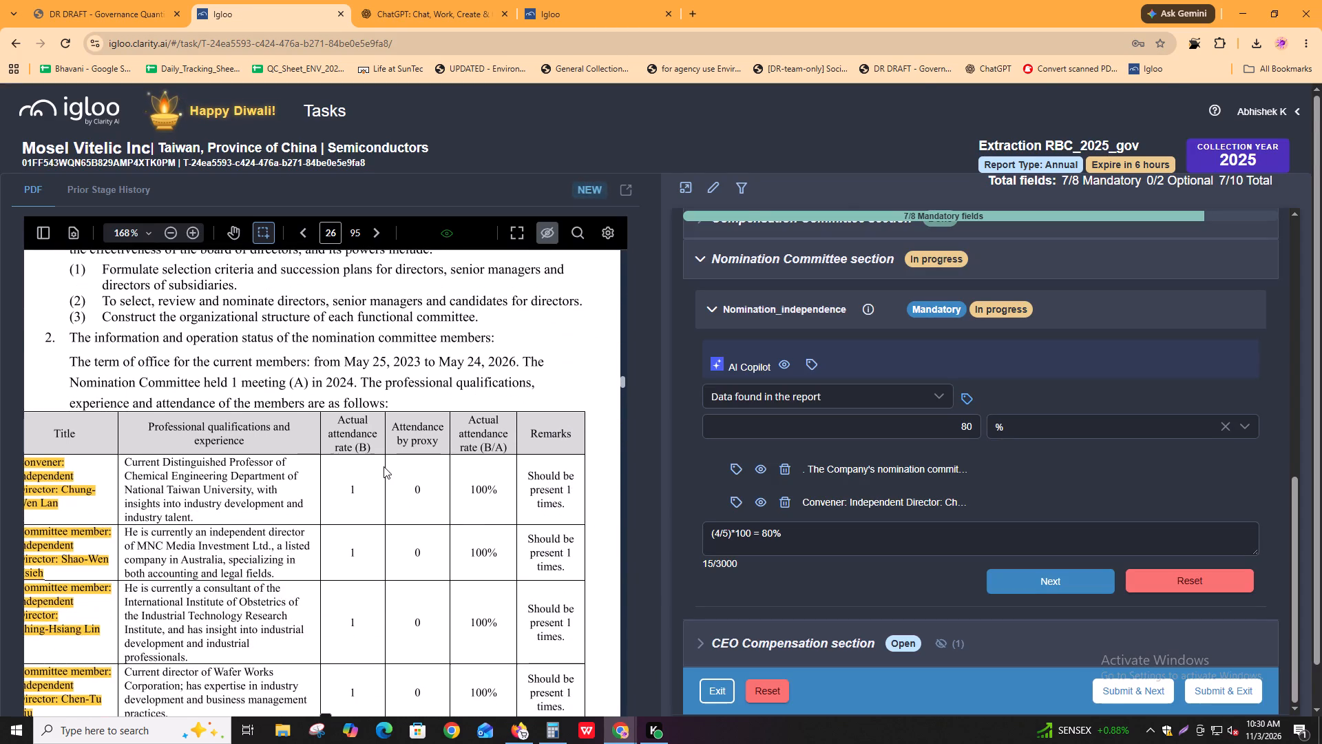
Return to the downloaded PDF and examine further "nomination" matches in the committee's membership and meeting details and the corporate governance table.
{"action": "key", "text": "alt+Tab"}
{"action": "key", "text": "ctrl+f"}
{"action": "key", "text": "Return"}
{"action": "key", "text": "Return"}
{"action": "key", "text": "Return"}
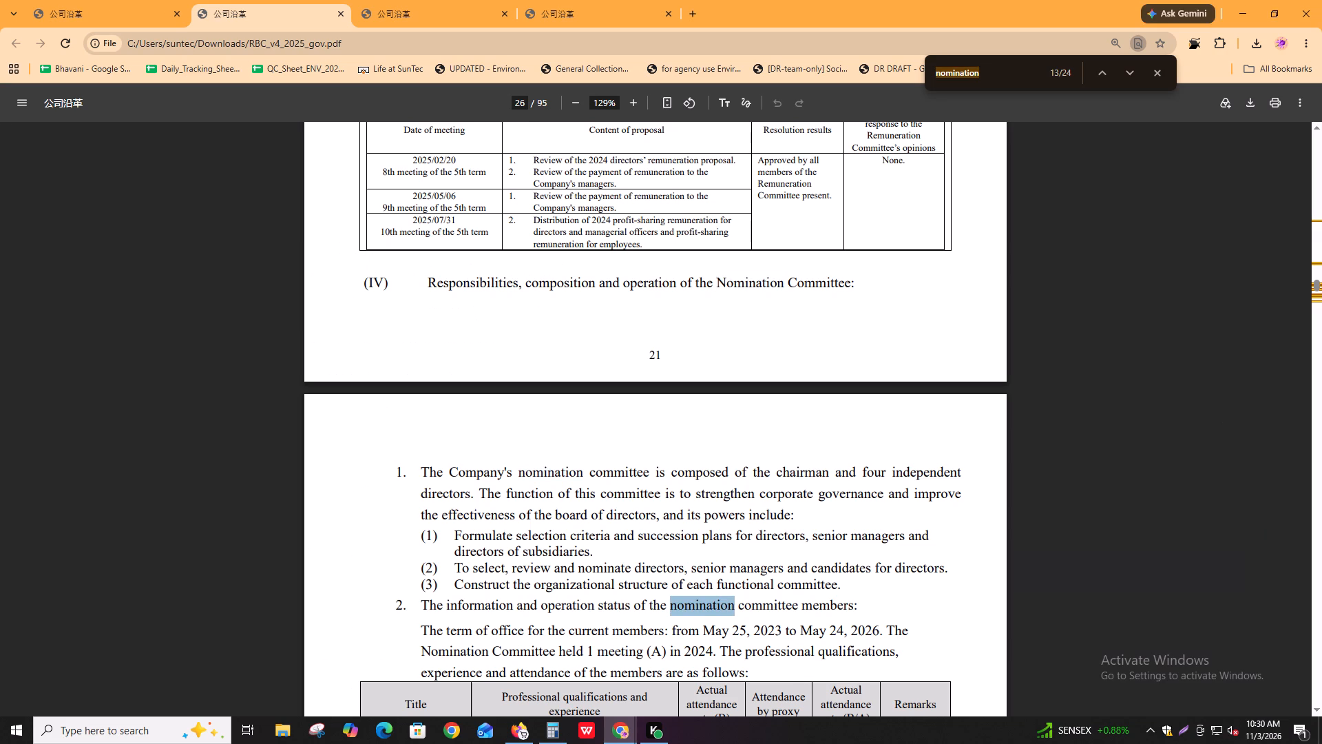
{"action": "key", "text": "Return"}
{"action": "key", "text": "Return"}
{"action": "key", "text": "Return"}
{"action": "key", "text": "Return"}
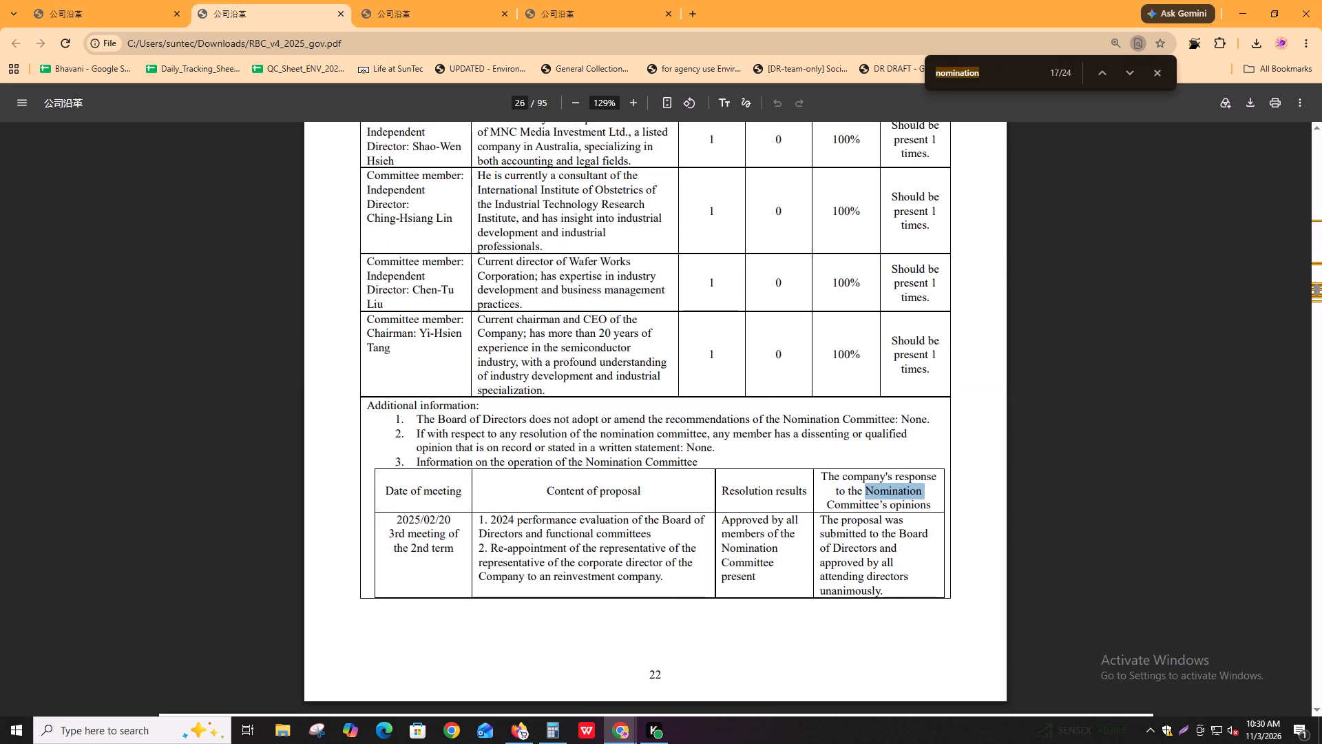
{"action": "key", "text": "Return"}
{"action": "key", "text": "Return"}
{"action": "key", "text": "shift+Return"}
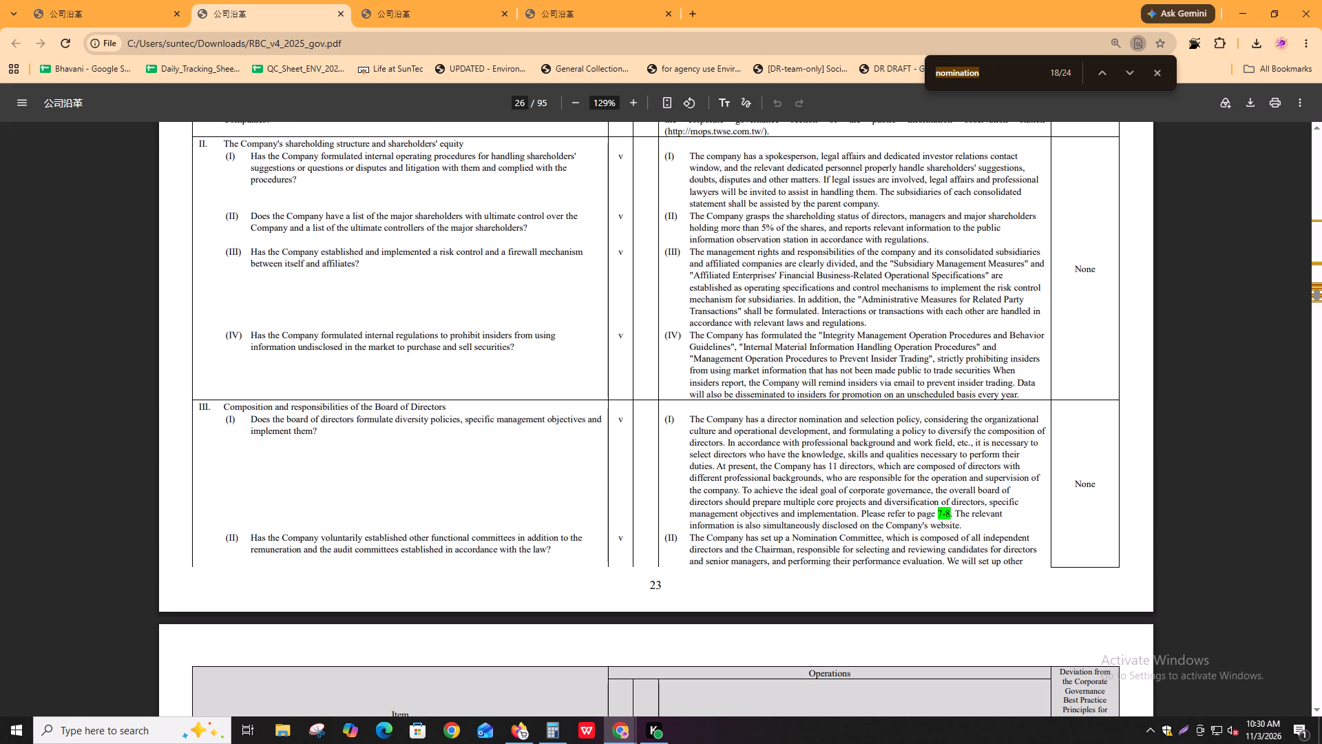
{"action": "key", "text": "Return"}
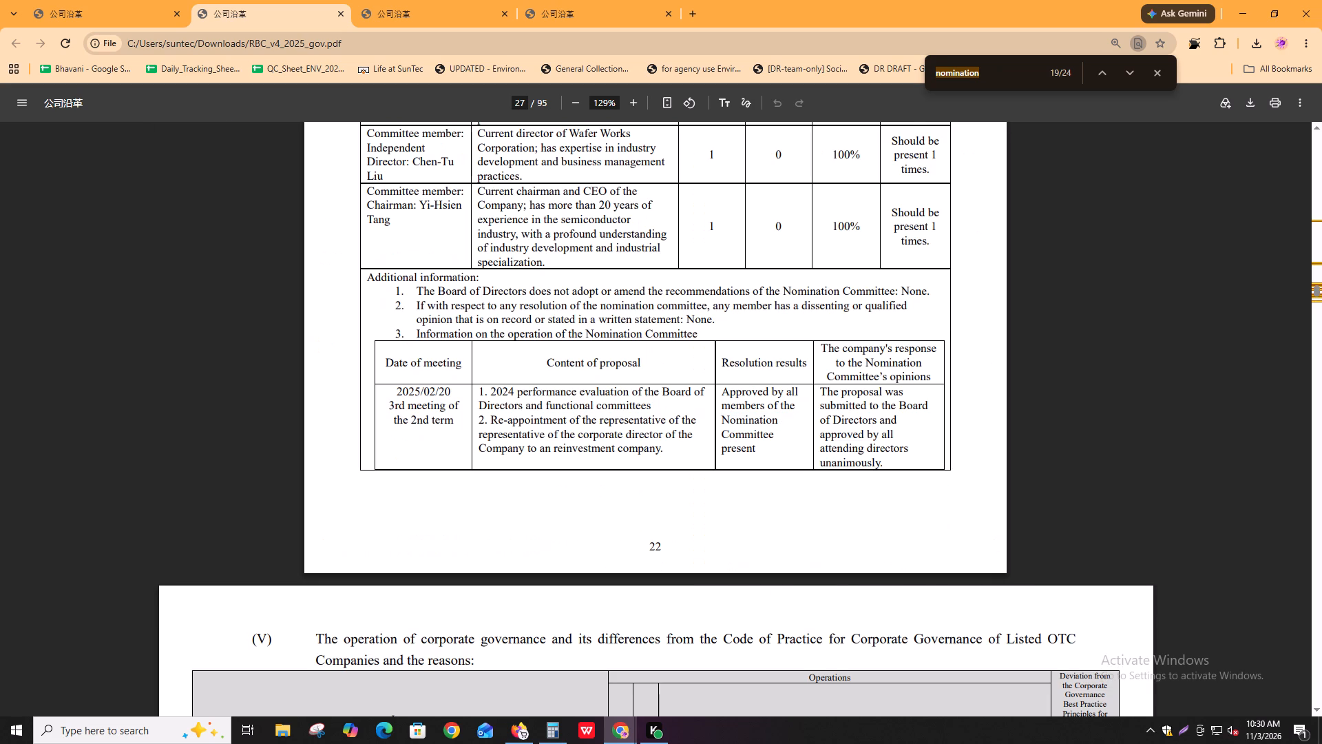
{"action": "key", "text": "Return"}
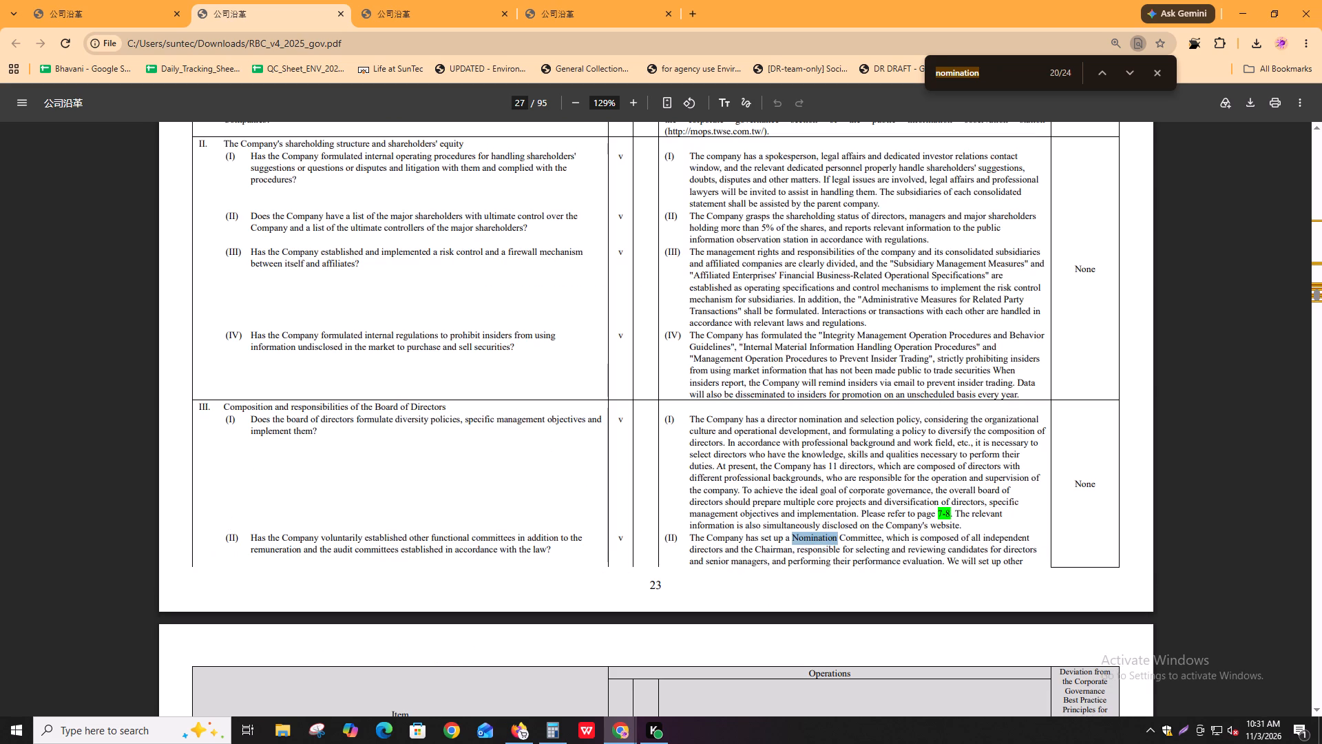
Switch to Igloo and annotate page 27's statement on the Nomination Committee being composed of all independent directors and the Chairman as Nomination_independence evidence.
{"action": "key", "text": "alt+Tab"}
{"action": "scroll", "coordinate": [397, 473], "scroll_direction": "down", "scroll_amount": 4}
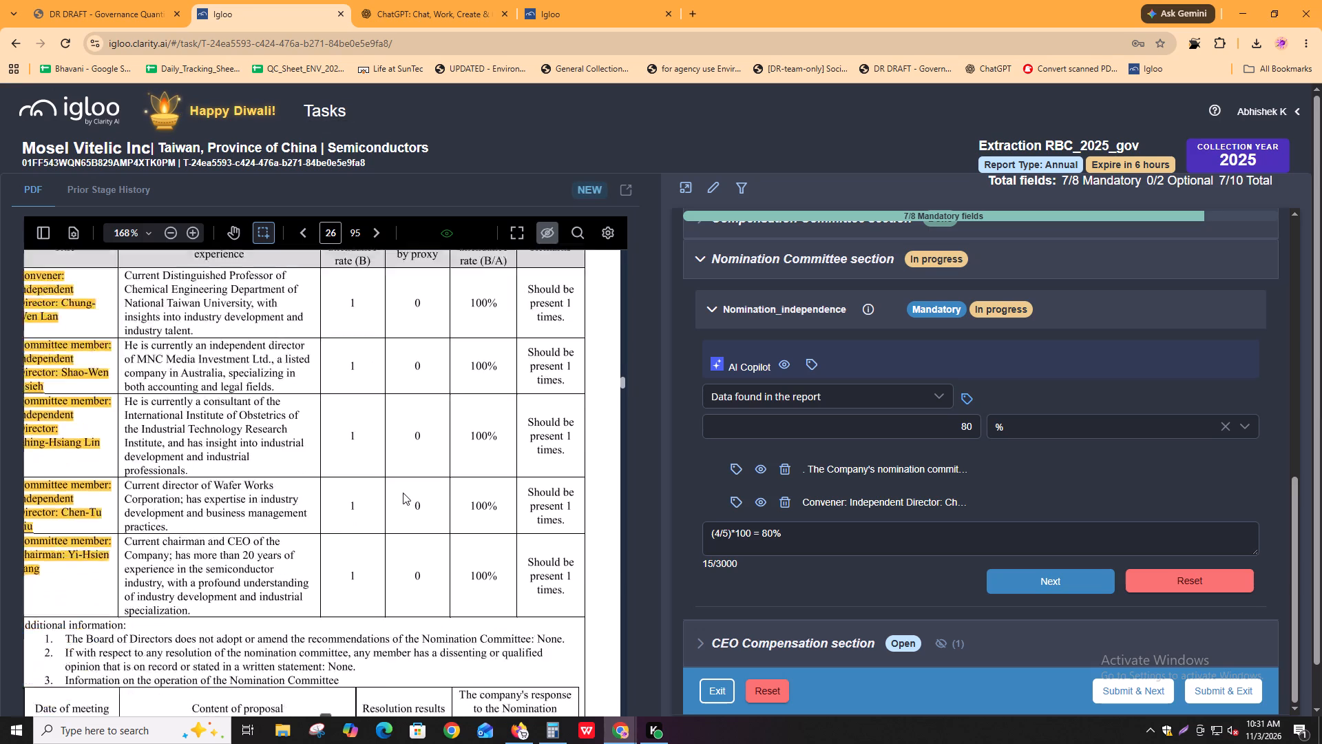
{"action": "scroll", "coordinate": [403, 493], "scroll_direction": "down", "scroll_amount": 5}
{"action": "scroll", "coordinate": [628, 539], "scroll_direction": "down", "scroll_amount": 3}
{"action": "scroll", "coordinate": [424, 503], "scroll_direction": "down", "scroll_amount": 2}
{"action": "scroll", "coordinate": [638, 110], "scroll_direction": "up", "scroll_amount": 3}
{"action": "scroll", "coordinate": [435, 595], "scroll_direction": "down", "scroll_amount": 5}
{"action": "scroll", "coordinate": [417, 597], "scroll_direction": "down", "scroll_amount": 1, "text": "shift"}
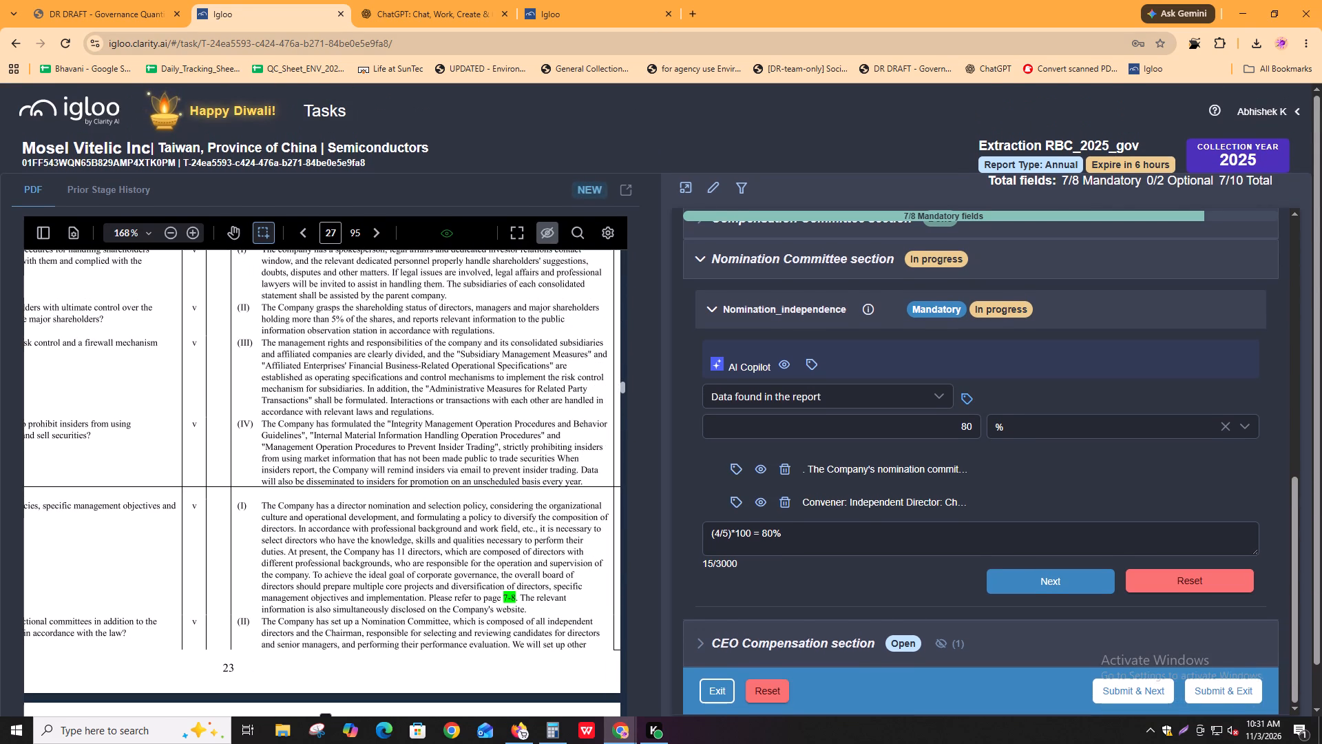
{"action": "scroll", "coordinate": [410, 588], "scroll_direction": "down", "scroll_amount": 1, "text": "shift"}
{"action": "scroll", "coordinate": [410, 587], "scroll_direction": "down", "scroll_amount": 1}
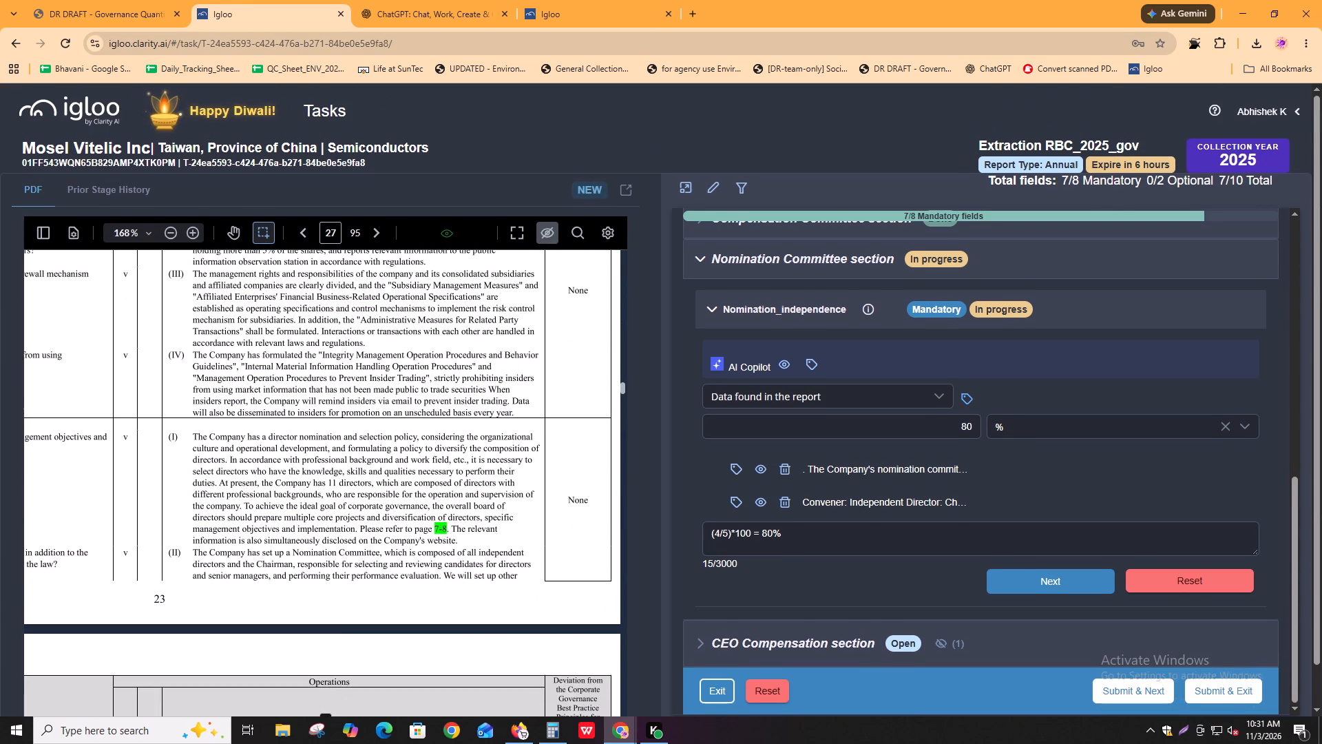
{"action": "left_click", "coordinate": [964, 402]}
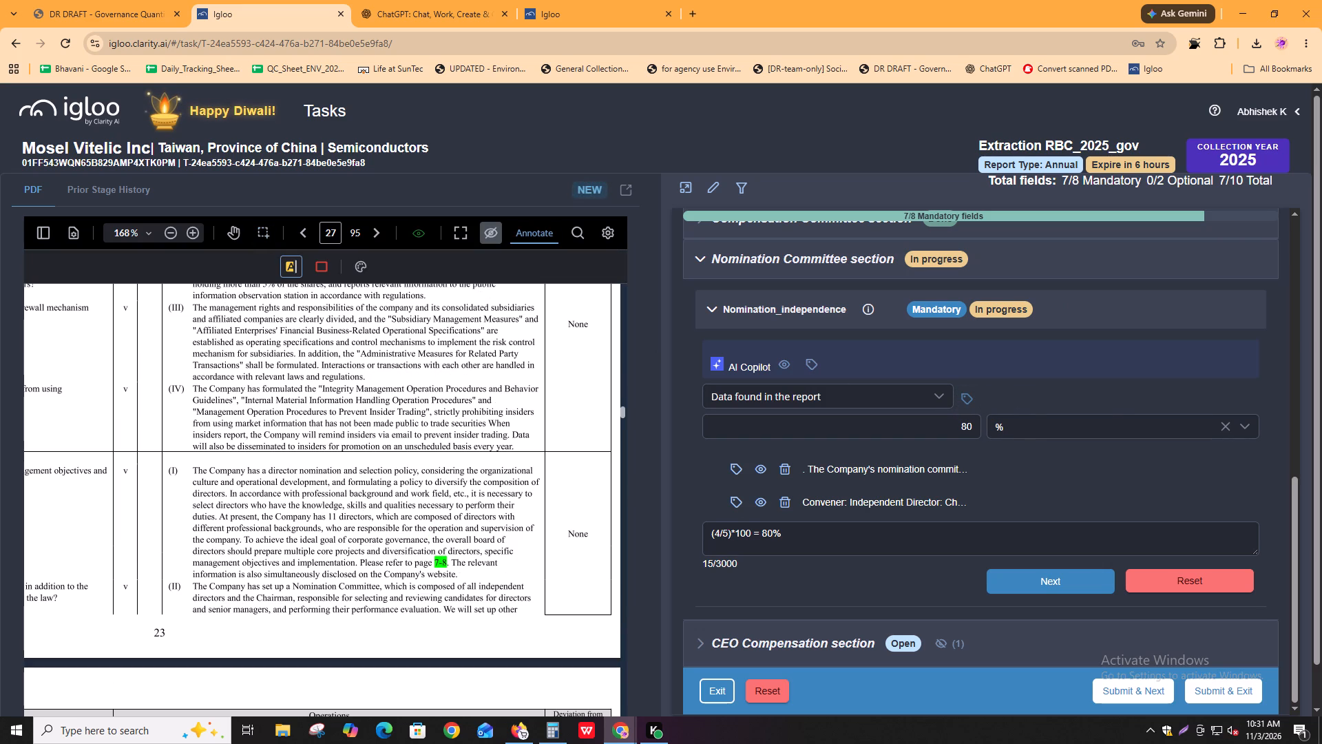
{"action": "left_click_drag", "start_coordinate": [191, 585], "coordinate": [284, 601]}
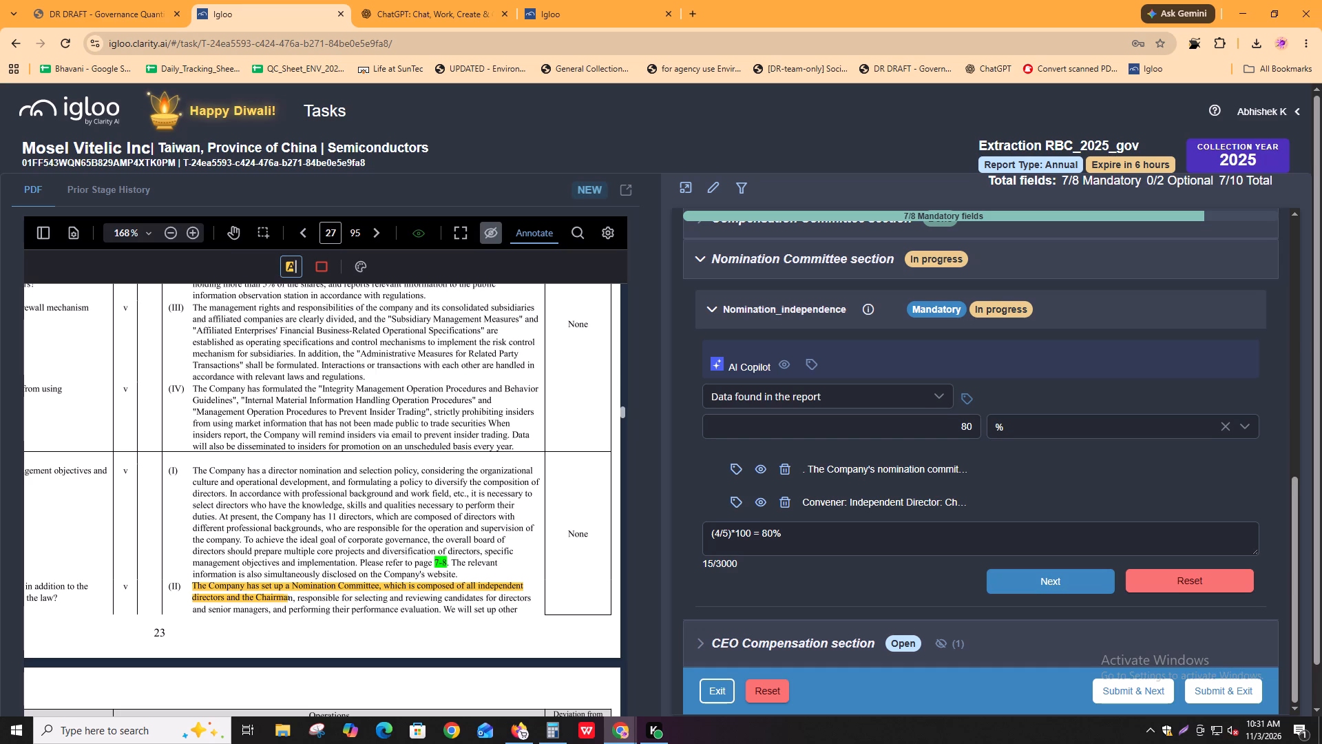
{"action": "left_click_drag", "start_coordinate": [284, 601], "coordinate": [290, 601]}
Return to the downloaded PDF and check the remaining "nomination" matches in the corporate governance table, wrapping back to Board Diversity.
{"action": "key", "text": "alt+Tab"}
{"action": "key", "text": "ctrl+f"}
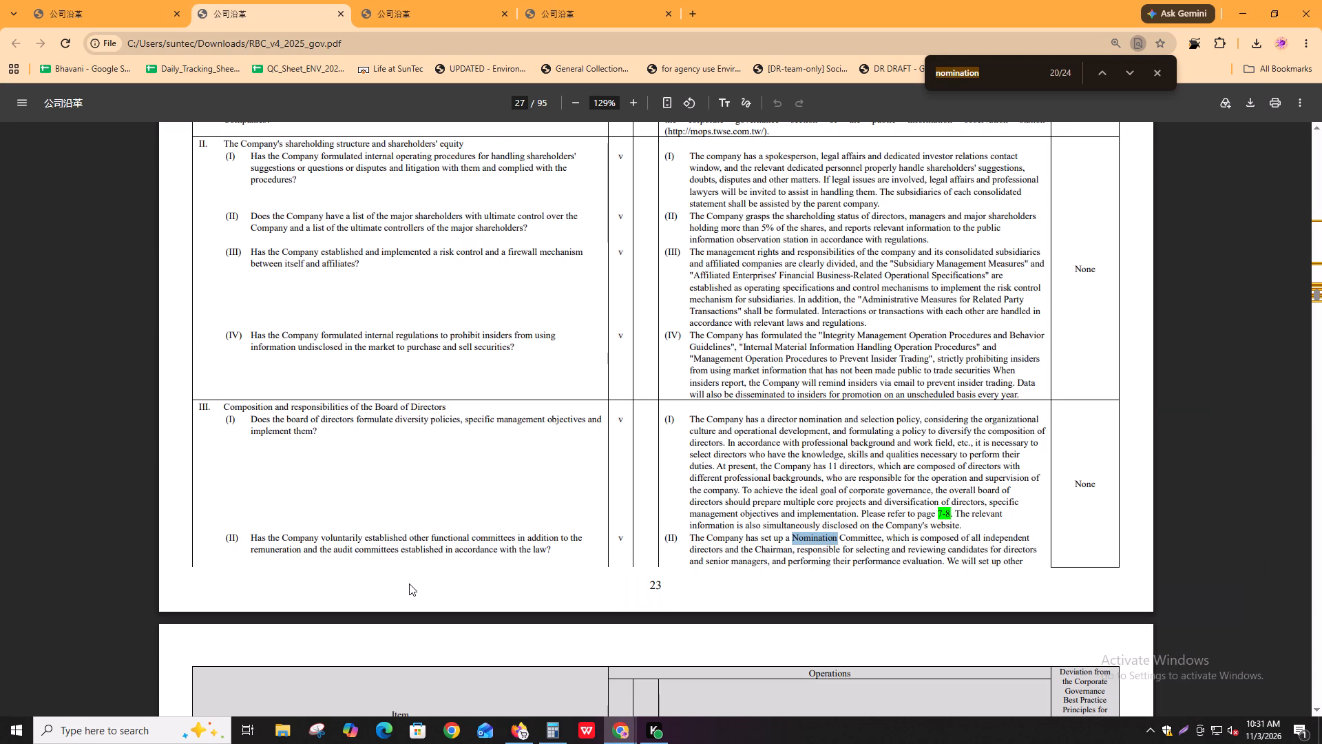
{"action": "key", "text": "Return"}
{"action": "key", "text": "Return"}
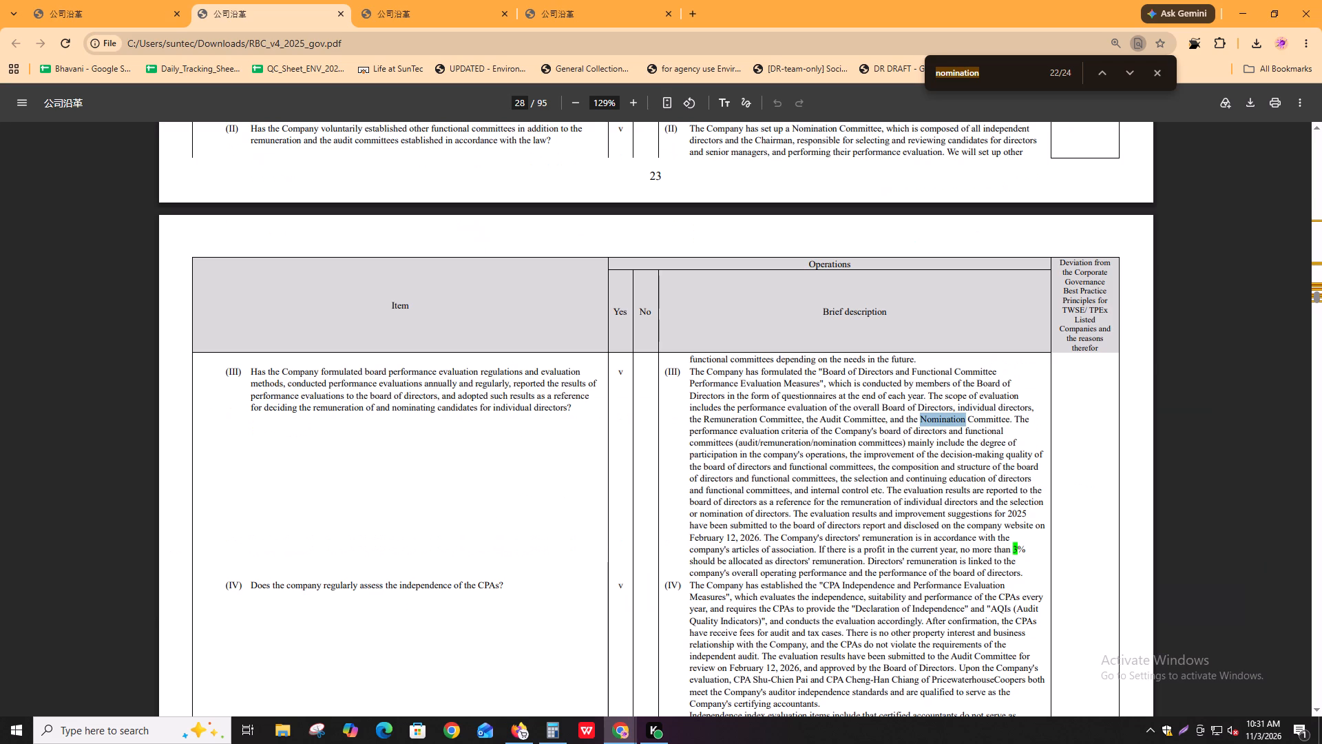
{"action": "key", "text": "Return"}
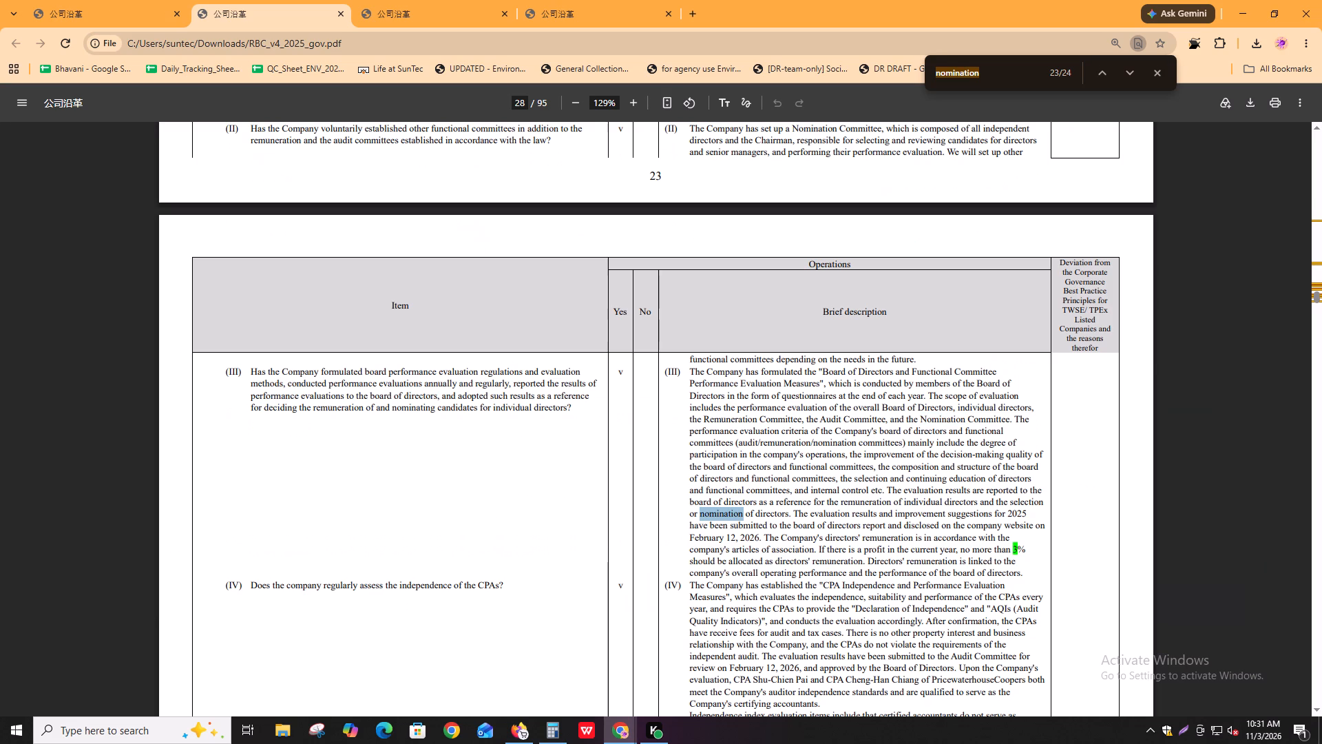
{"action": "key", "text": "Return"}
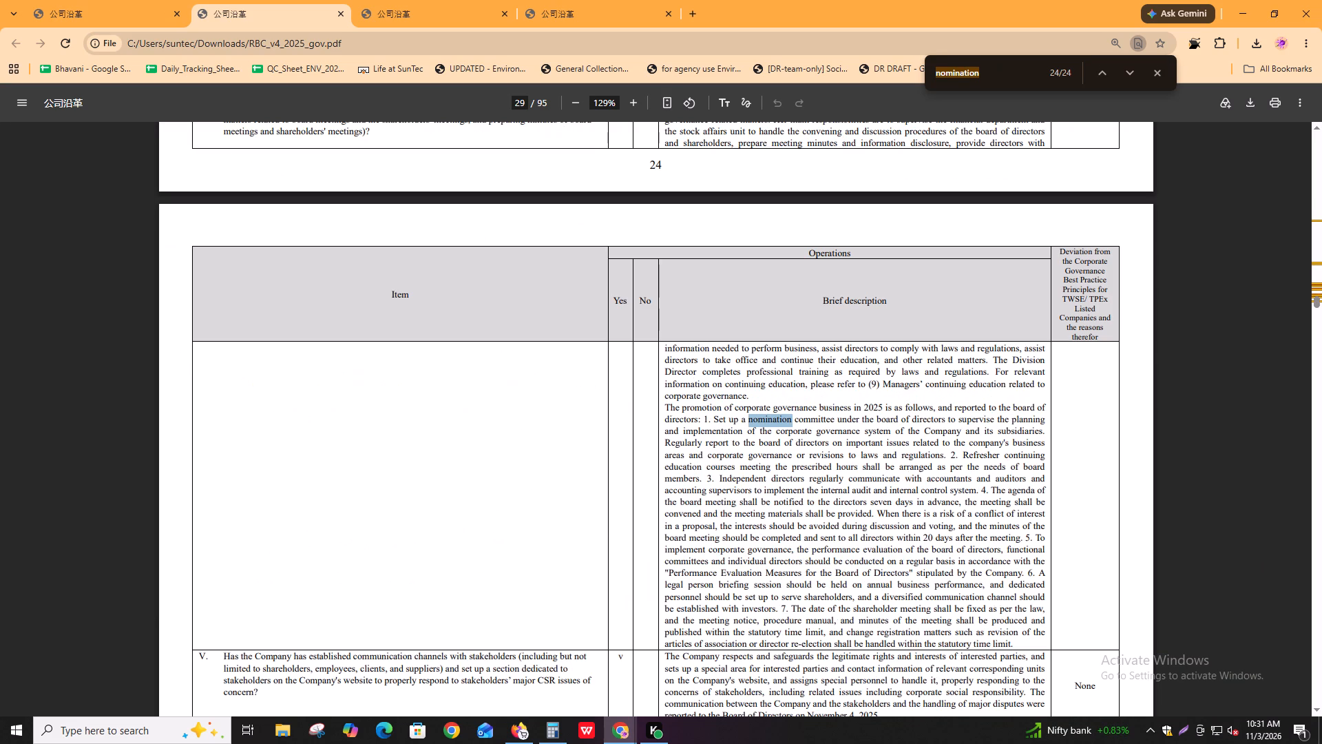
{"action": "key", "text": "Return"}
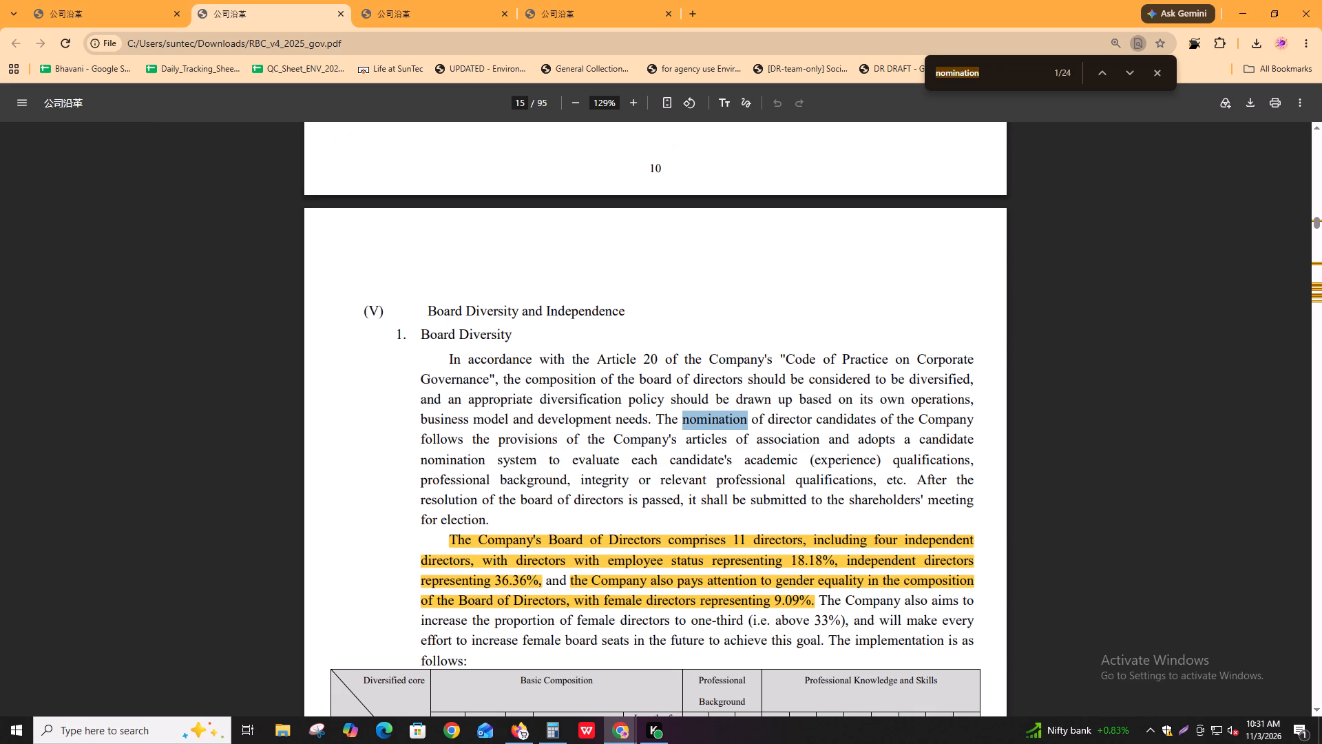
{"action": "key", "text": "ctrl+f"}
{"action": "key", "text": "Return"}
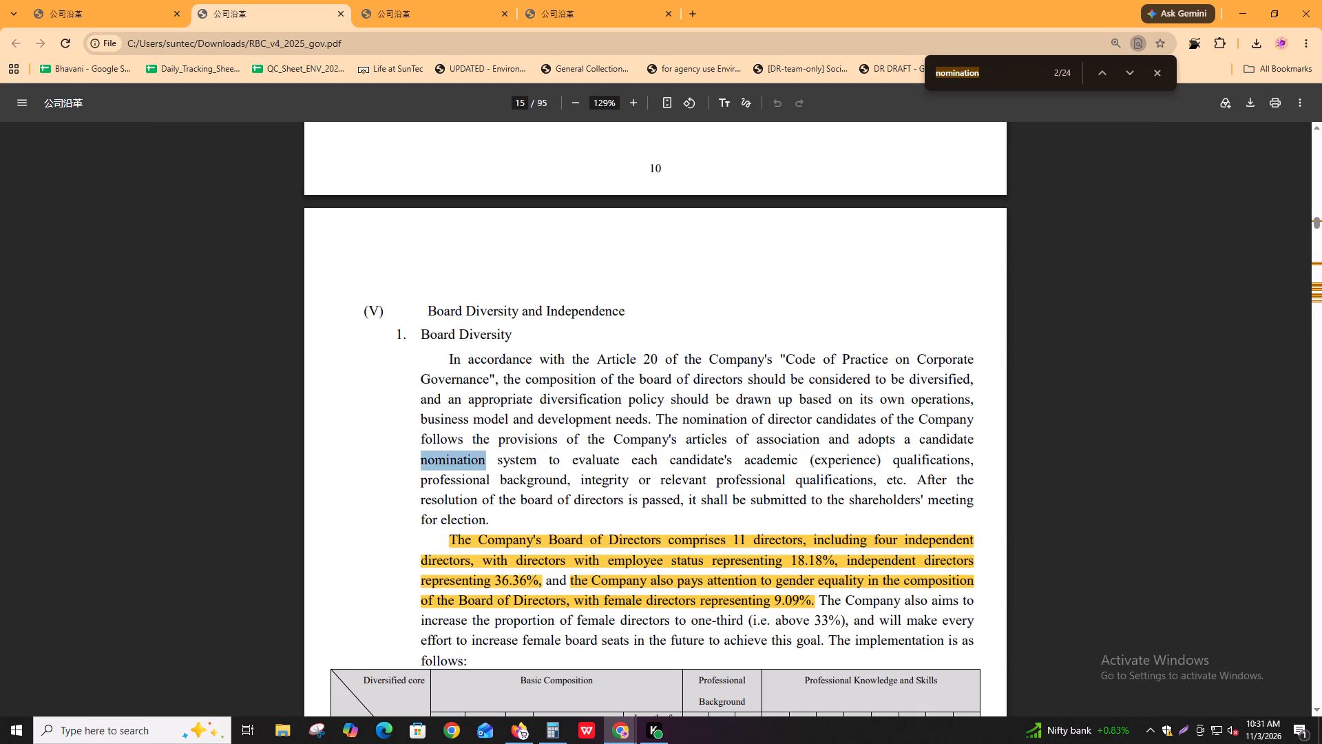
Search the PDF for "appoint" and check the matches from the director notes through the committee meeting records and corporate governance table.
{"action": "key", "text": "ctrl+f"}
{"action": "type", "text": "appoint"}
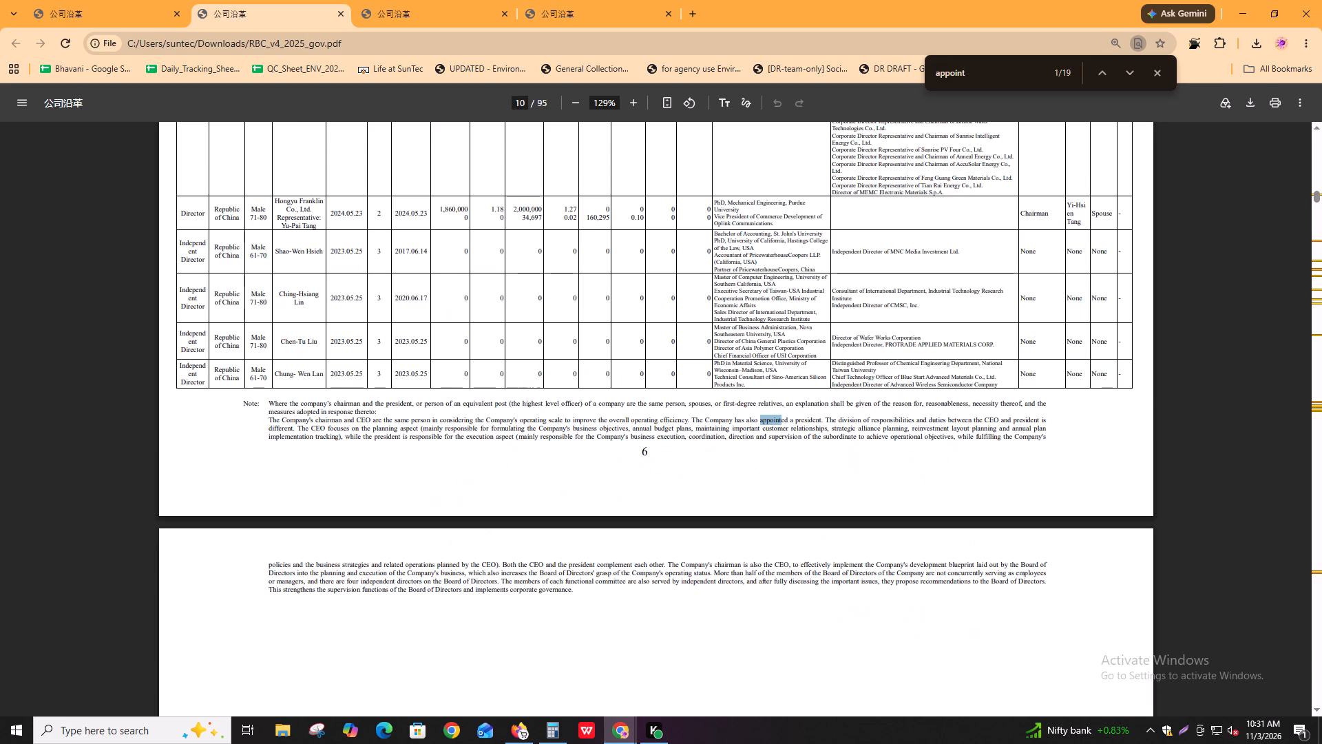
{"action": "key", "text": "Return"}
{"action": "key", "text": "Return"}
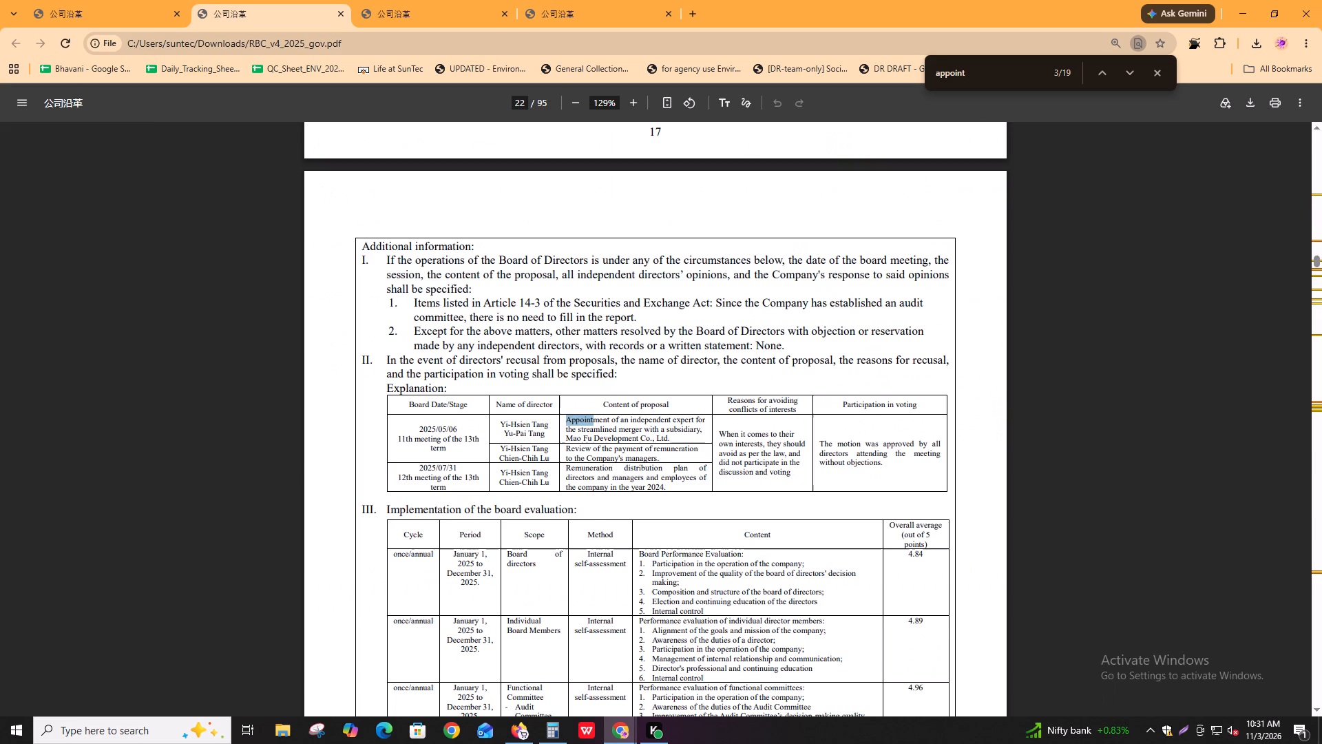
{"action": "key", "text": "Return"}
{"action": "key", "text": "Return"}
{"action": "key", "text": "Return"}
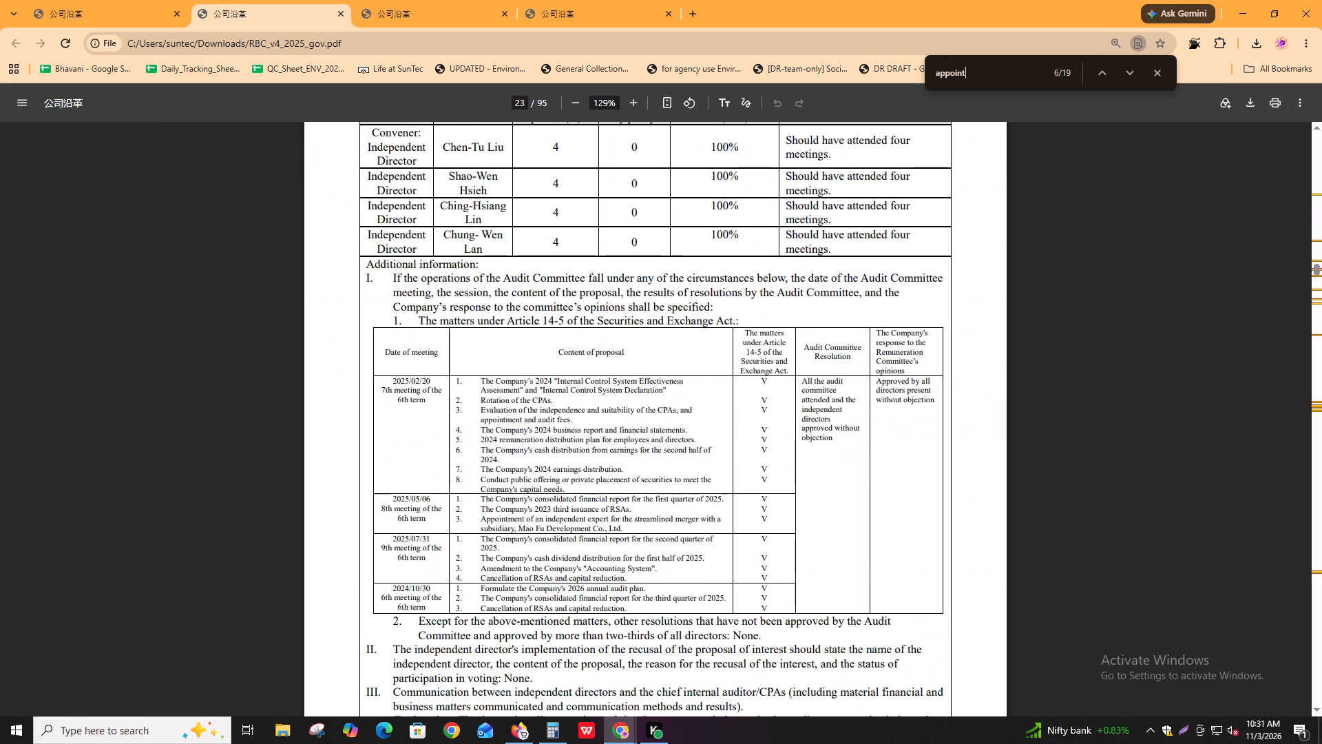
{"action": "key", "text": "Return"}
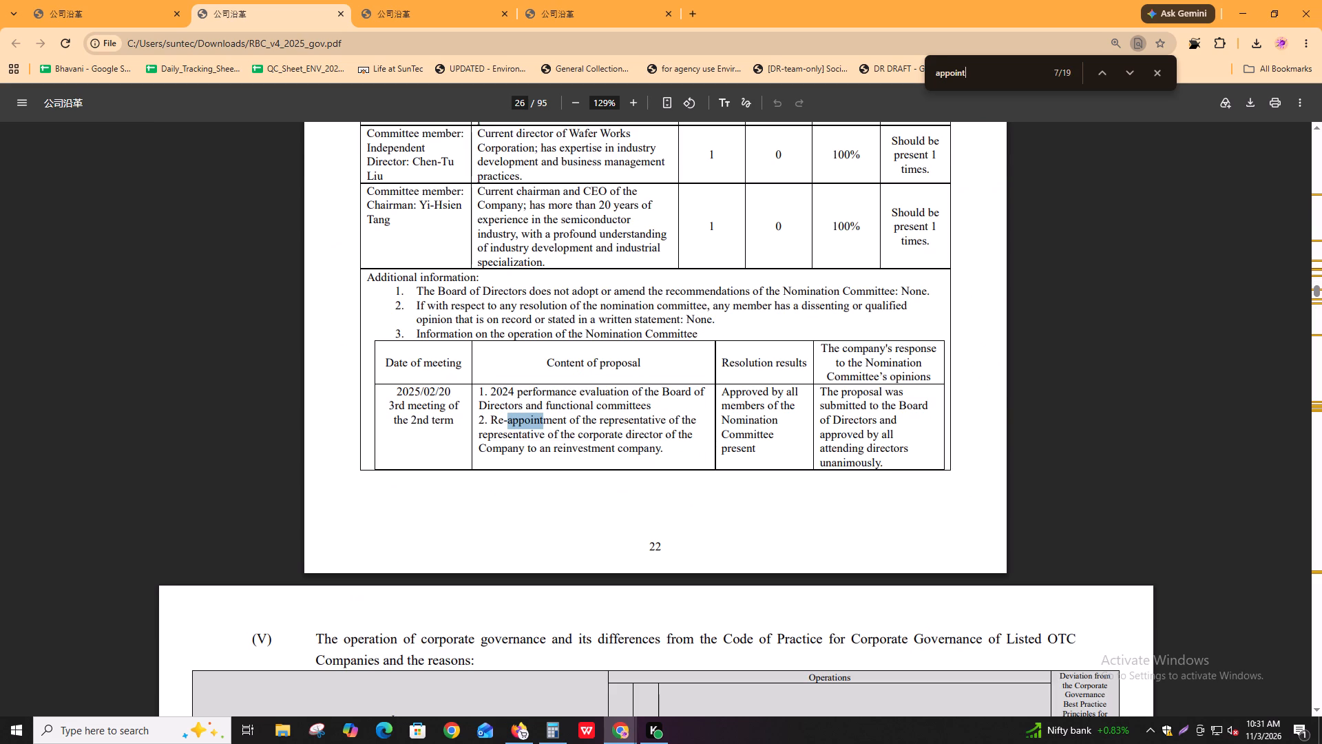
{"action": "key", "text": "Return"}
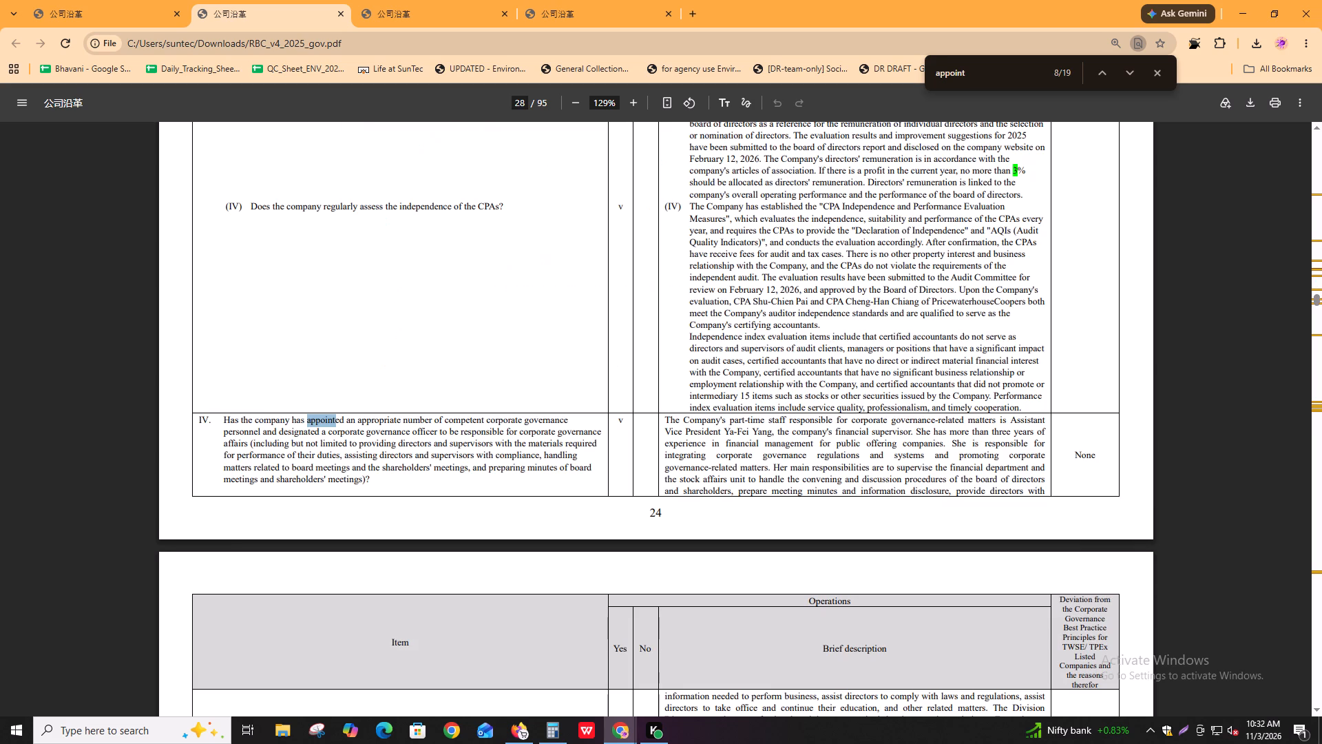
{"action": "key", "text": "Return"}
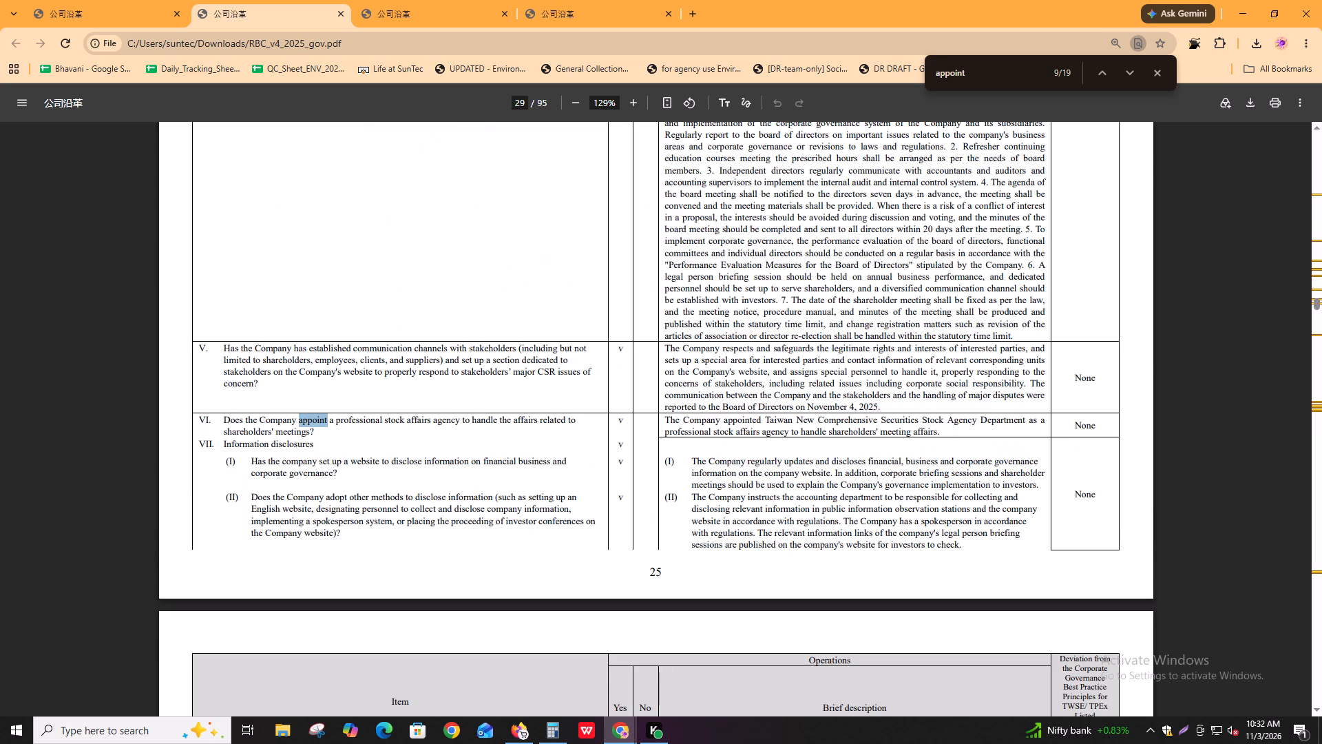
Examine the remaining "appoint" matches, including employee health services, important board resolutions and waste management, wrapping back to the director notes.
{"action": "key", "text": "Return"}
{"action": "key", "text": "Return"}
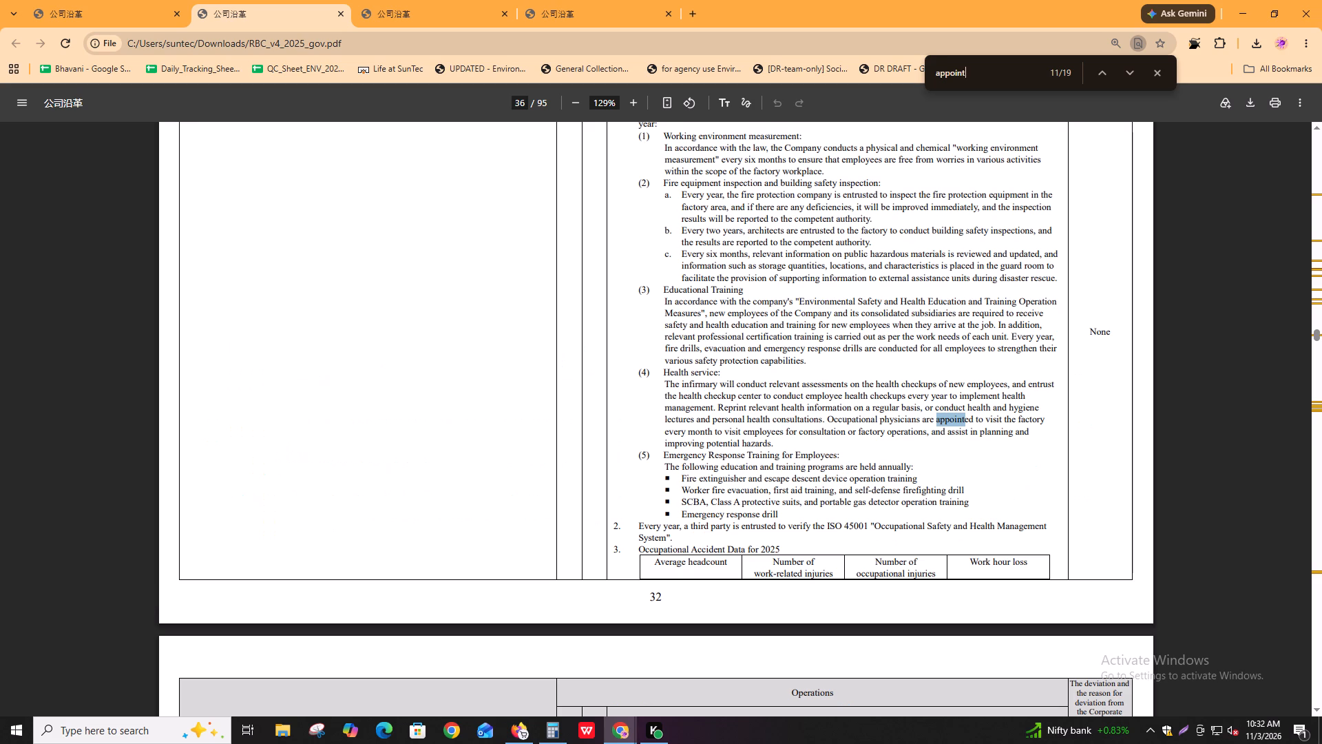
{"action": "key", "text": "Return"}
{"action": "key", "text": "Return"}
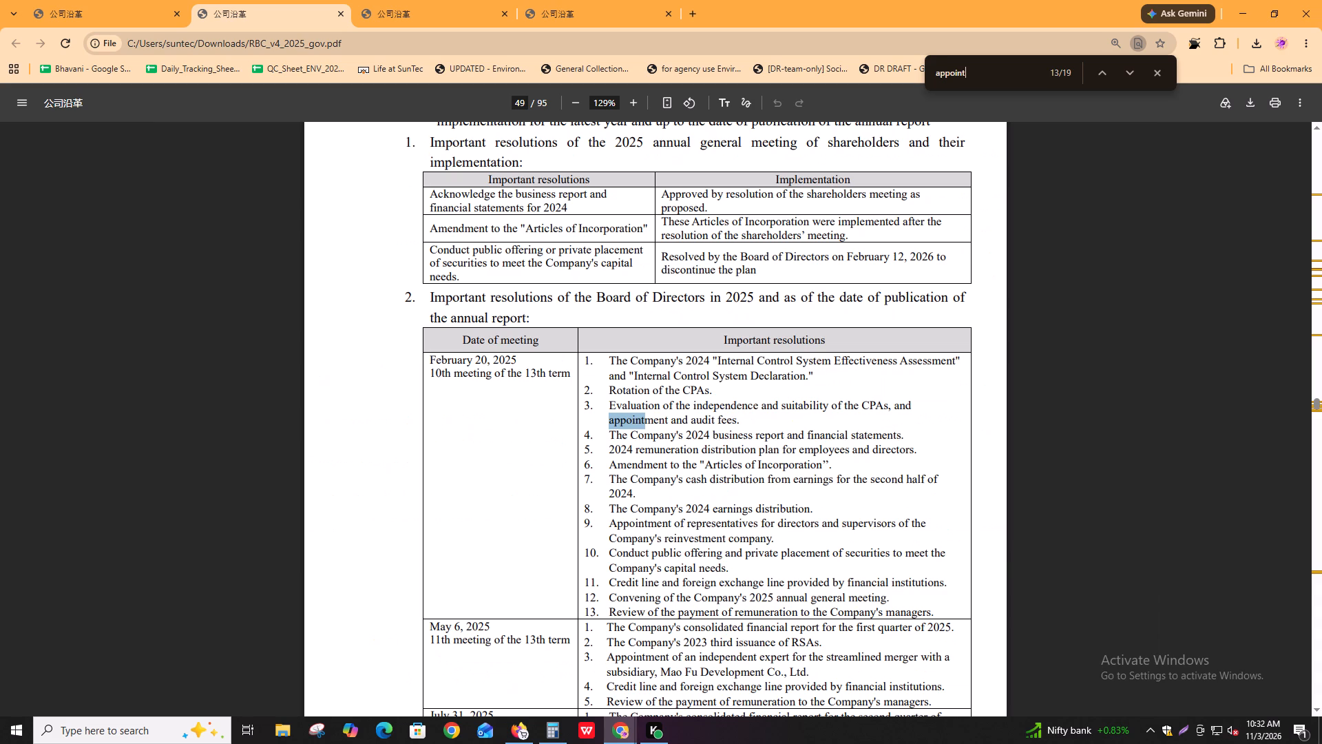
{"action": "key", "text": "Return"}
{"action": "key", "text": "shift+Return"}
{"action": "key", "text": "Return"}
{"action": "key", "text": "Return"}
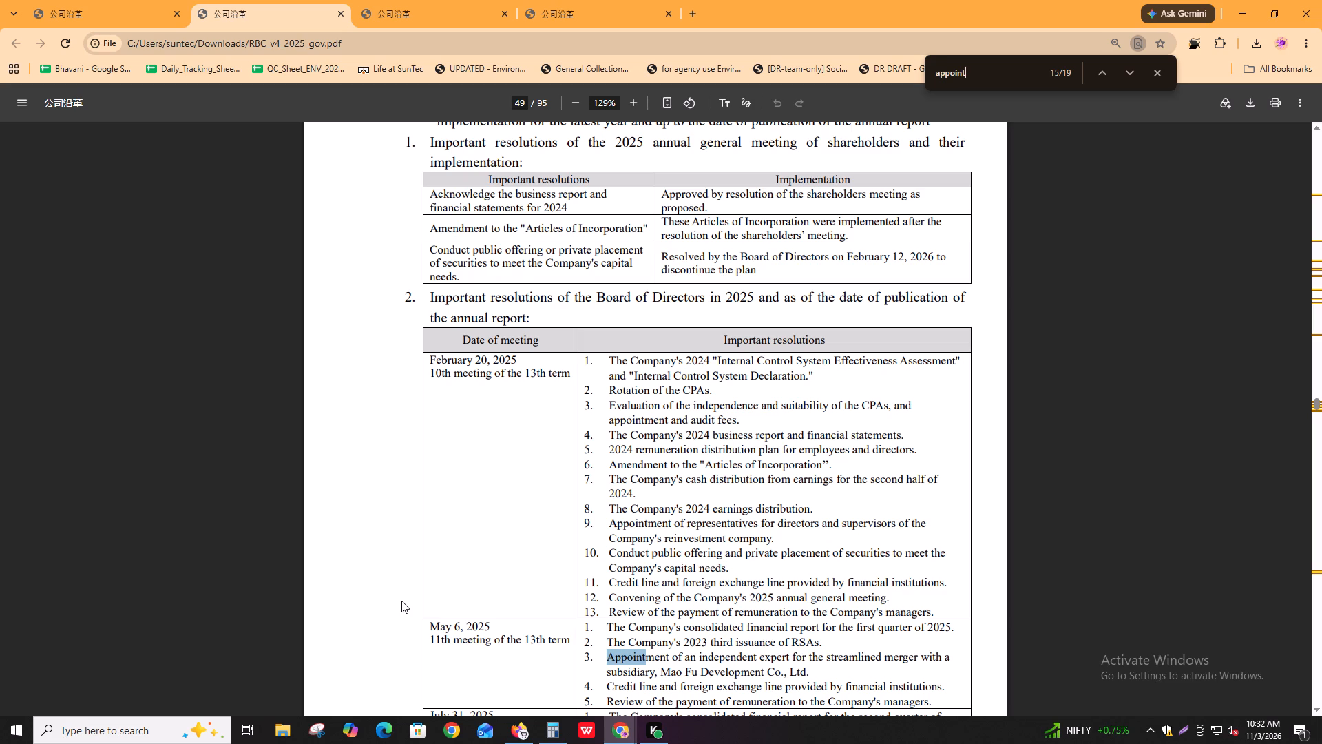
{"action": "key", "text": "Return"}
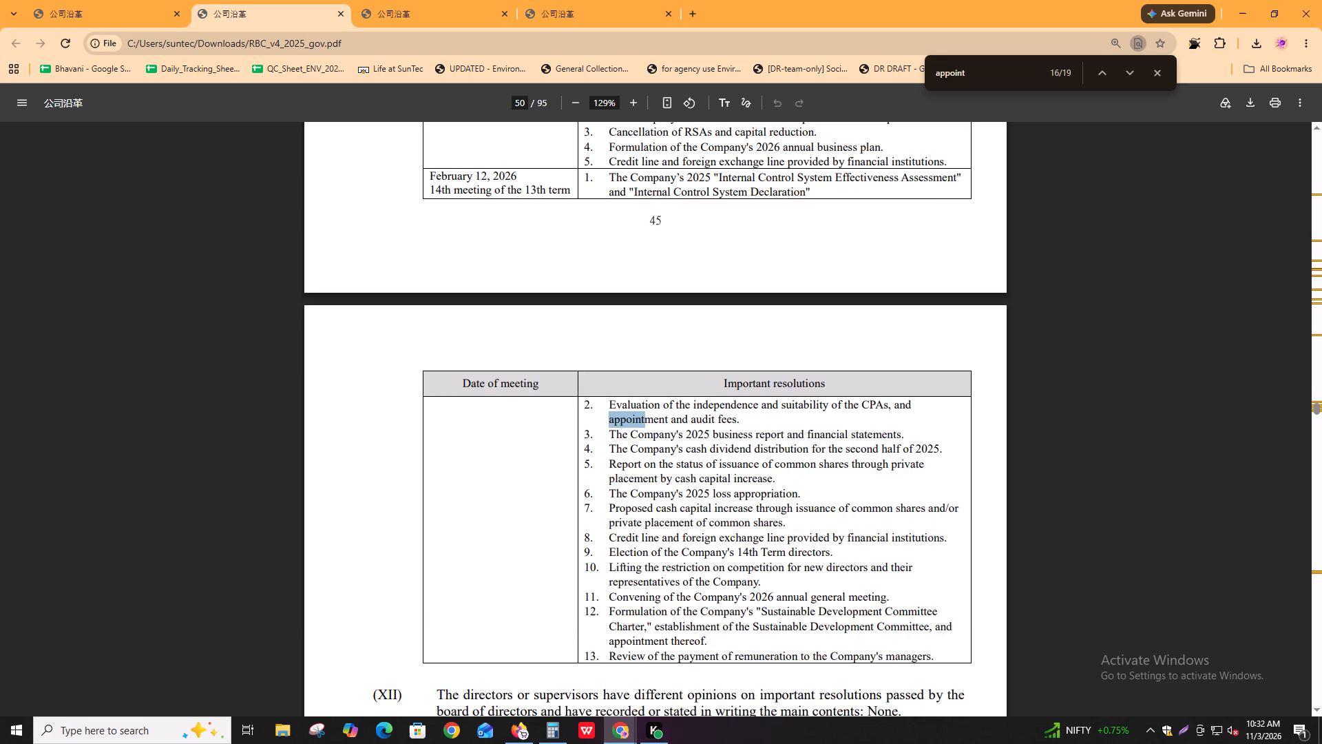
{"action": "key", "text": "Return"}
{"action": "key", "text": "Return"}
{"action": "key", "text": "Return"}
{"action": "key", "text": "shift+Return"}
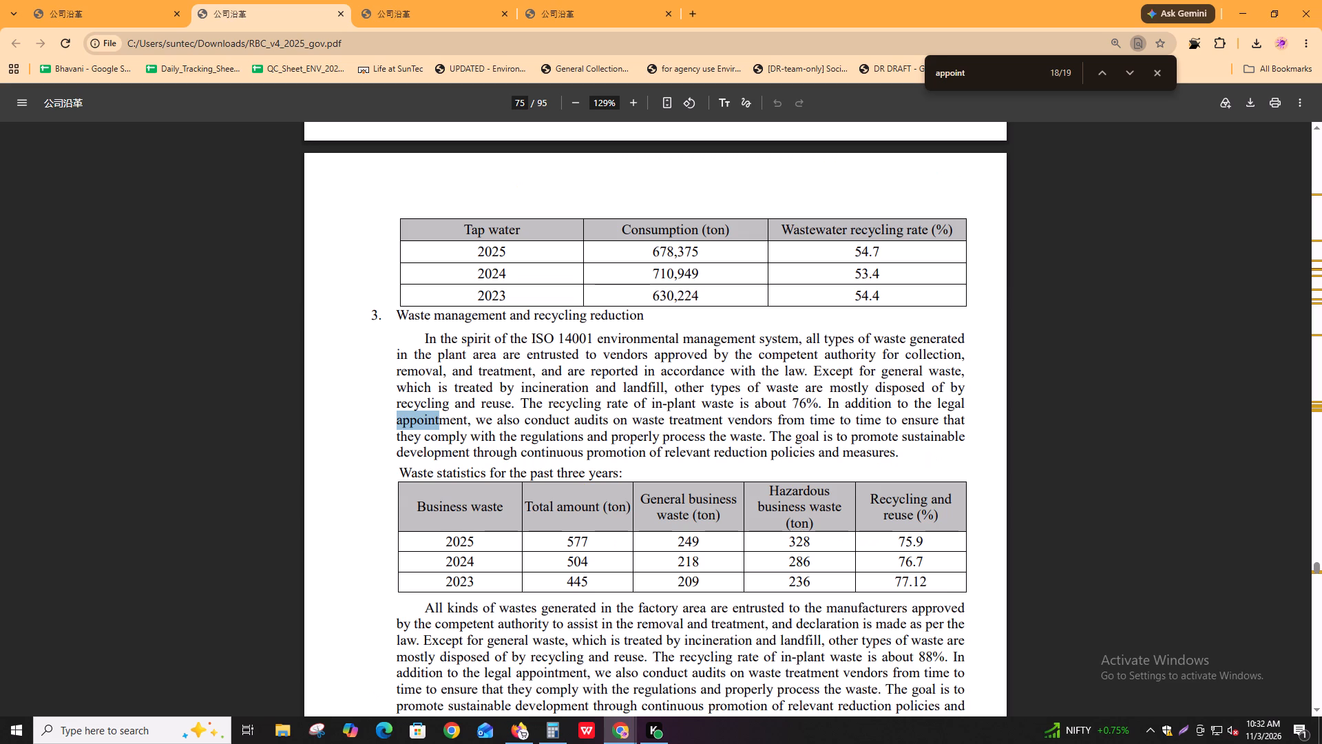
{"action": "key", "text": "Return"}
{"action": "key", "text": "Return"}
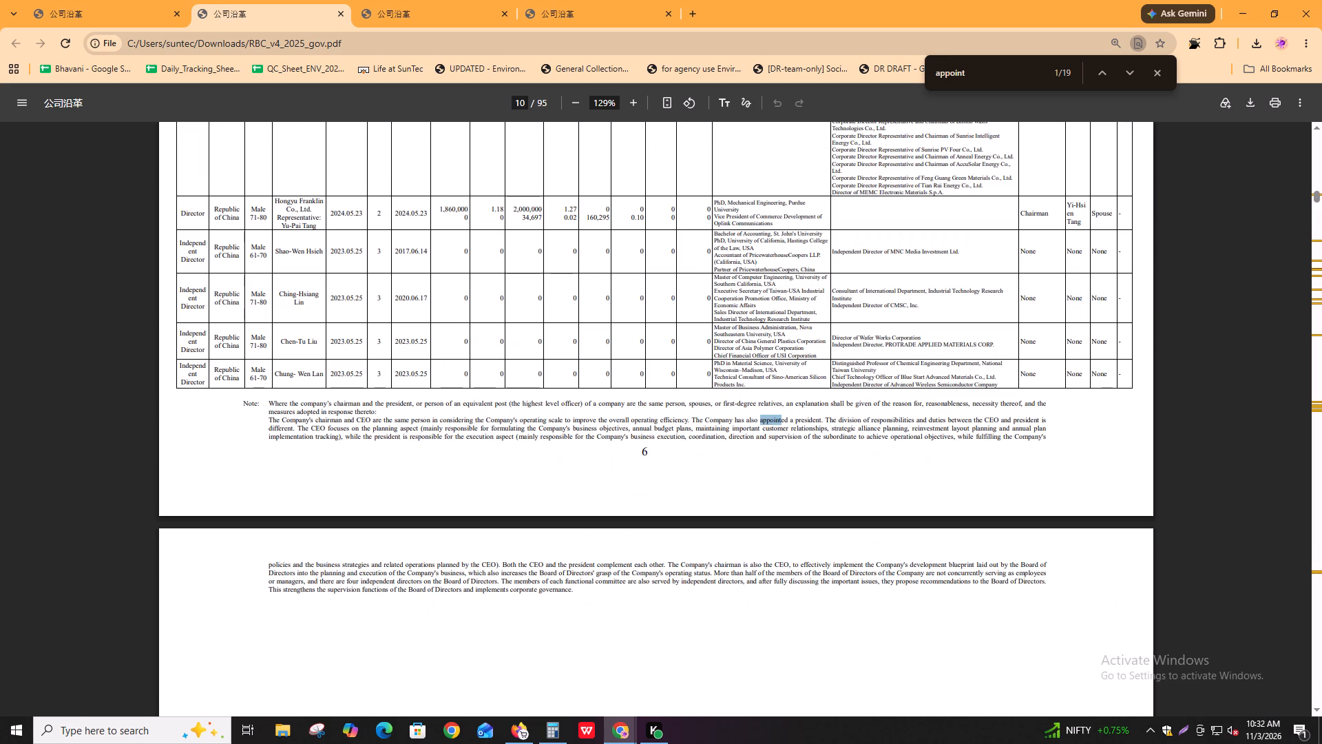
{"action": "key", "text": "ctrl+f"}
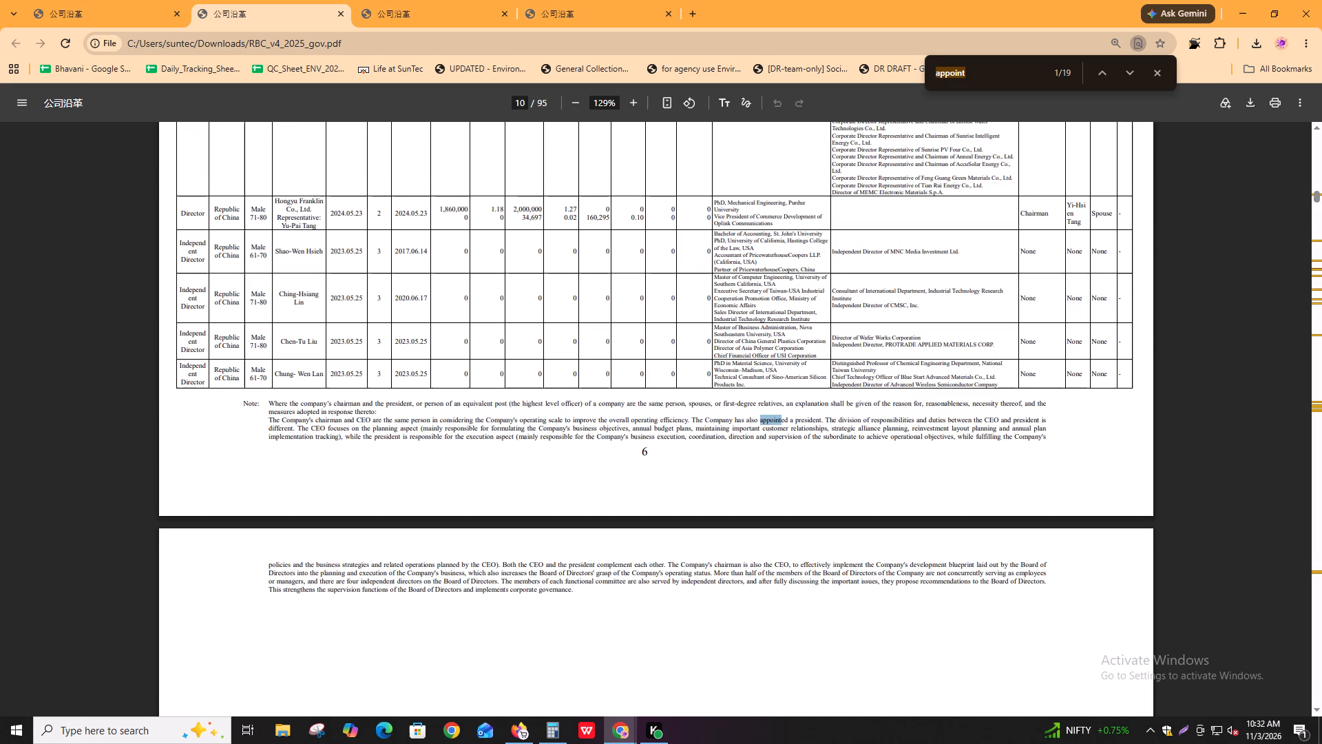
{"action": "key", "text": "ctrl+f"}
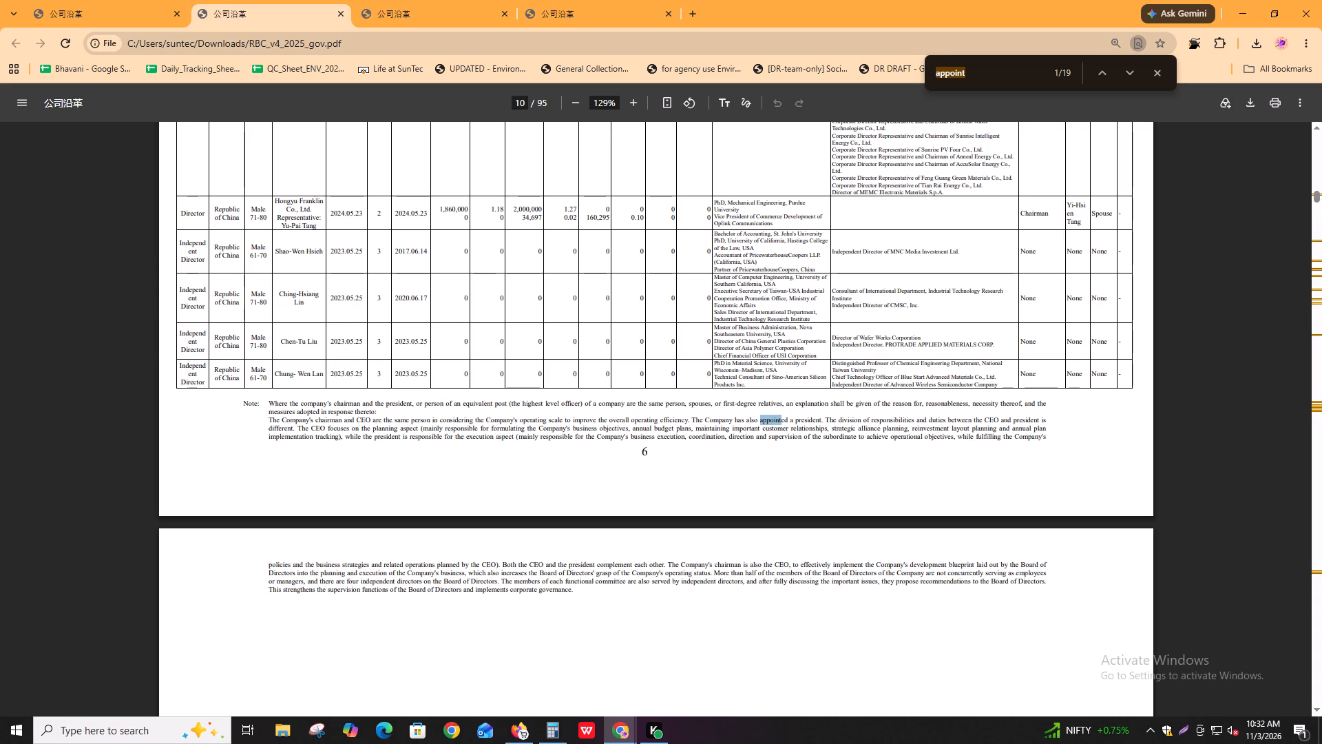
Switch to Igloo and complete the Nomination_independence field with its added evidence, advancing to the CEO Compensation section.
{"action": "key", "text": "alt+Tab"}
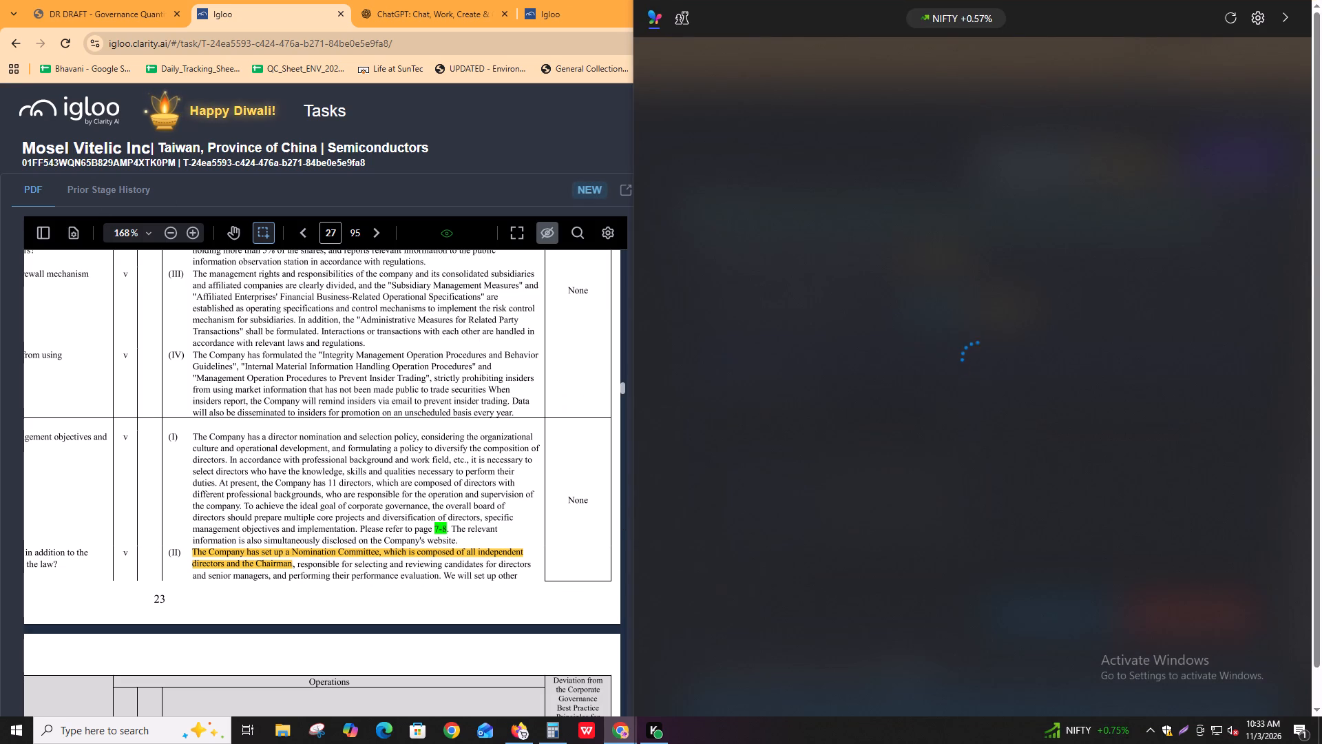
{"action": "left_click", "coordinate": [354, 438]}
{"action": "scroll", "coordinate": [1058, 554], "scroll_direction": "down", "scroll_amount": 1}
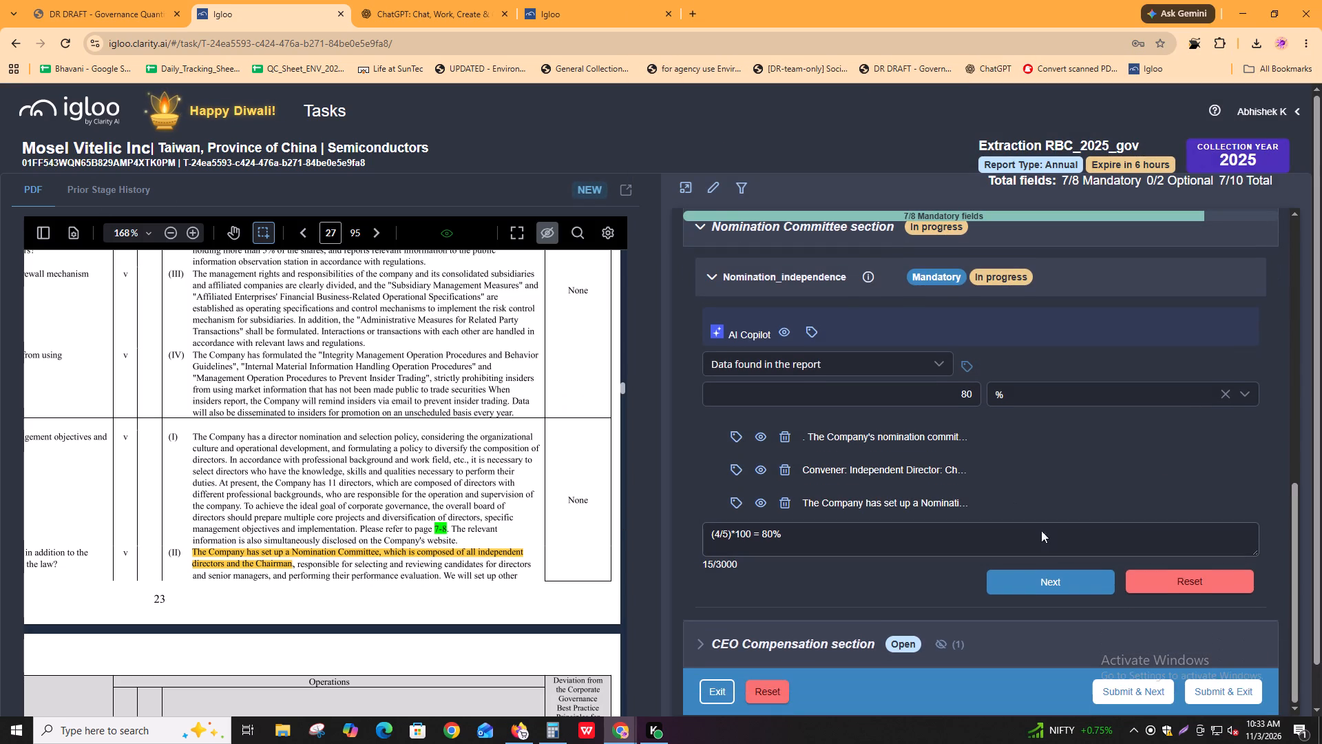
{"action": "left_click", "coordinate": [1024, 583]}
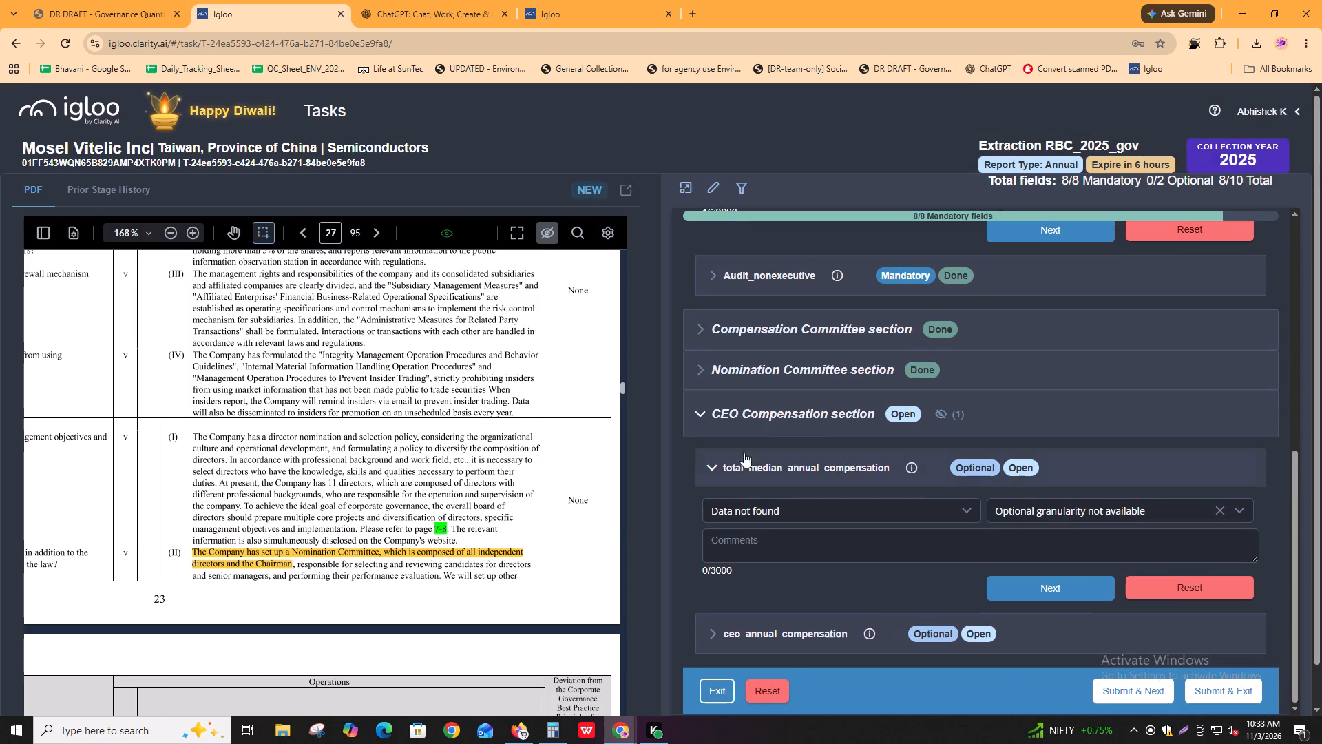
Expand the ceo_annual_compensation field in the CEO Compensation section.
{"action": "key", "text": "alt+Tab"}
{"action": "key", "text": "alt+Tab"}
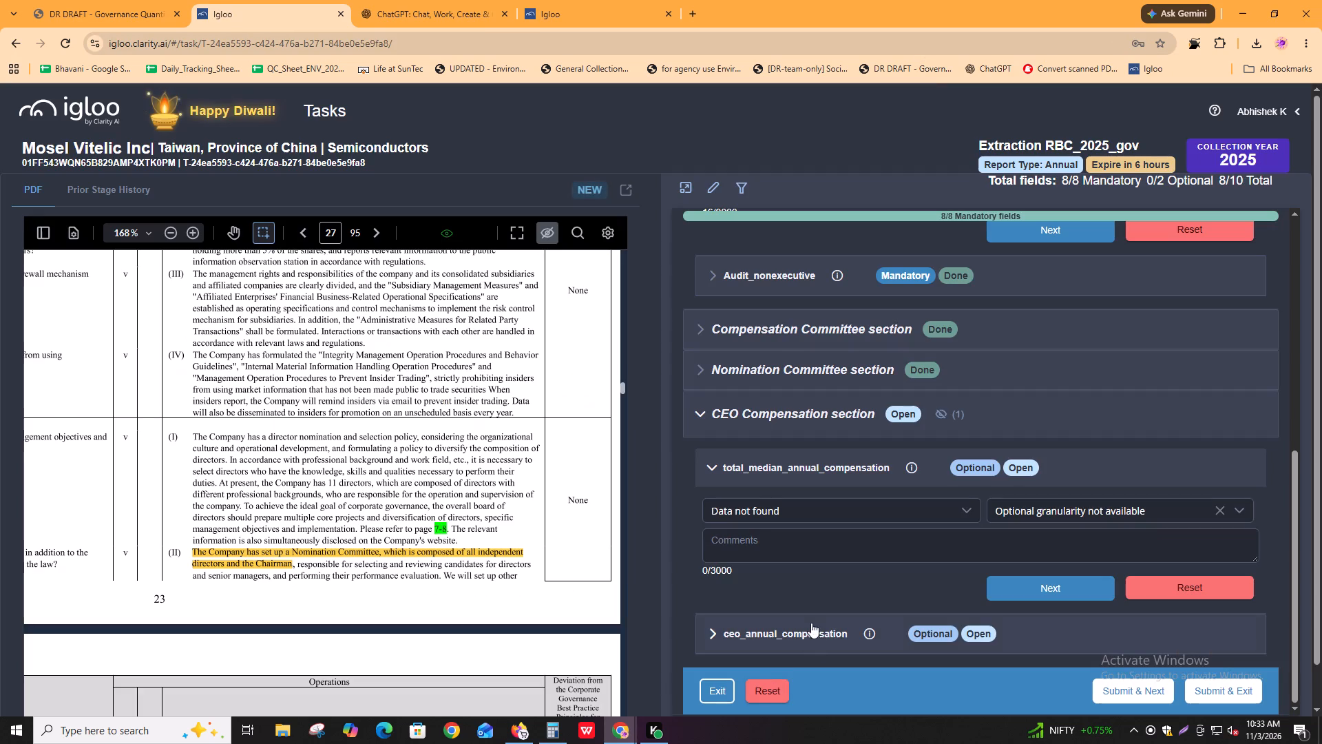
{"action": "left_click", "coordinate": [810, 633]}
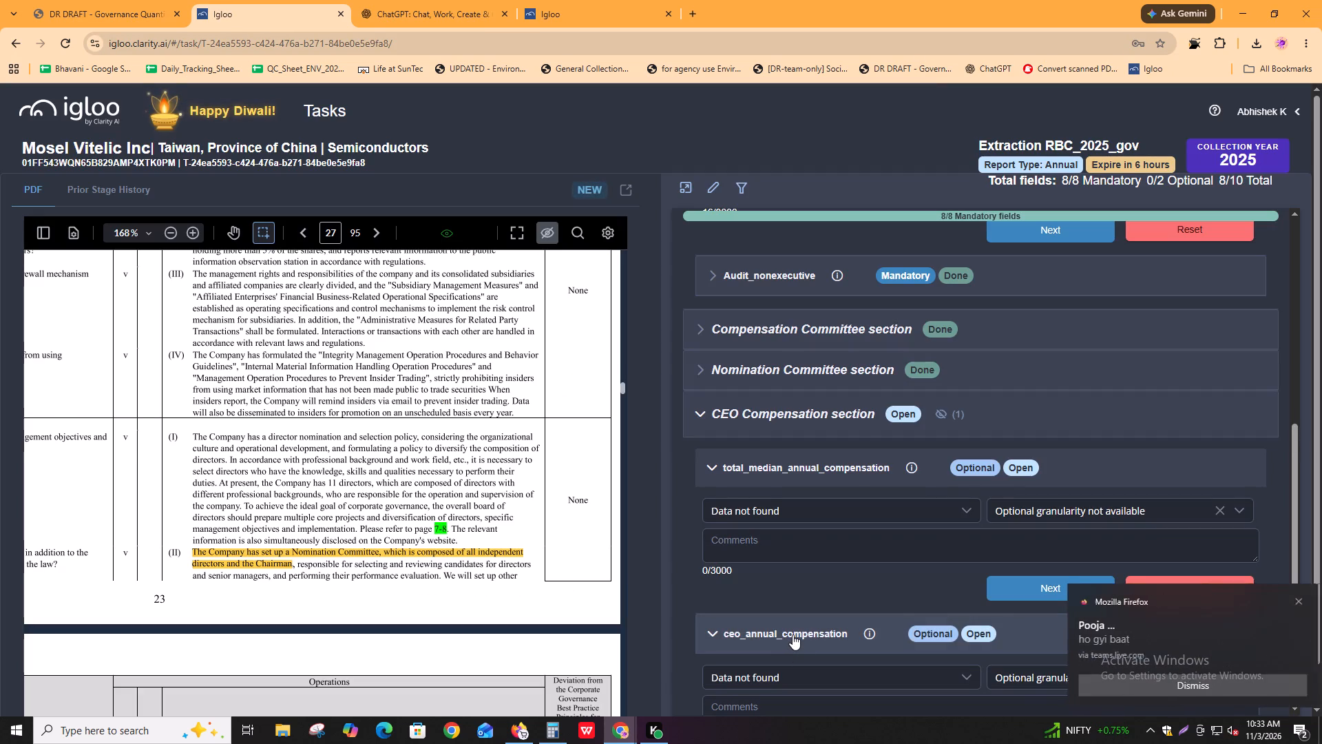
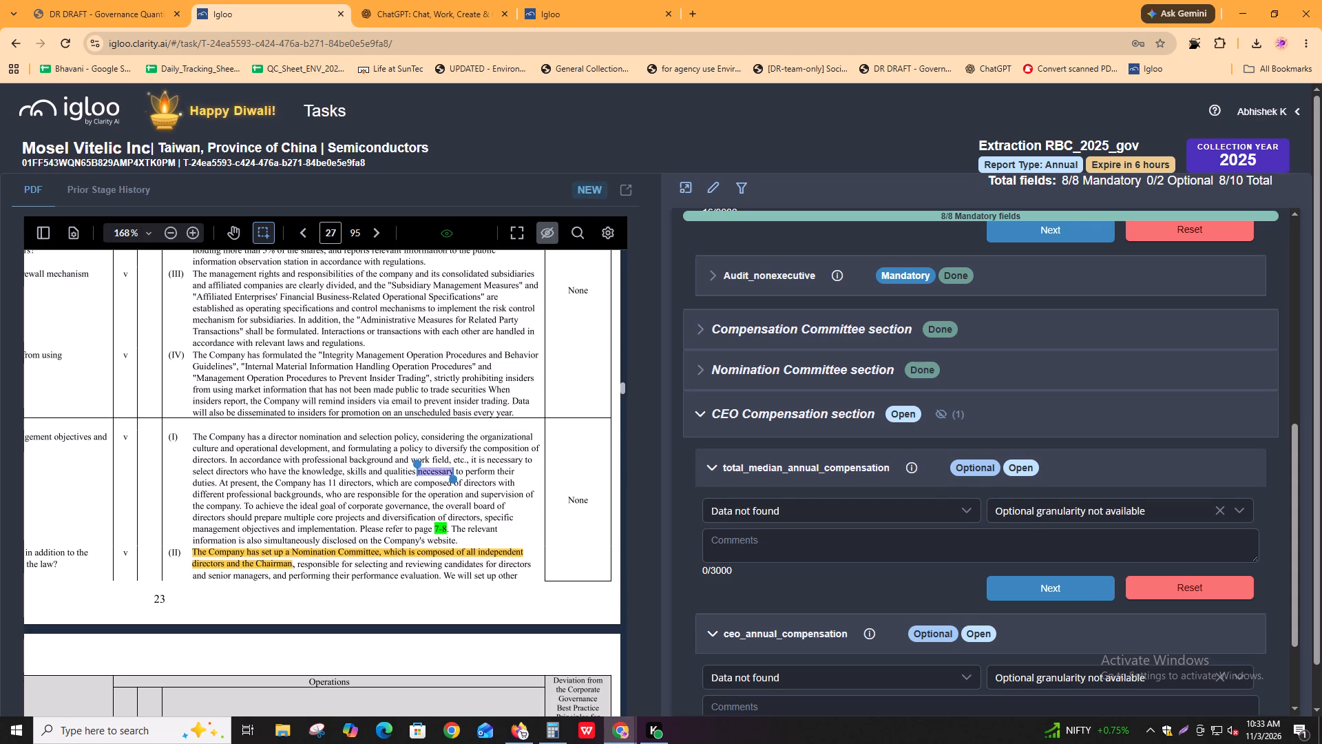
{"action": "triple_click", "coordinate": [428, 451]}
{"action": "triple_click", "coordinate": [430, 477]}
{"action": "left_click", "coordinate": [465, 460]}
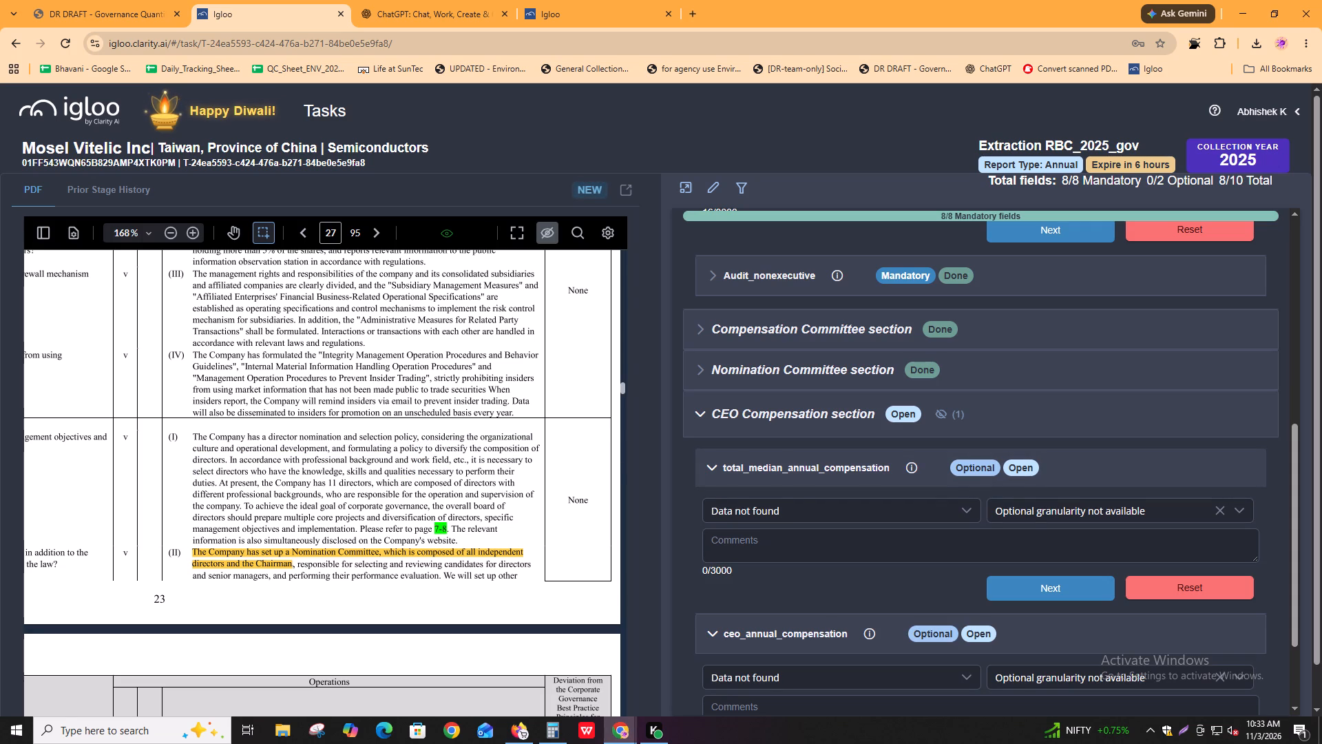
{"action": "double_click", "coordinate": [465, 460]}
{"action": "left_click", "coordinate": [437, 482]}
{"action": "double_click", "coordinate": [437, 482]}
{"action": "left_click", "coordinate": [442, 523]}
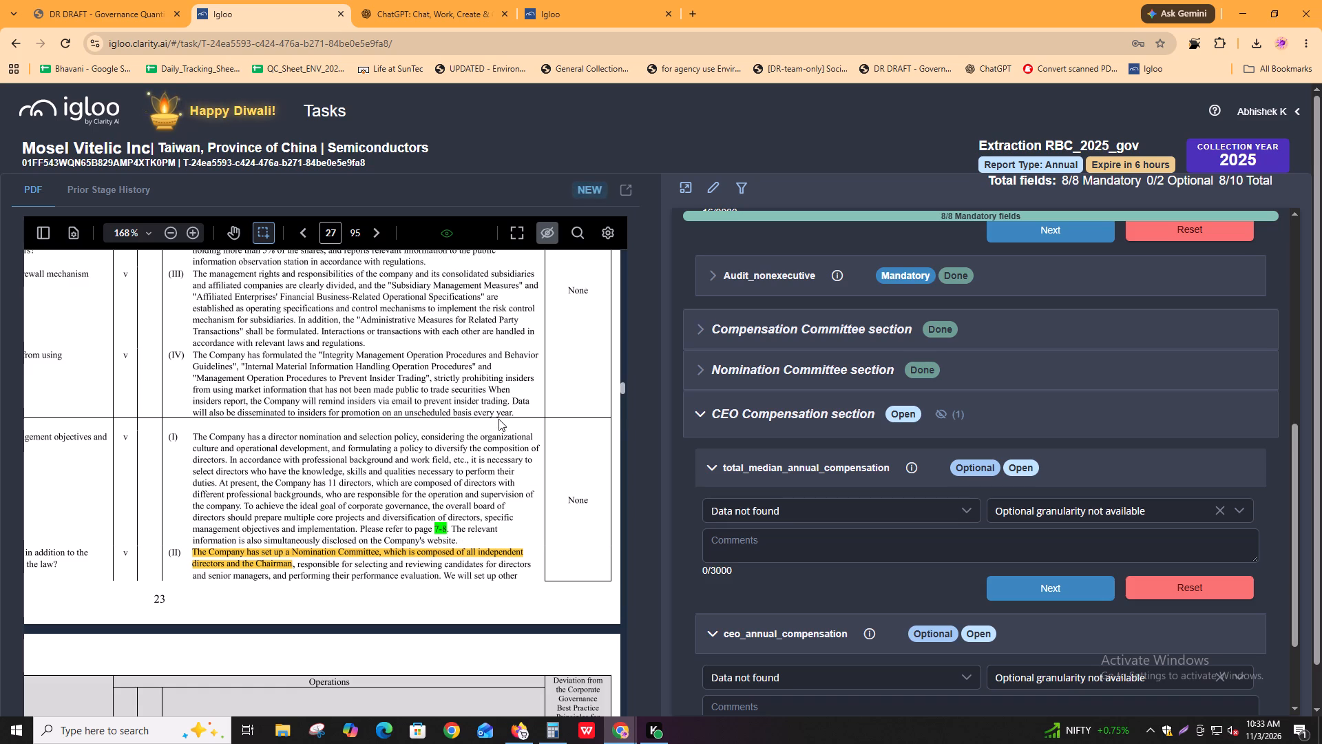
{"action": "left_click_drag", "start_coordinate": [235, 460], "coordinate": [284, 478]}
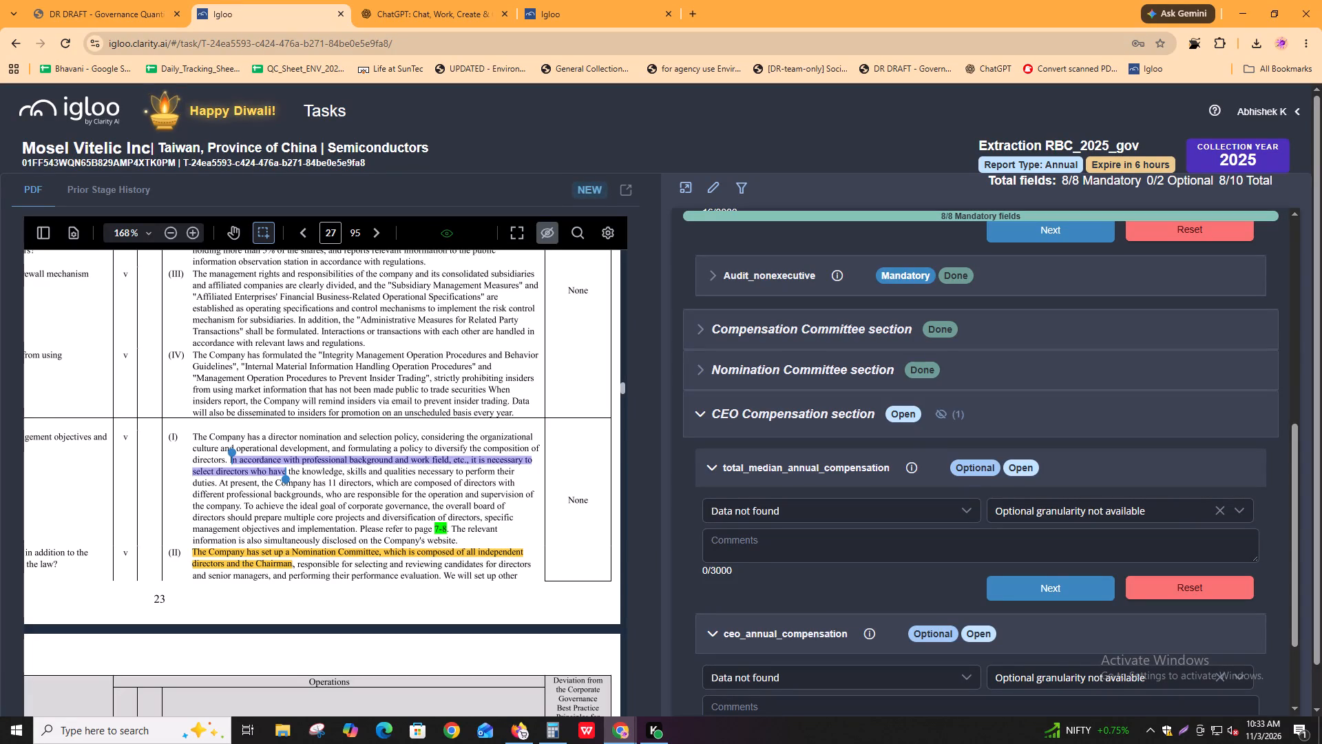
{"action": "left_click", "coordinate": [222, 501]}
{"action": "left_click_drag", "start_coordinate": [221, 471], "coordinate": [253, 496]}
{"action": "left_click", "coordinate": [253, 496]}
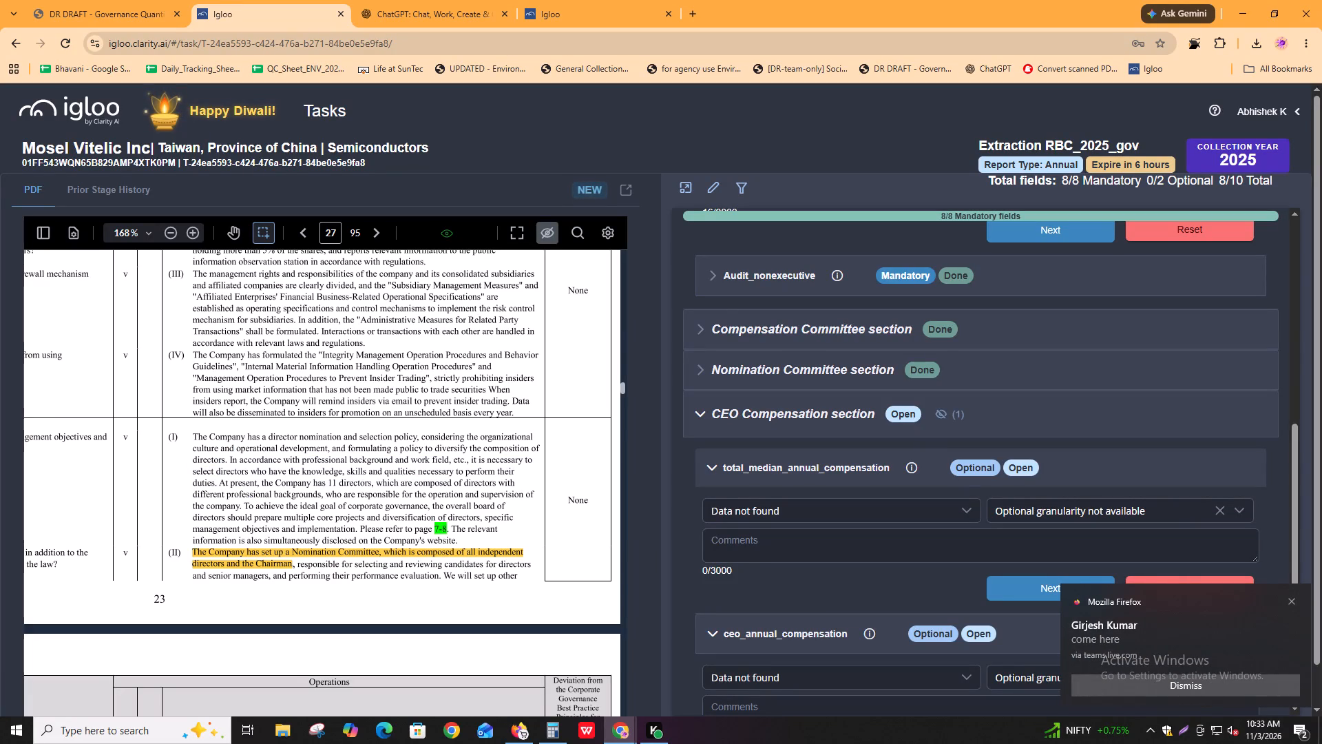
Switch to the Microsoft Teams chat window in Firefox to check the incoming message.
{"action": "key", "text": "alt+Tab"}
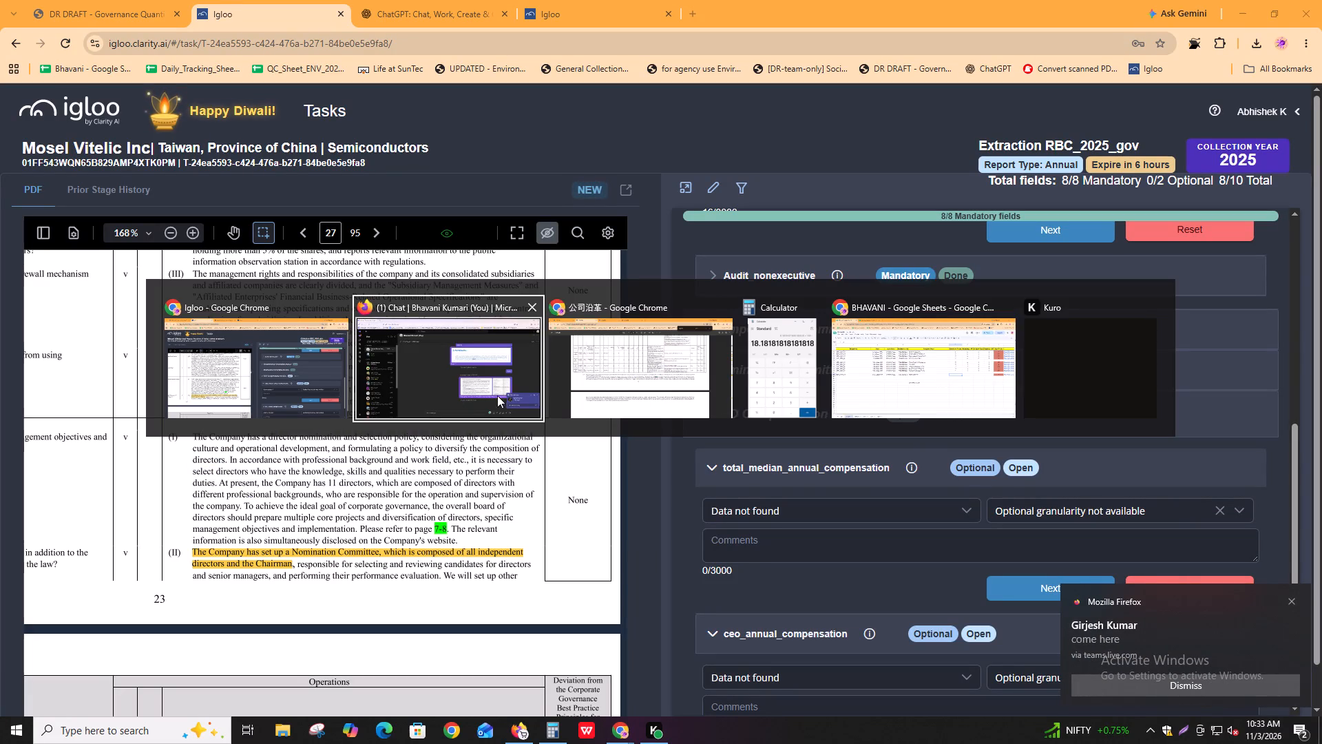